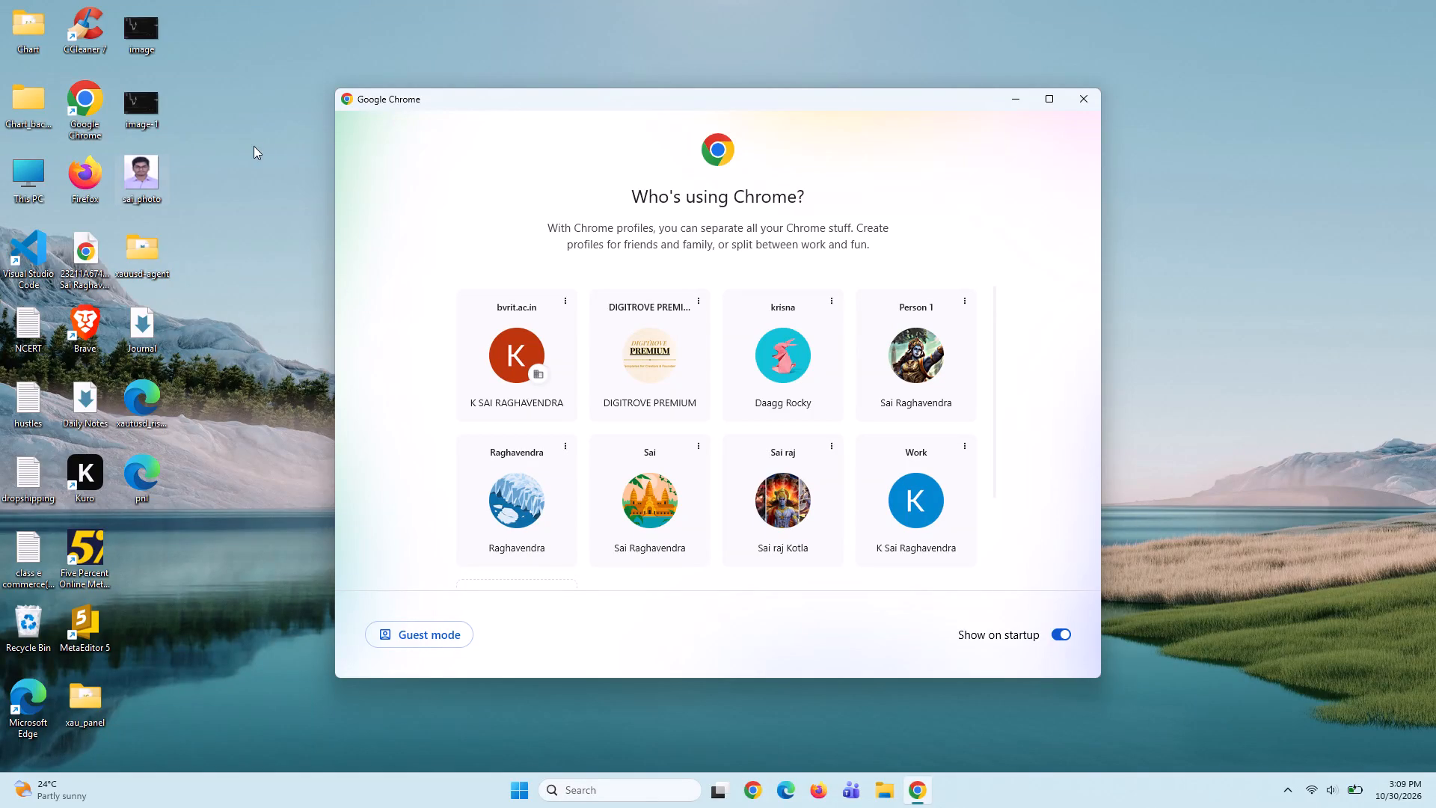
Open the browser profile with the iceberg picture and load the bookmarked BTCUSD TradingView chart.
click(491, 510)
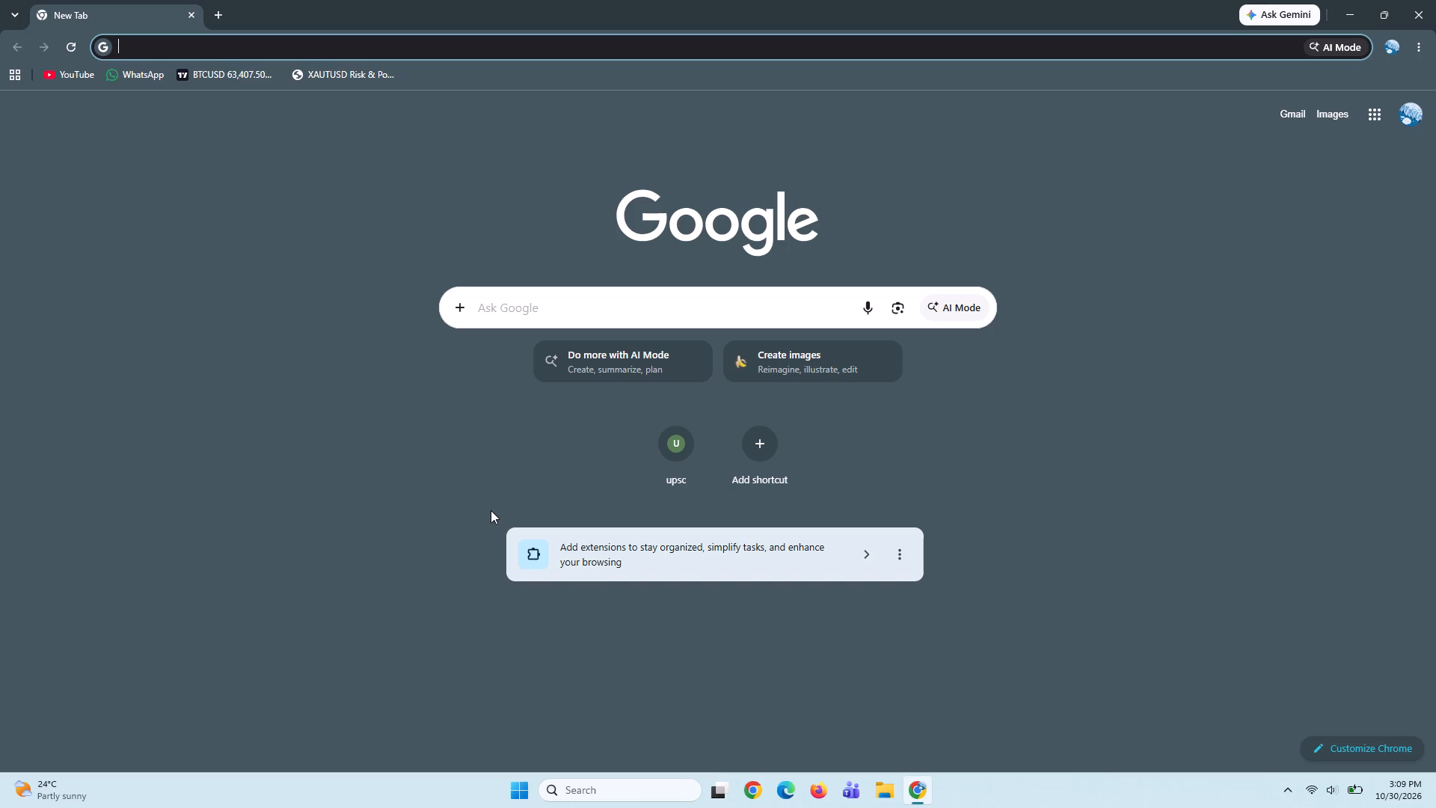
click(214, 68)
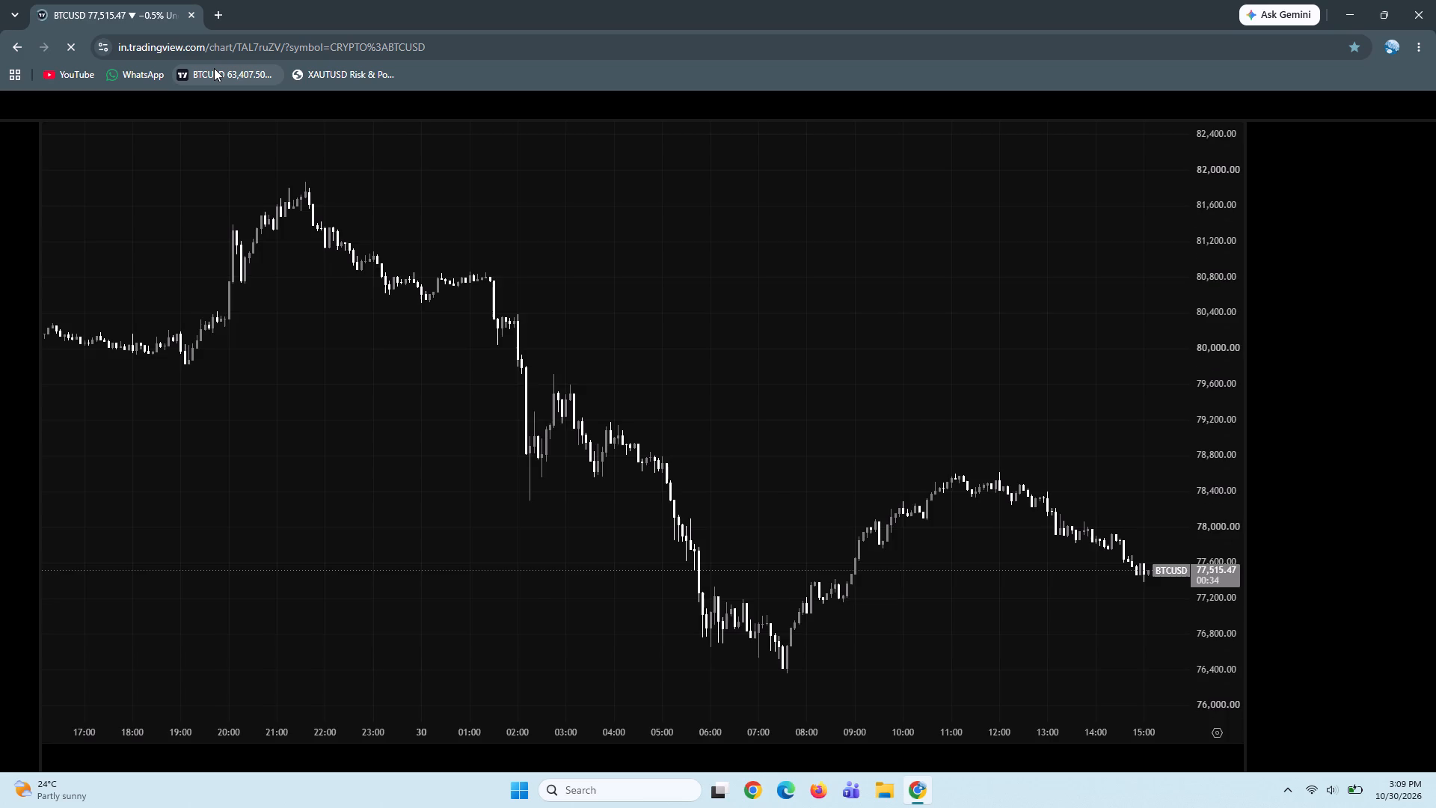
Extend the small lowest green rectangle, near 76,450–76,650, forward in time so its end reaches about 08:45 on 30 Oct.
drag(792, 319, 601, 266)
drag(867, 382, 715, 358)
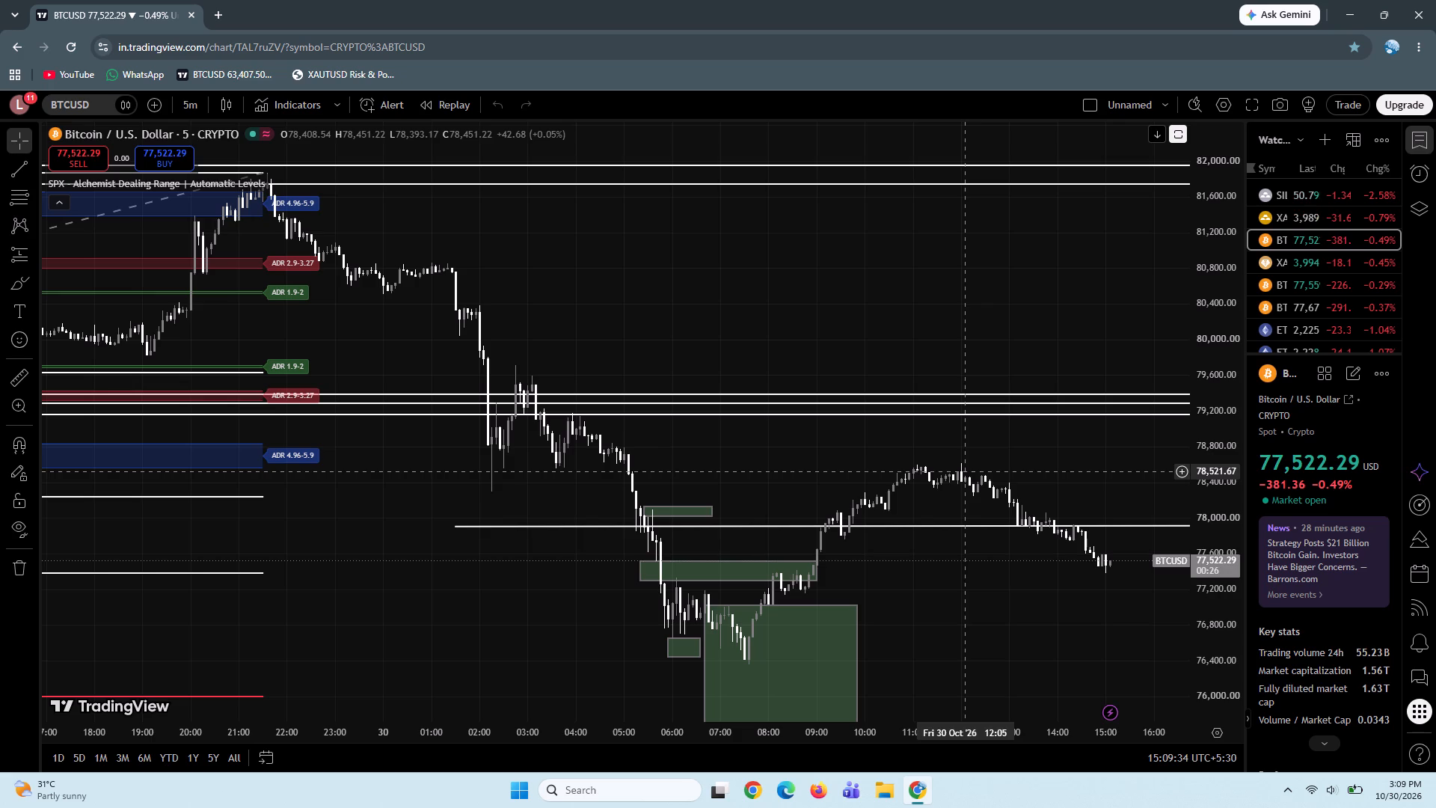
drag(1091, 489, 967, 454)
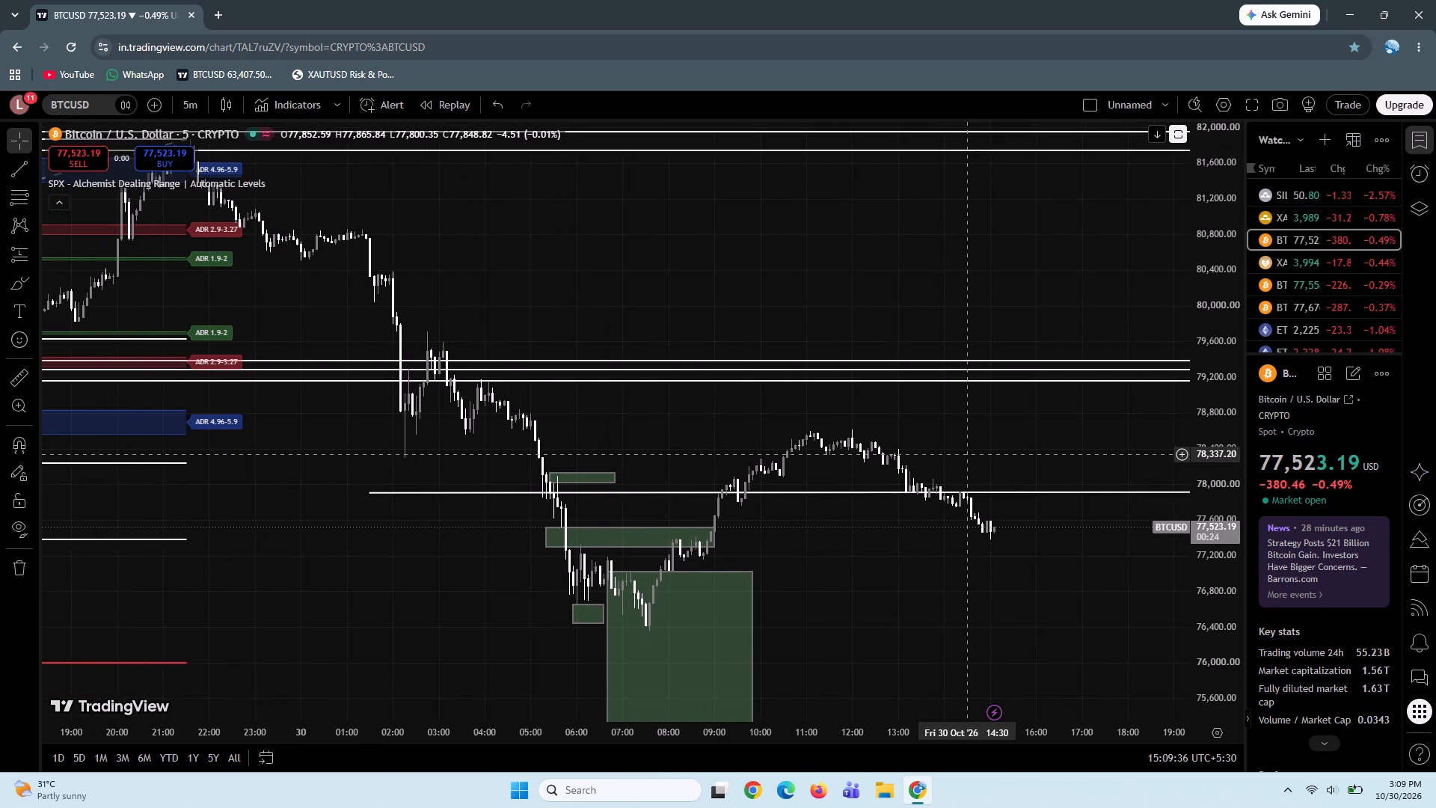
drag(1003, 609, 872, 599)
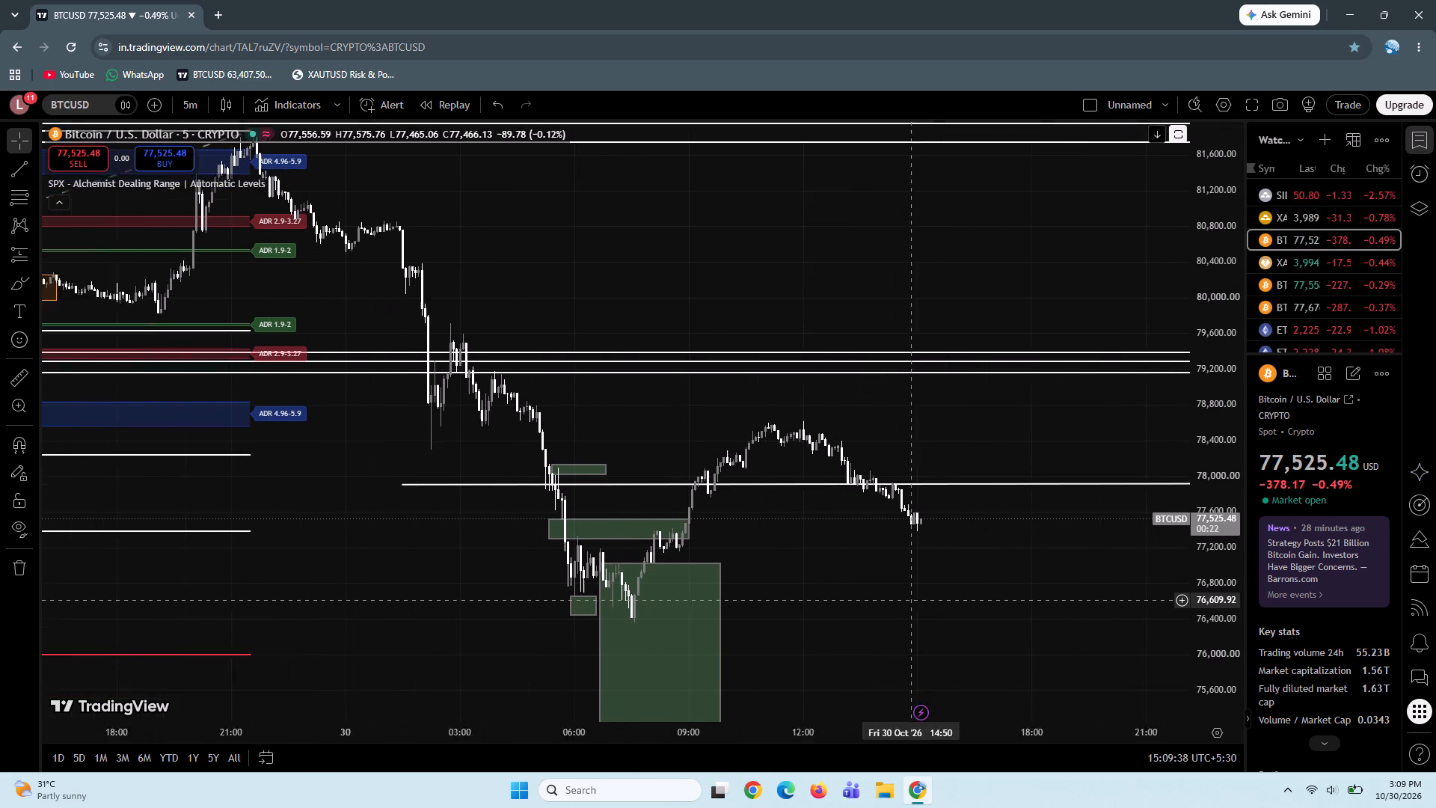
drag(872, 599, 807, 598)
drag(921, 575, 885, 543)
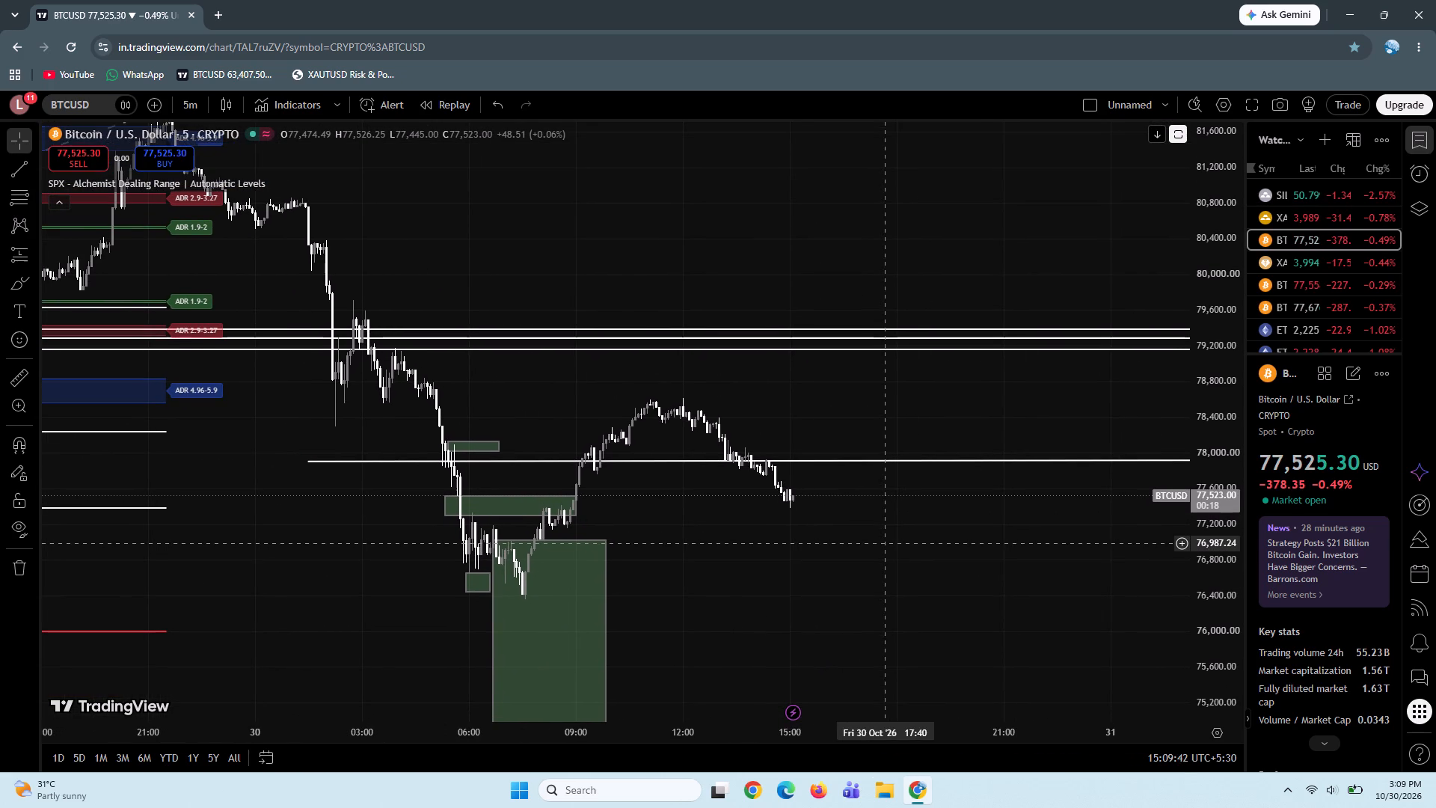
drag(488, 584, 533, 584)
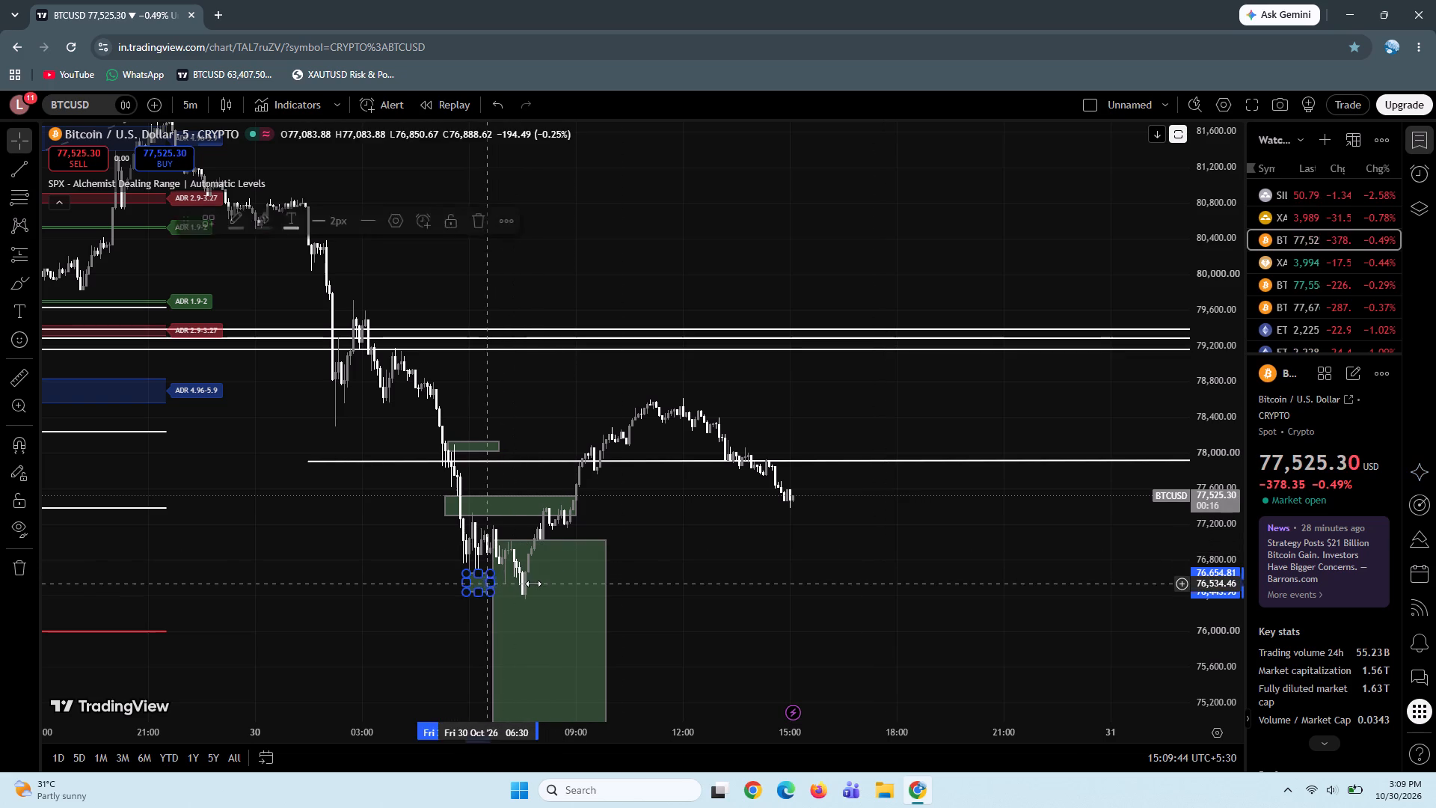
drag(533, 584, 566, 587)
click(726, 623)
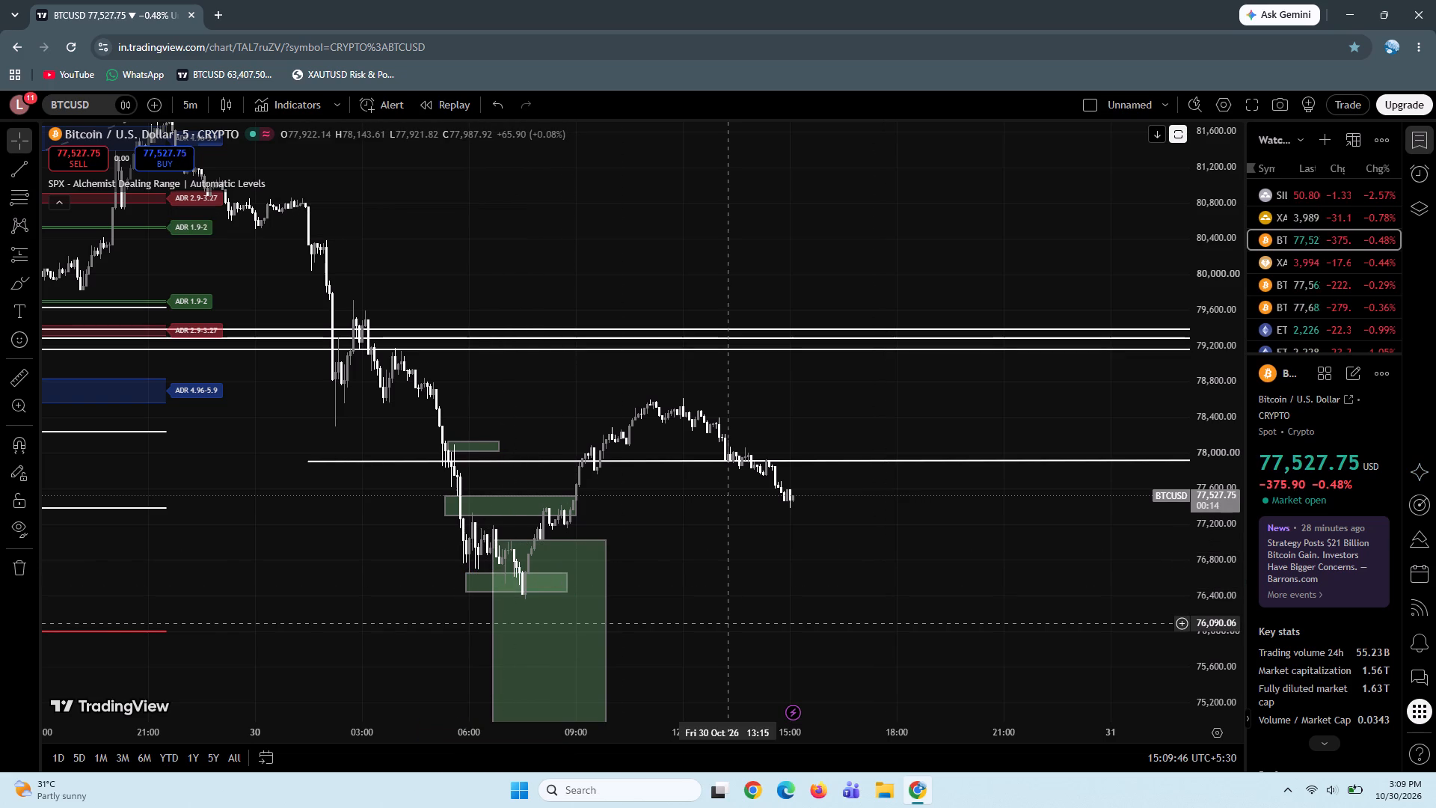
Examine the recent BTCUSD 5-minute price action around the white line near 77,900 at an enlarged price scale.
drag(930, 509, 883, 514)
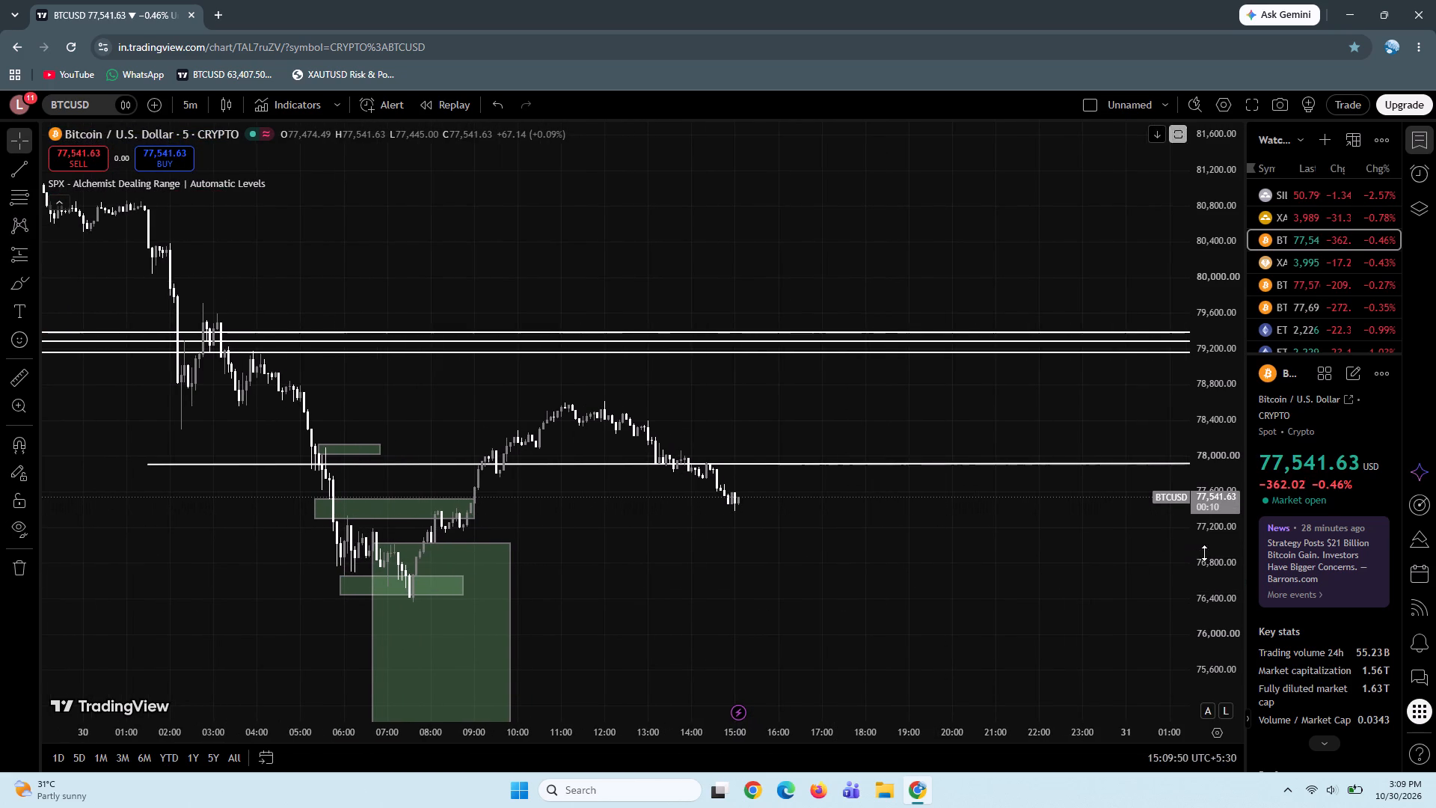
drag(1217, 538, 1167, 180)
drag(678, 443, 770, 444)
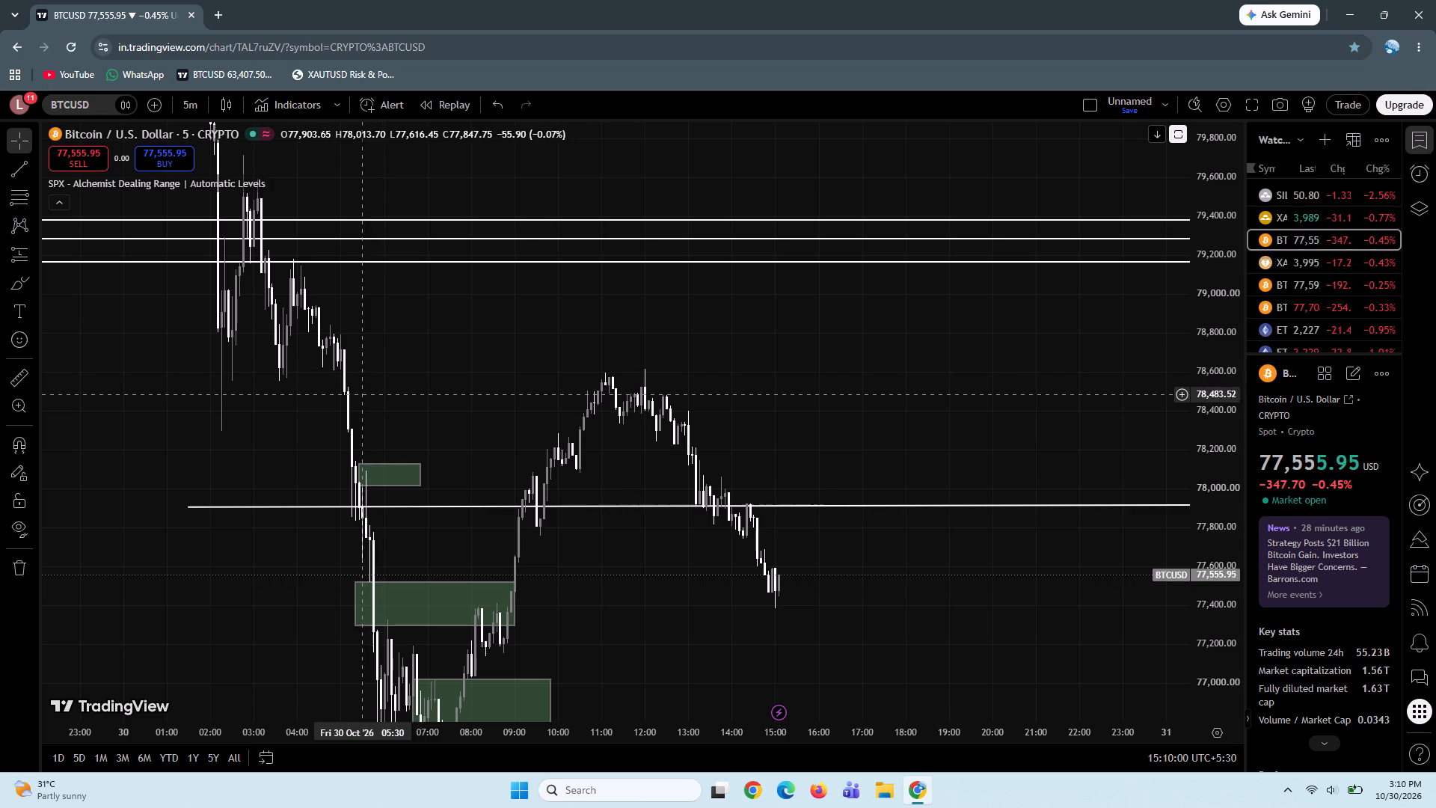
drag(711, 389, 713, 329)
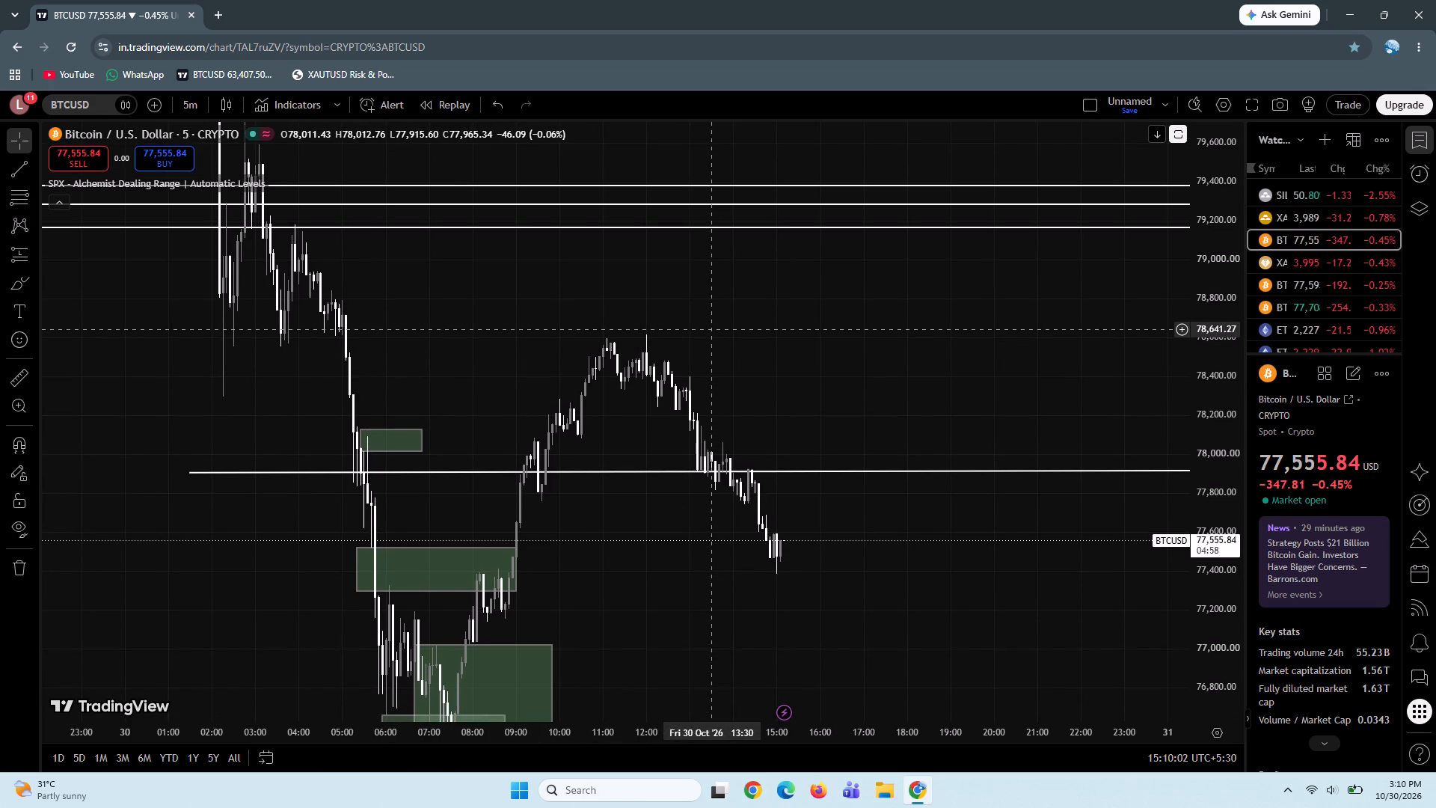
drag(713, 329, 715, 299)
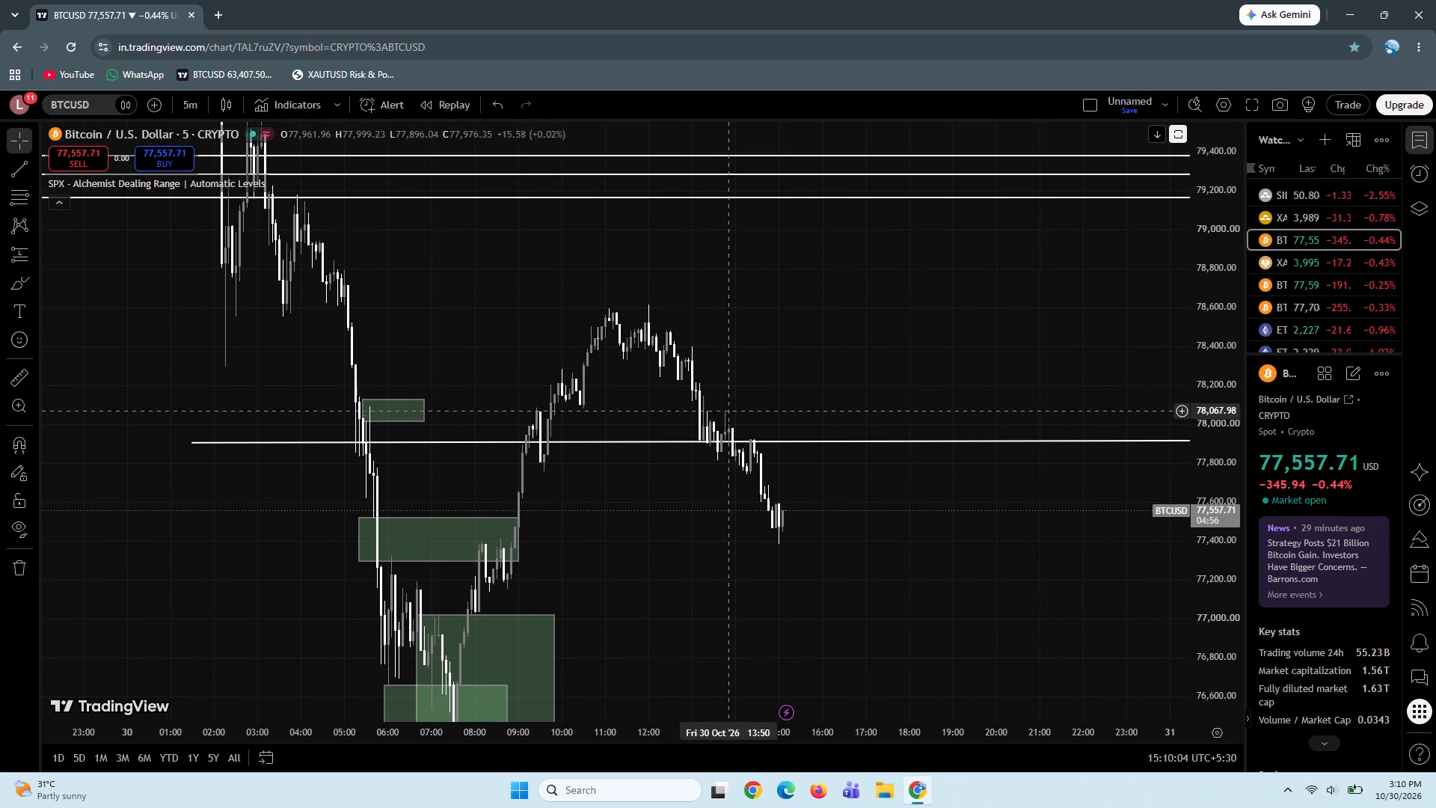
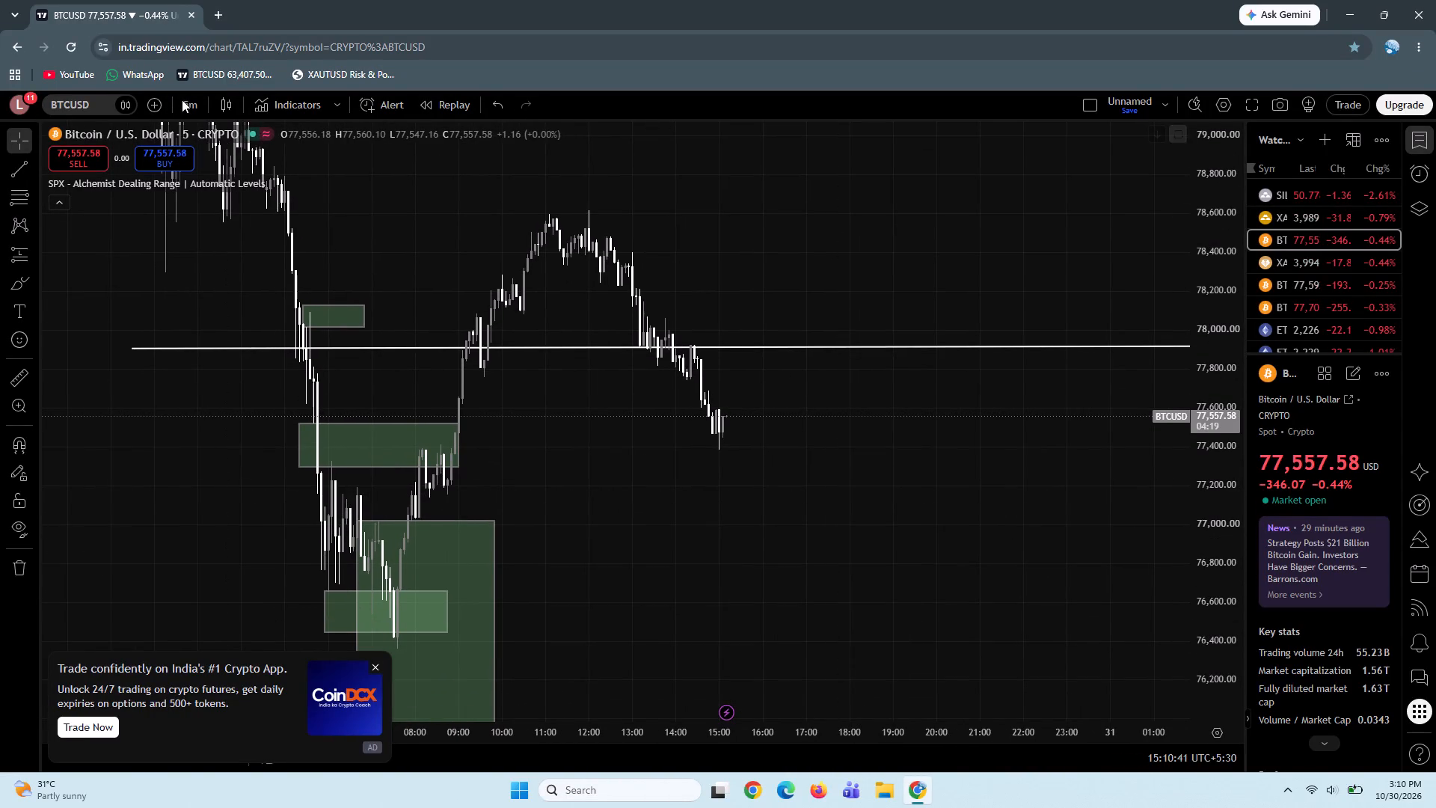
Change the BTCUSD chart's timeframe to 4 hours.
click(188, 104)
scroll(246, 556, down, 1)
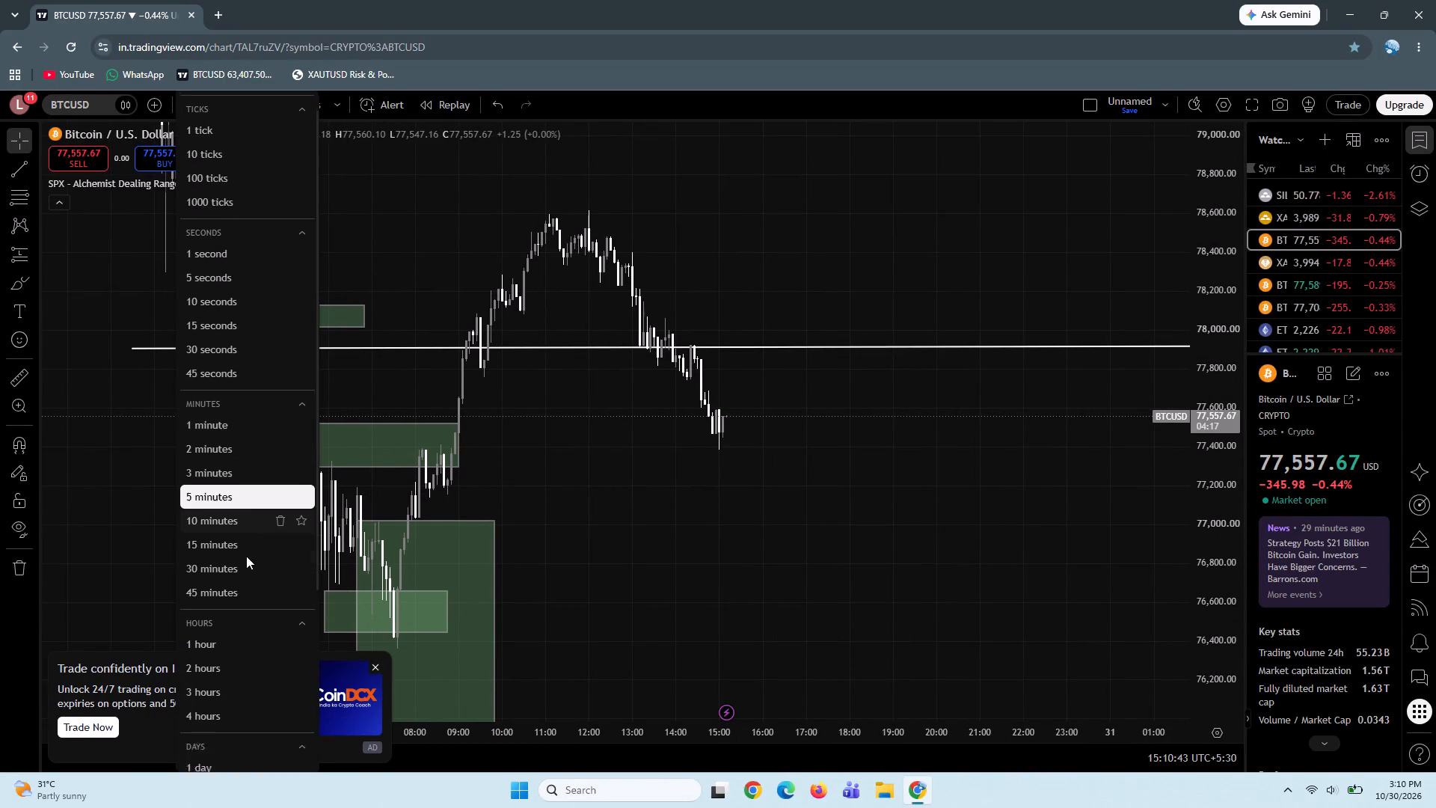
click(215, 676)
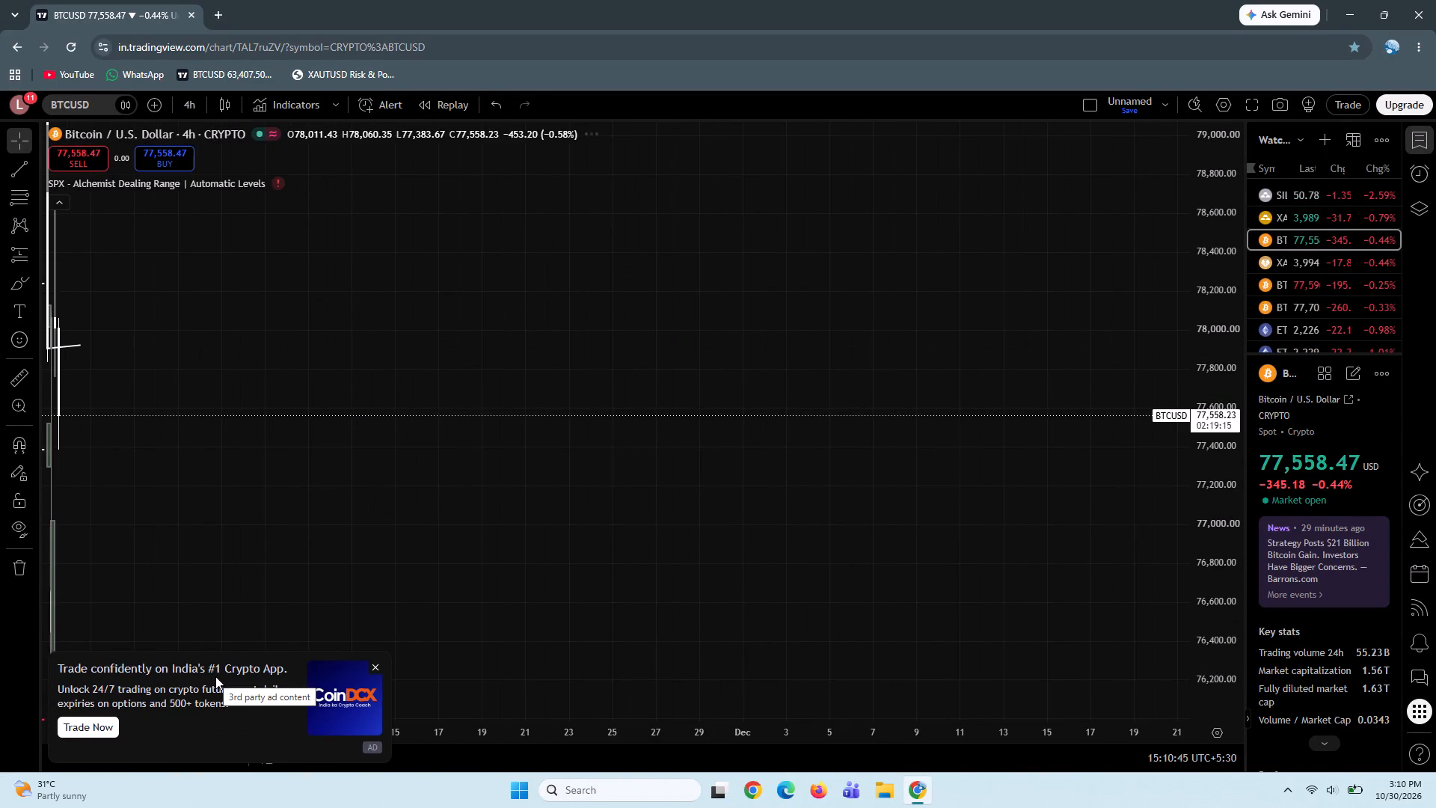
Delete the two lowest green rectangles on the BTCUSD chart: the small one near 76,450–76,650 and the tall one starting near 77,018.
drag(322, 328, 792, 325)
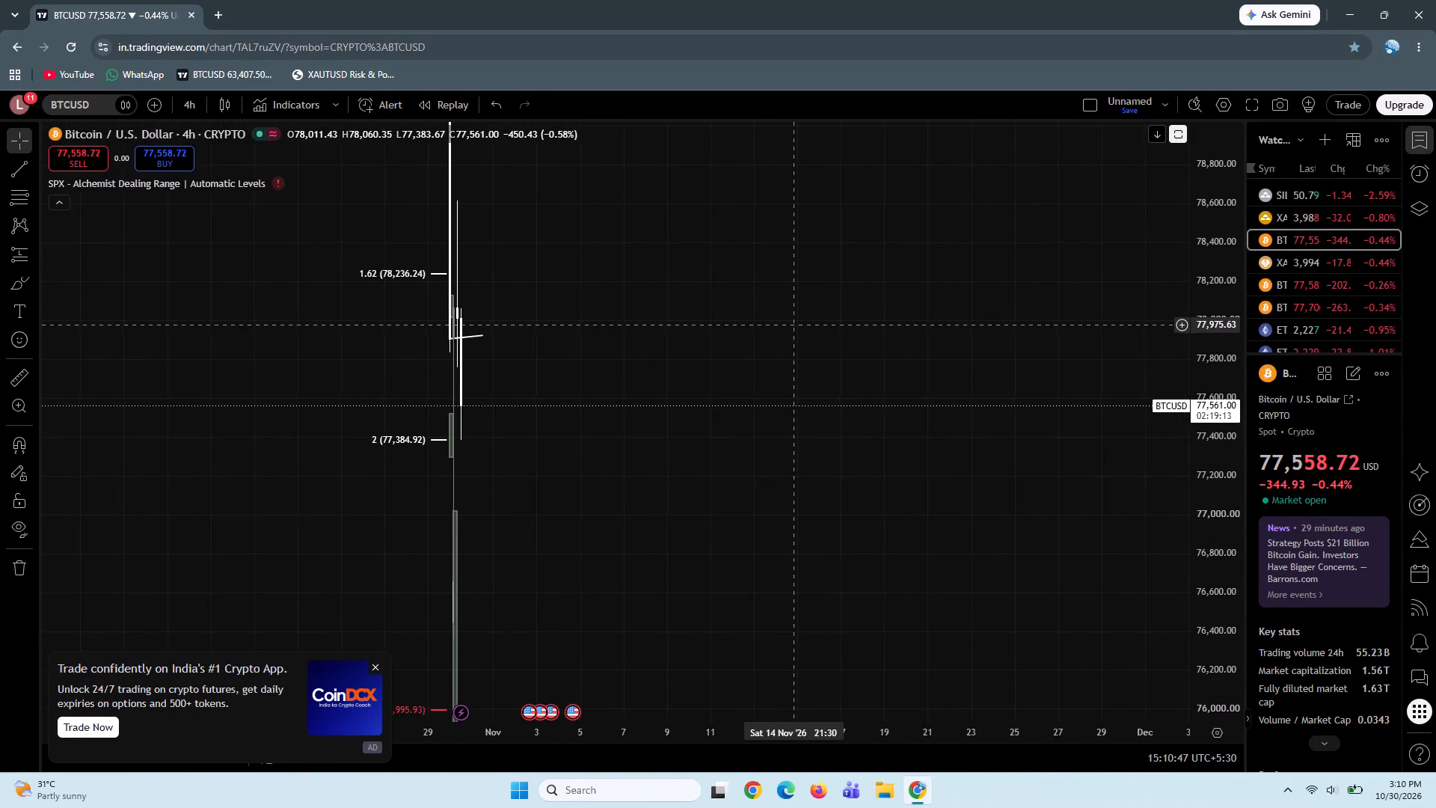
drag(530, 331, 744, 191)
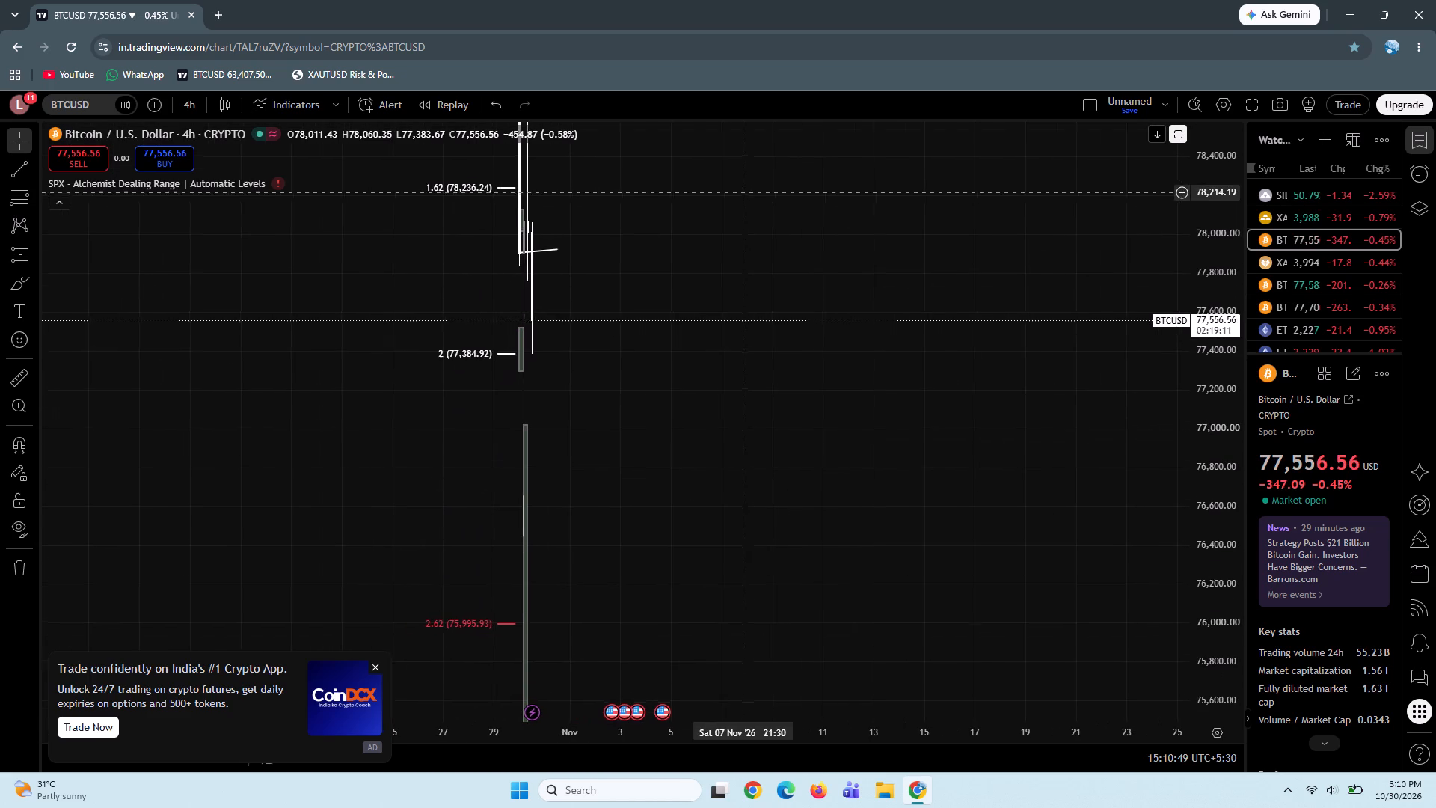
drag(744, 191, 745, 190)
click(528, 519)
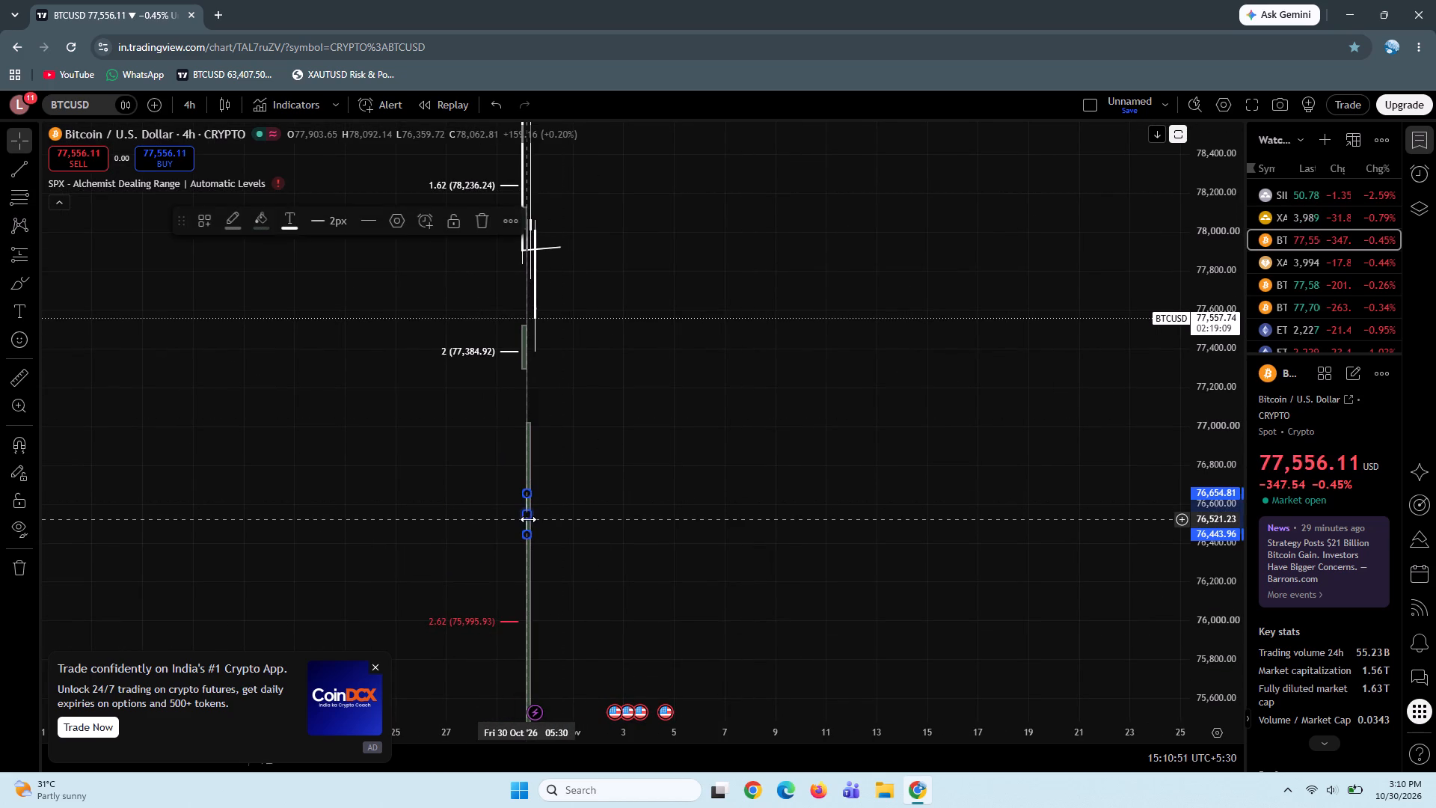
key(Delete)
click(530, 520)
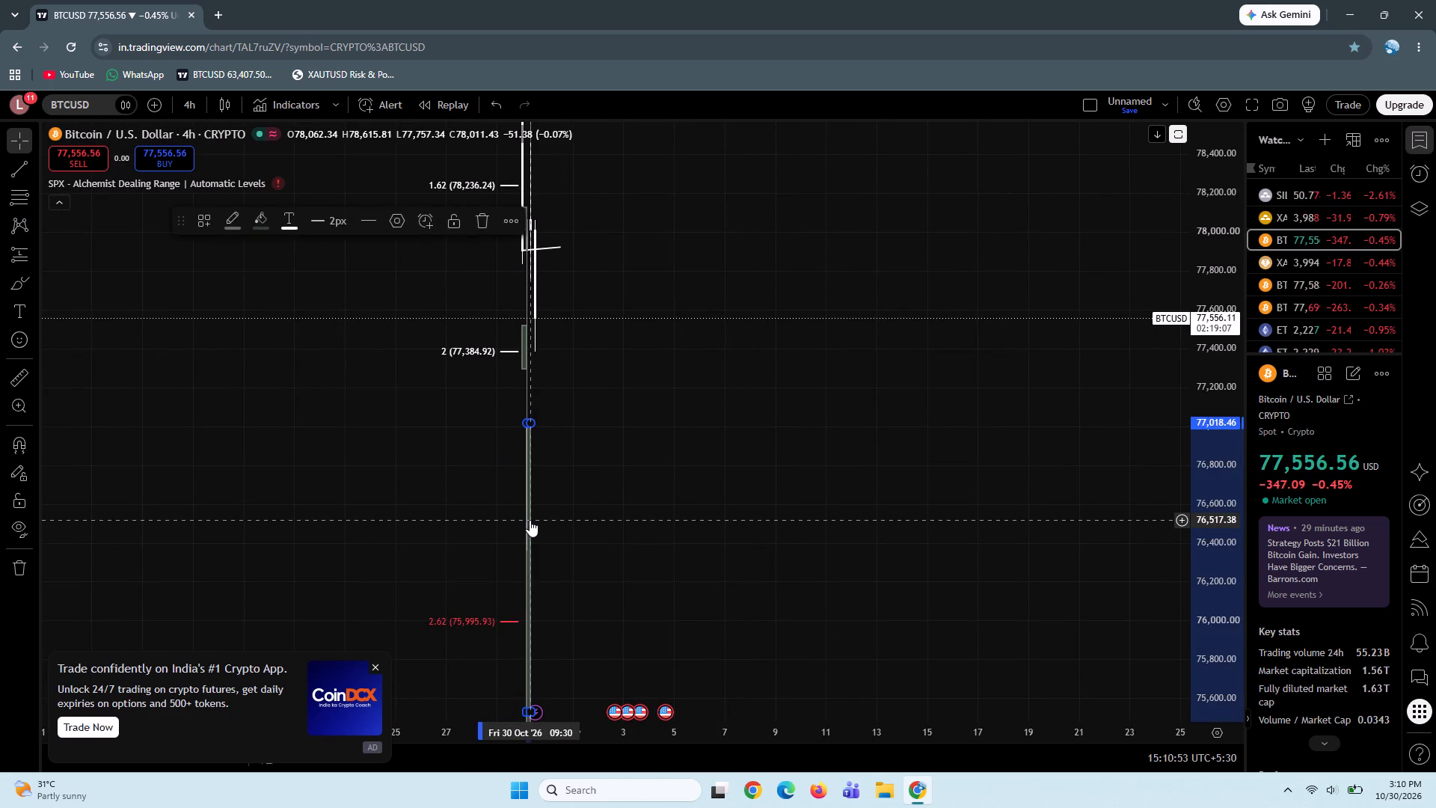
key(Delete)
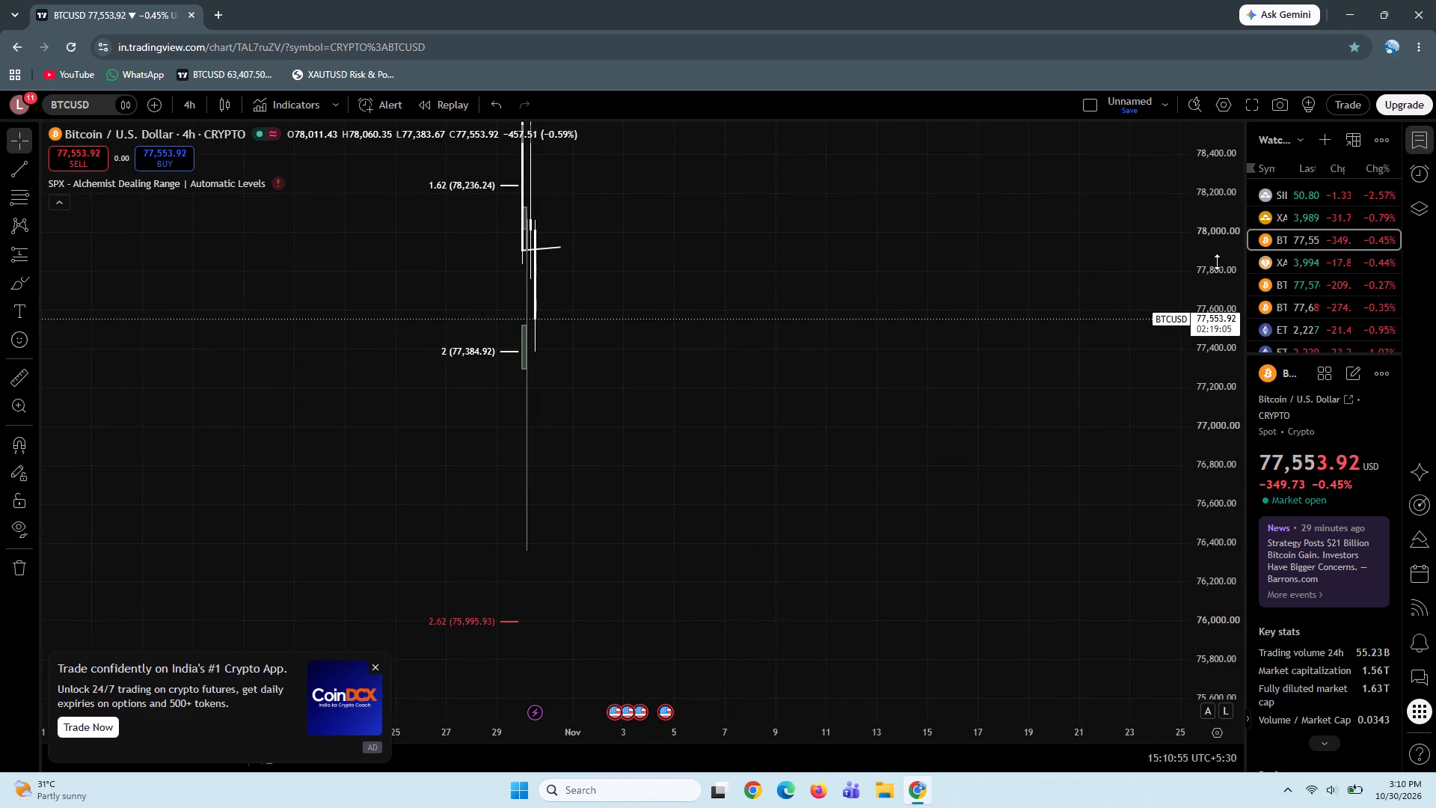
Dismiss the CoinDCX advertisement covering the chart.
drag(1217, 257, 1204, 538)
drag(749, 292, 957, 306)
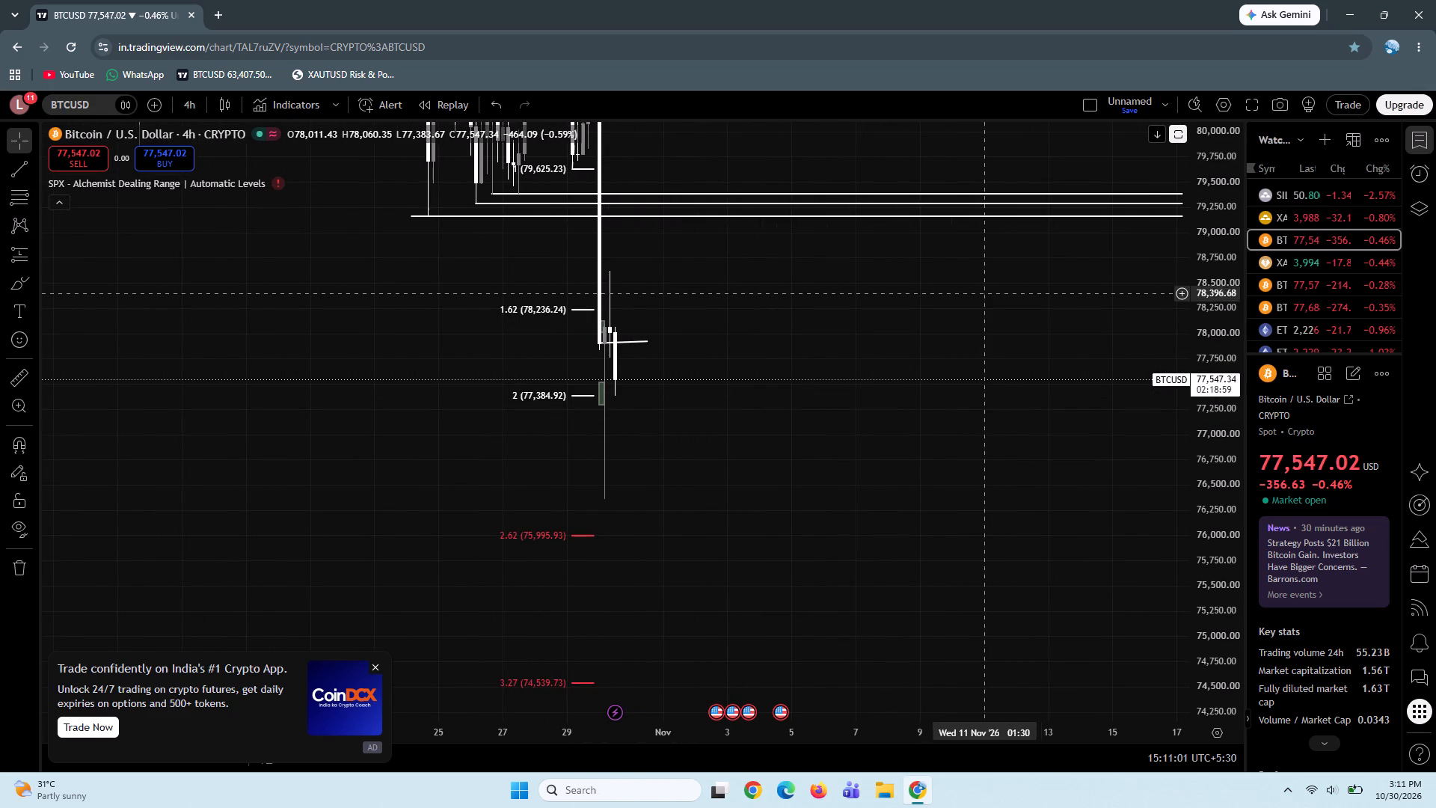
click(375, 665)
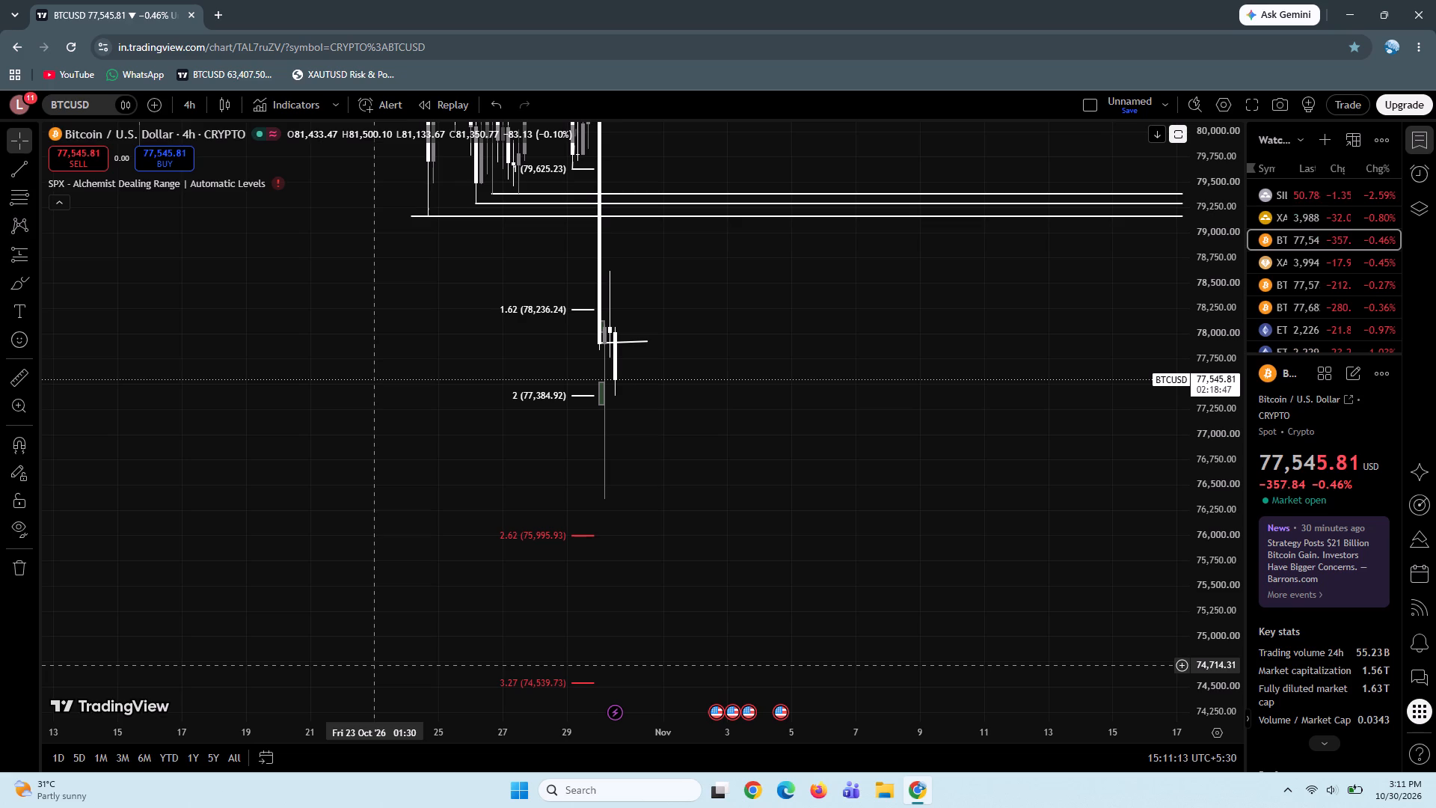
Switch the chart to XAUUSD (Gold Spot / U.S. Dollar) from the watchlist.
click(1298, 213)
Draw a horizontal white trend line at 3,941.75 from the 30 June low to about 16 November.
drag(769, 489, 866, 261)
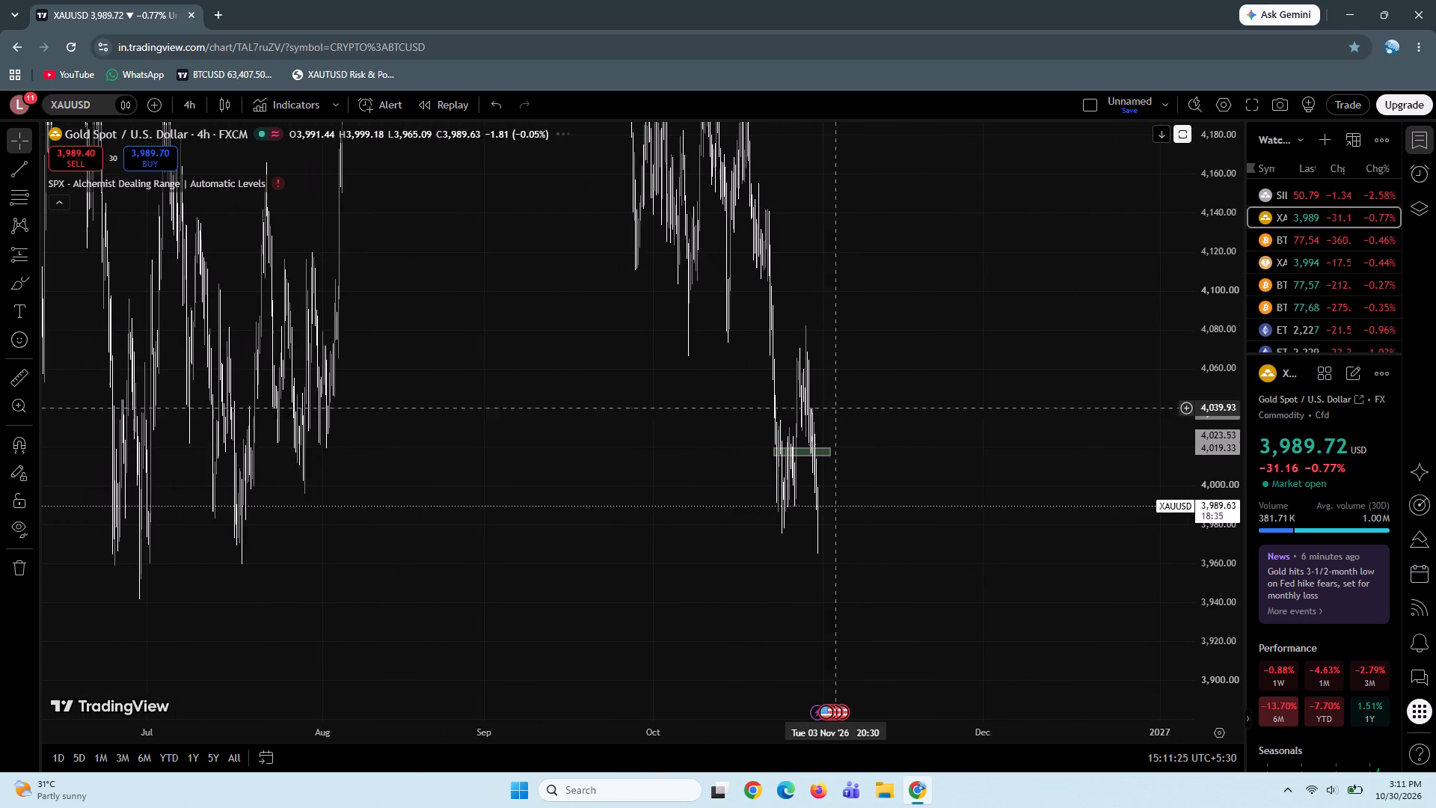
drag(793, 600, 958, 560)
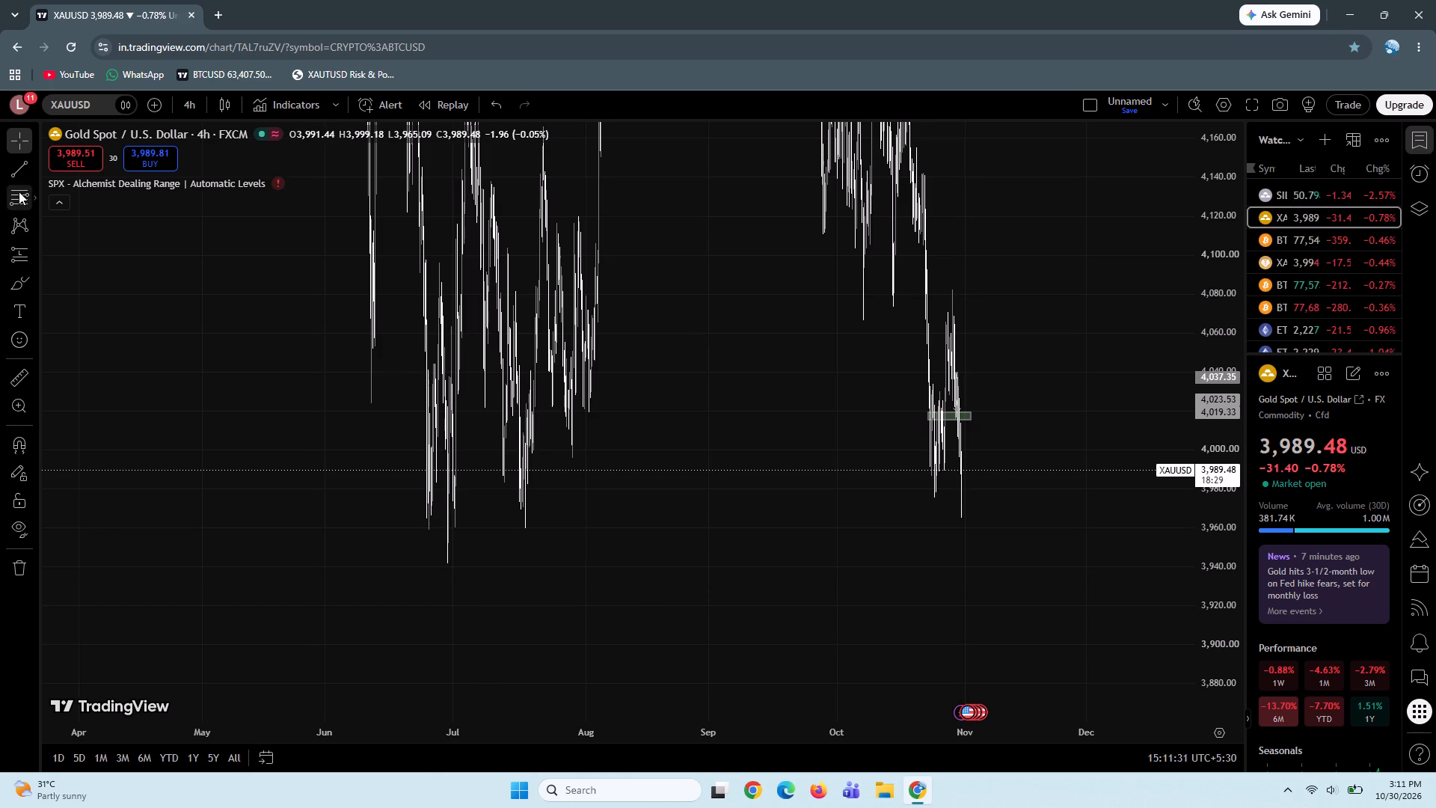
click(21, 173)
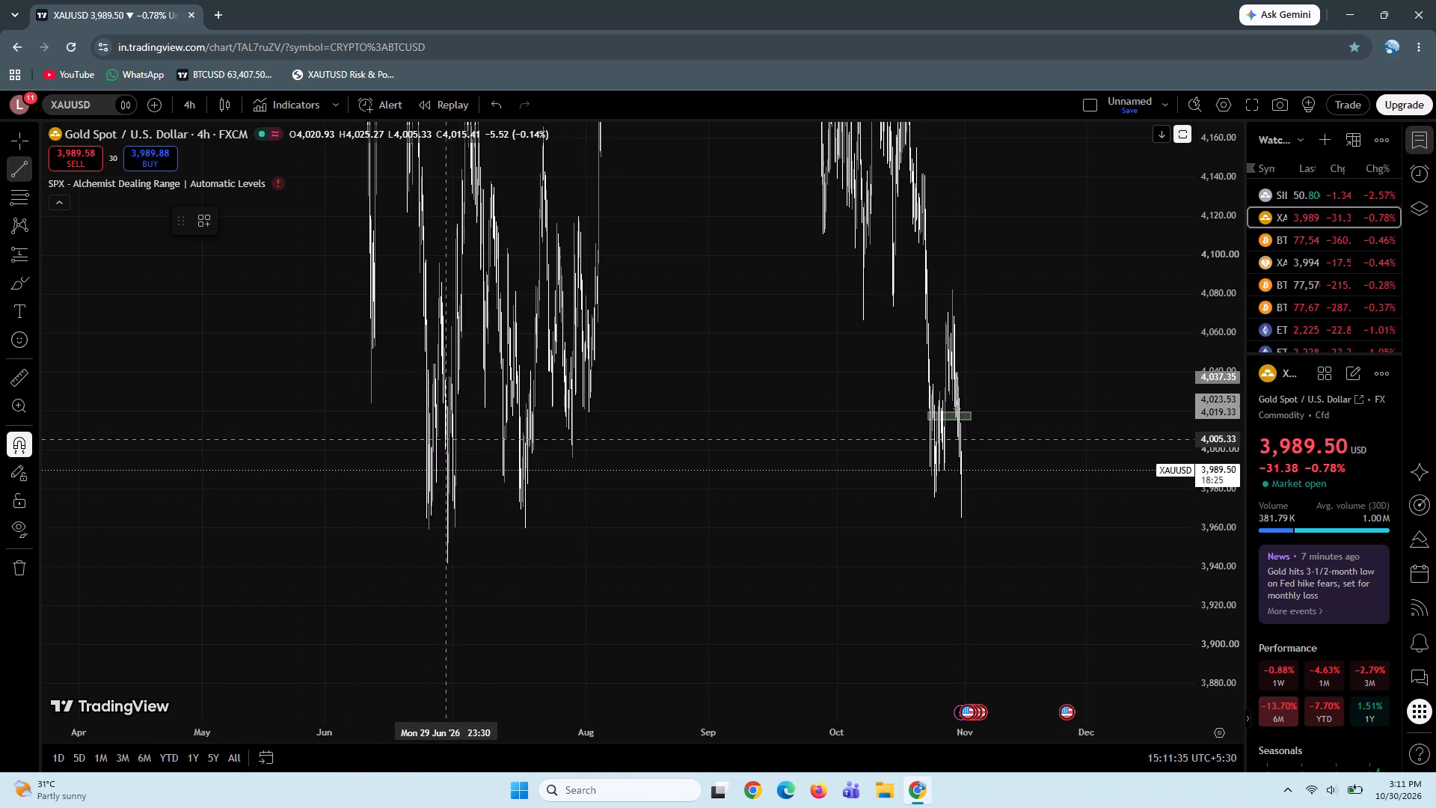
ctrl+shift+click(447, 562)
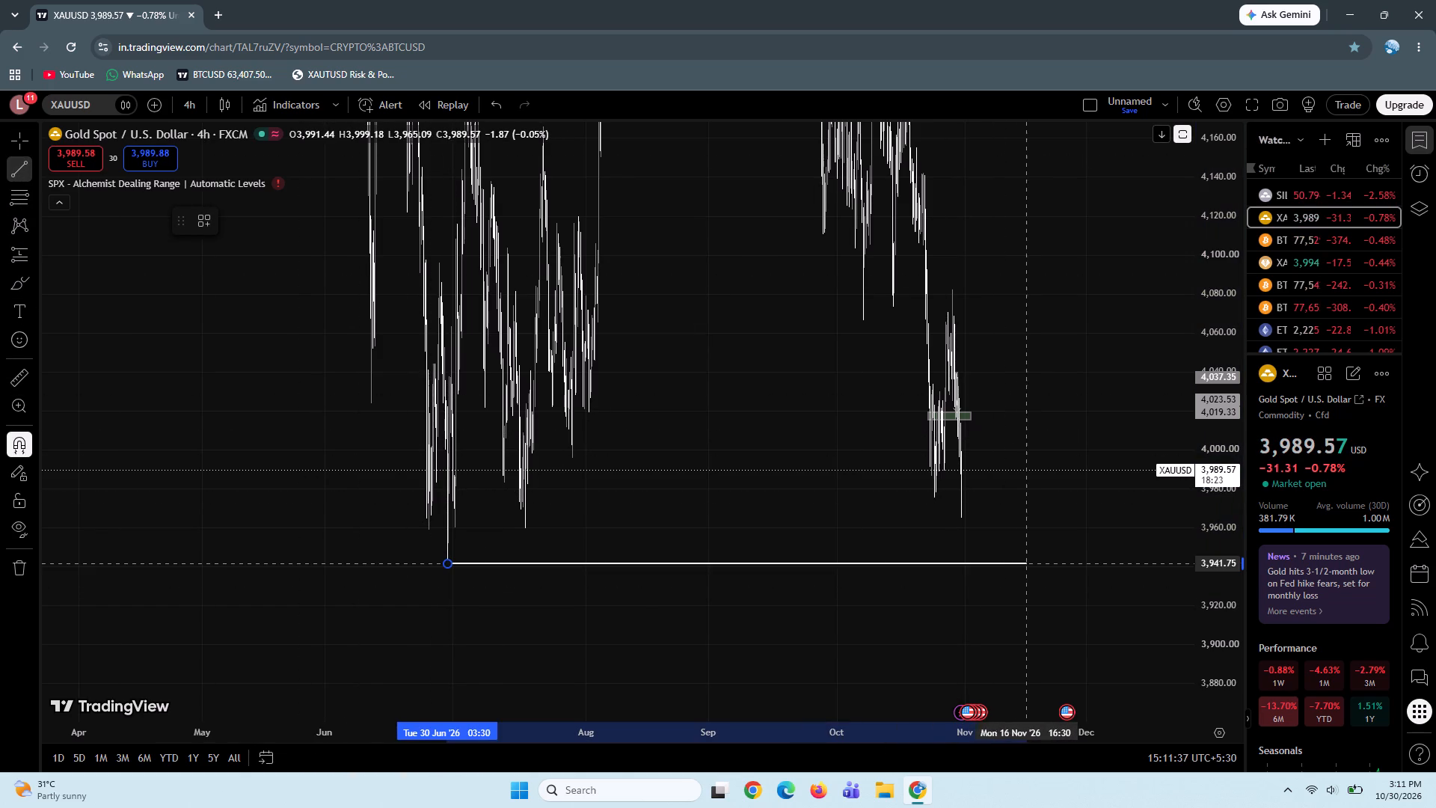
ctrl+shift+click(1029, 579)
click(820, 542)
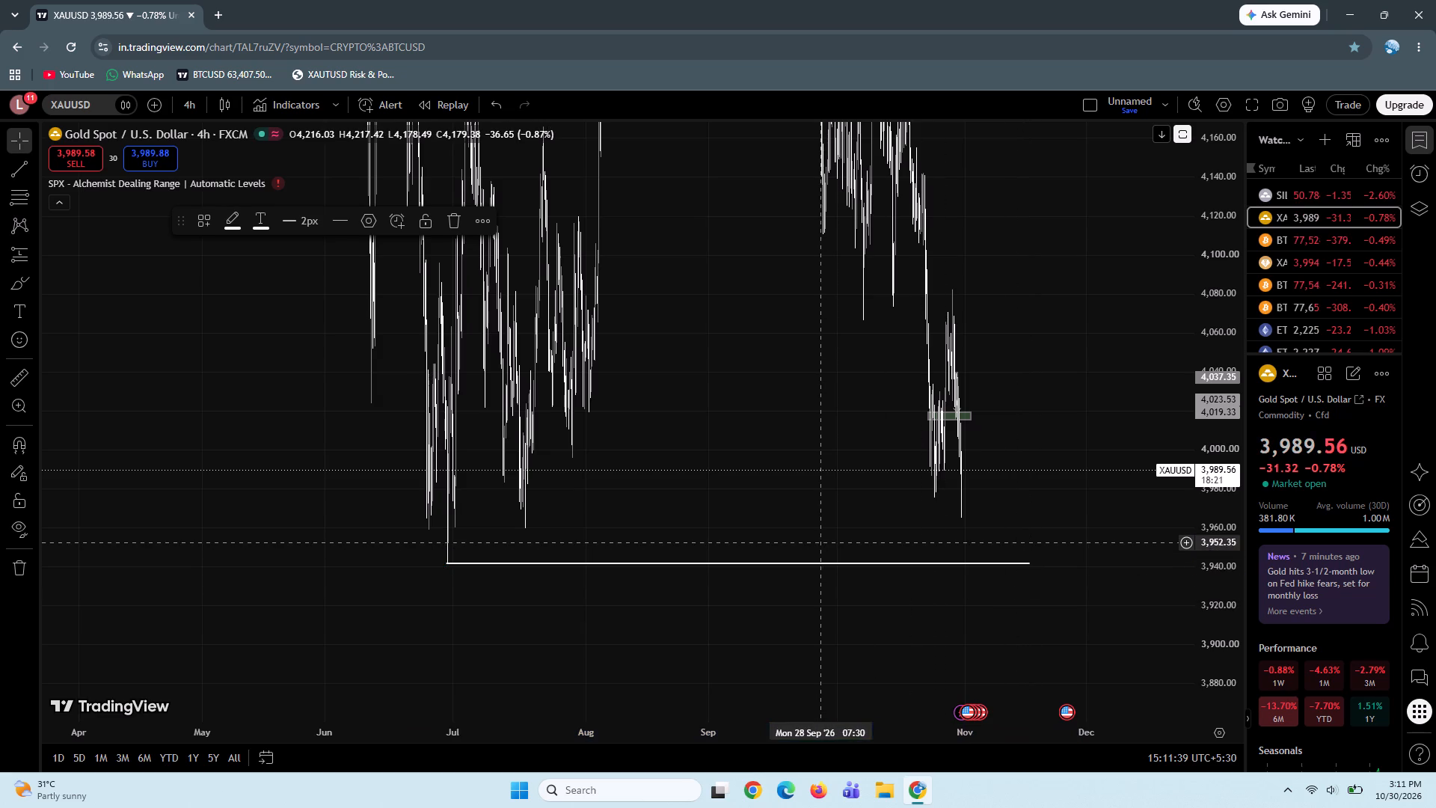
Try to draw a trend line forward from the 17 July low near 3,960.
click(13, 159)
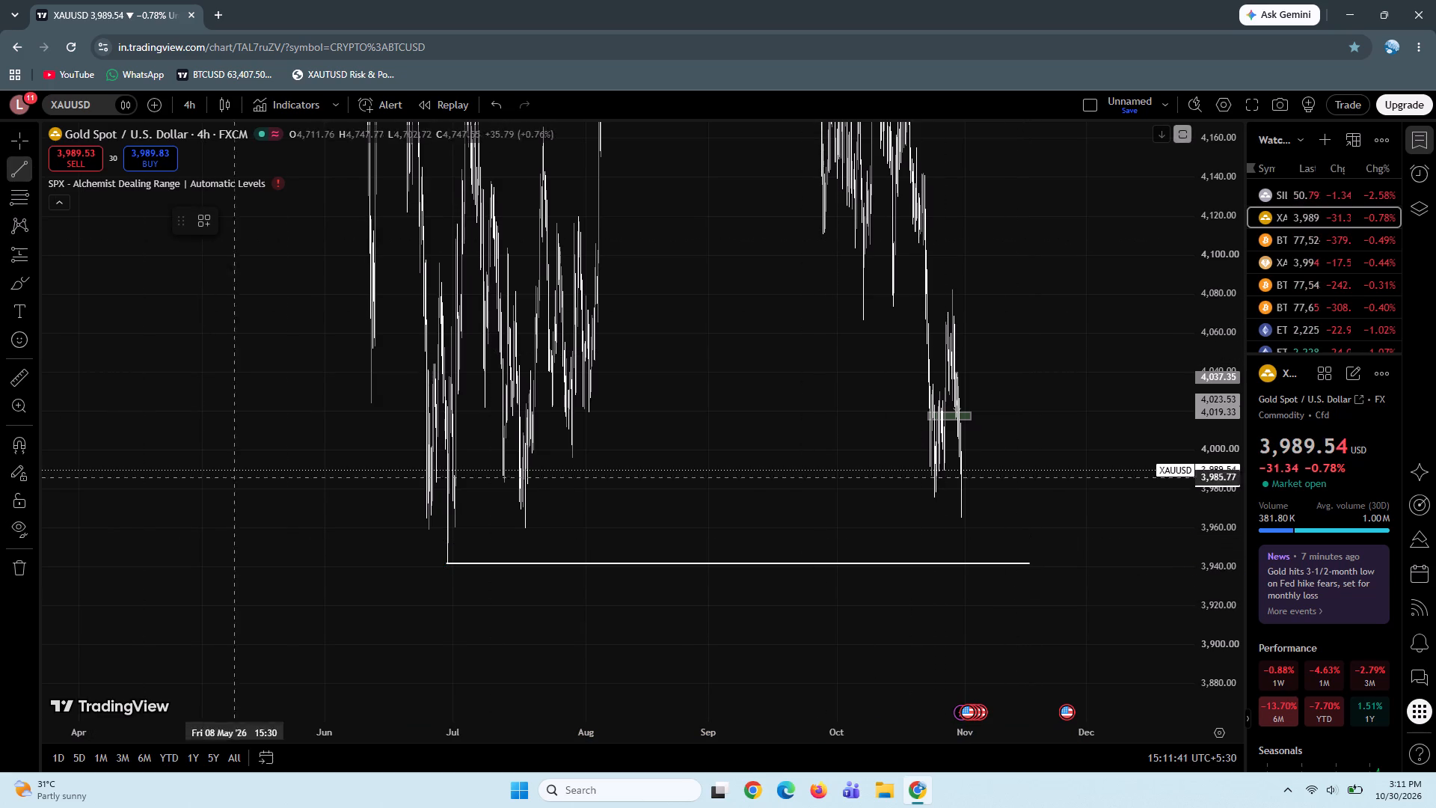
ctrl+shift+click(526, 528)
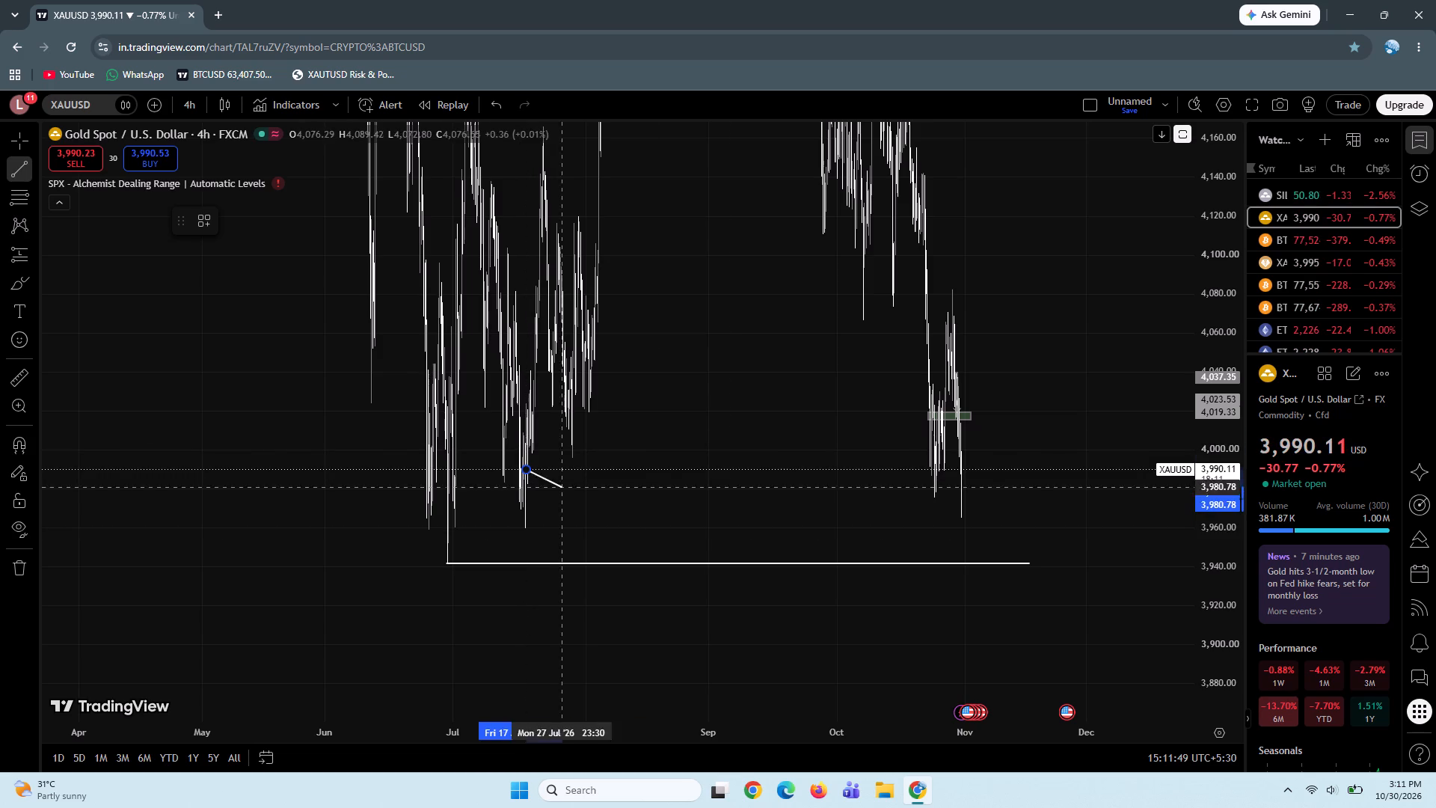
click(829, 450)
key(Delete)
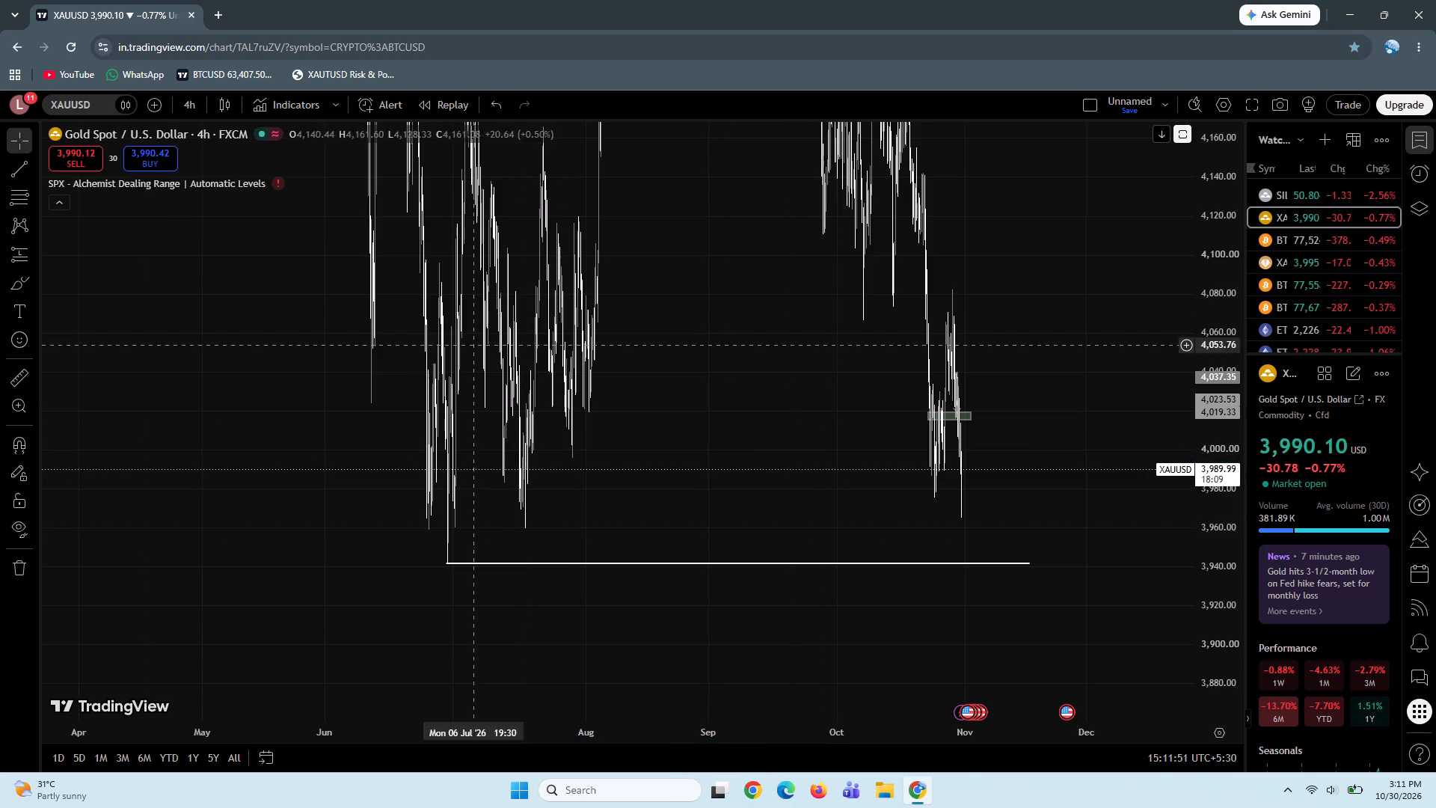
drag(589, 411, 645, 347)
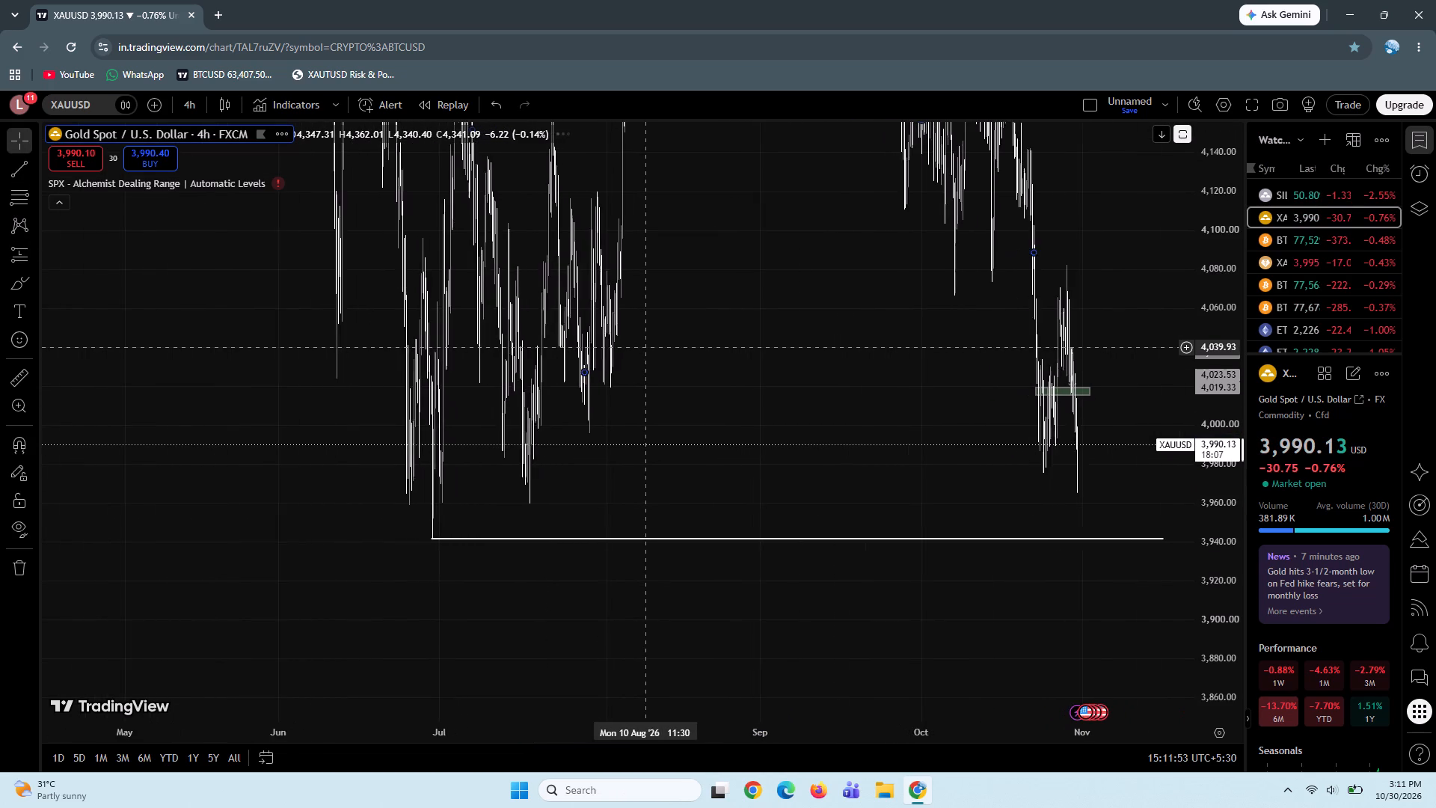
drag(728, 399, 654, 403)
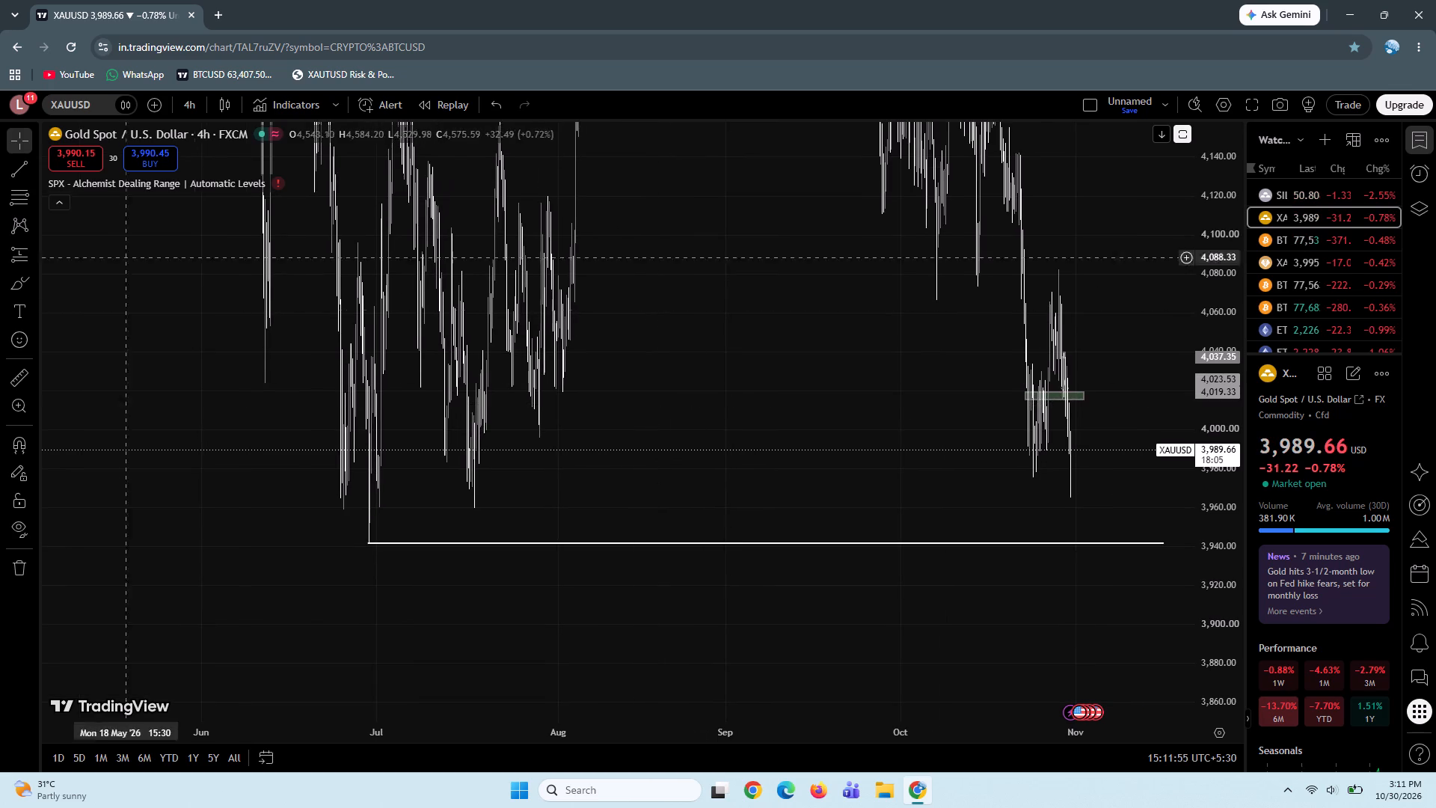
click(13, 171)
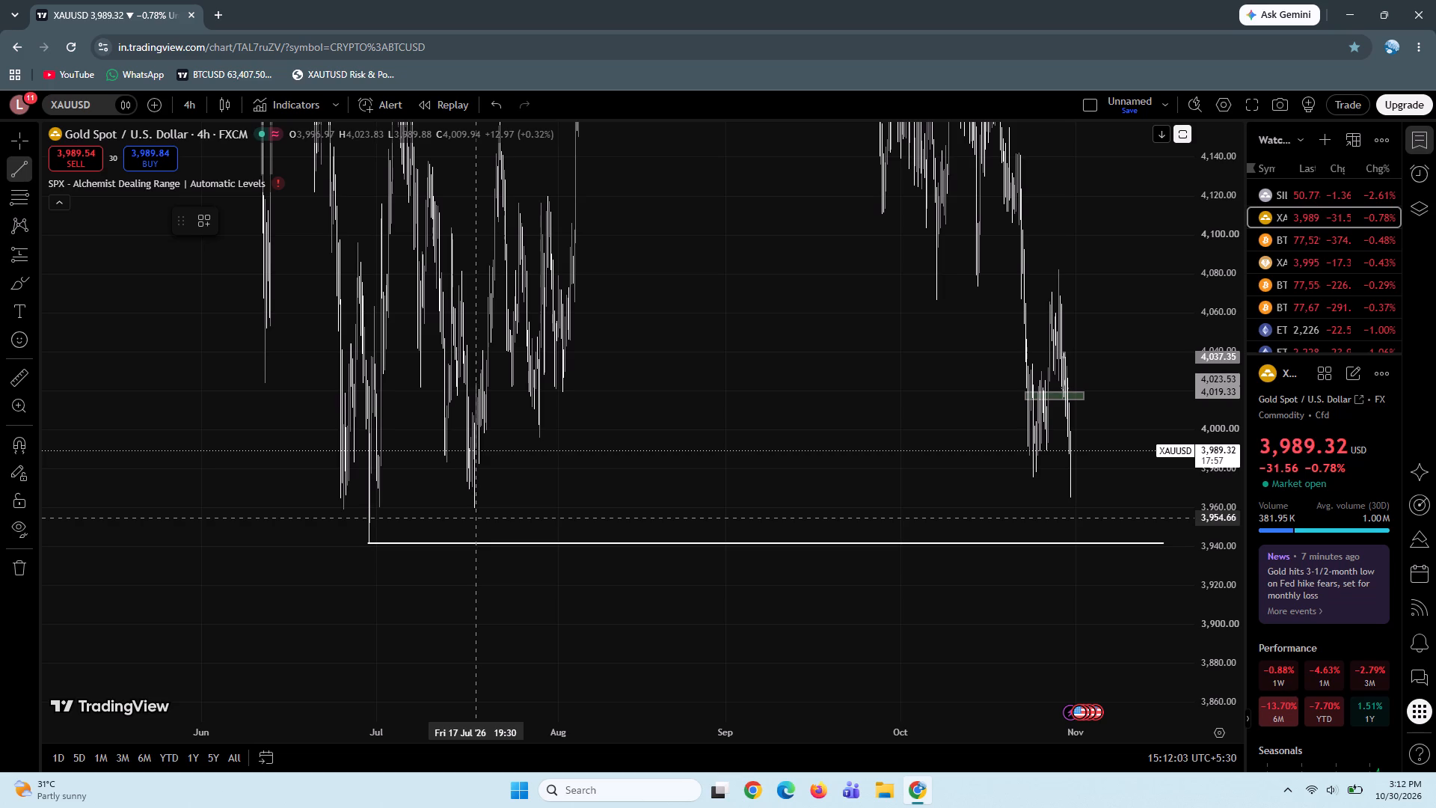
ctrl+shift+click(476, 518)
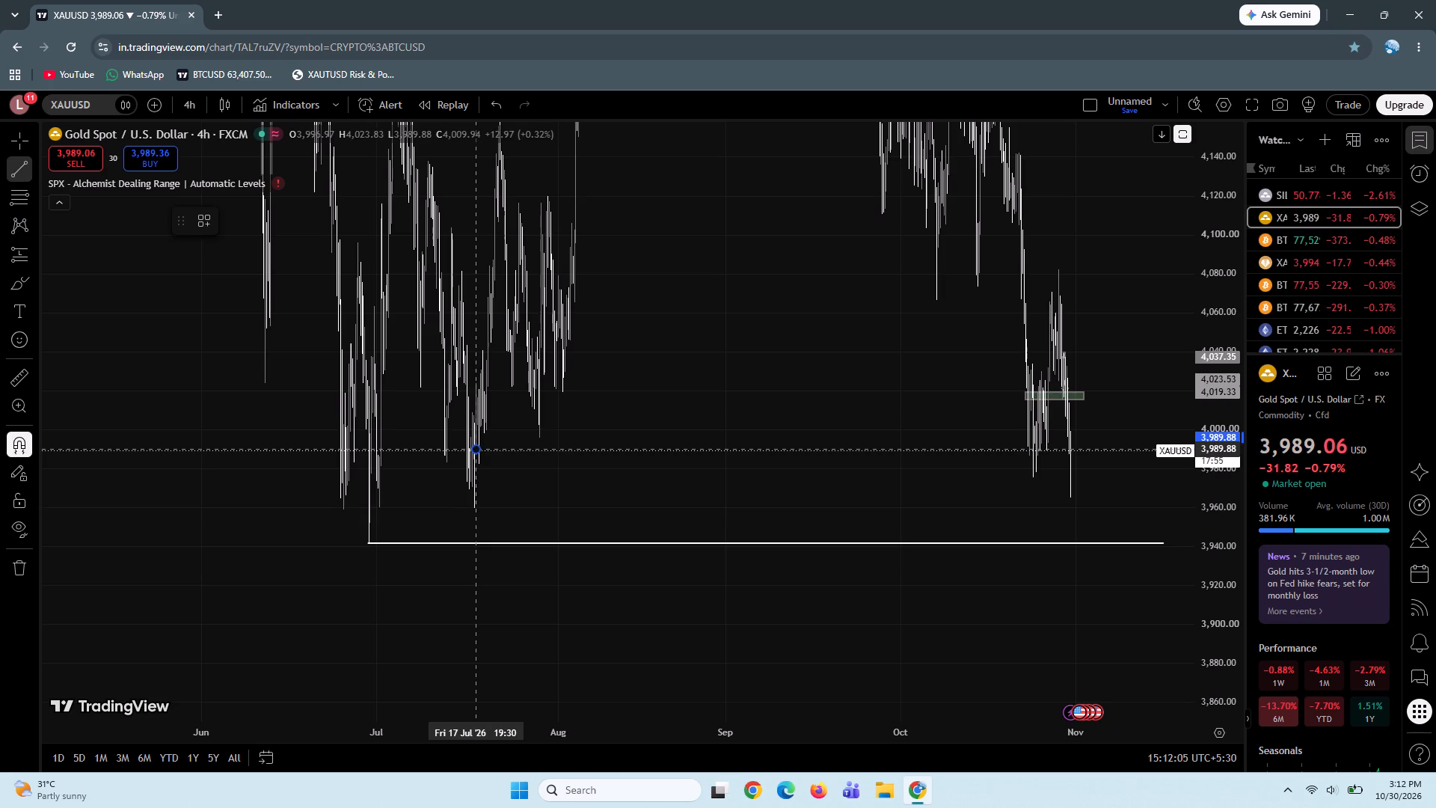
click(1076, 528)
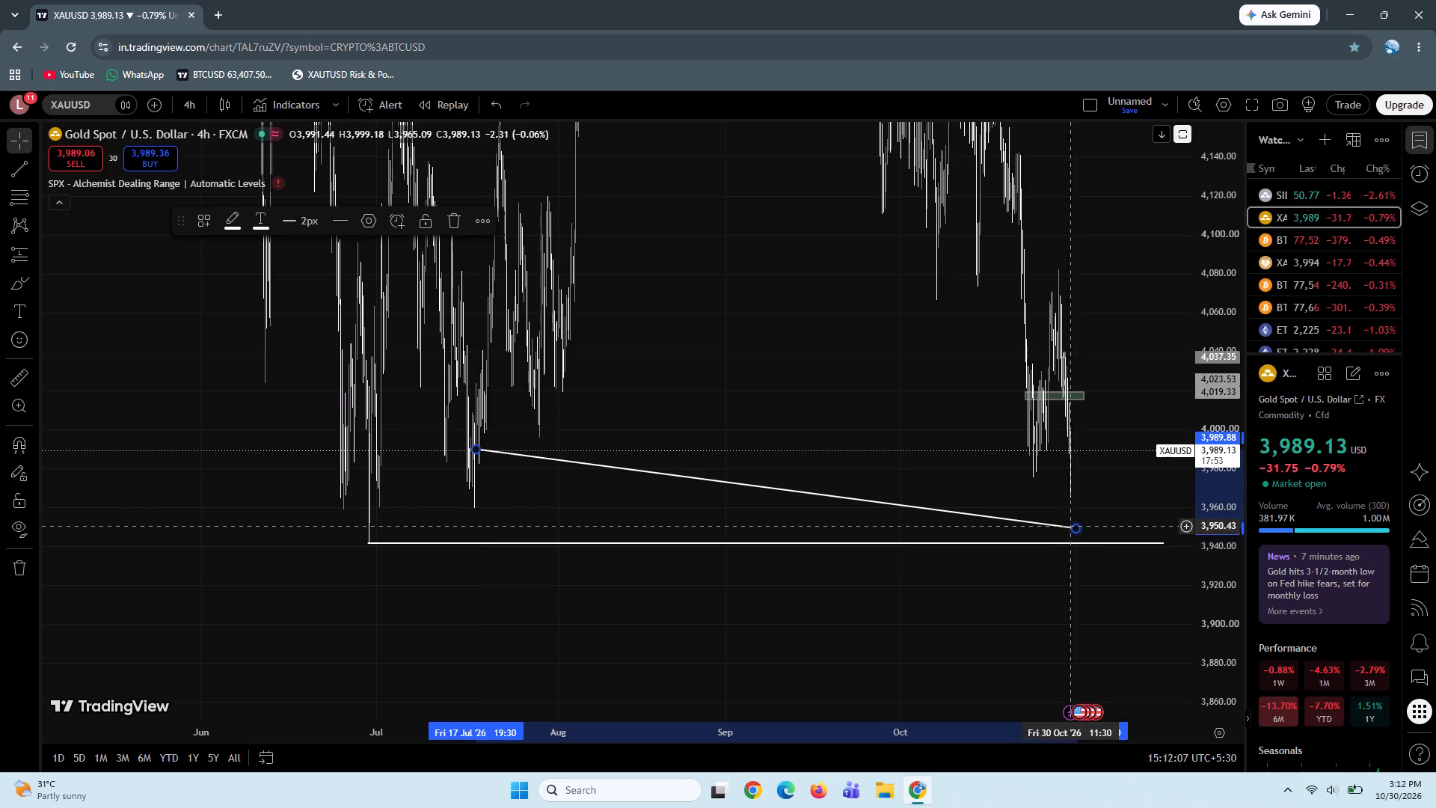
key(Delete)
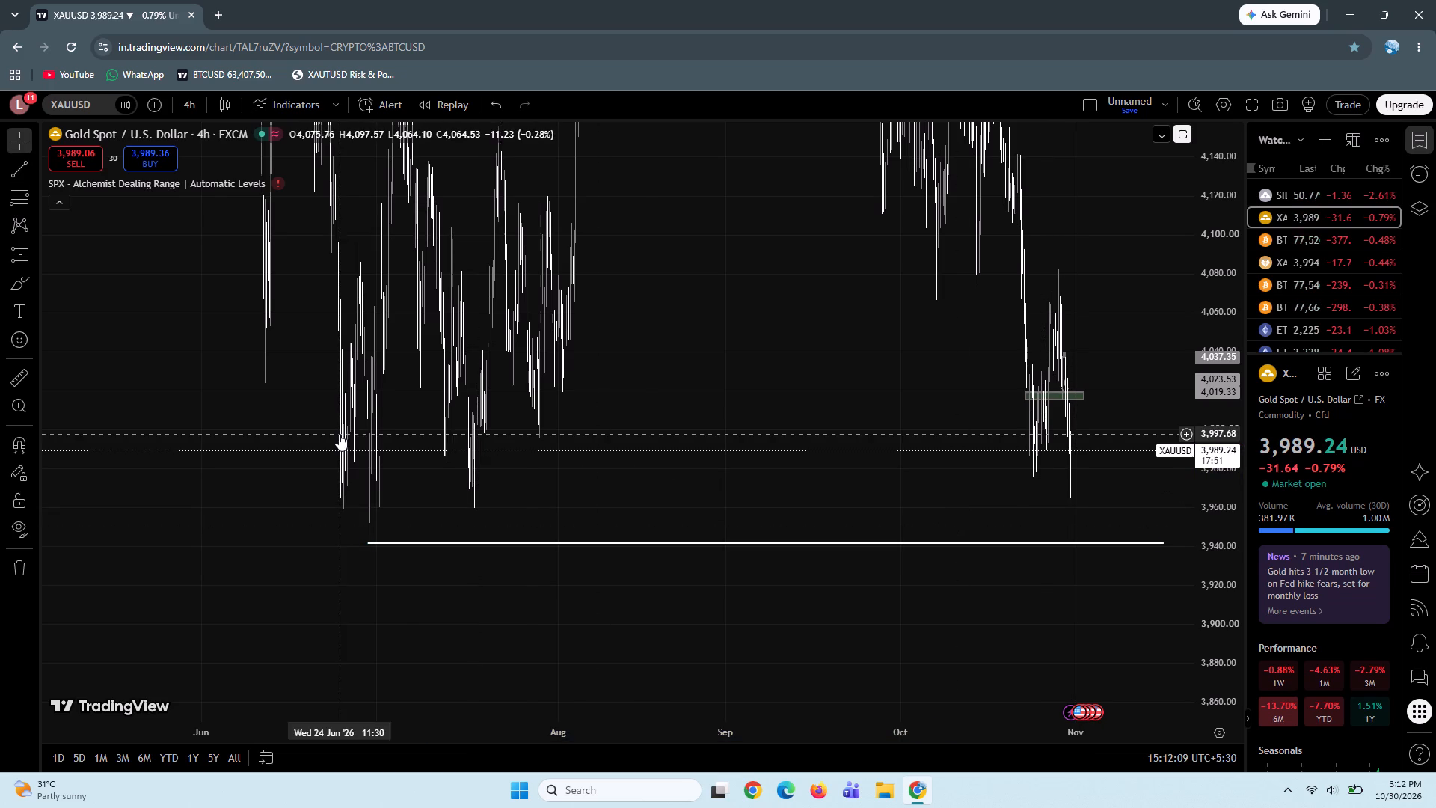
Draw a horizontal white trend line at 3,959.49 from the 17 July low to about mid-November.
drag(545, 467, 606, 459)
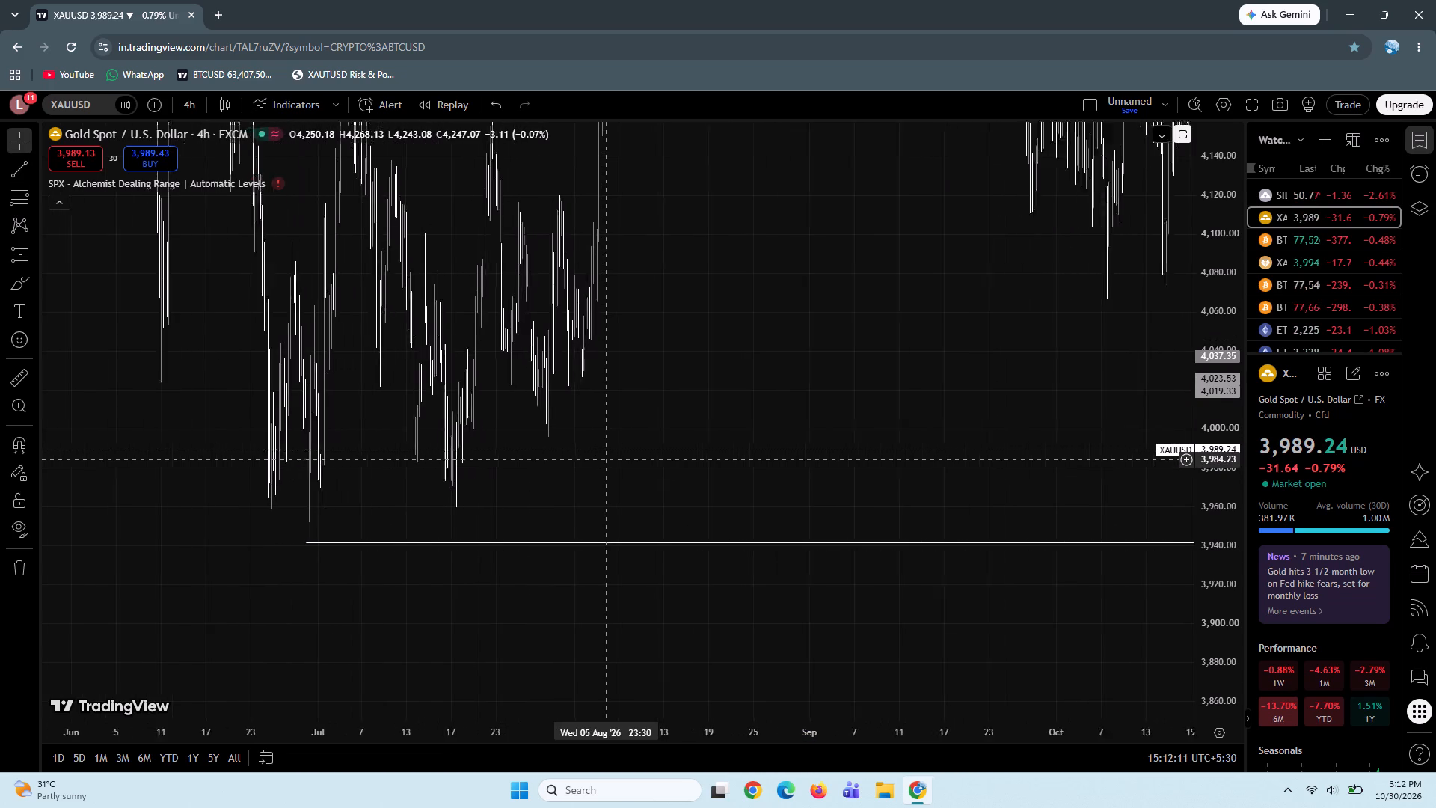
drag(606, 459, 331, 435)
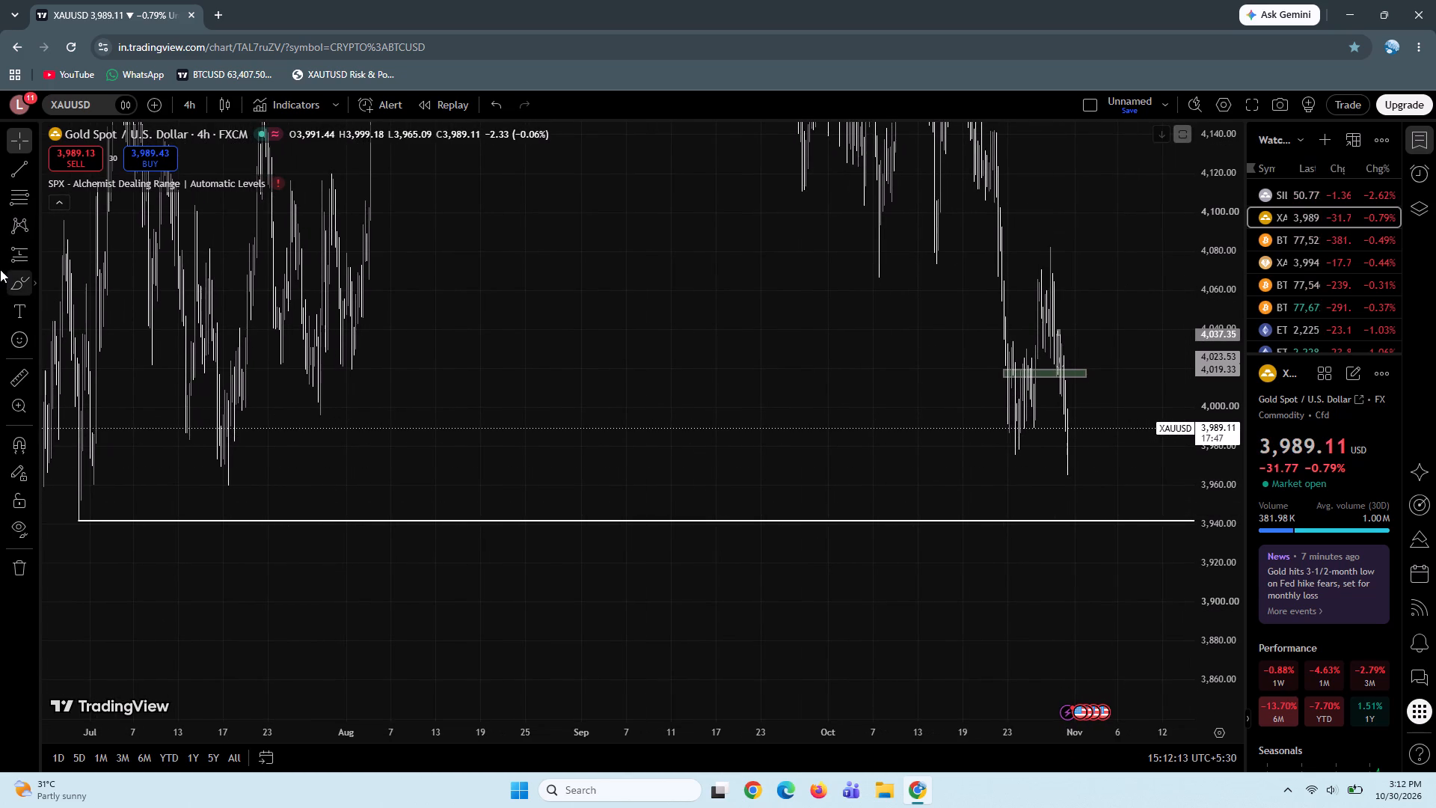
click(17, 165)
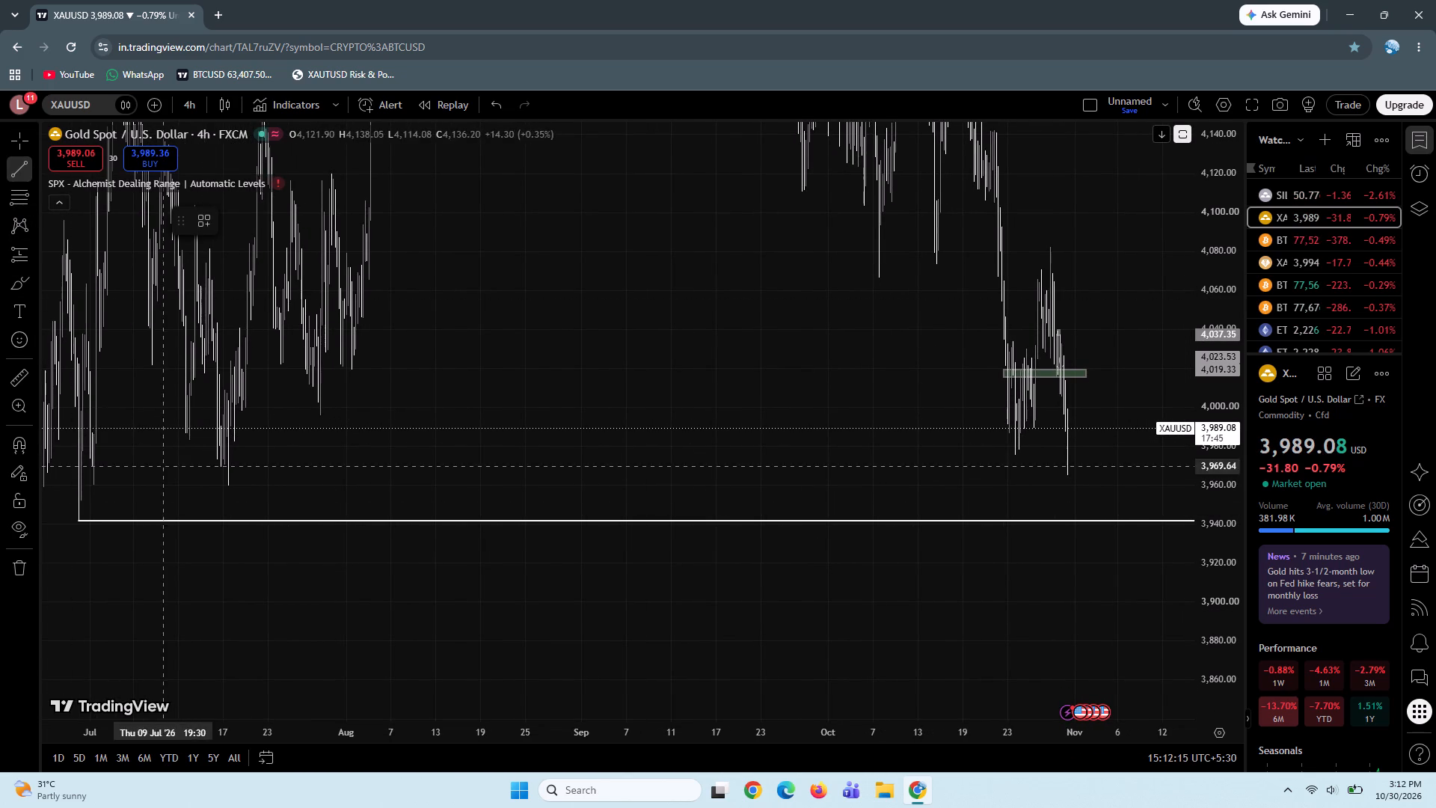
ctrl+shift+click(228, 493)
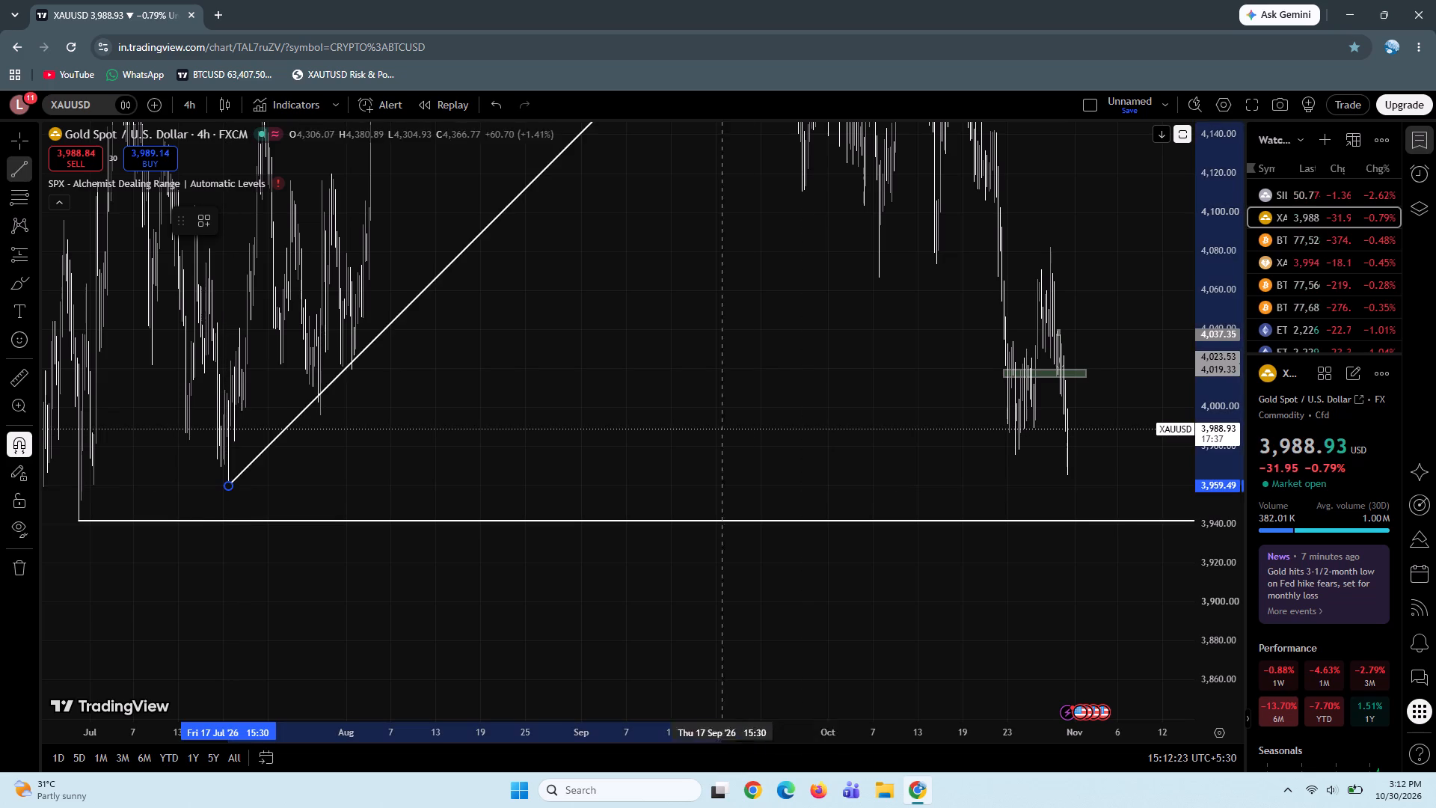
ctrl+shift+click(1178, 500)
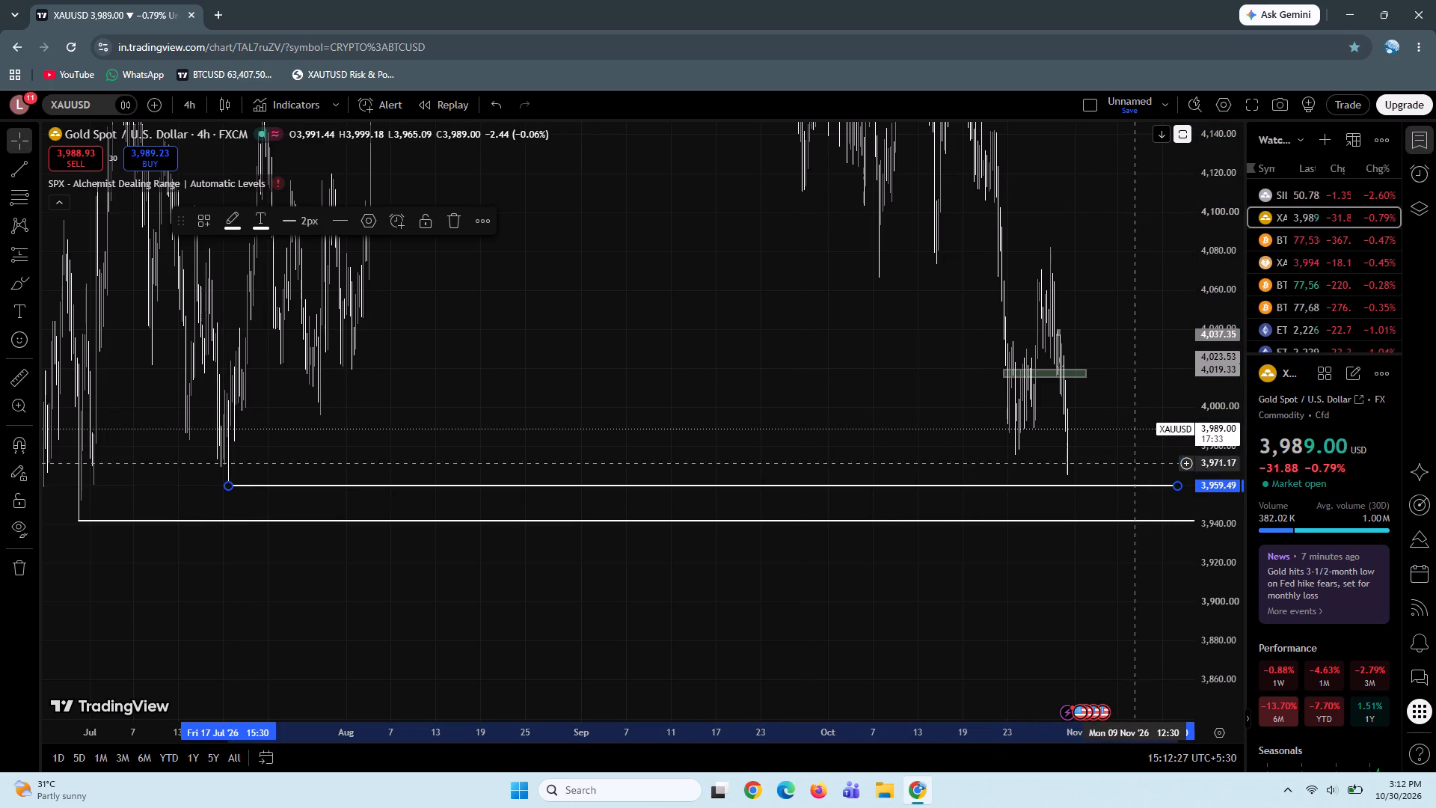
Extend the end of the 3,959.49 trend line to about 17 November, level with the end of the lower line.
drag(1124, 447, 784, 441)
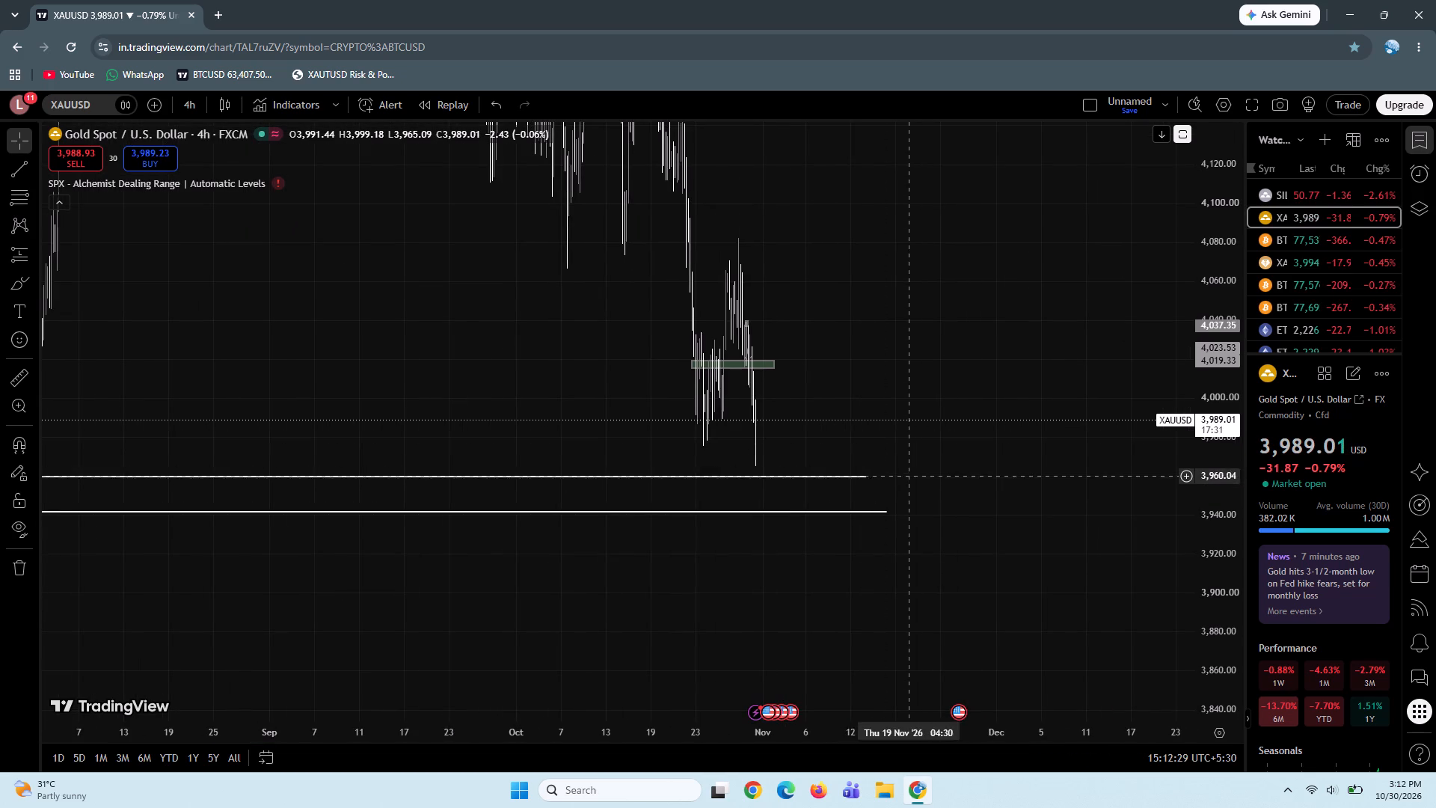
drag(869, 480, 892, 484)
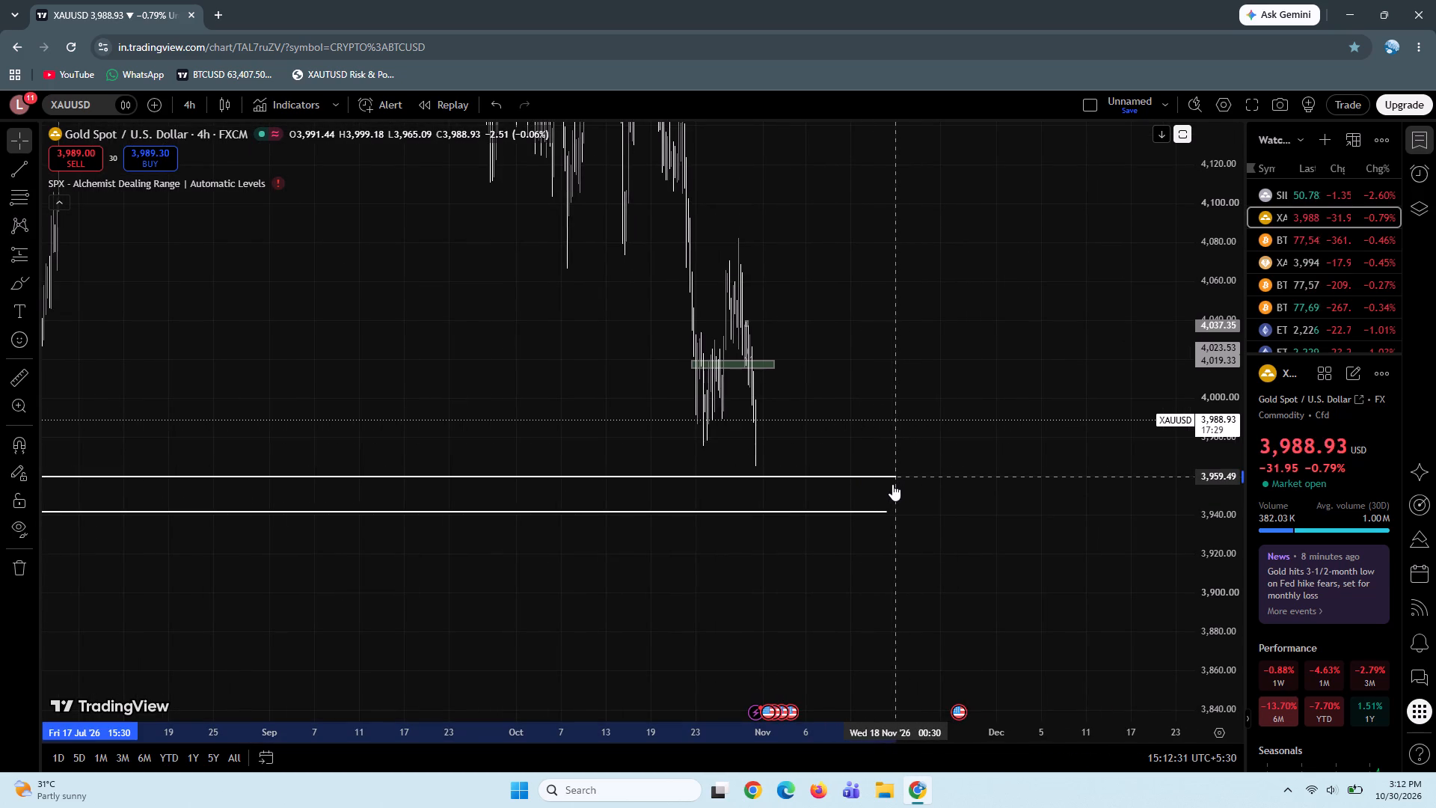
drag(892, 484, 889, 485)
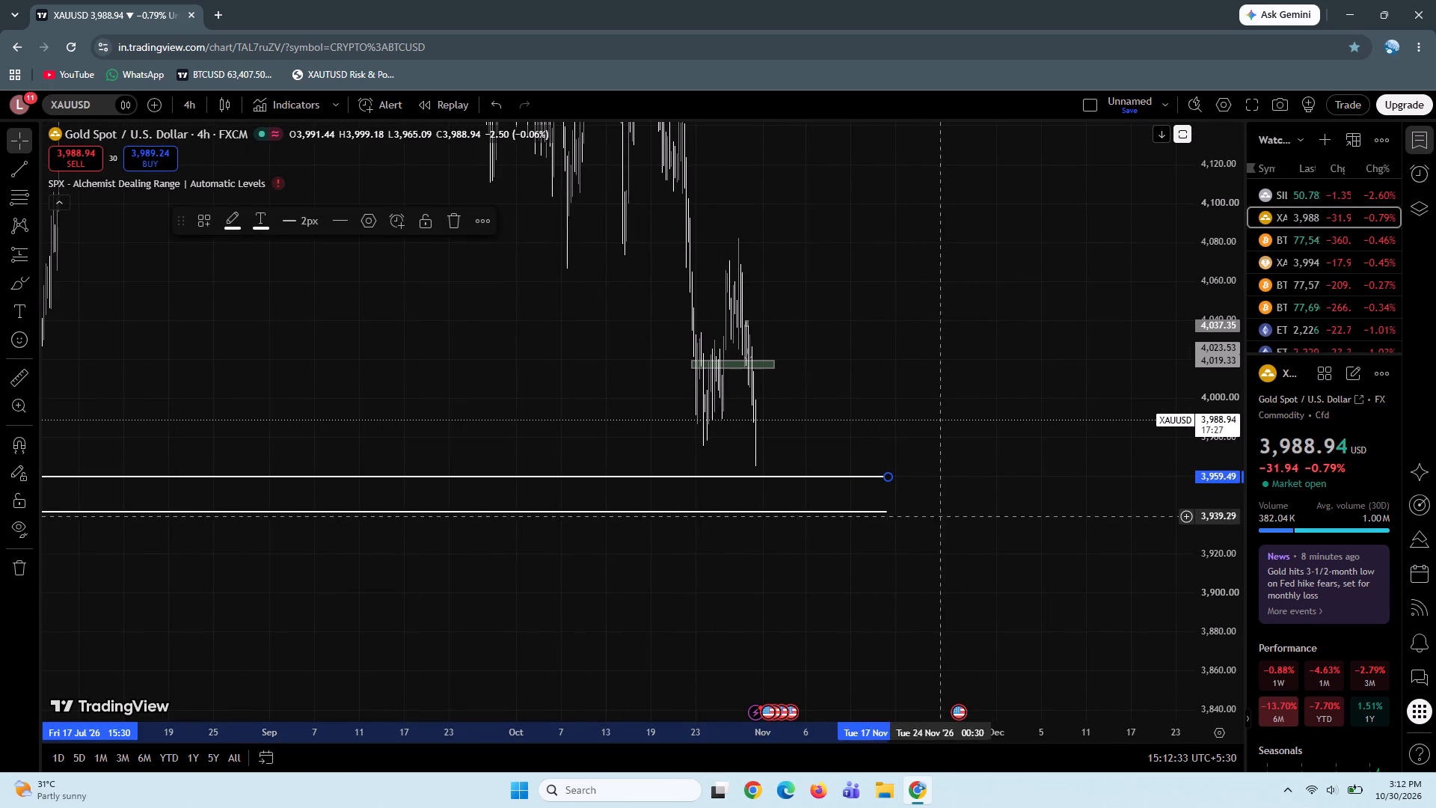
click(945, 519)
Delete the small green rectangle near 4,018 at the late-October candles on the XAUUSD chart.
drag(735, 586, 948, 563)
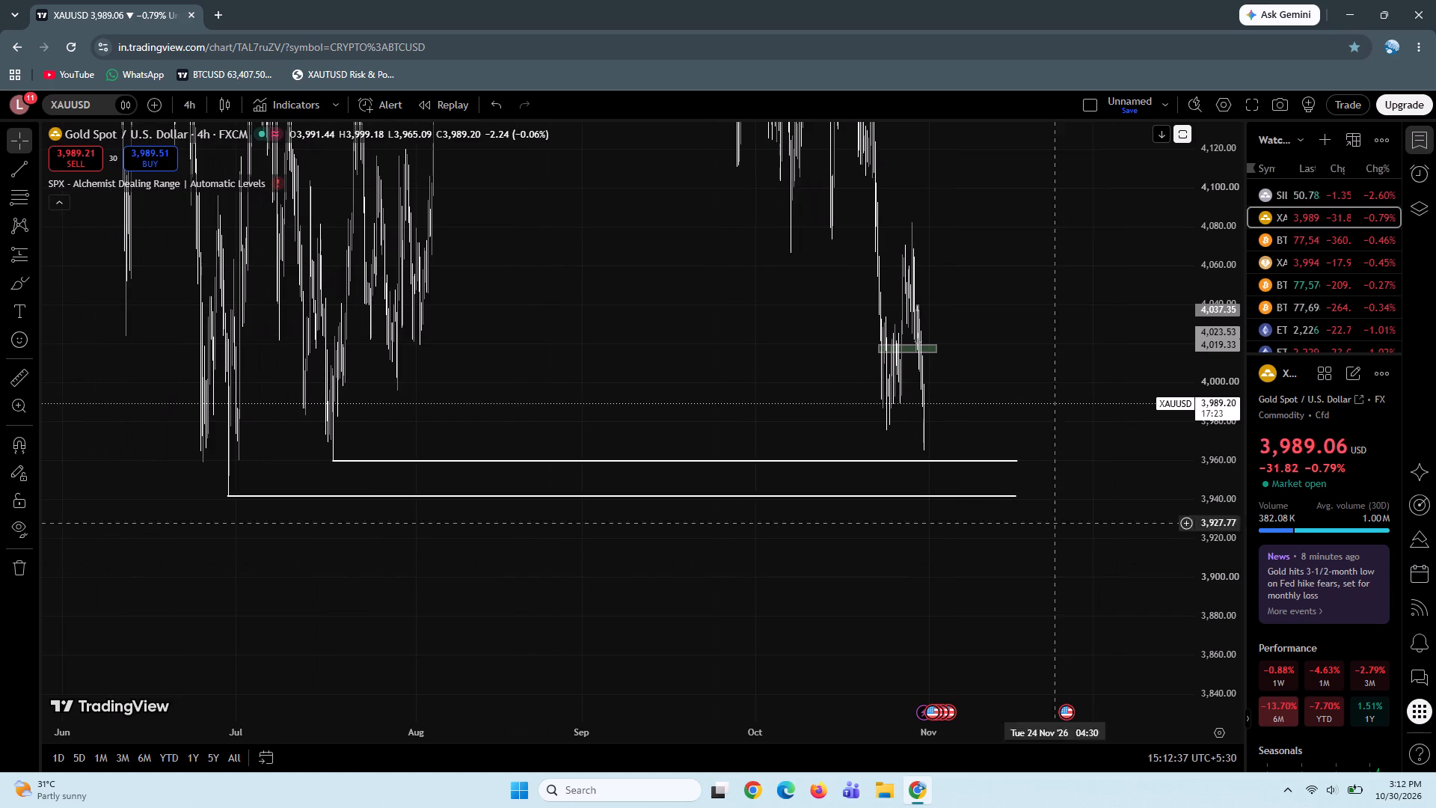
drag(1226, 226, 1241, 419)
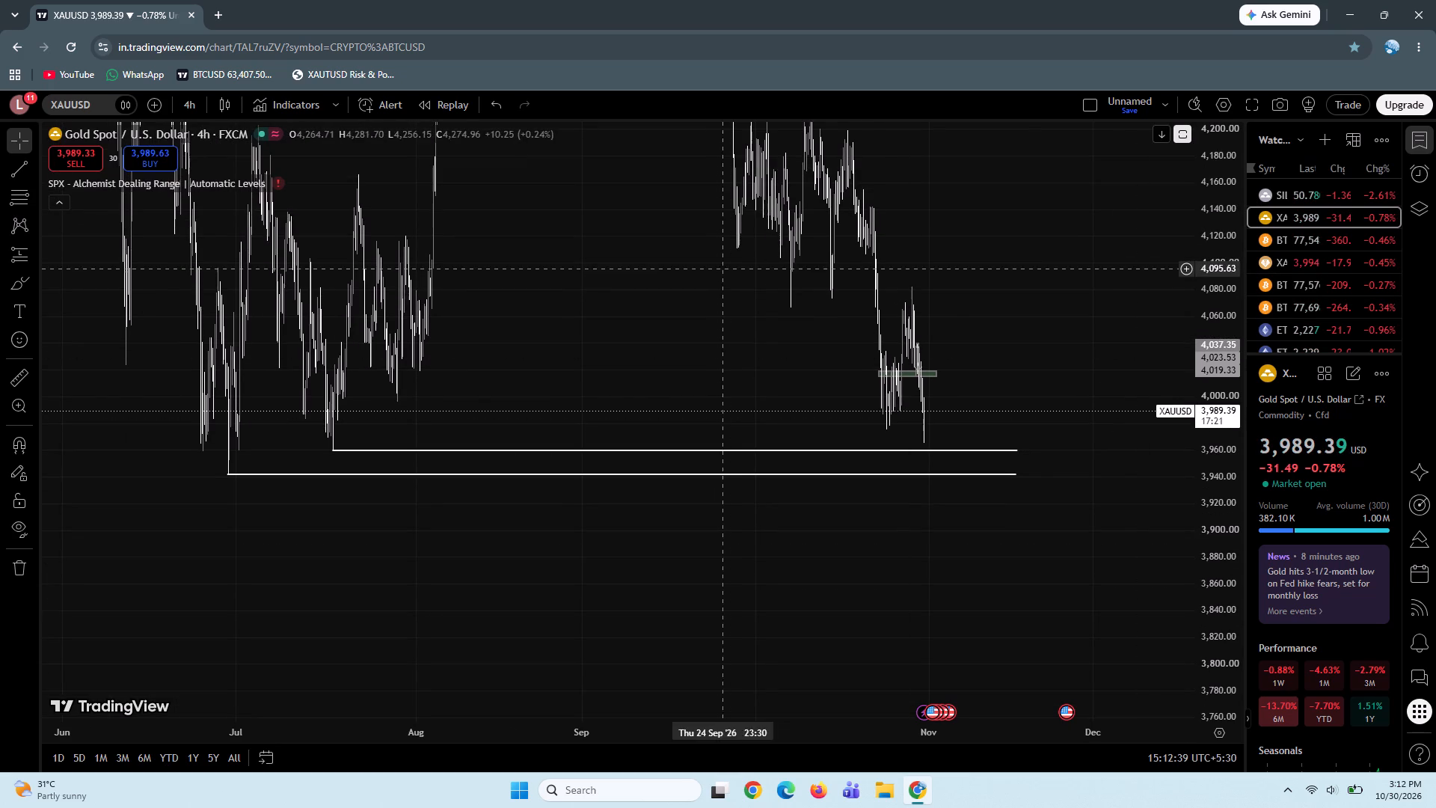
drag(719, 269, 850, 385)
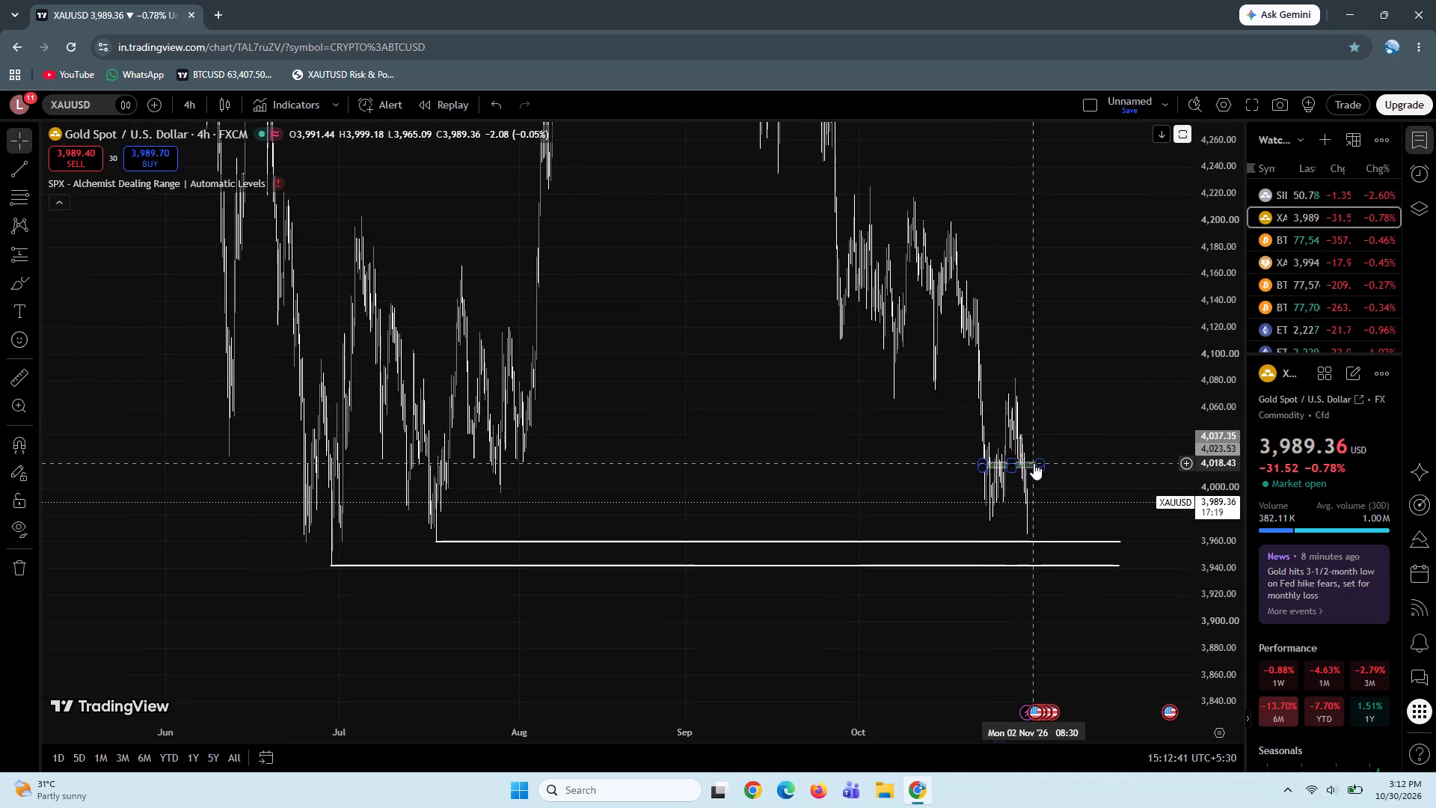
click(1034, 463)
key(Delete)
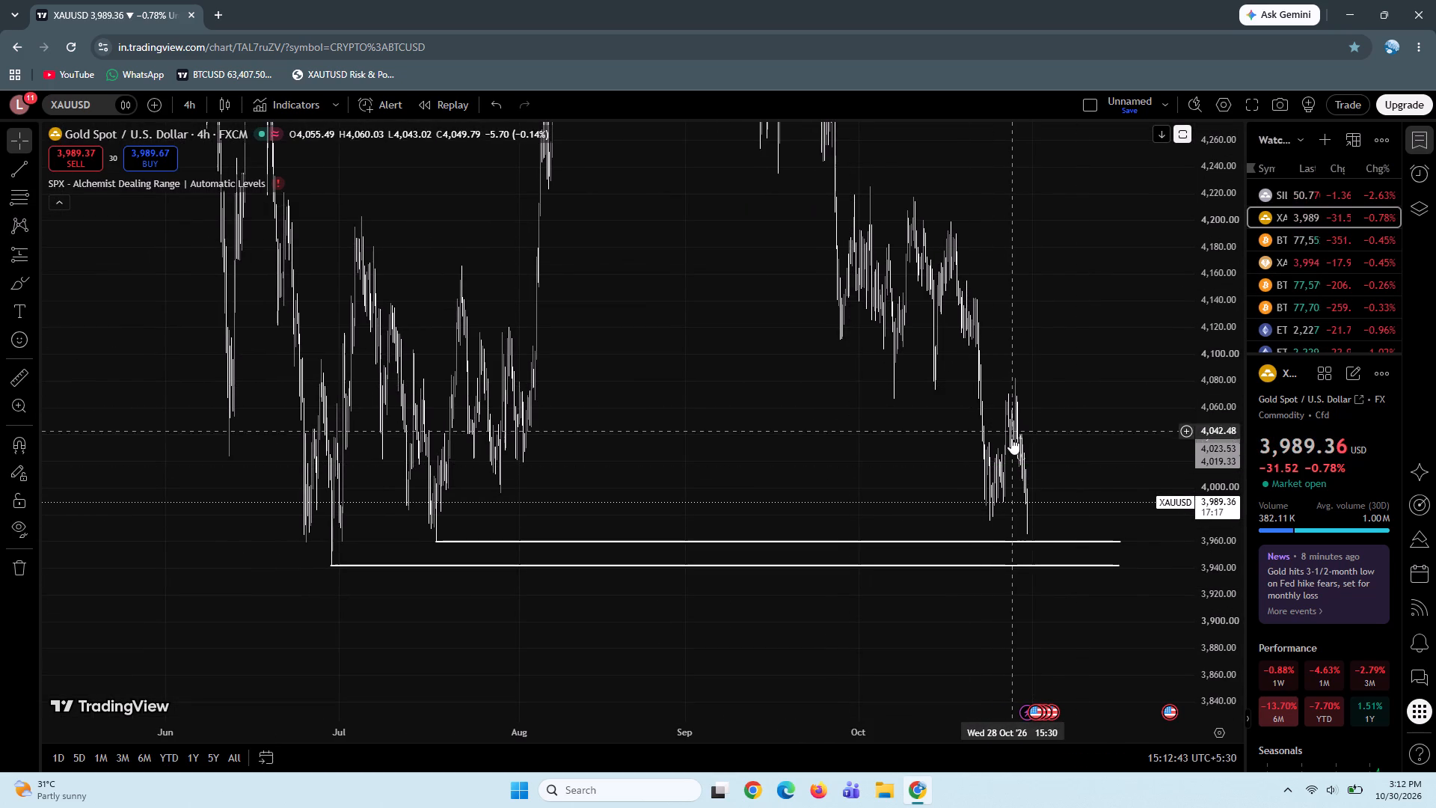
Switch the XAUUSD chart from the 4-hour to the 5-minute timeframe.
click(1008, 444)
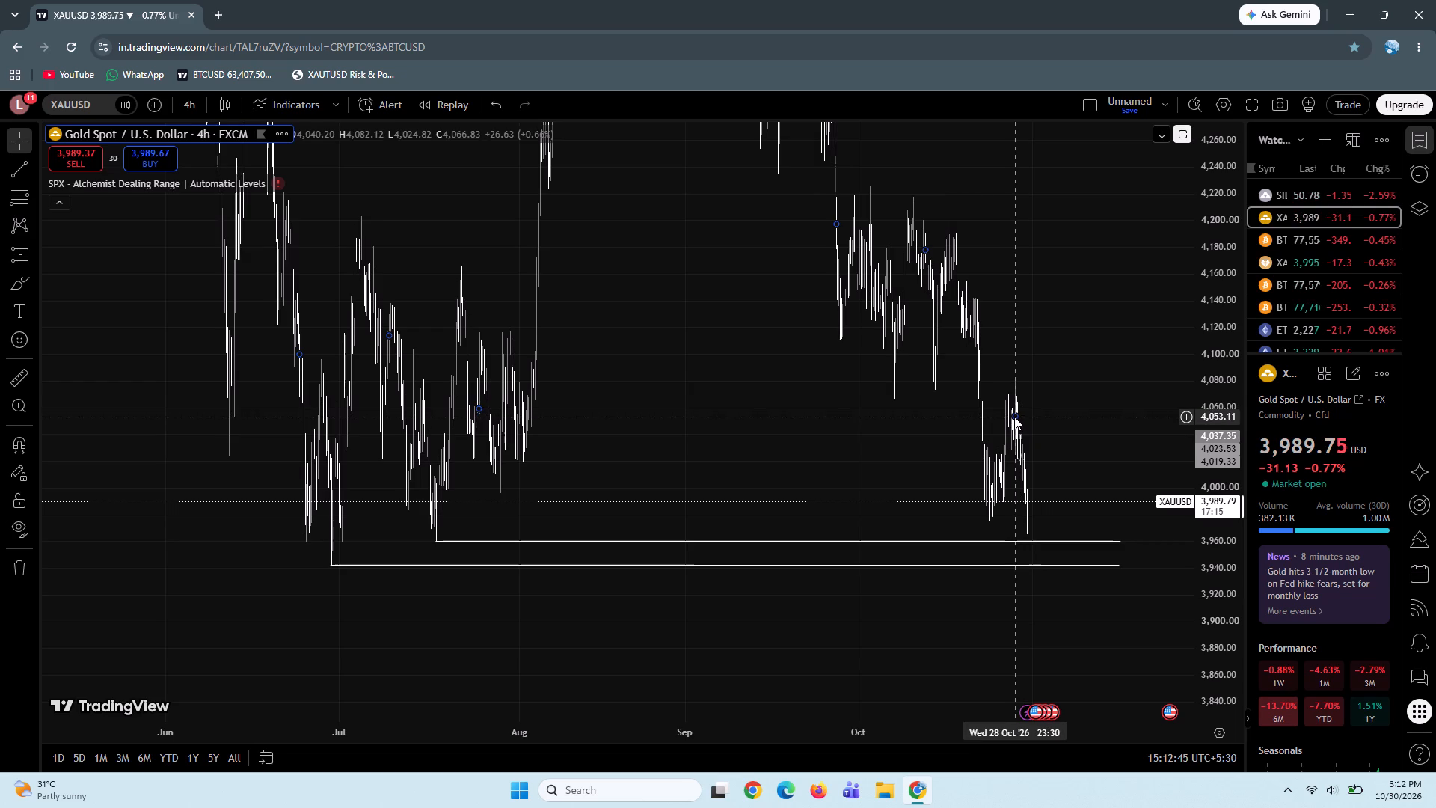
drag(856, 361, 676, 375)
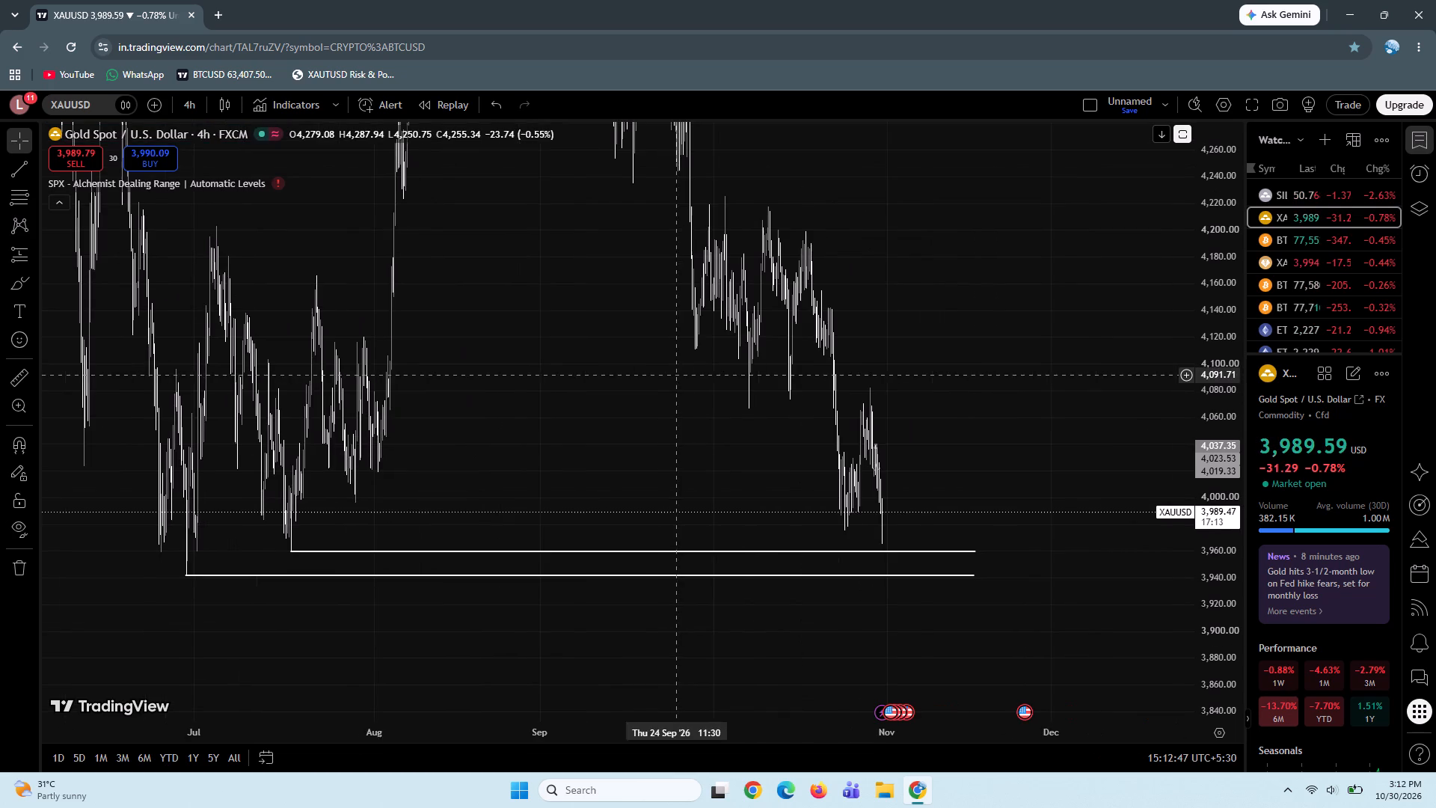
click(177, 101)
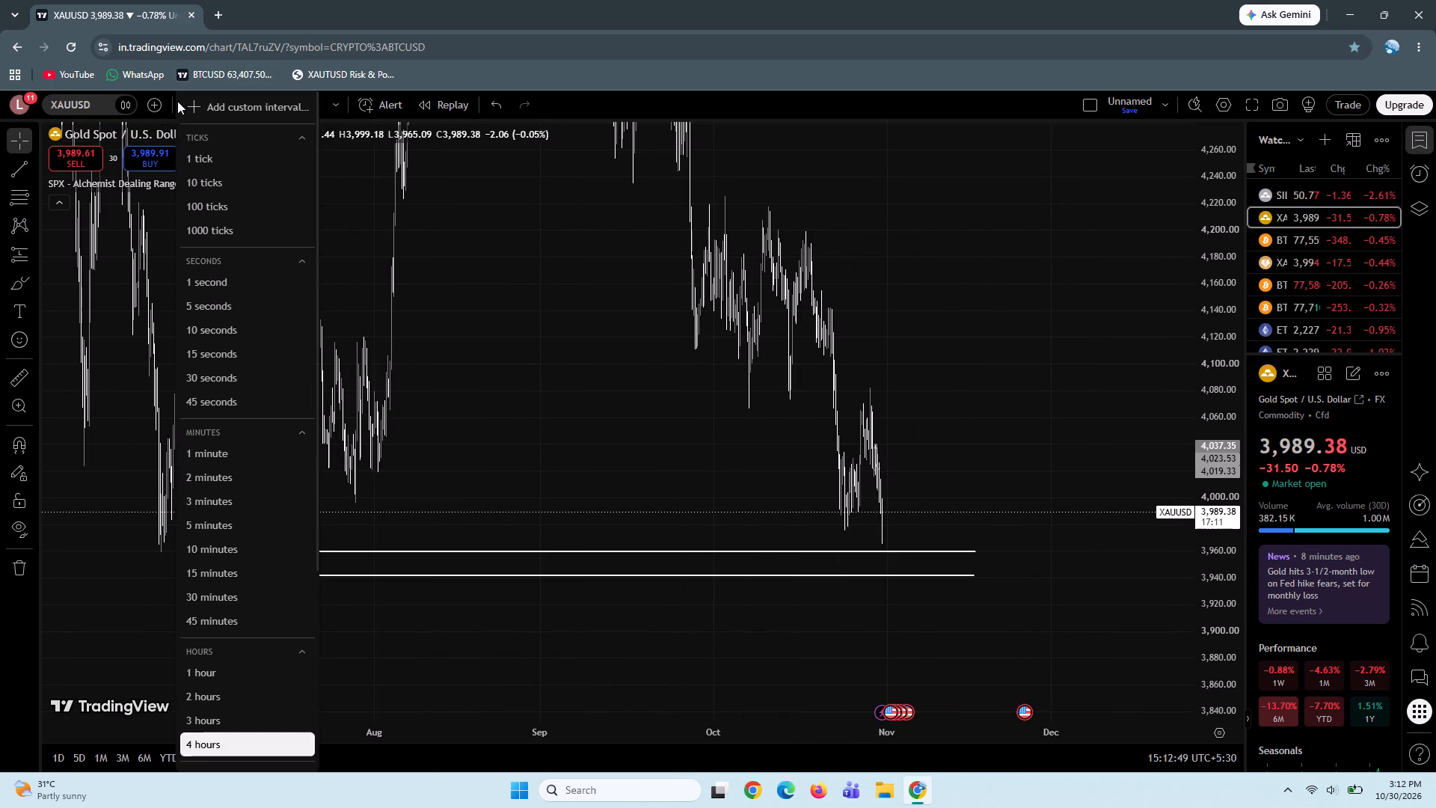
scroll(239, 602, down, 3)
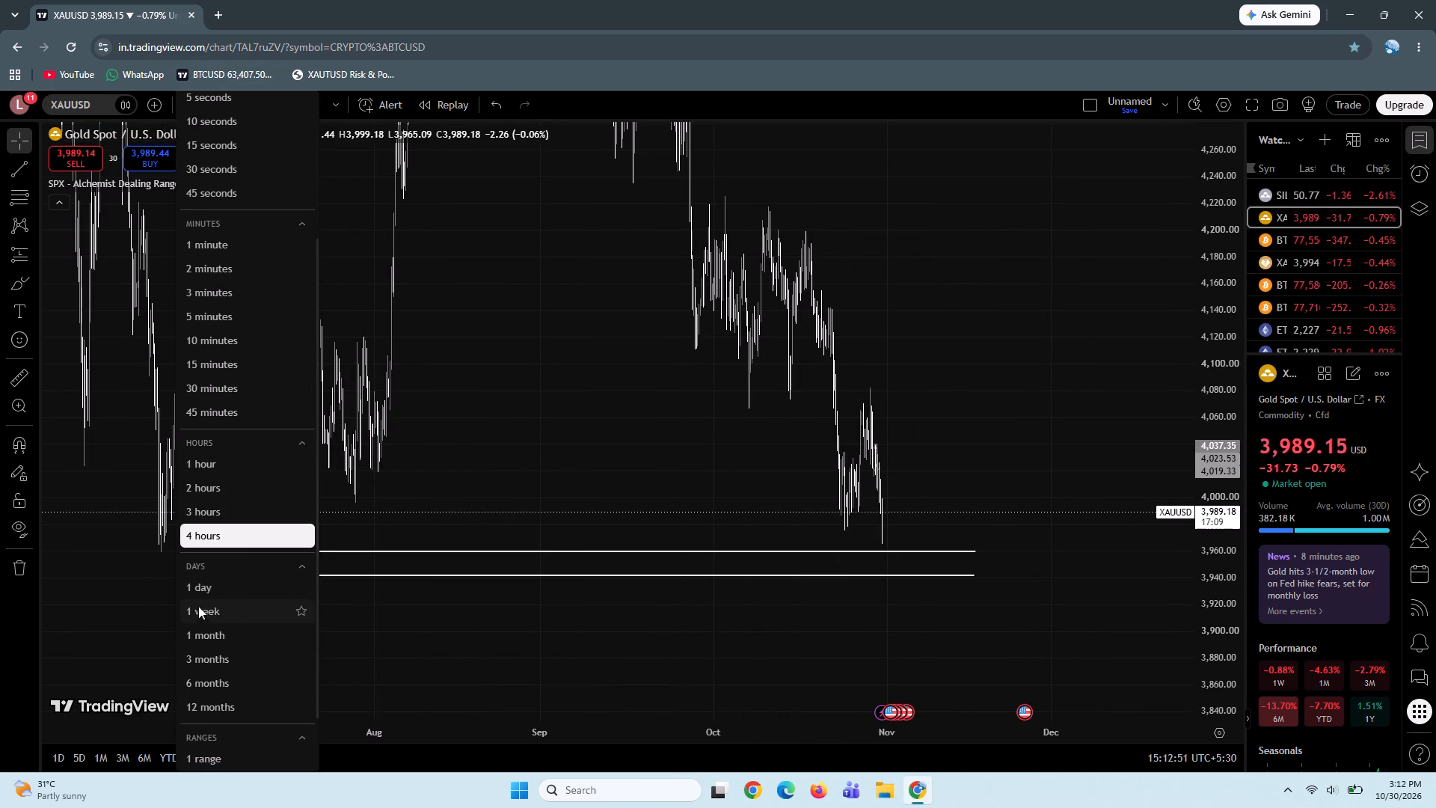
click(218, 312)
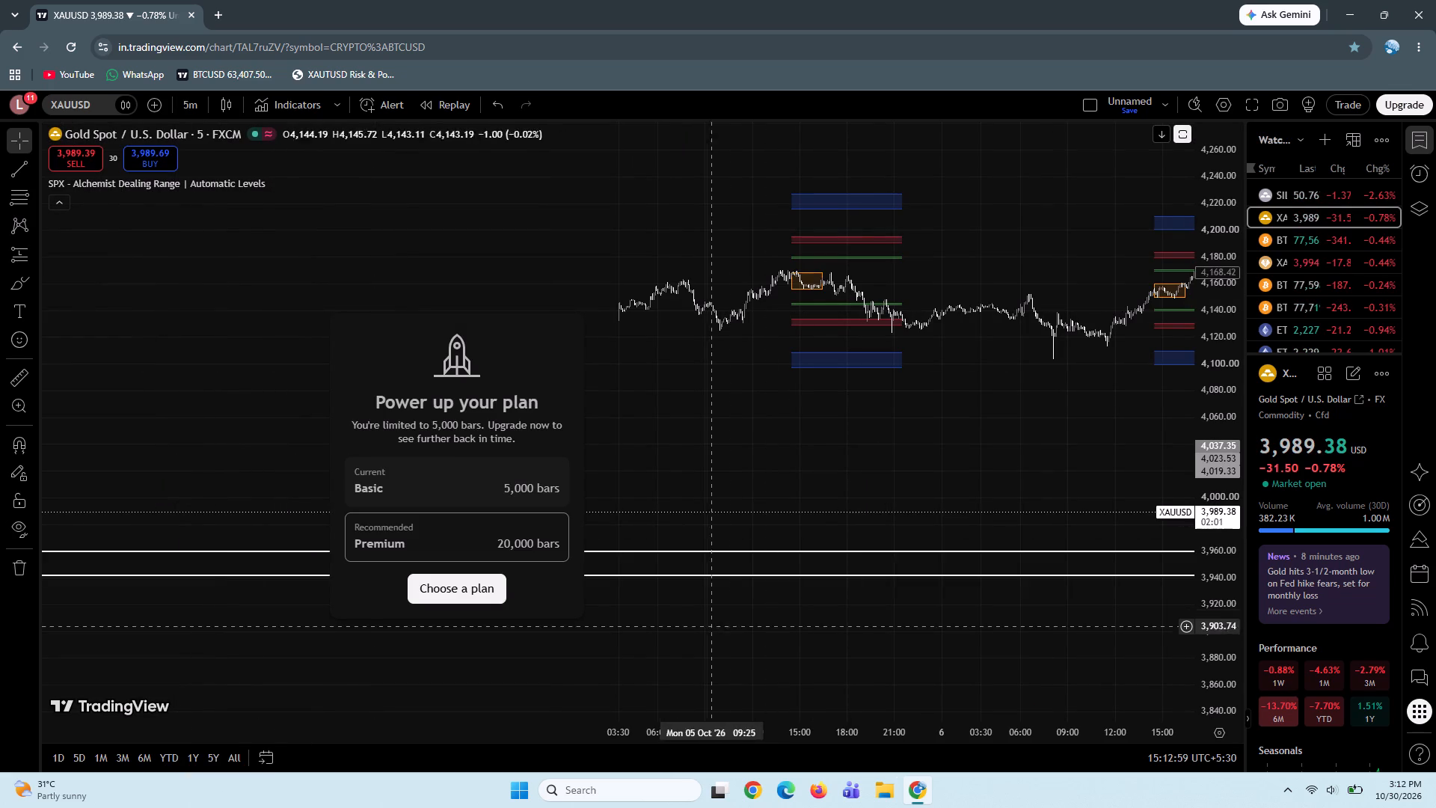
Draw a rectangle on the 30 October 14:10 candle of the 5-minute chart, from 3,988.86 down to 3,985.71.
click(682, 691)
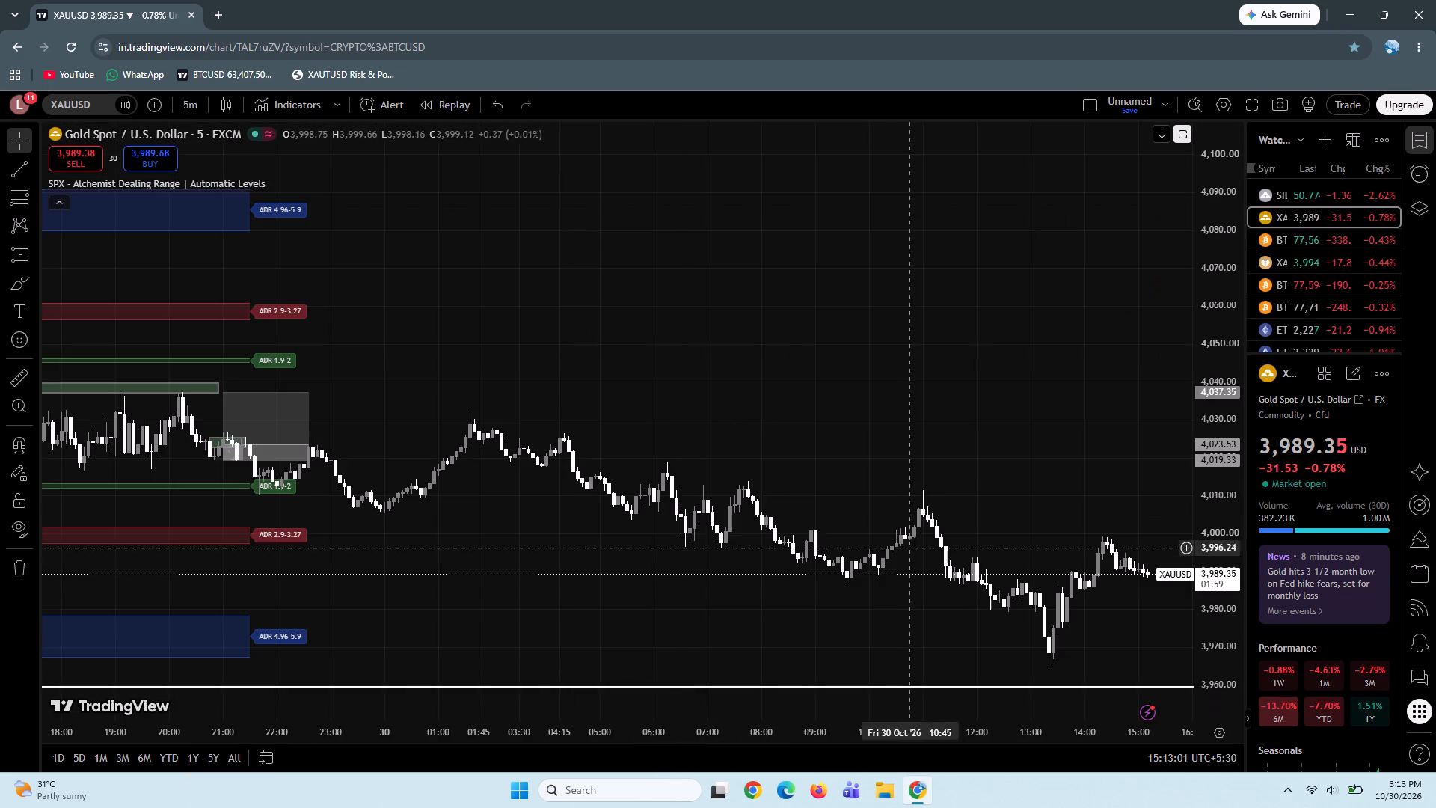
drag(972, 465, 574, 429)
drag(929, 532, 944, 501)
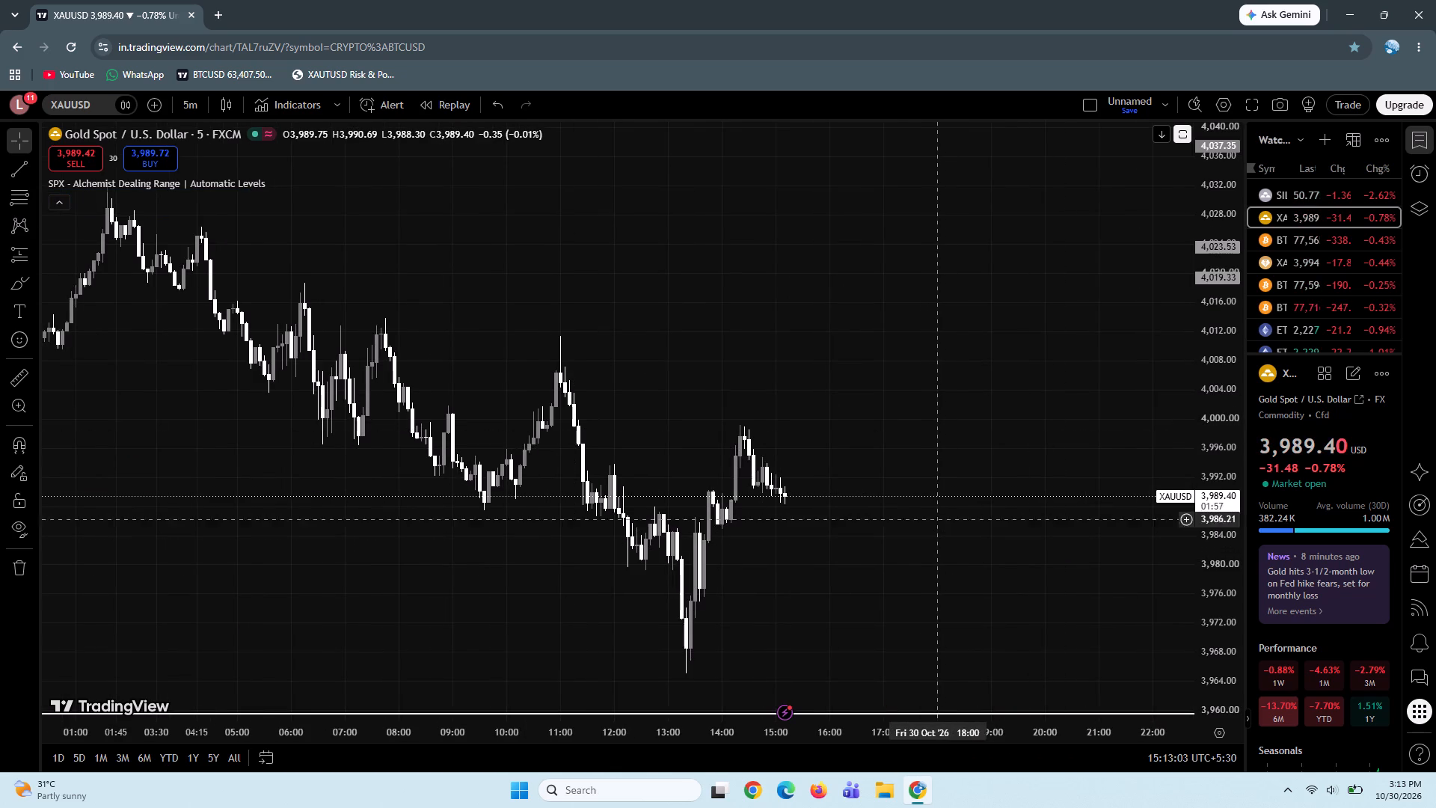
drag(944, 501, 954, 481)
drag(1209, 561, 1221, 390)
drag(829, 472, 859, 418)
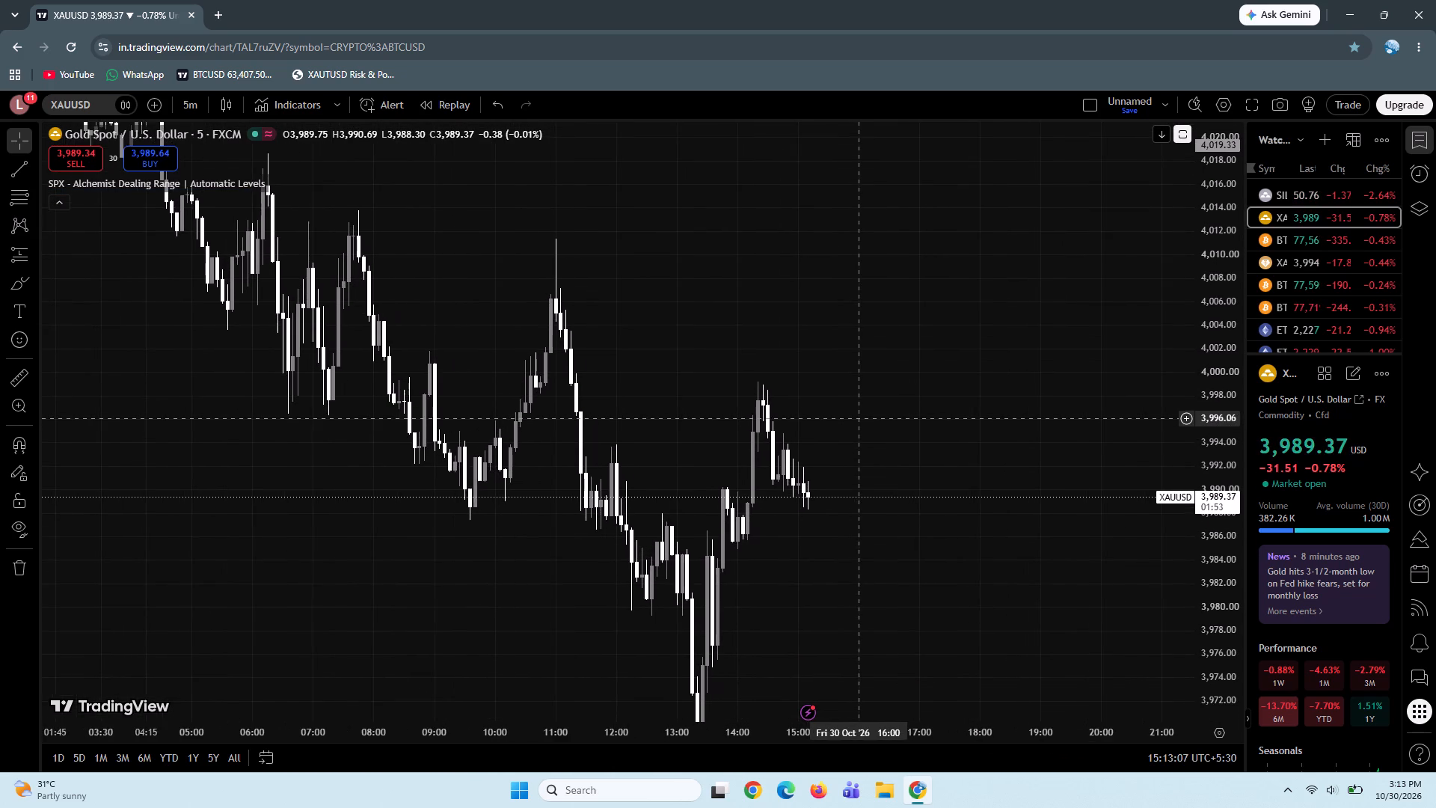
scroll(859, 418, up, 1)
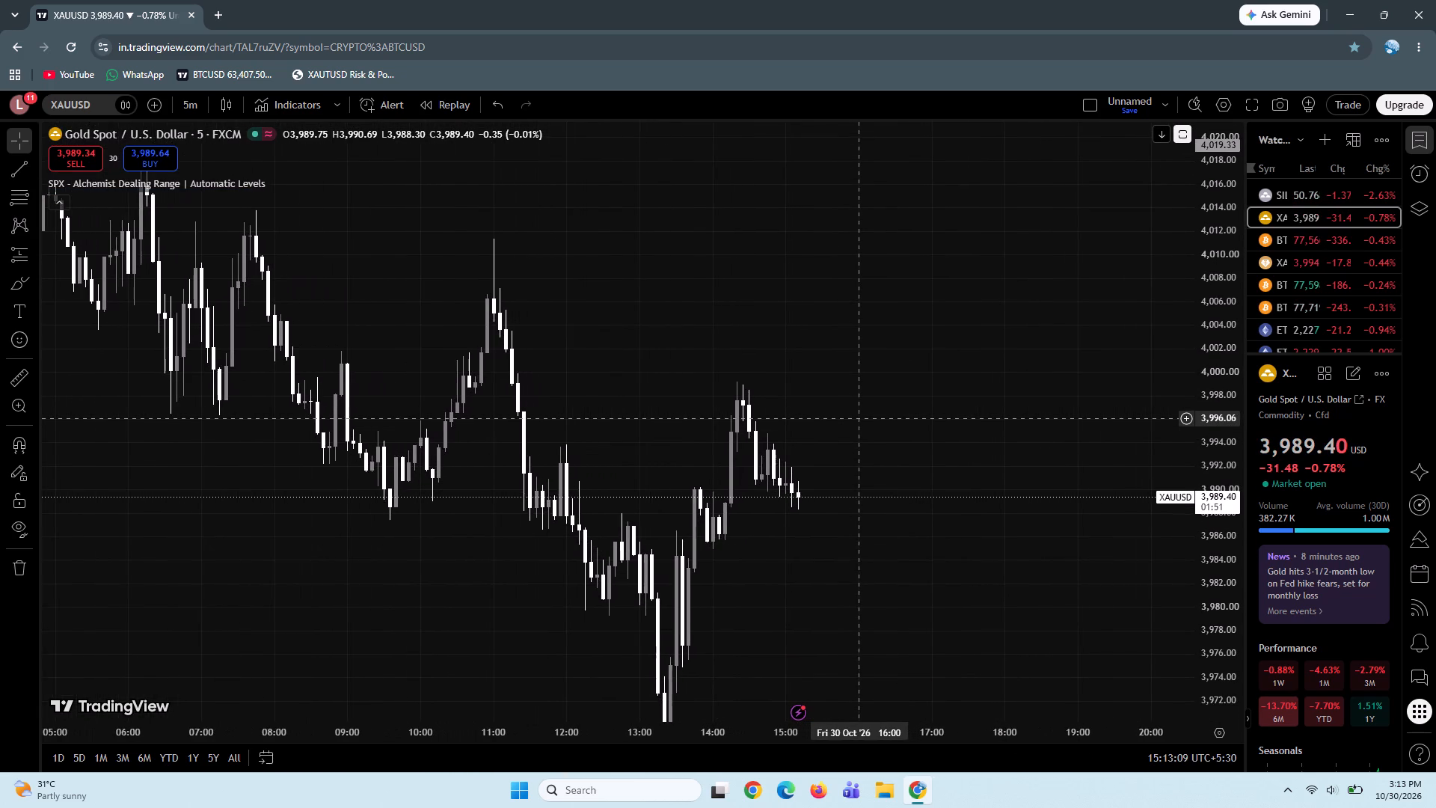
scroll(859, 418, up, 1)
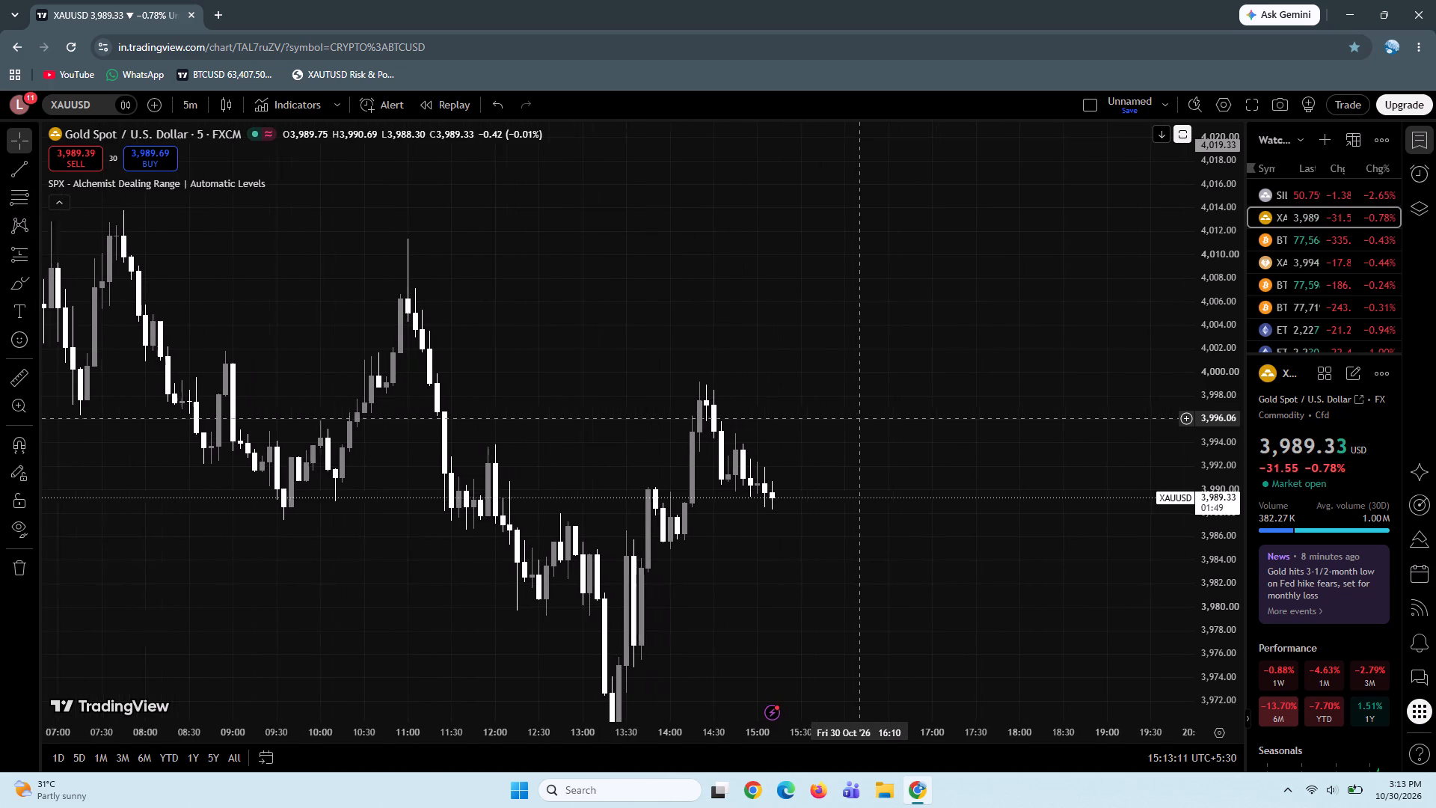
scroll(859, 418, up, 1)
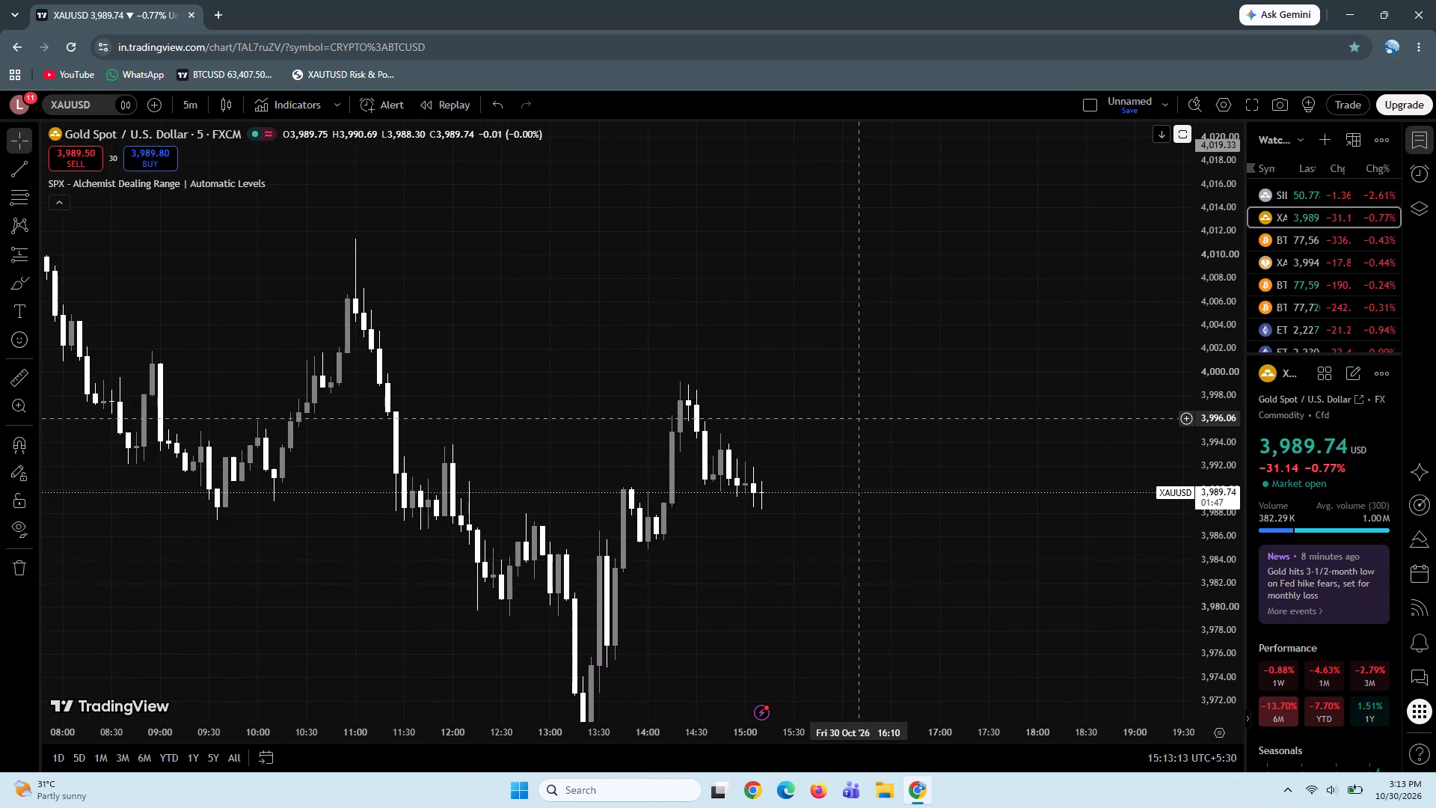
drag(836, 485, 859, 435)
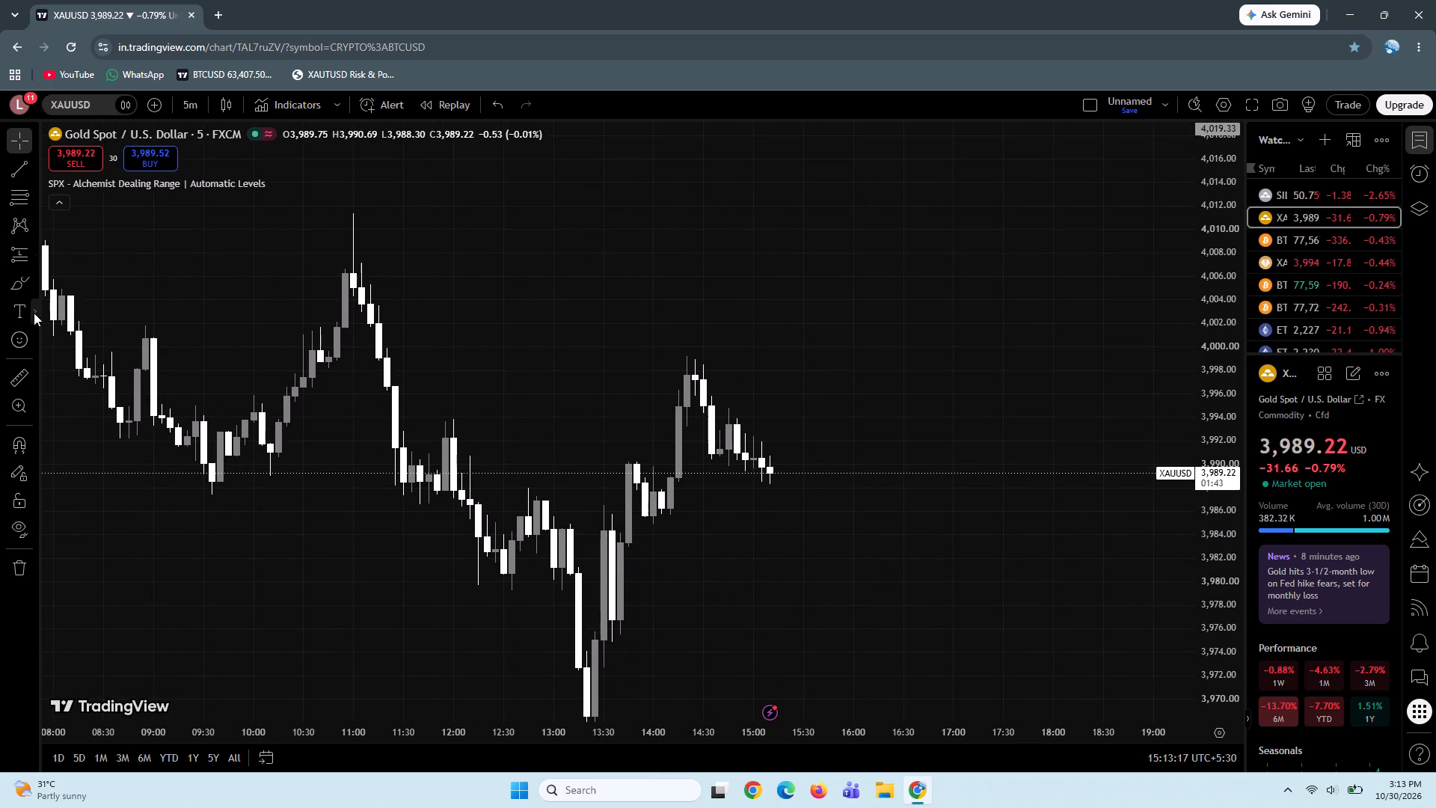
click(35, 287)
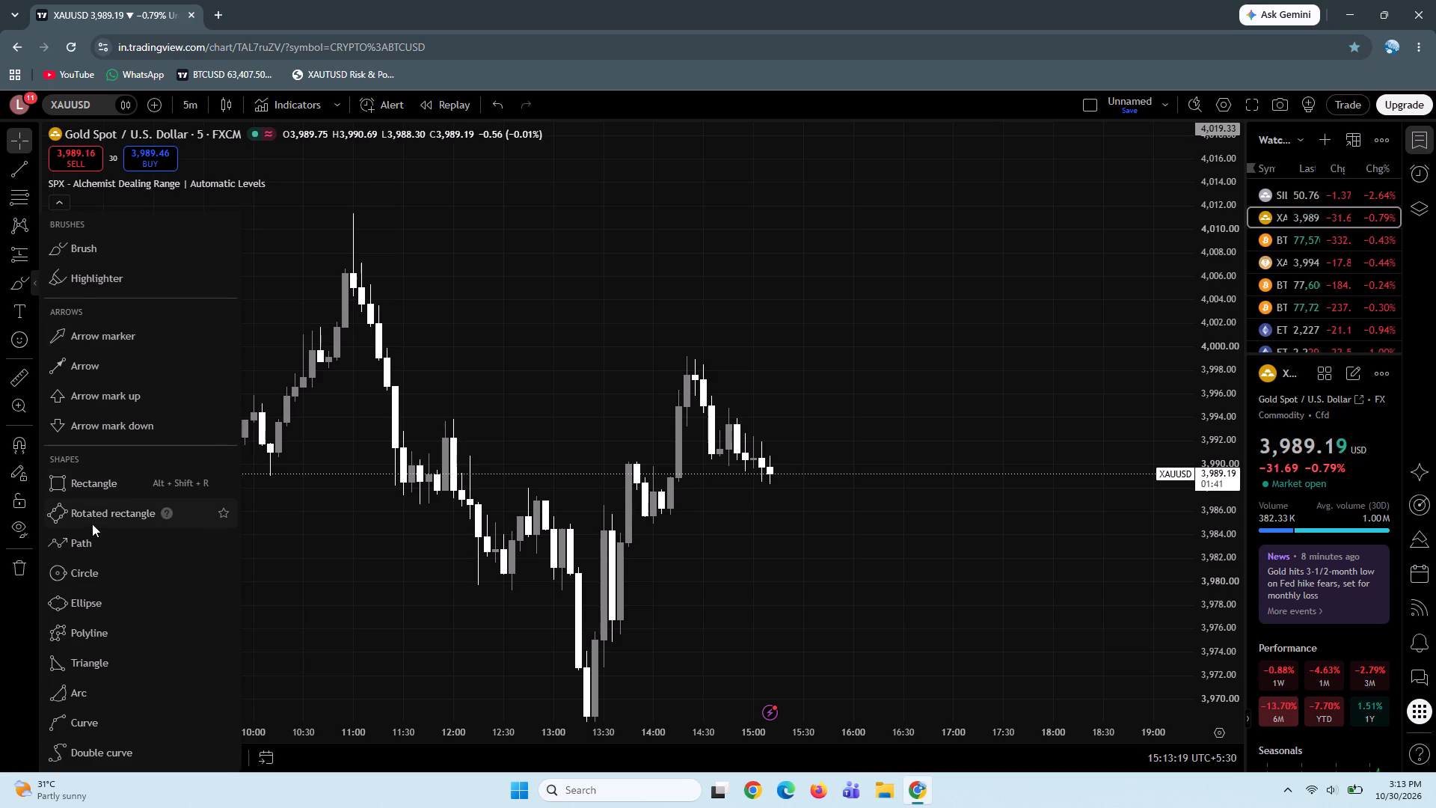
click(88, 484)
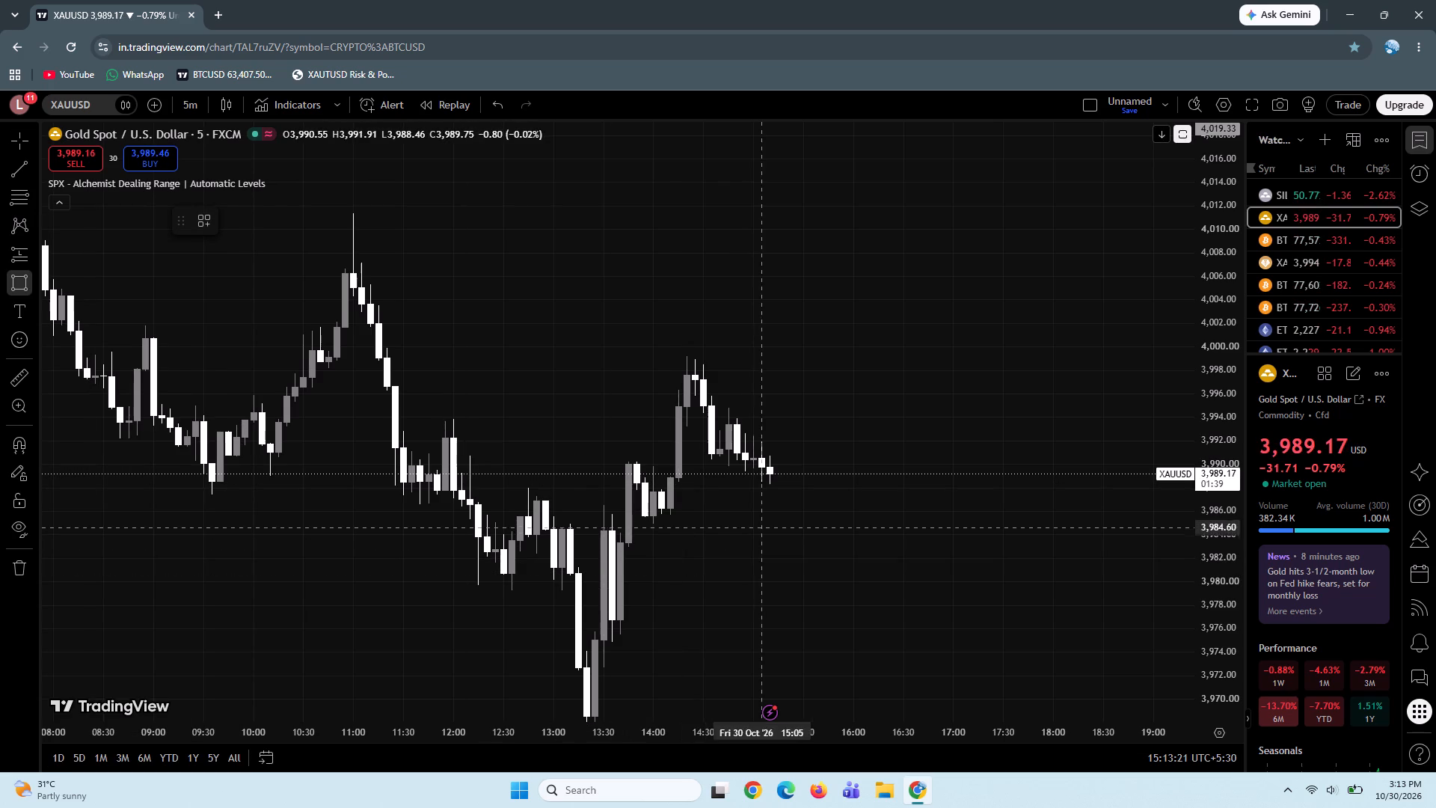
ctrl+click(672, 491)
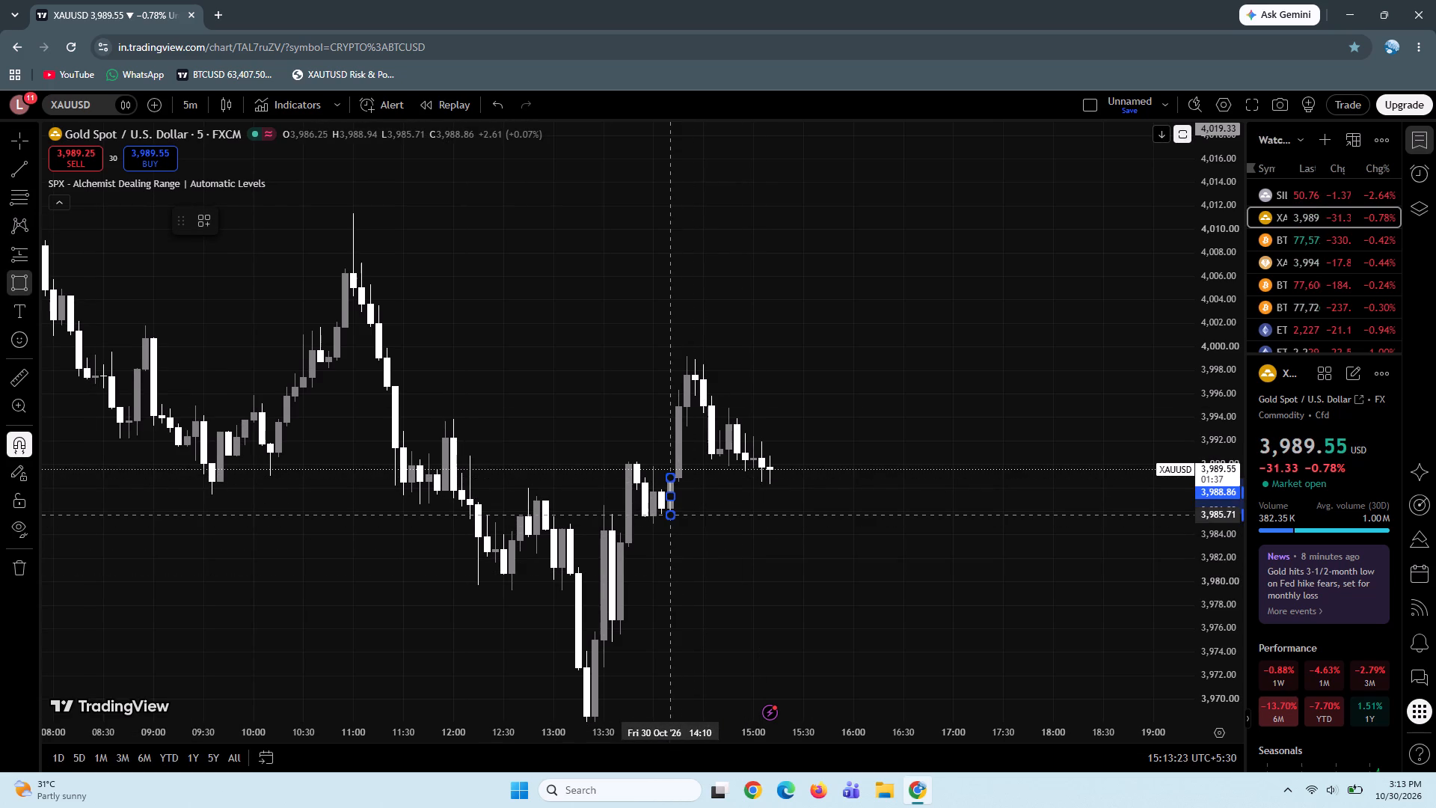
ctrl+click(672, 530)
Extend the rectangle's later edge forward in time to about 16:30, keeping the zone between 3,988.86 and 3,985.71.
drag(672, 497, 901, 511)
click(901, 511)
click(903, 557)
Switch the XAUUSD chart to the 1-minute timeframe.
drag(903, 557, 794, 523)
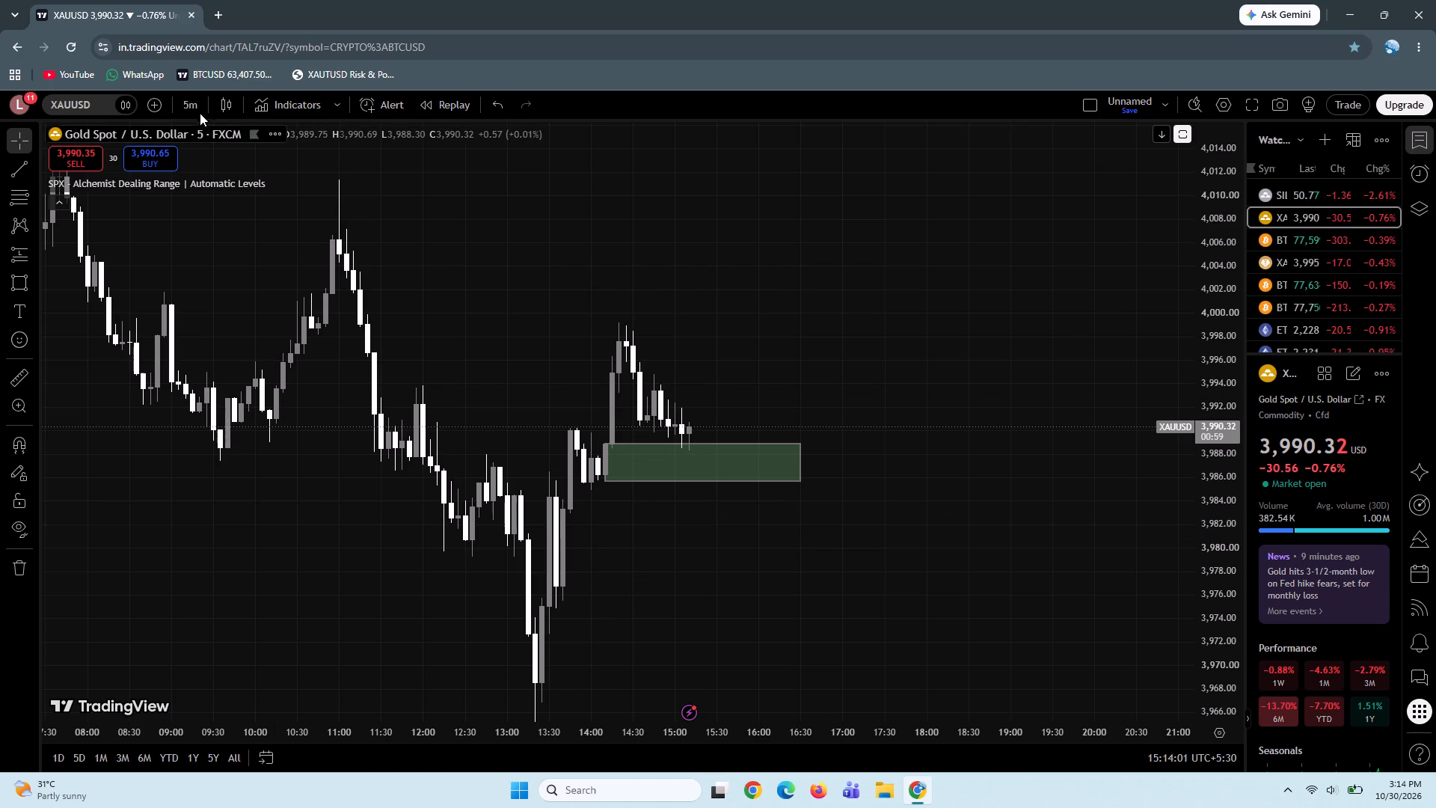
click(182, 102)
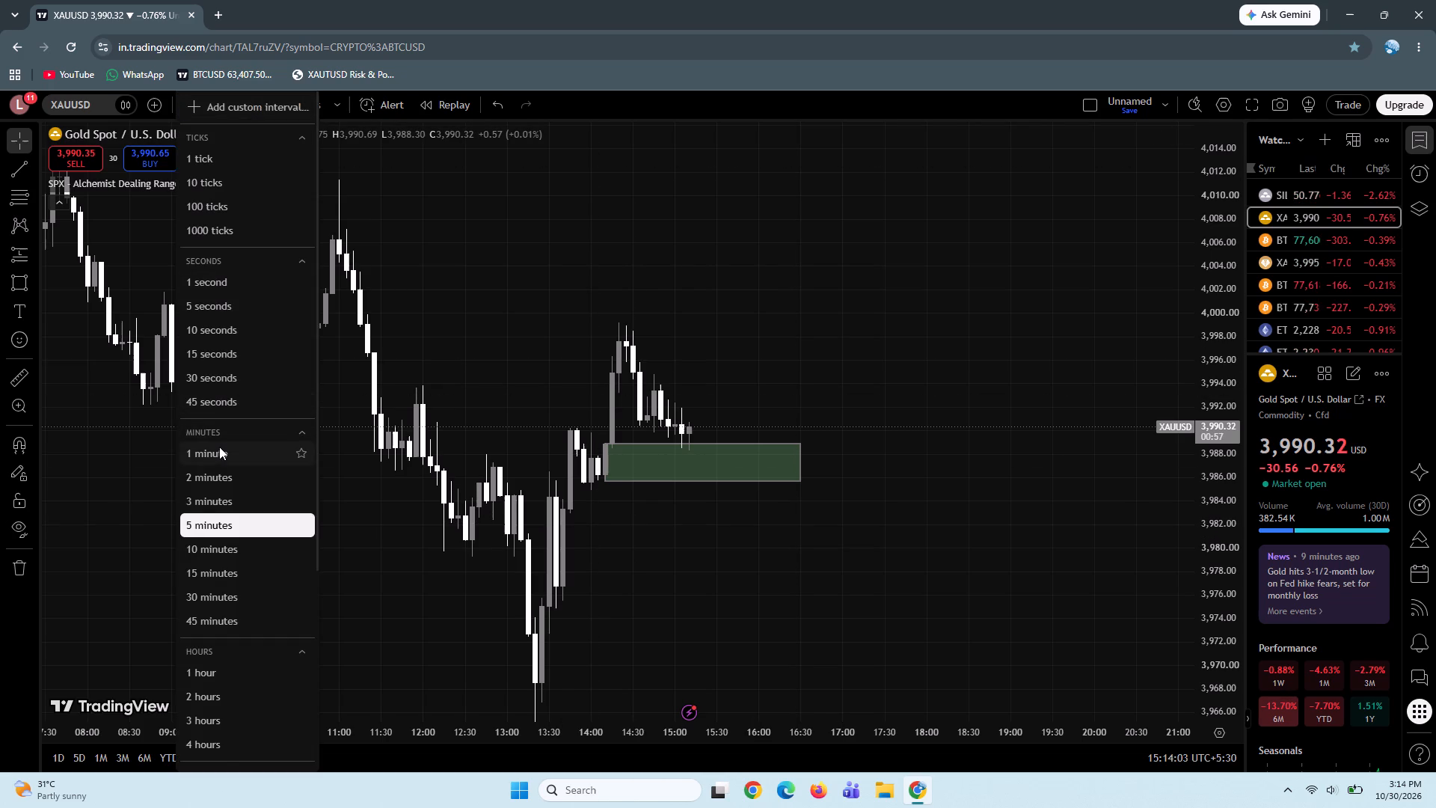
click(219, 447)
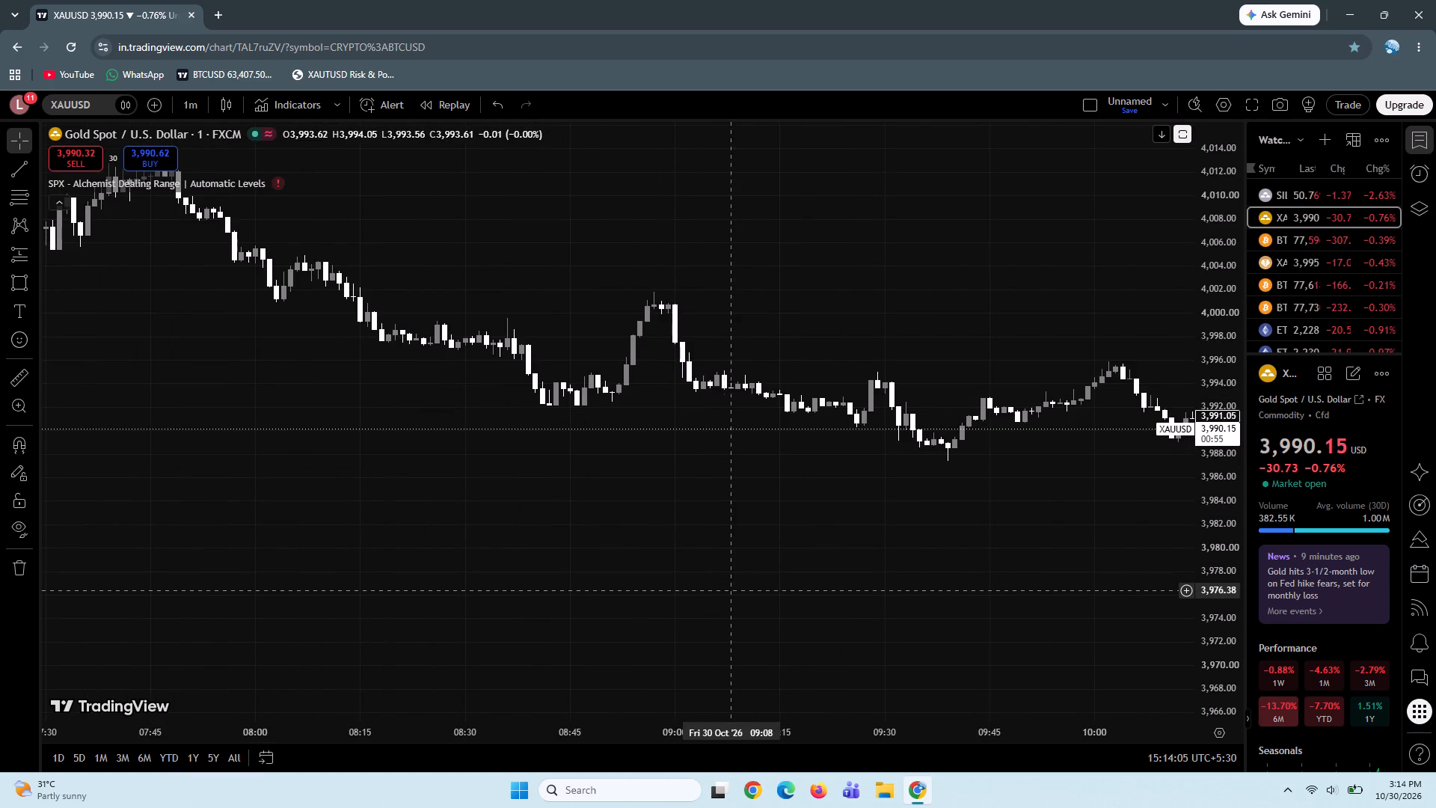
Examine the latest 1-minute XAUUSD candles around the green zone starting at 14:10.
drag(735, 590, 494, 590)
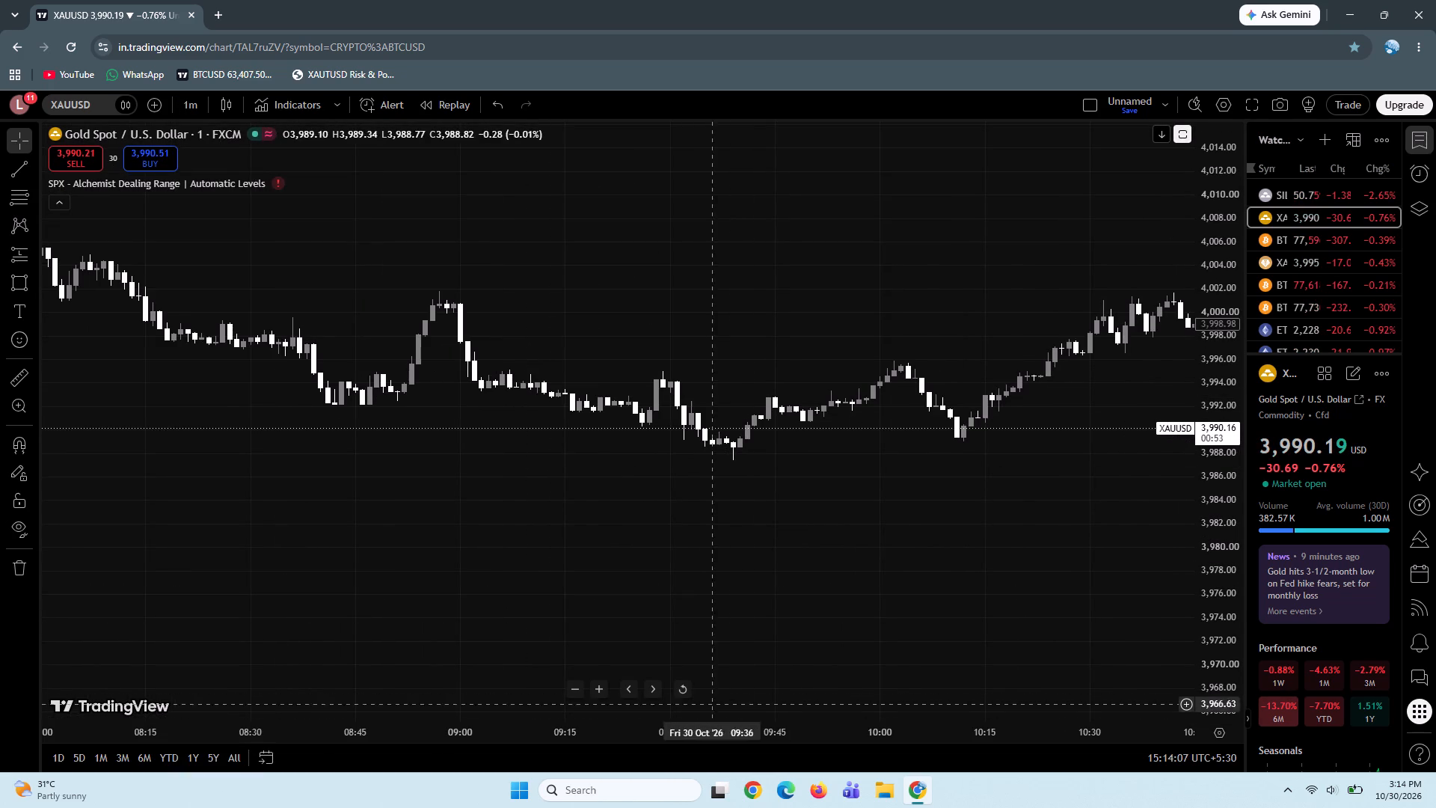
click(683, 685)
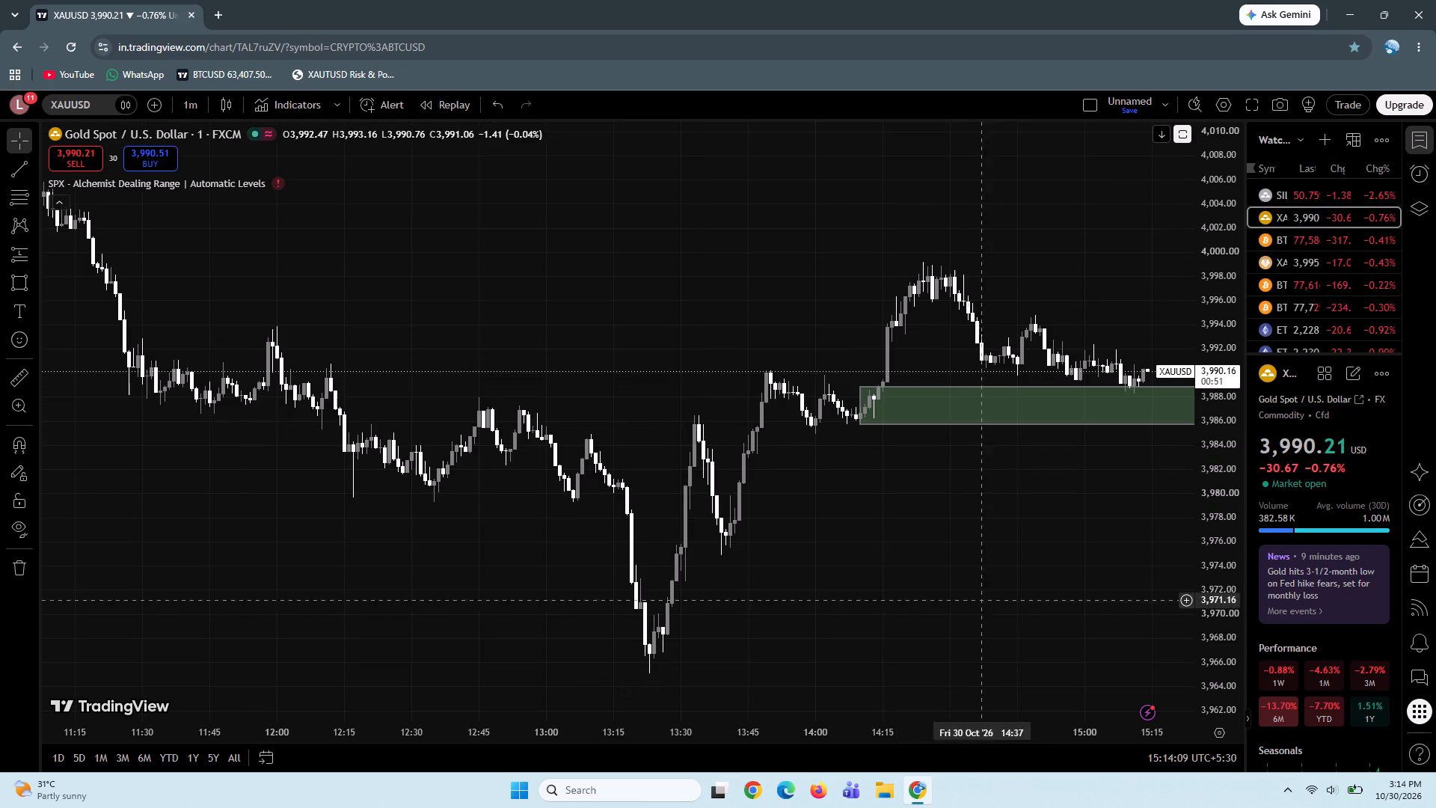
drag(1011, 585, 633, 572)
drag(1232, 485, 1268, 244)
drag(979, 214, 944, 272)
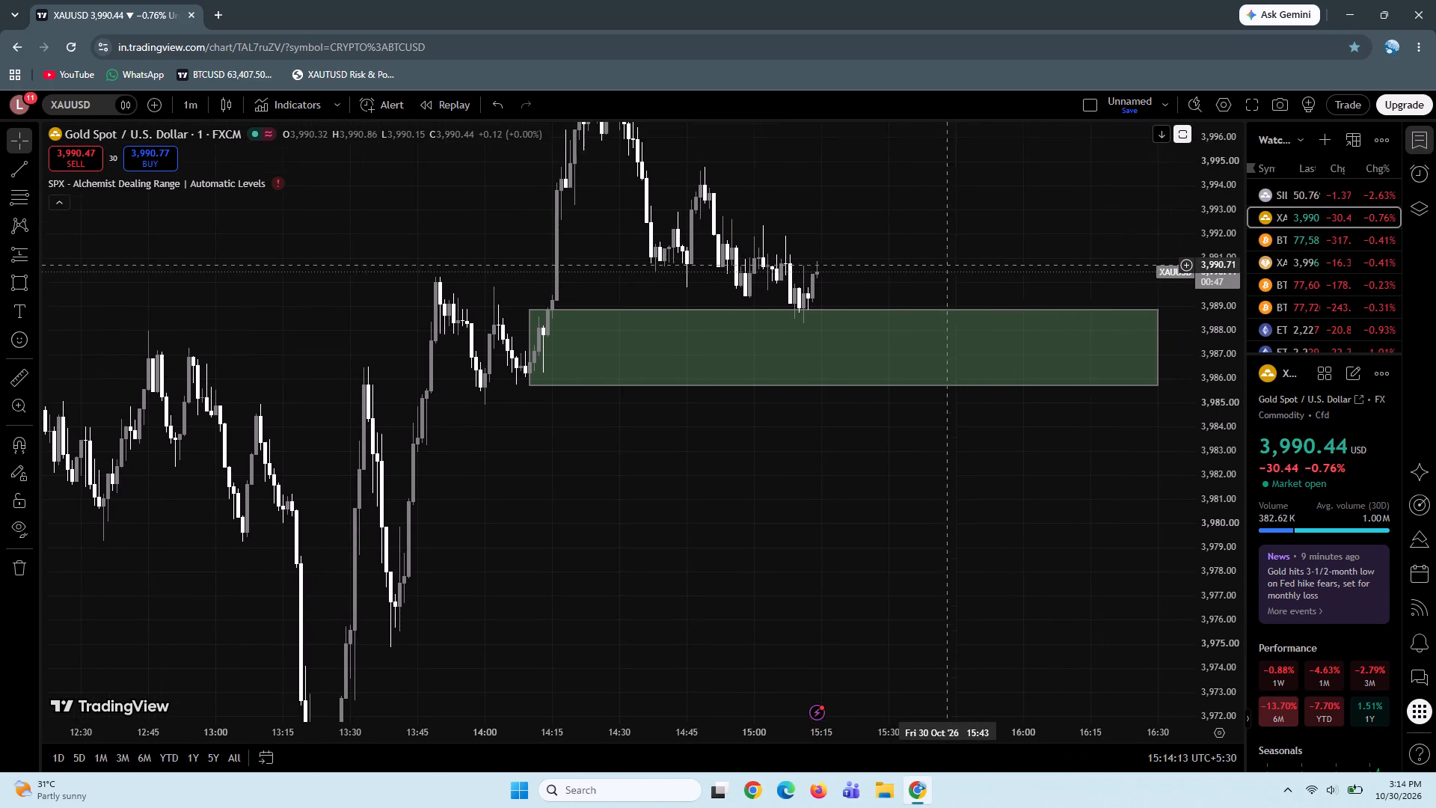
drag(944, 272, 868, 352)
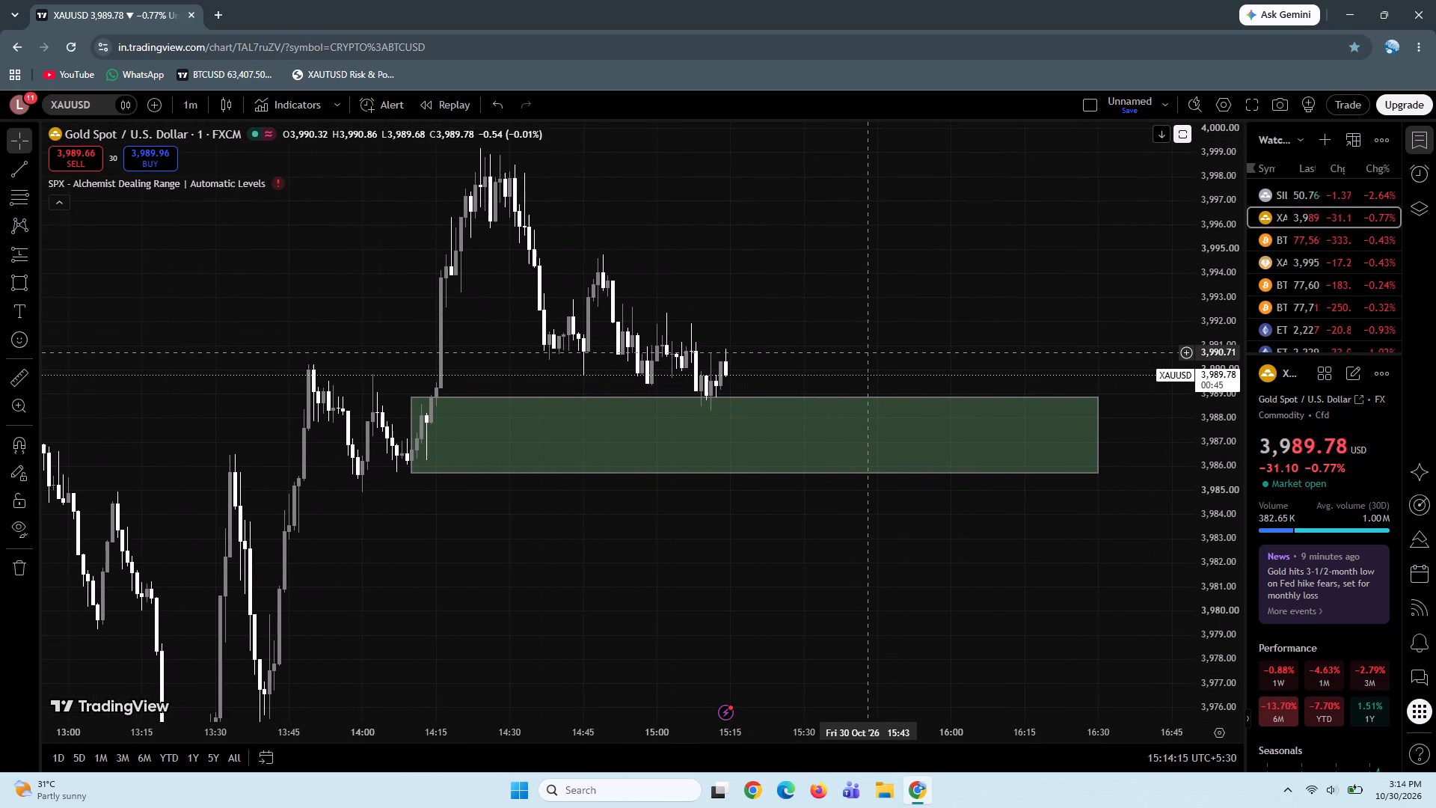
drag(785, 319, 778, 316)
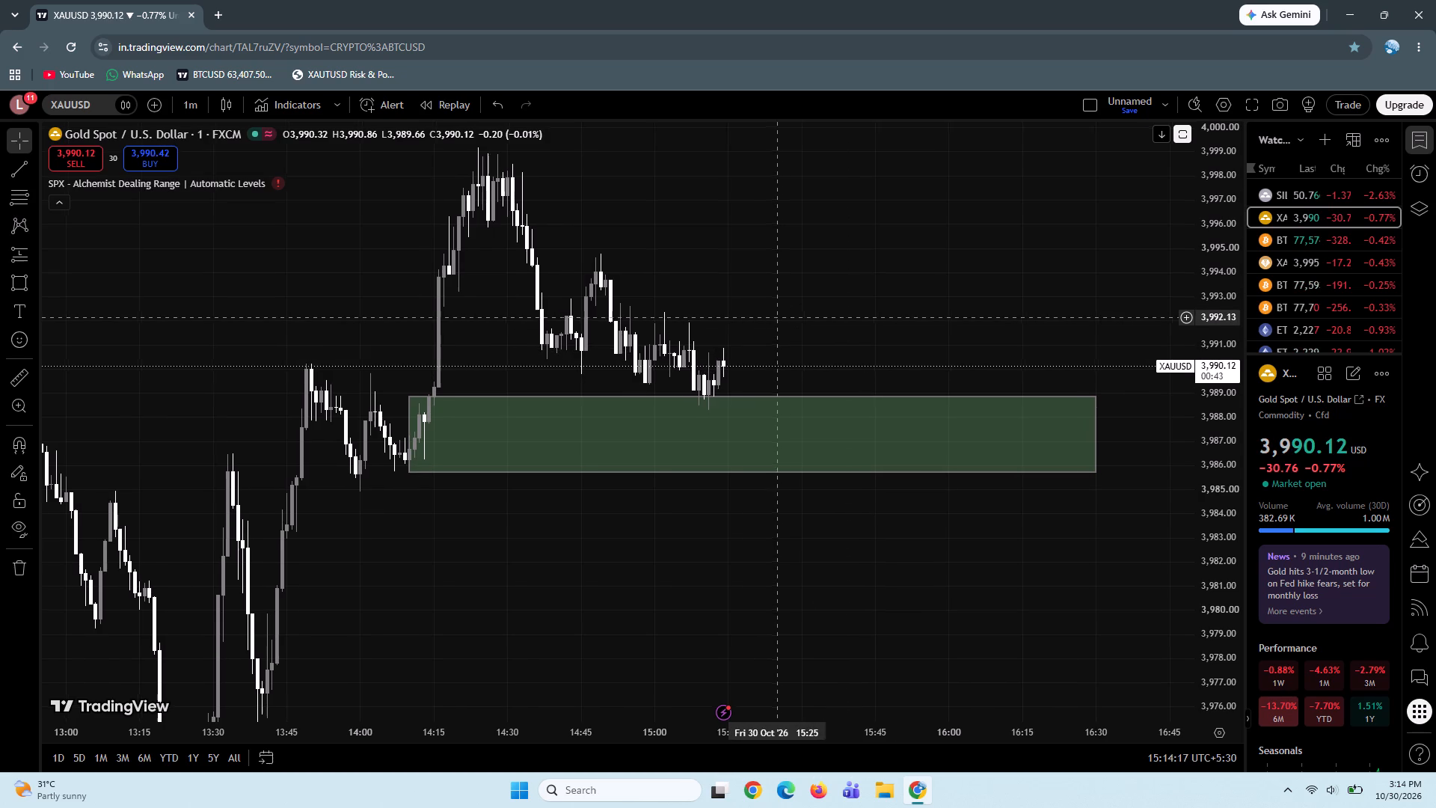
drag(778, 316, 766, 314)
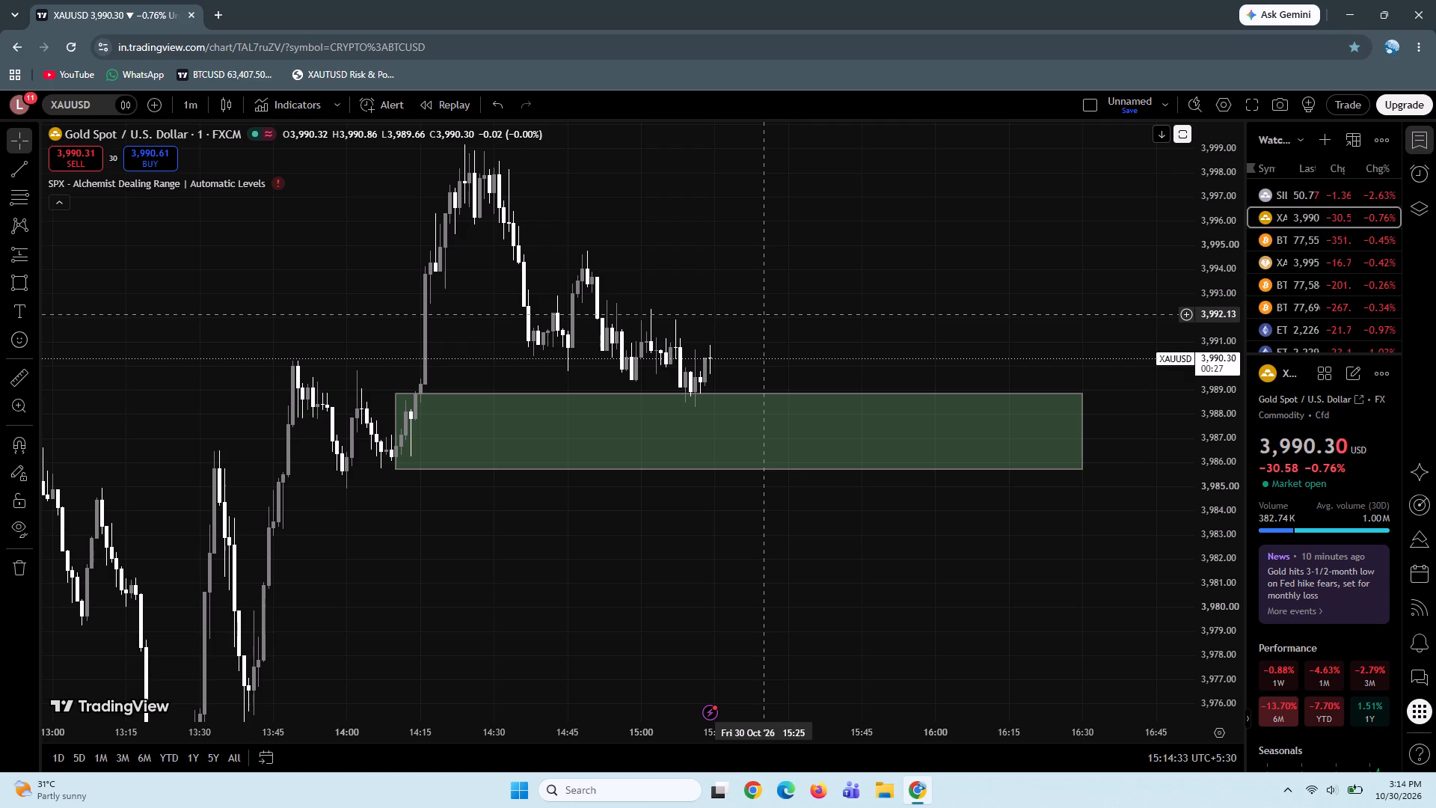
Restore the CC indicator pane beneath the 1-minute price chart.
double_click(831, 337)
Examine the 1-minute XAUUSD price action between the green zone, the low before 13:30 and the white line near 3,960.
drag(887, 493, 883, 493)
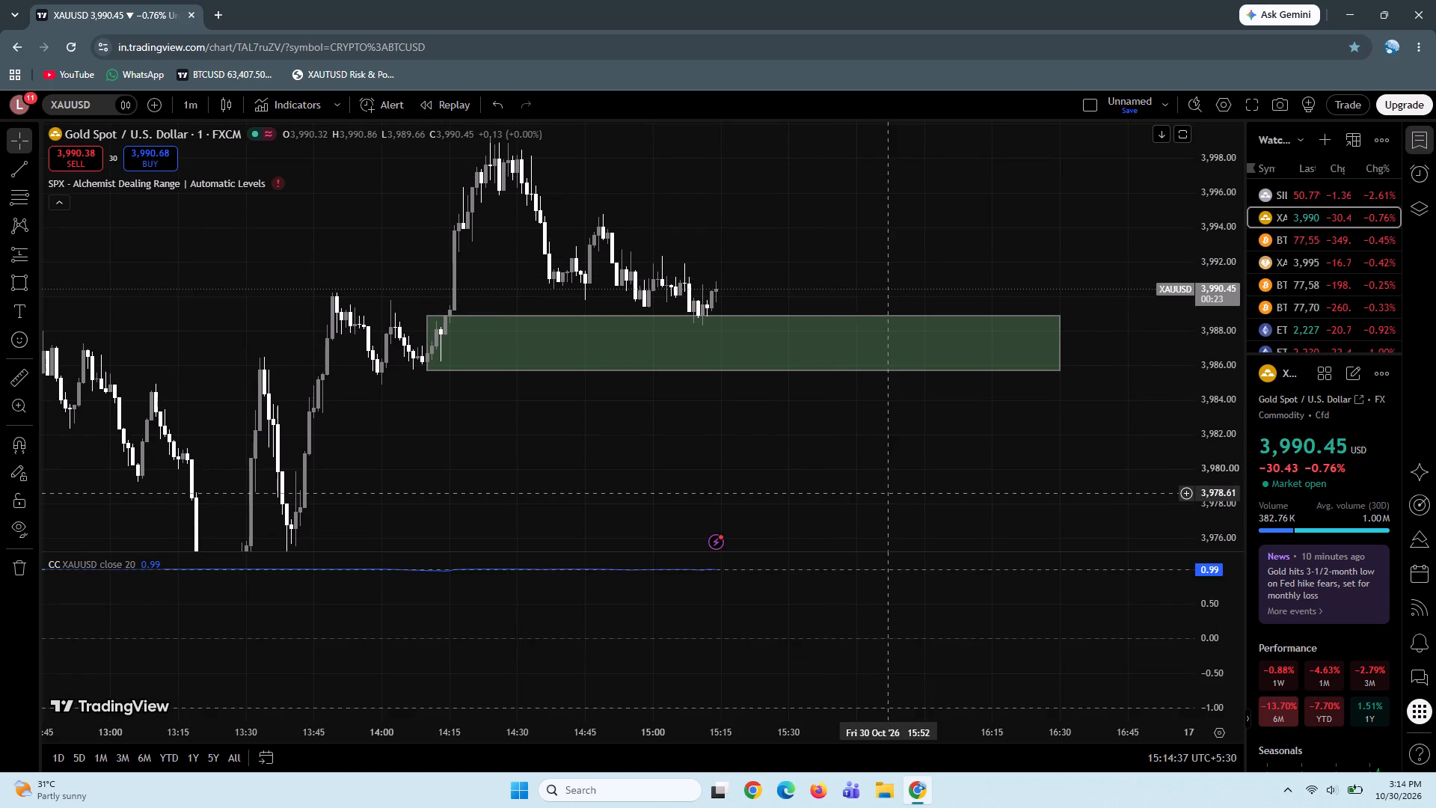
drag(883, 493, 795, 539)
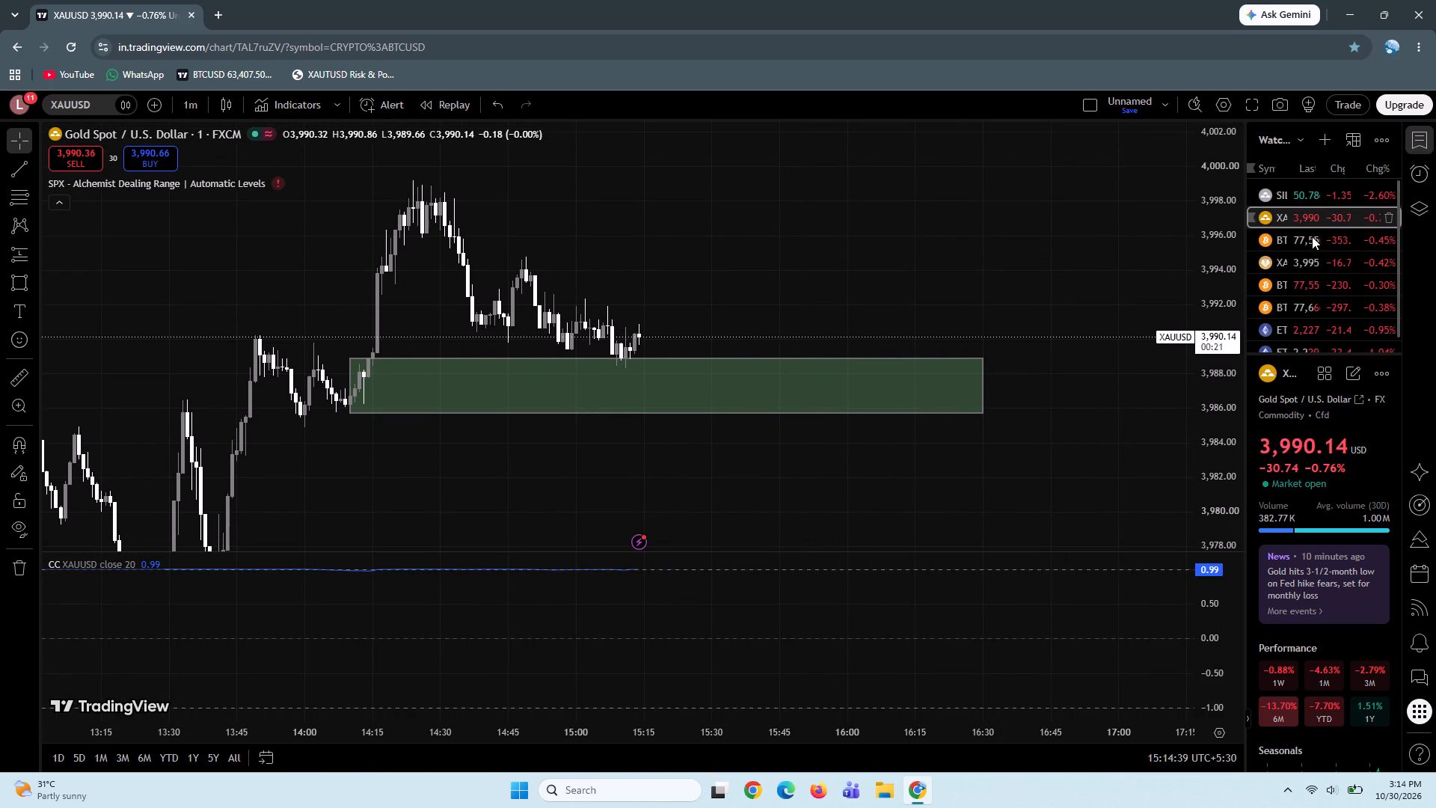
click(1303, 213)
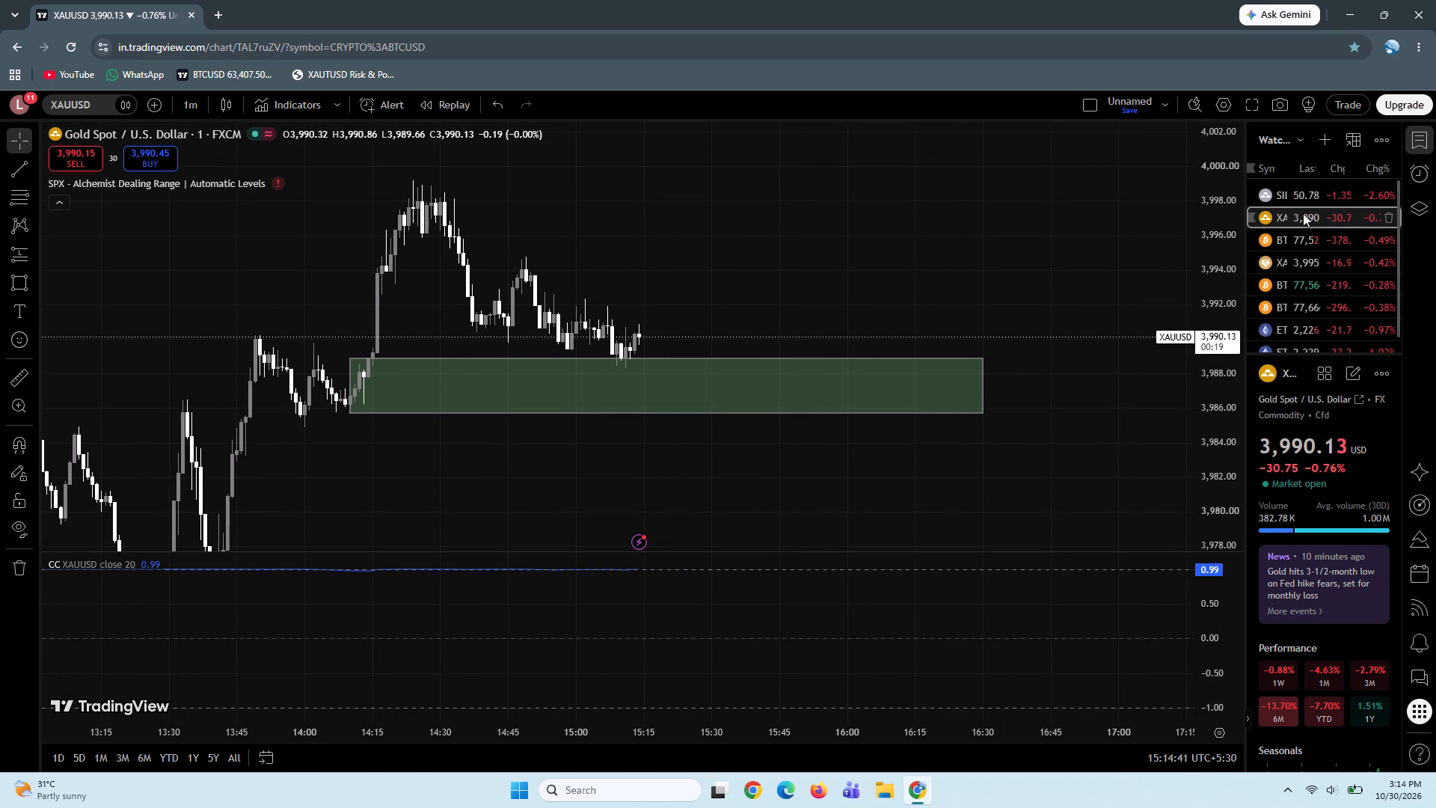
click(1303, 222)
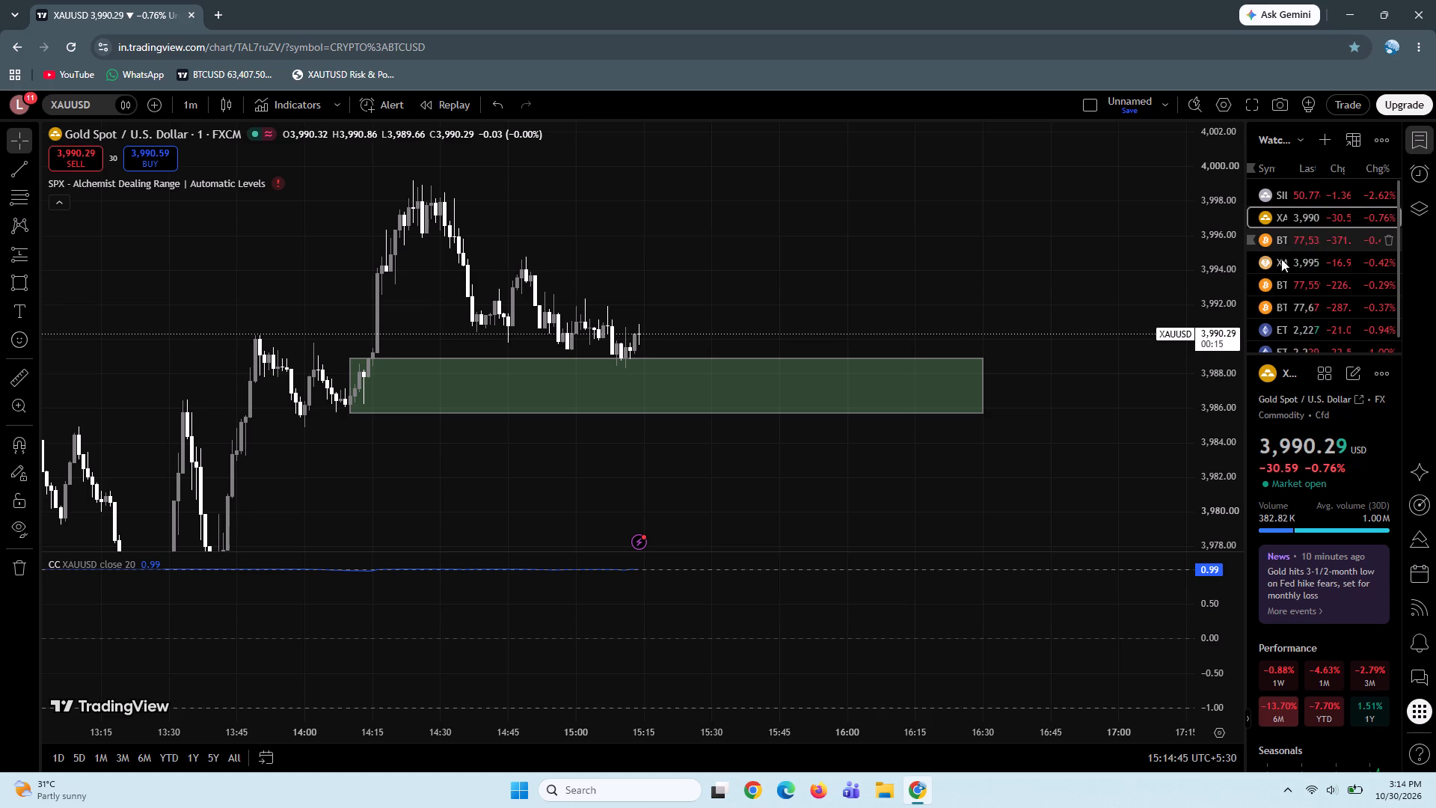
drag(889, 272, 919, 285)
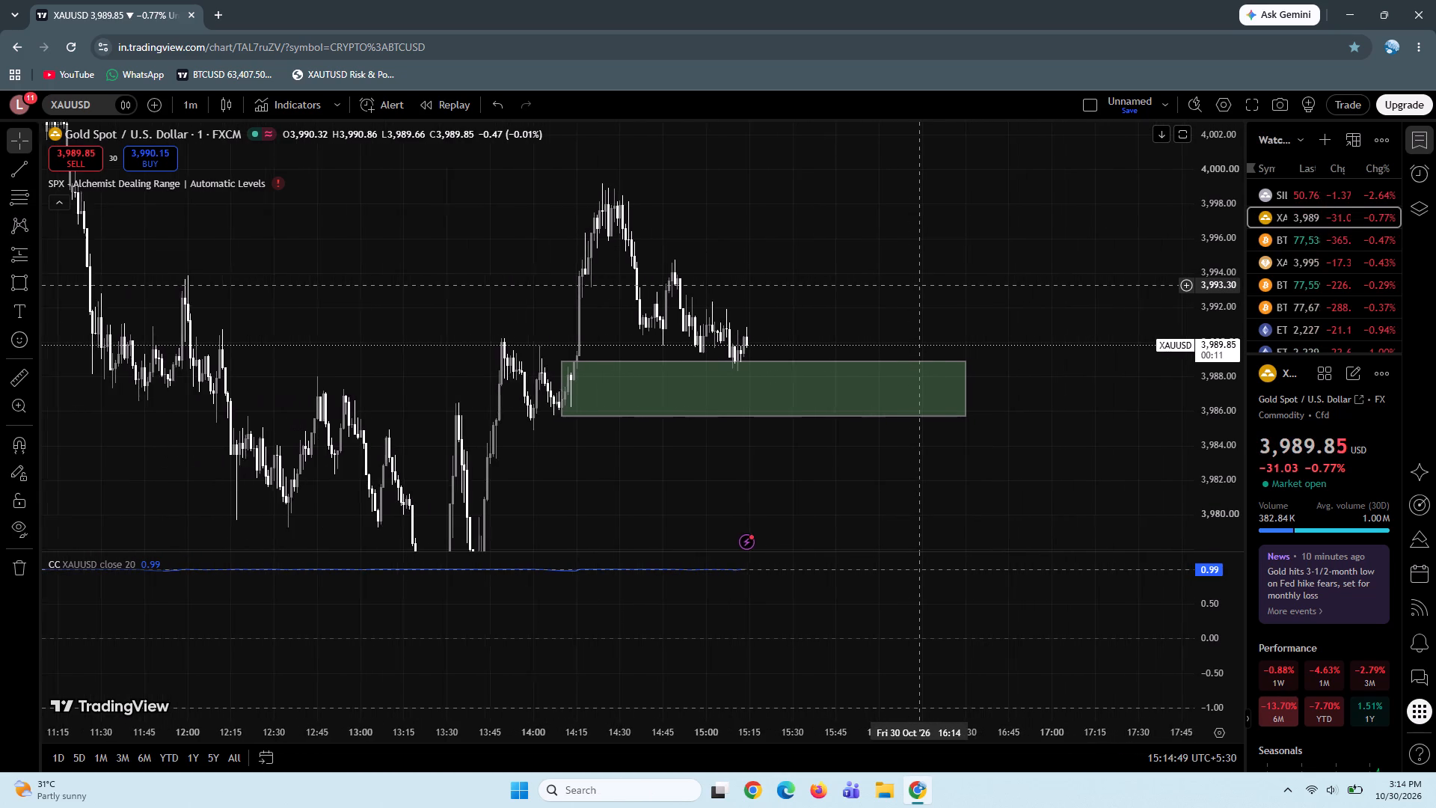
drag(973, 313, 869, 189)
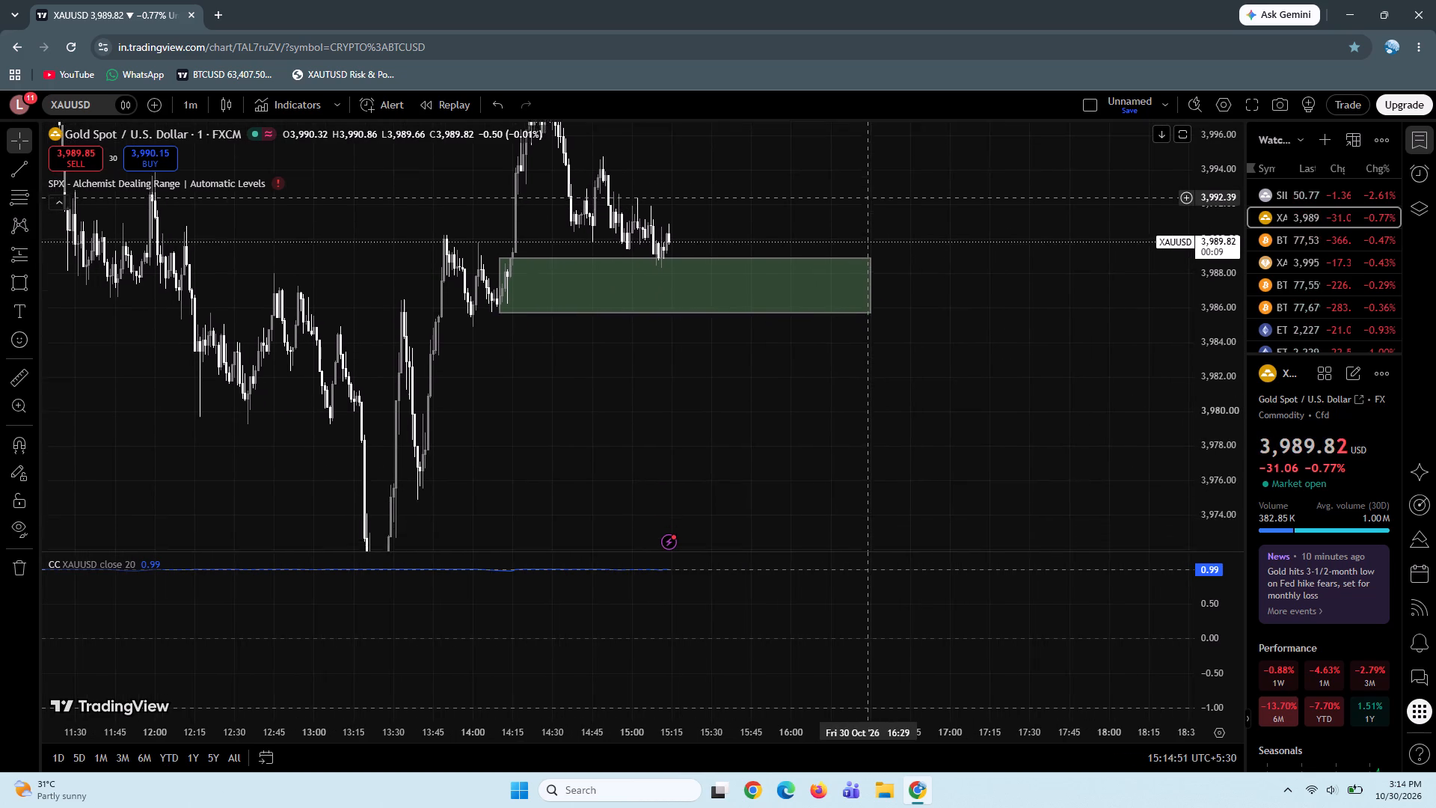
drag(869, 189, 874, 168)
drag(952, 374, 945, 199)
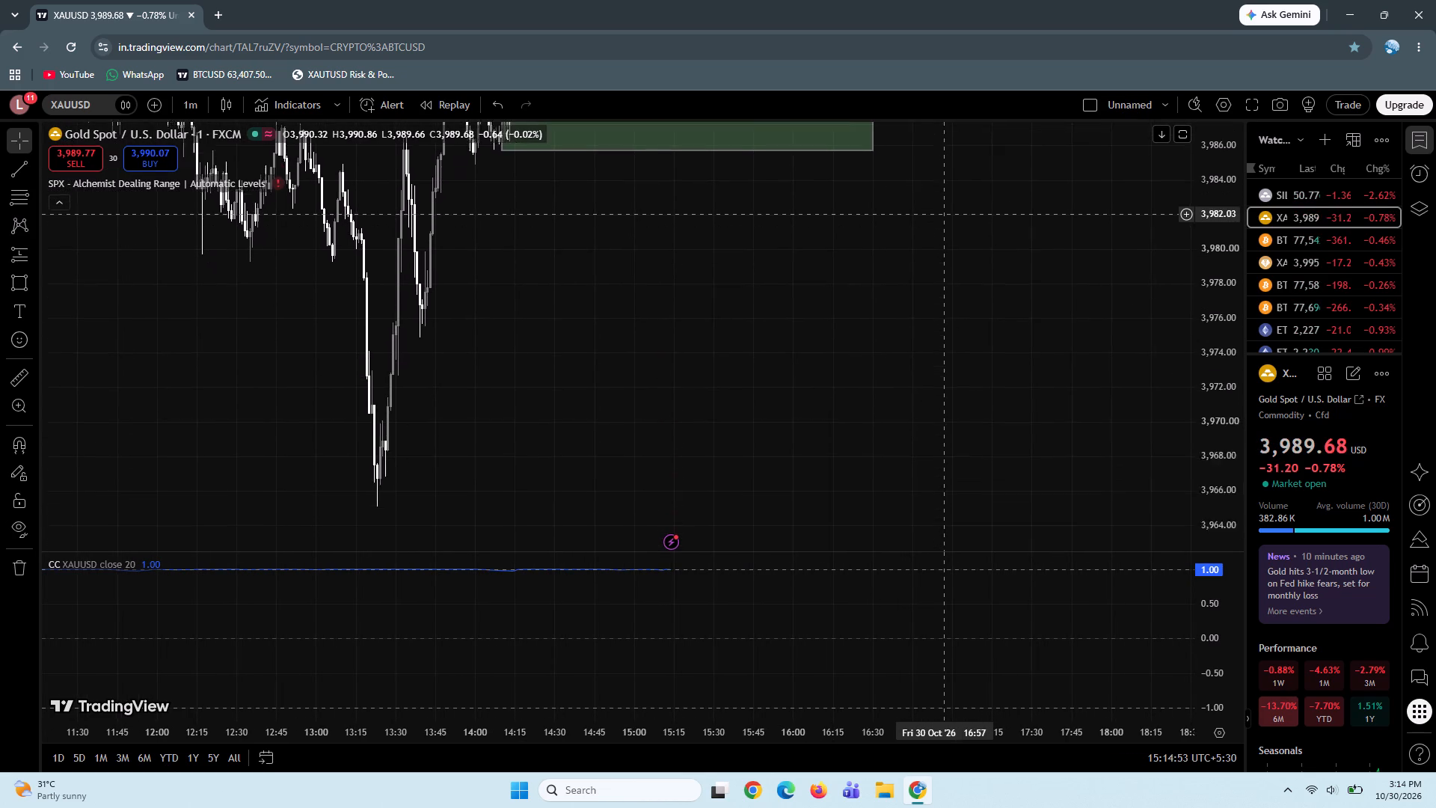
drag(945, 199, 945, 192)
drag(1222, 268, 1220, 414)
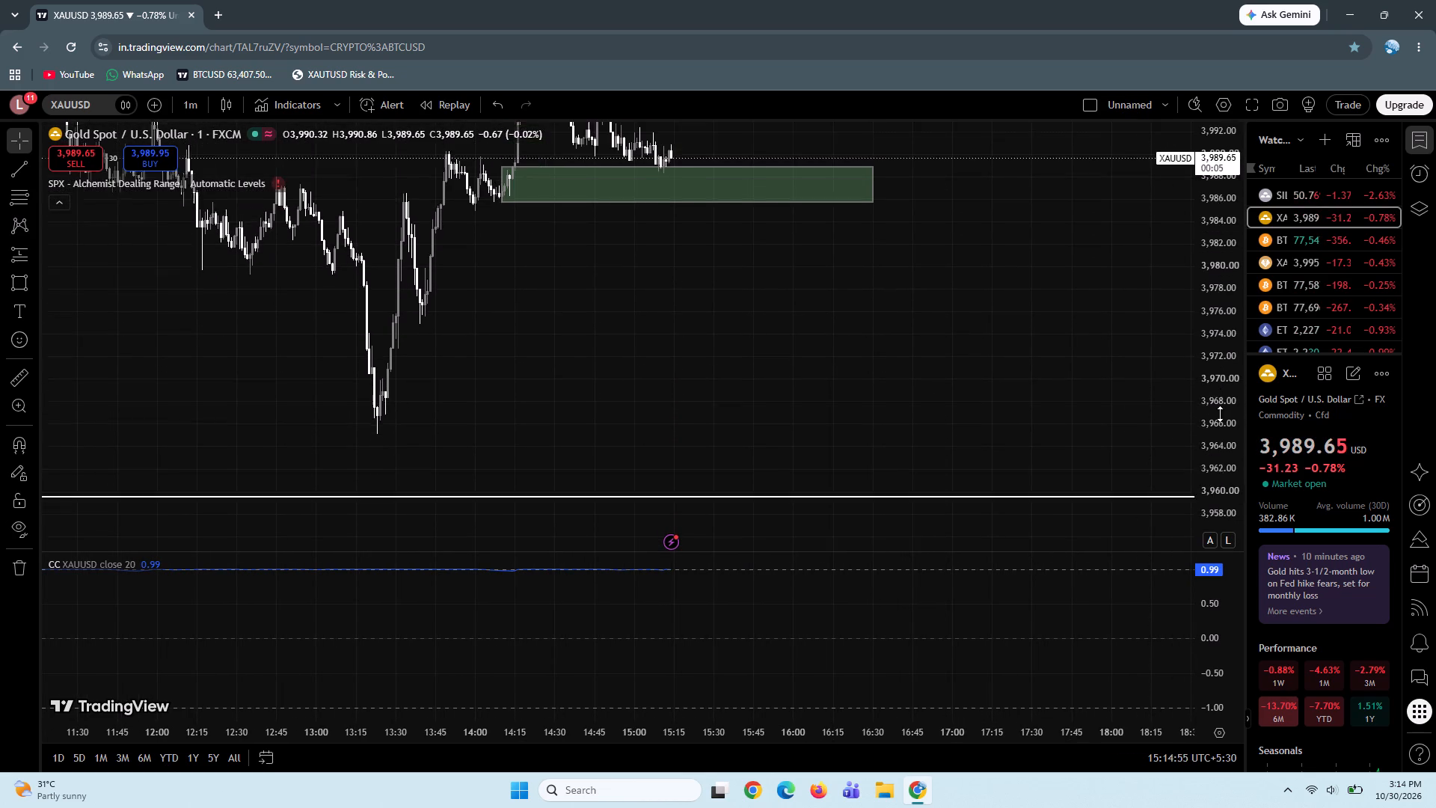
drag(1220, 414, 1219, 447)
drag(927, 311, 913, 419)
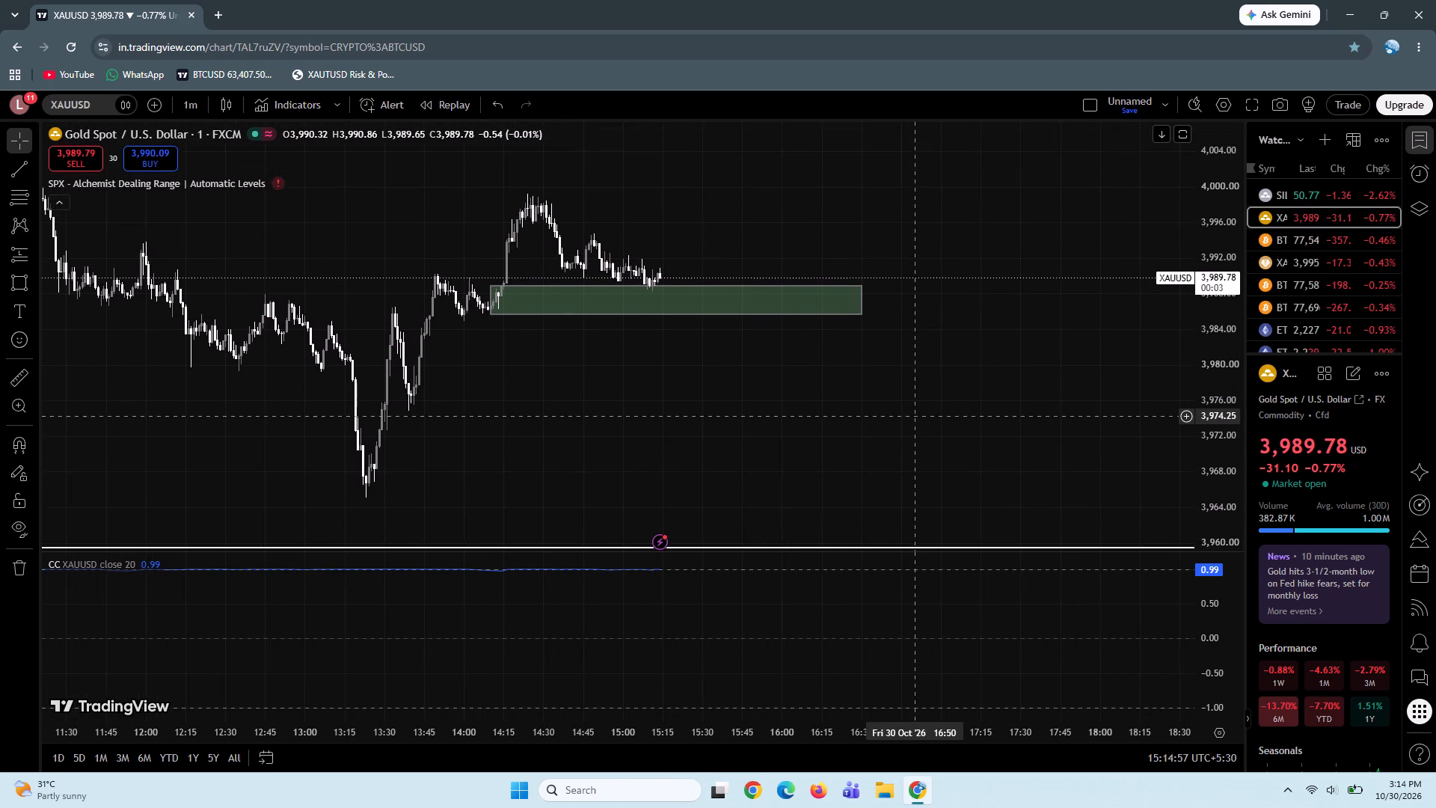
drag(913, 419, 914, 438)
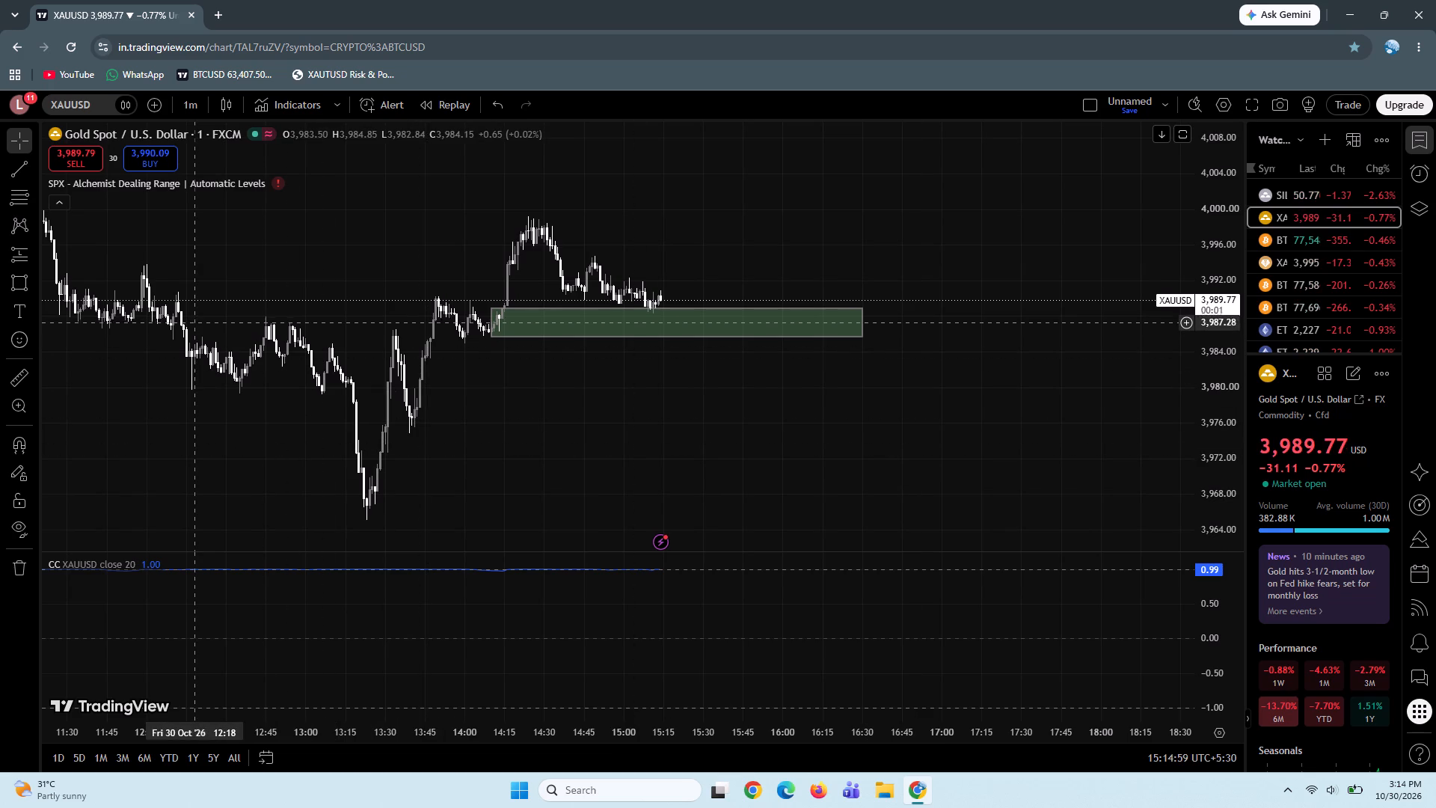
Draw a horizontal trend line at about 3,974.88 from the 13:39 swing low to about 16:30.
click(19, 174)
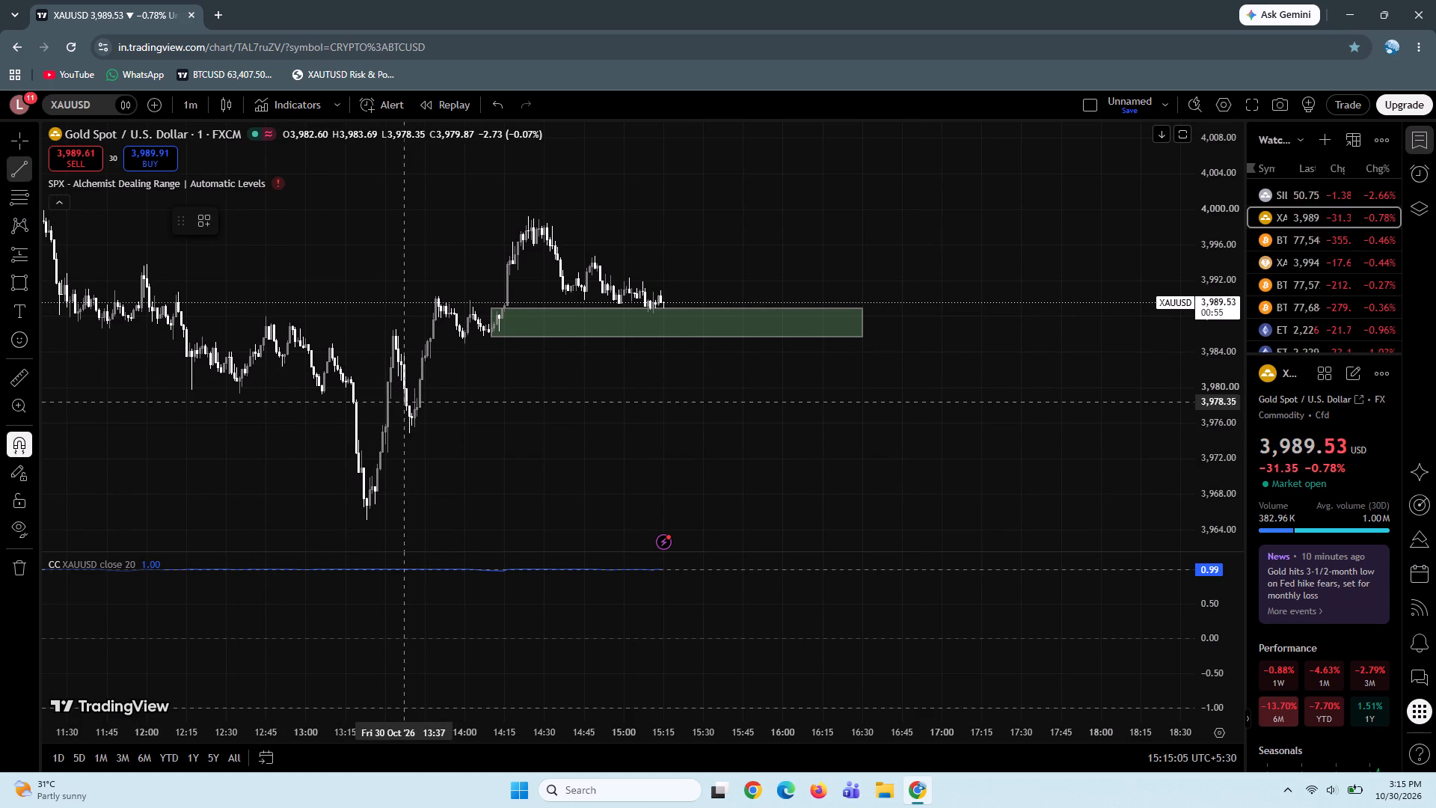
ctrl+shift+click(409, 438)
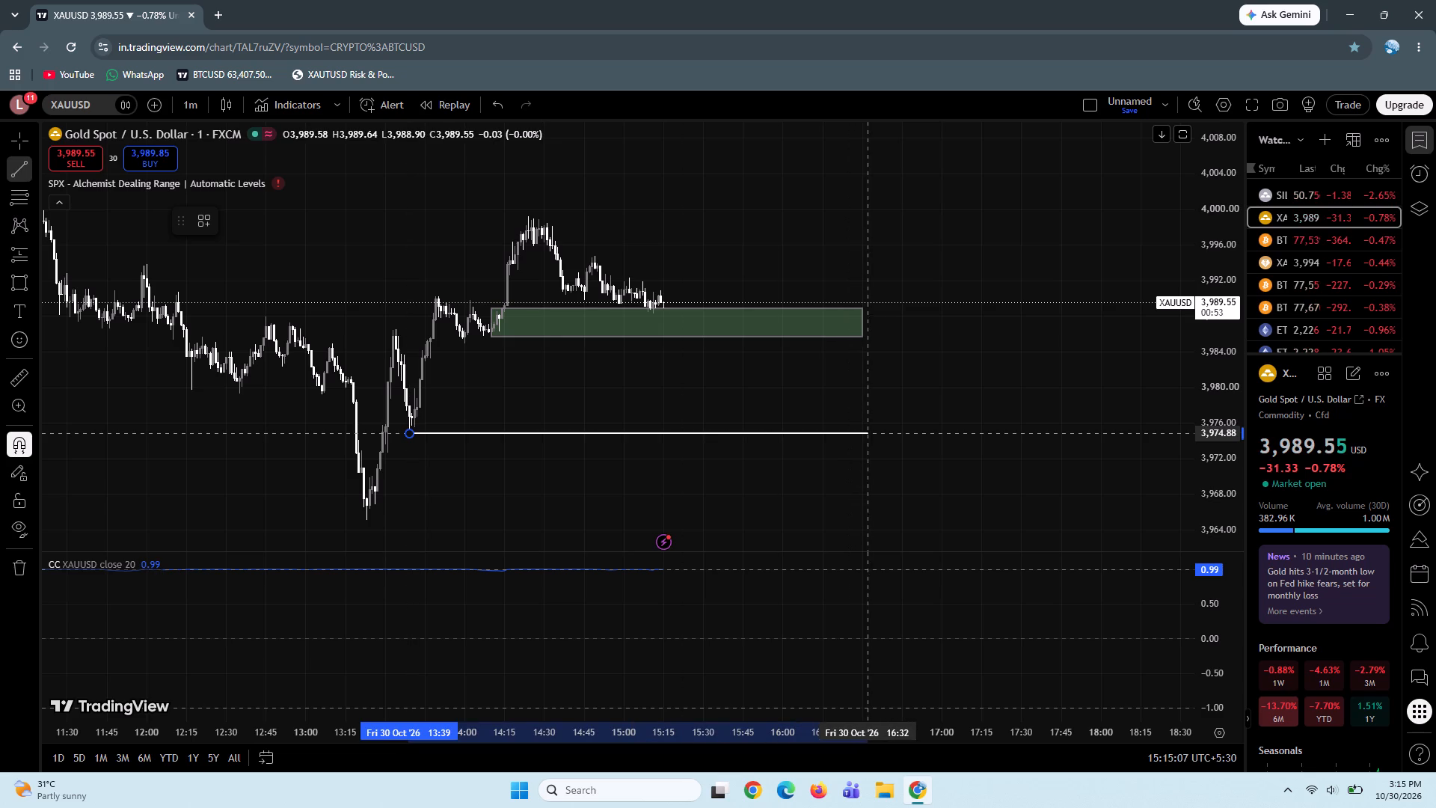
ctrl+shift+click(862, 467)
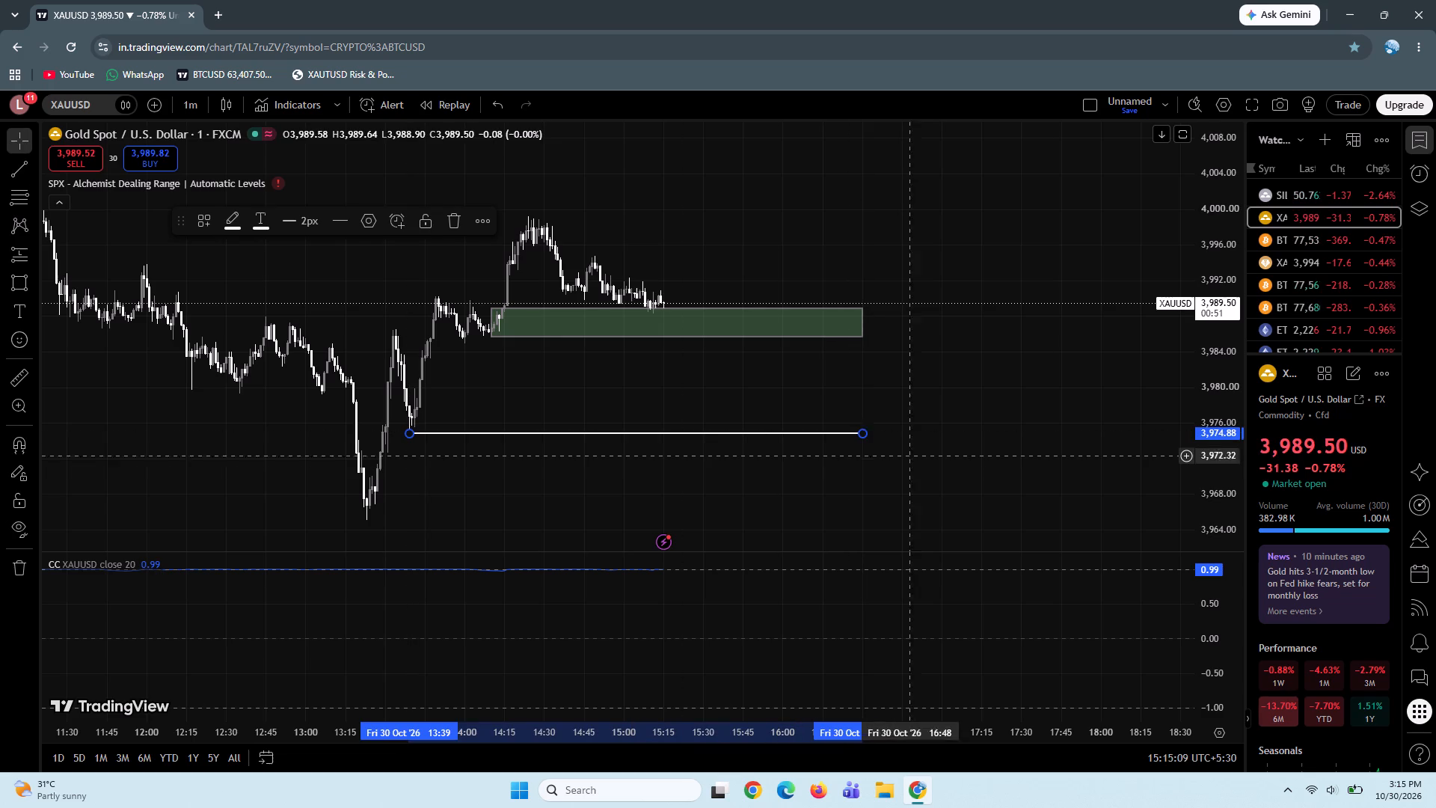
Switch the chart to BTCUSD from the watchlist and set the timeframe to 5 minutes.
click(1306, 233)
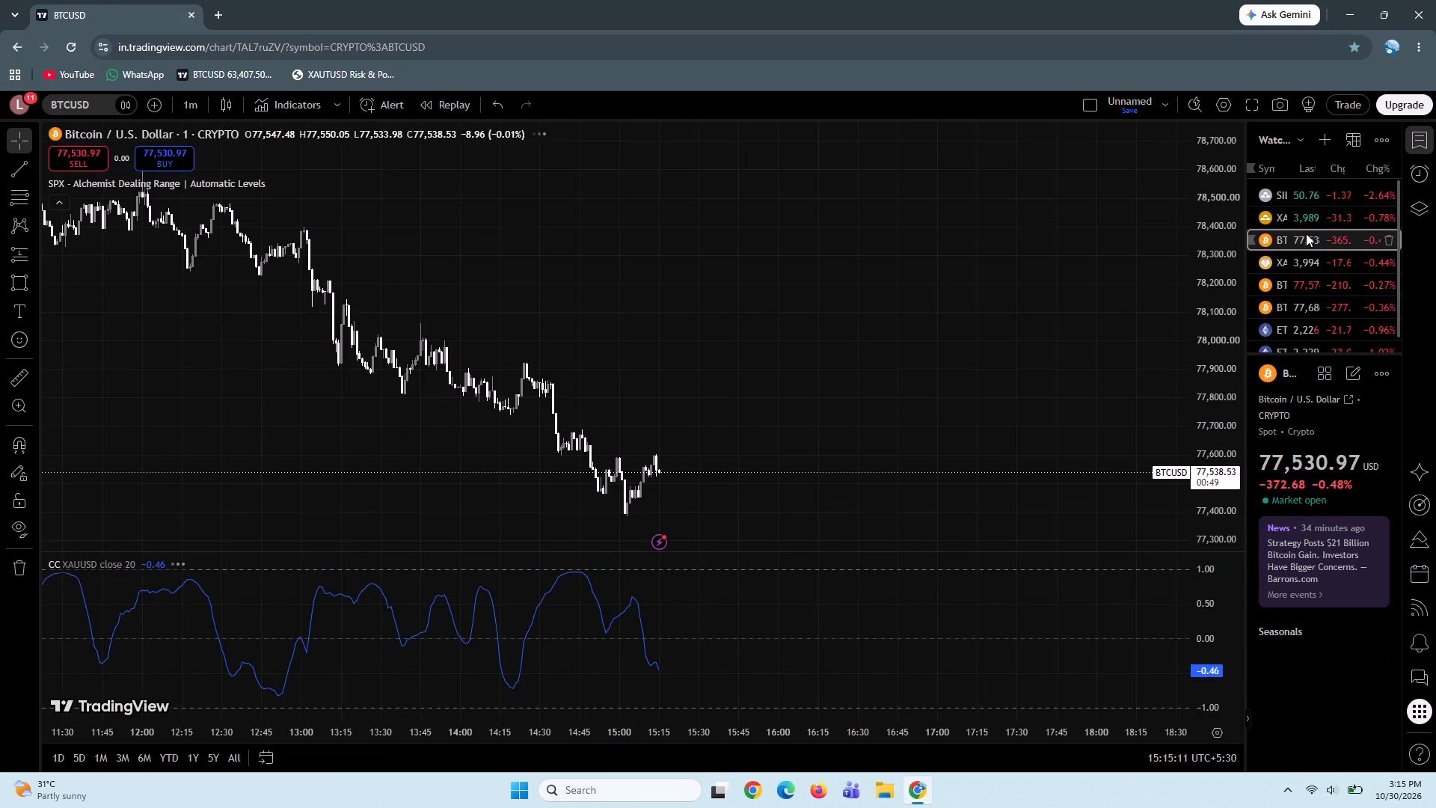
click(838, 376)
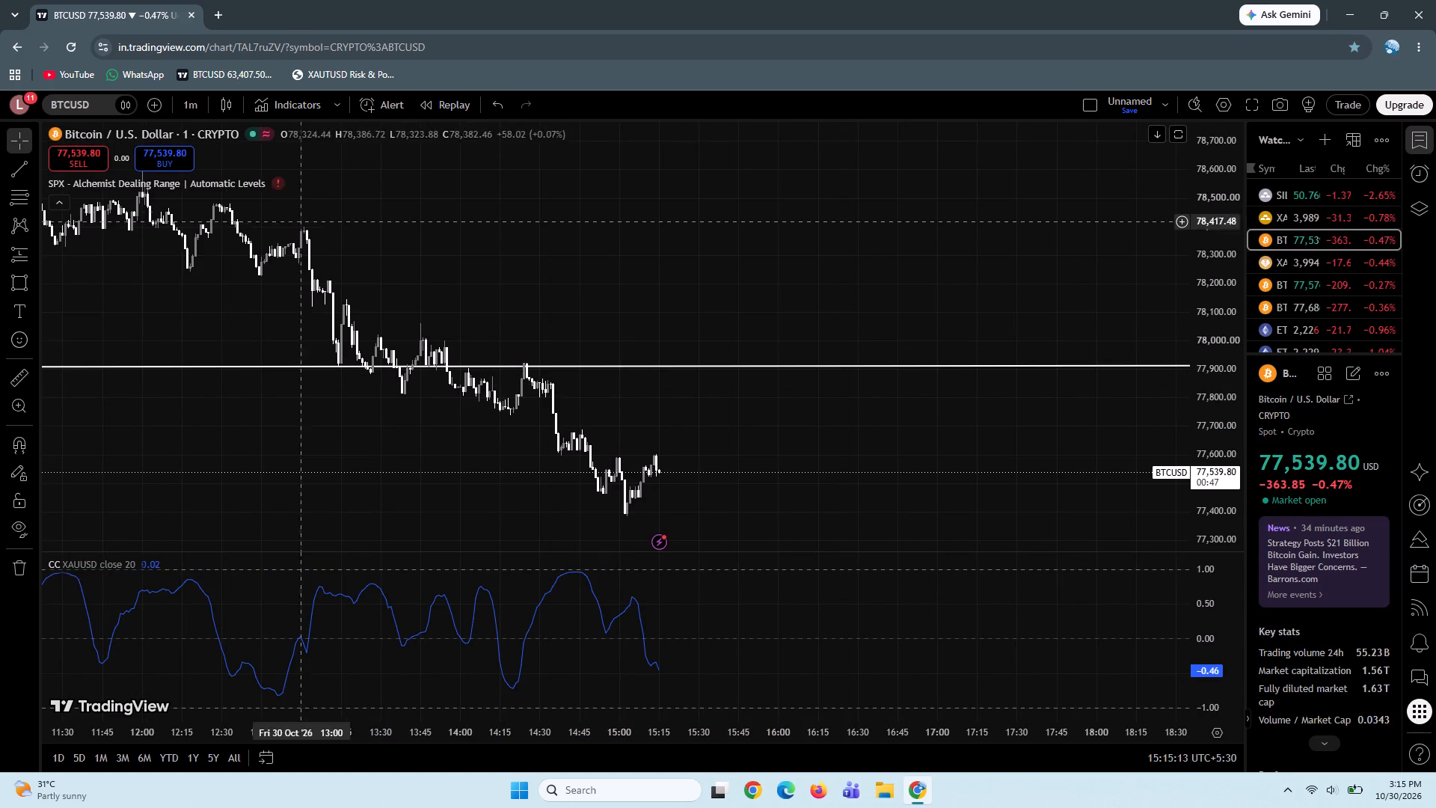
click(182, 107)
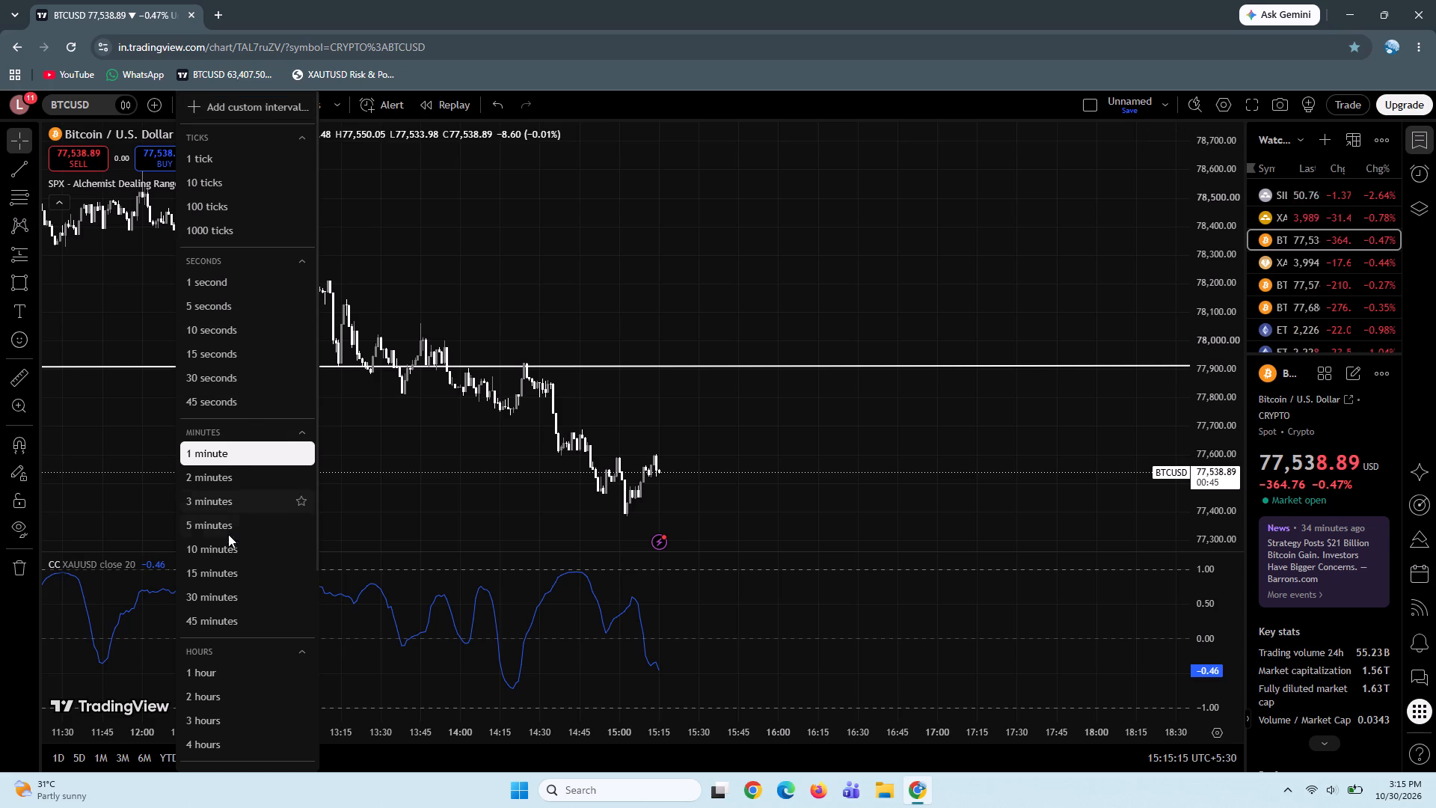
click(210, 524)
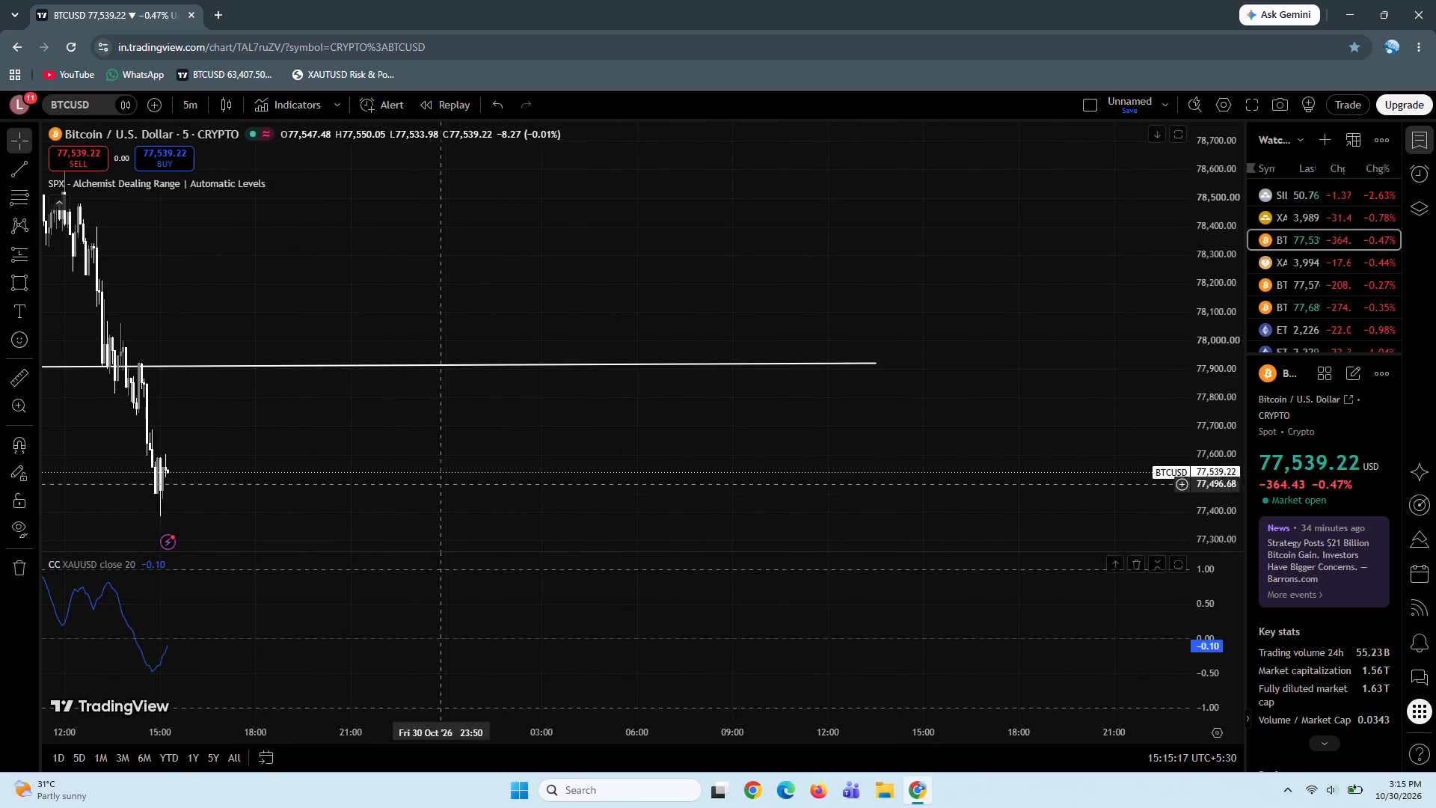
Delete the green rectangle spanning 05:20 to 09:00 between about 77,295 and 77,517 on the BTCUSD chart.
drag(380, 438, 803, 387)
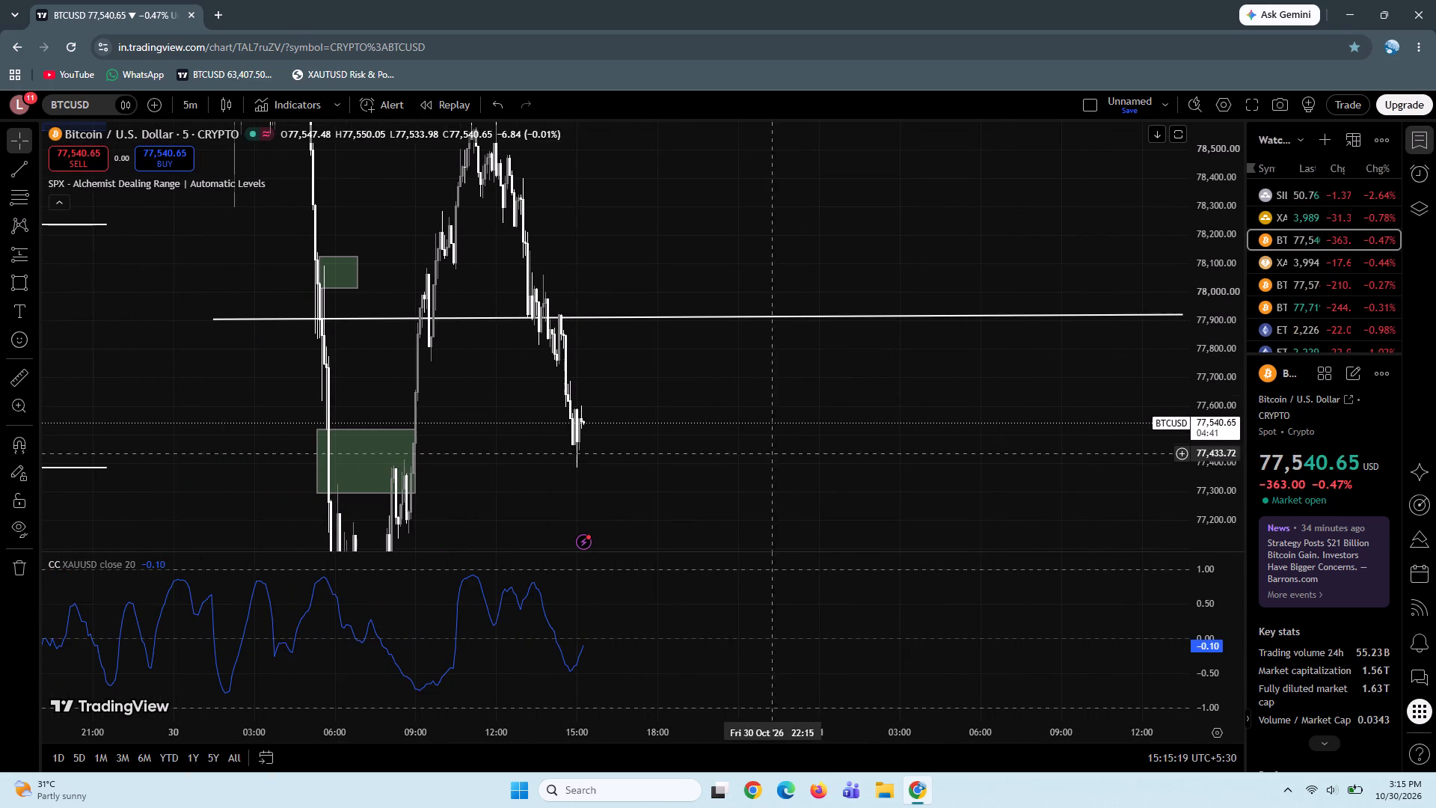
drag(746, 486, 692, 319)
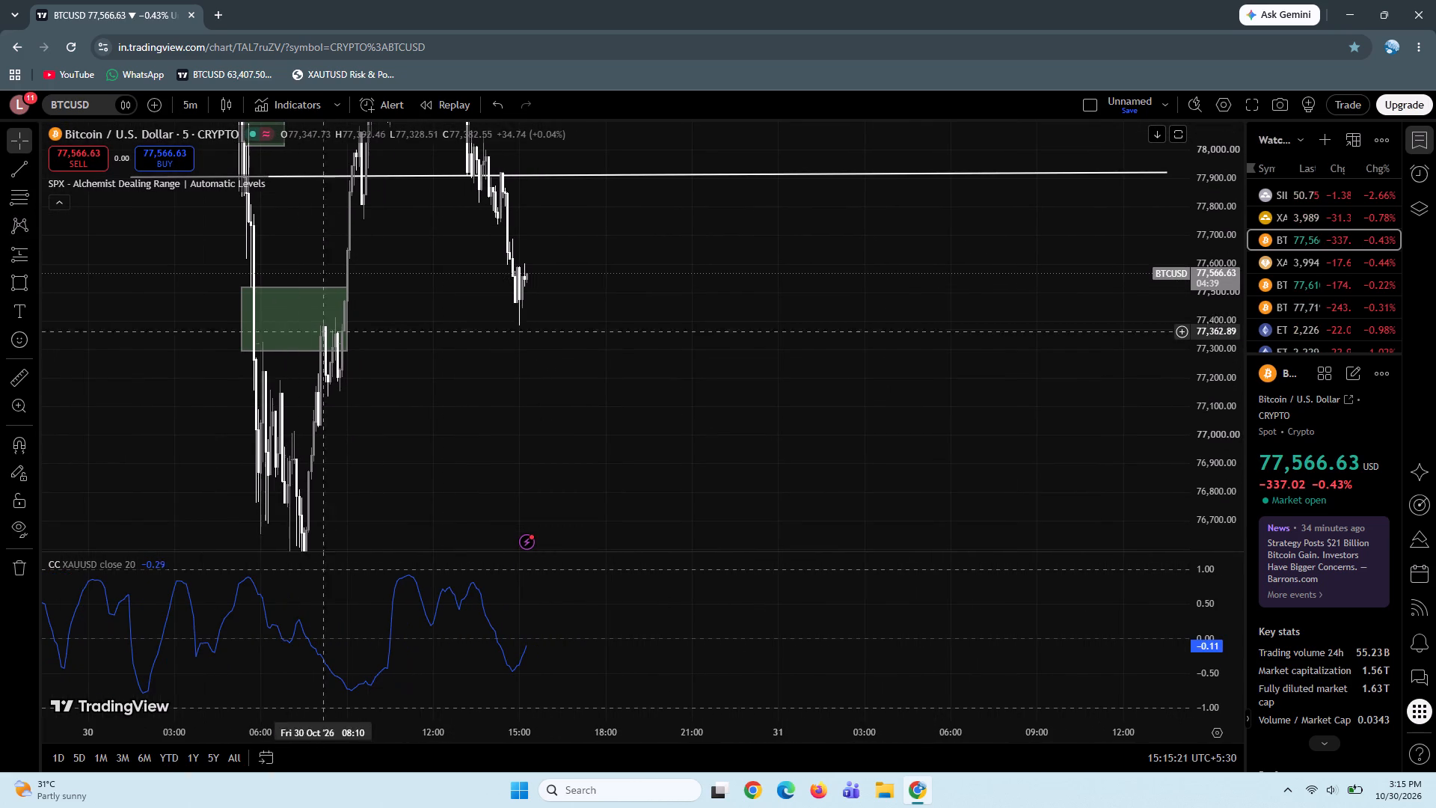
click(346, 322)
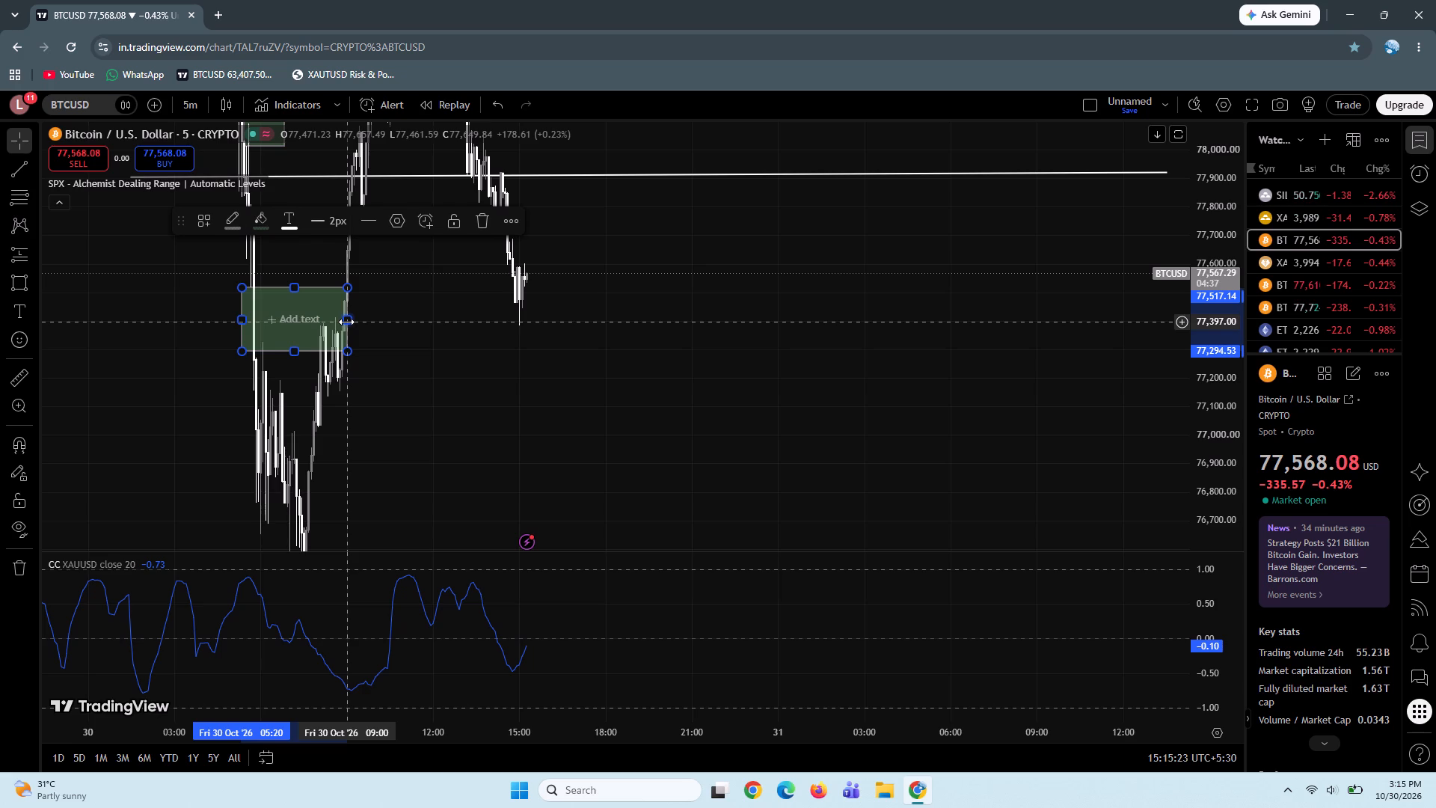
key(Delete)
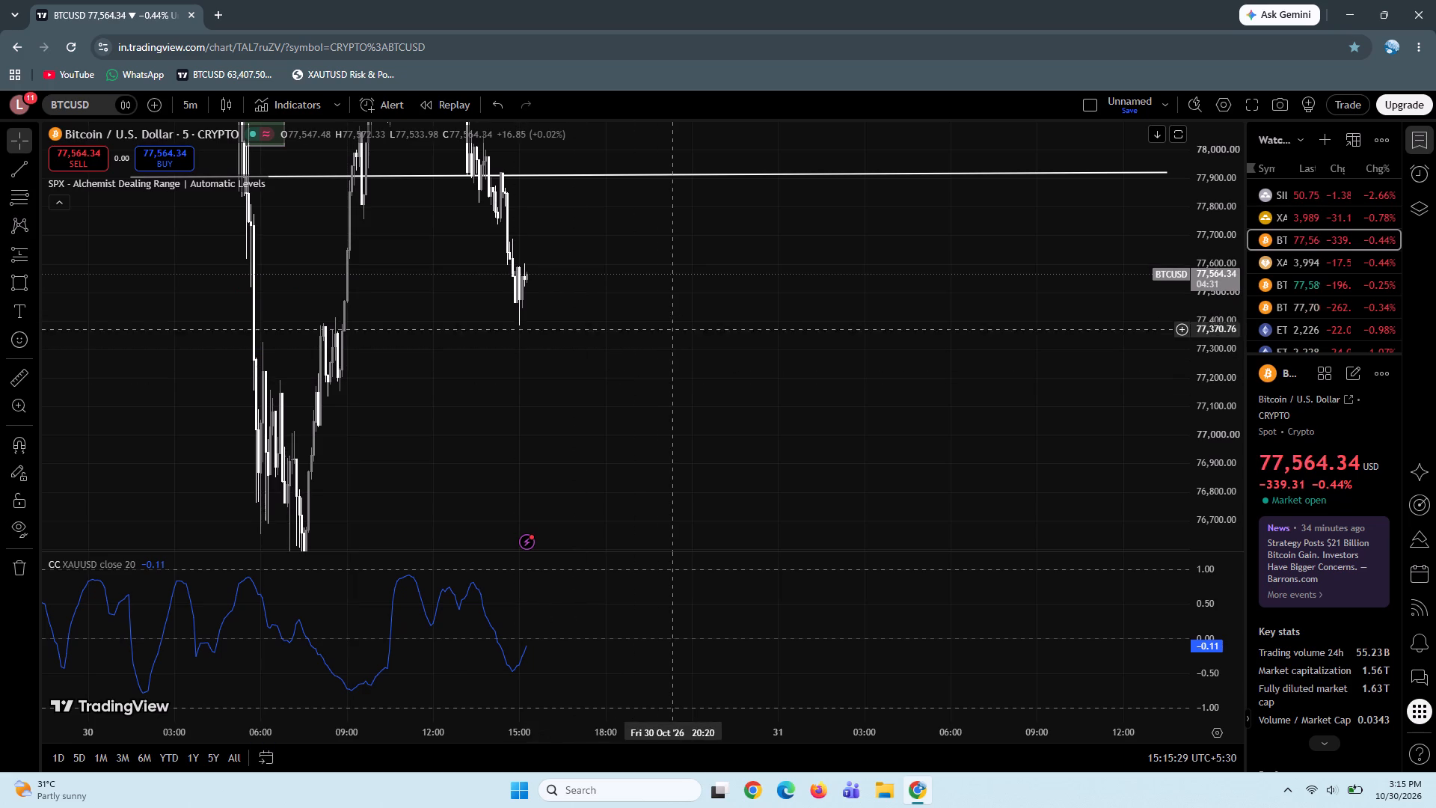
Examine the 5-minute BTCUSD price action below the white line near 77,900, dismissing the upgrade advert.
drag(676, 301, 672, 379)
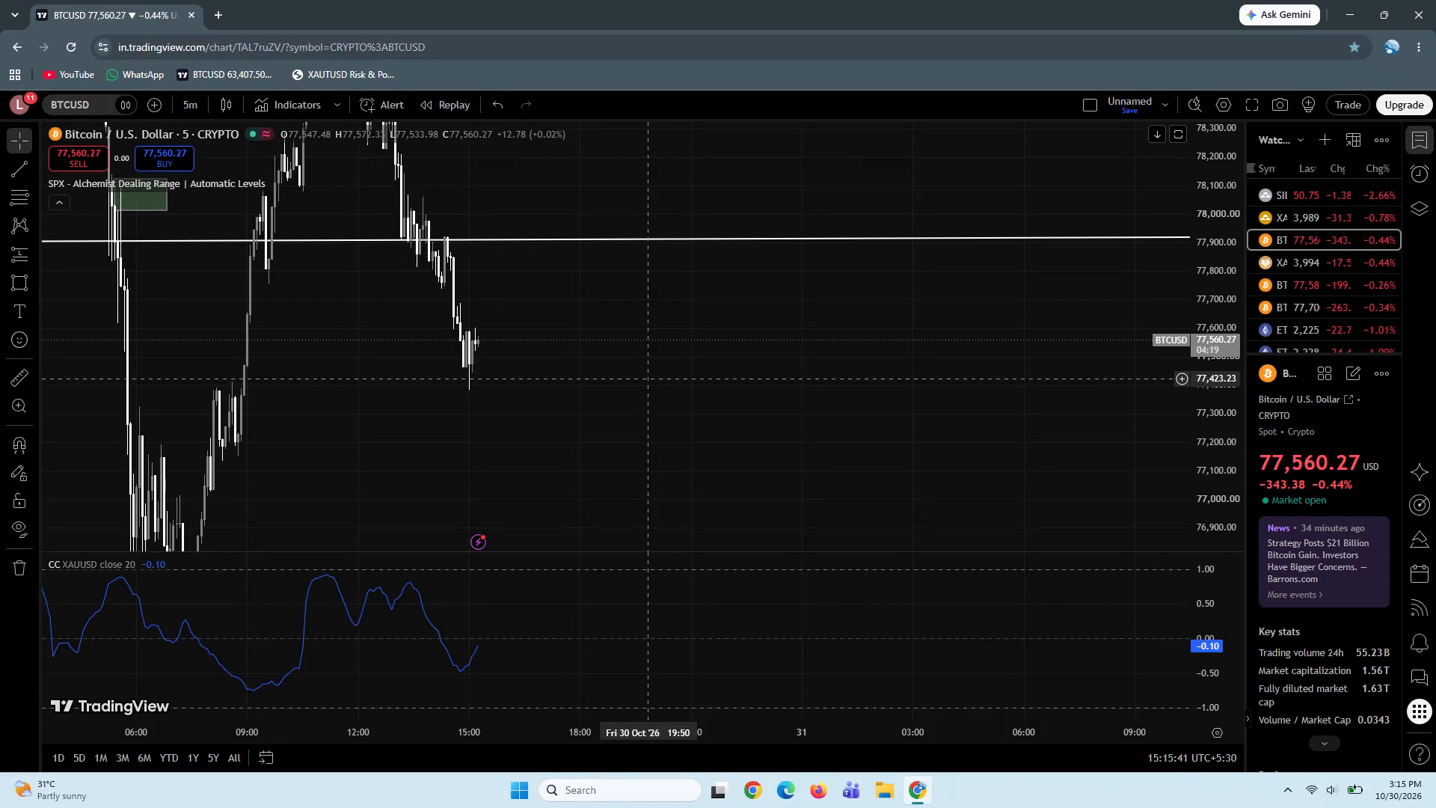
click(649, 379)
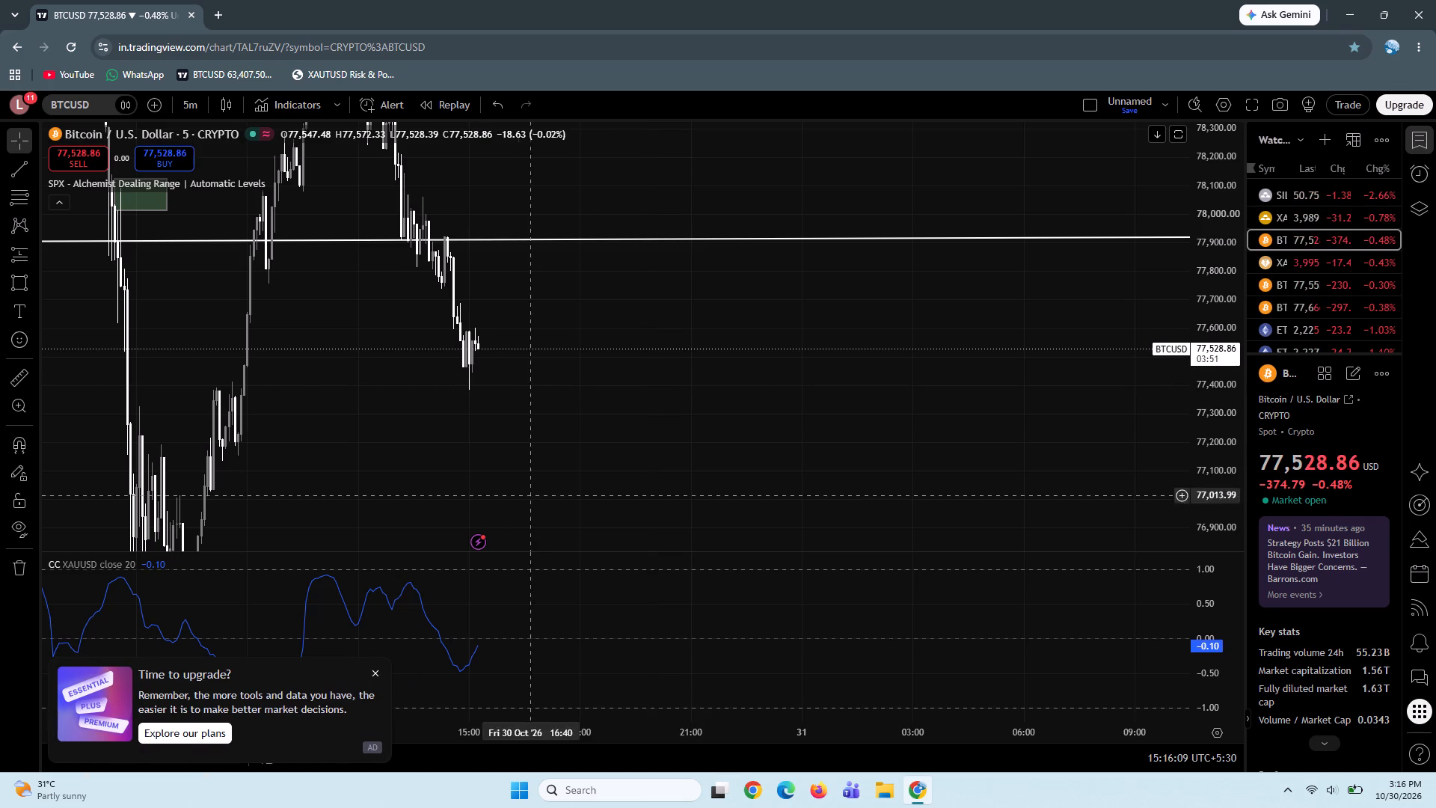
click(375, 669)
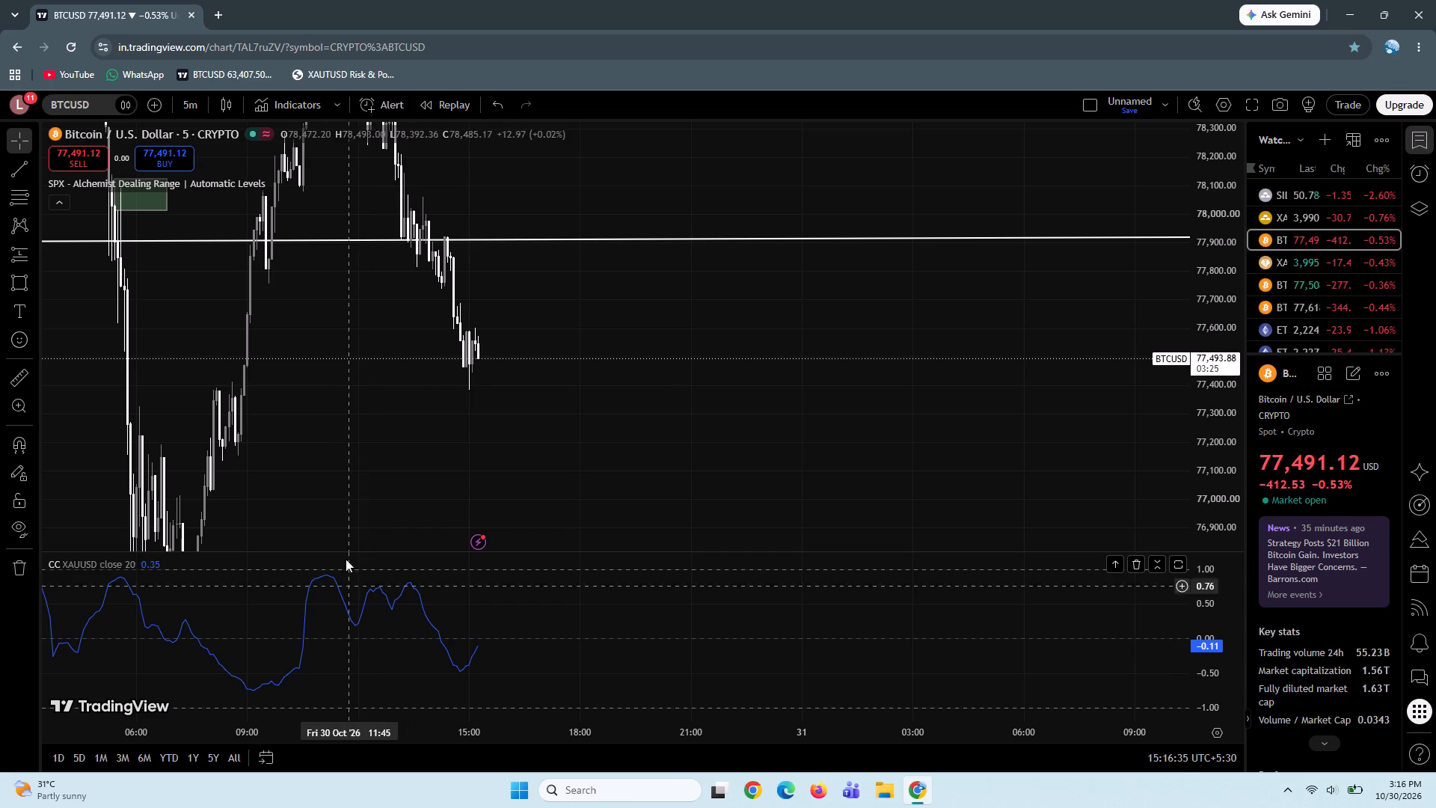
drag(343, 534, 435, 416)
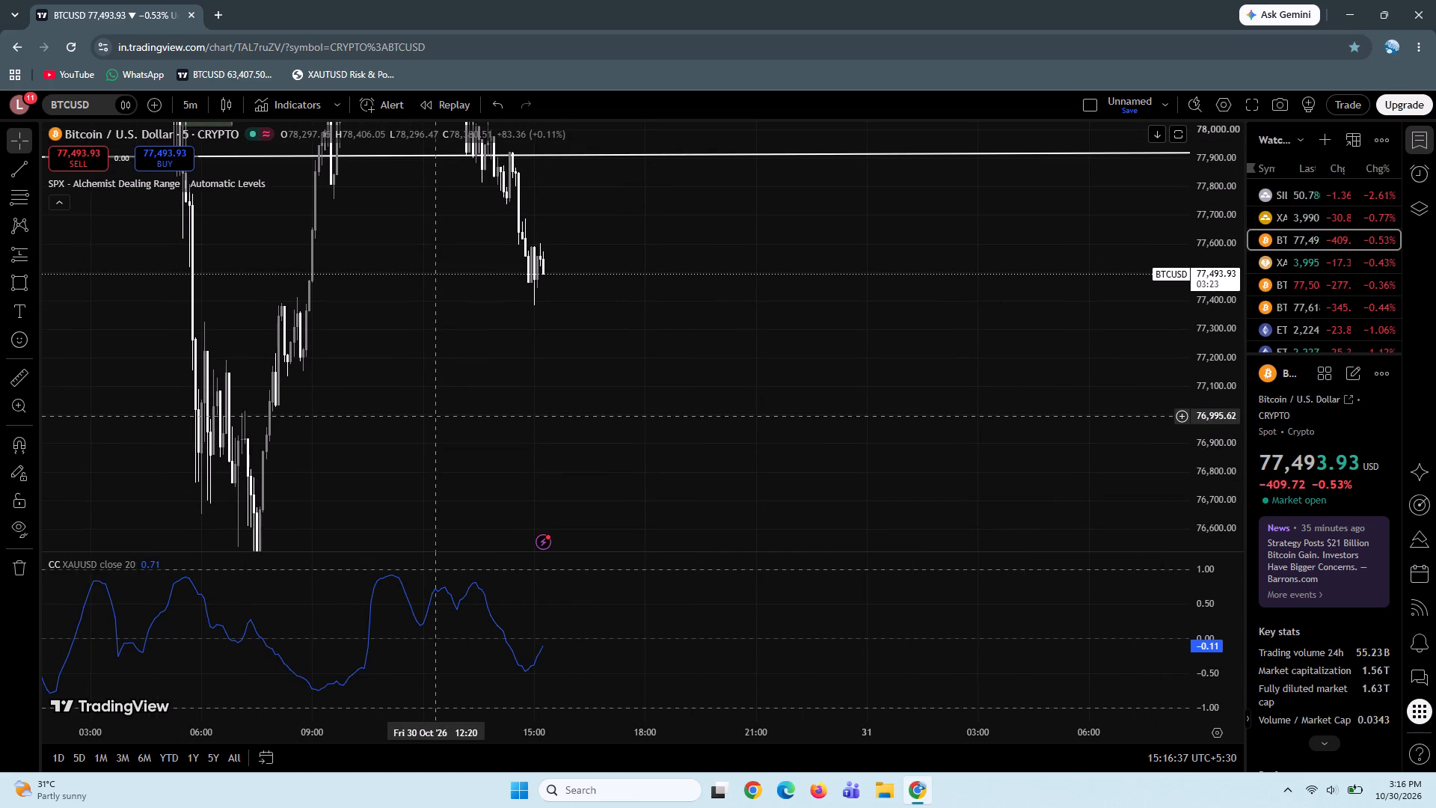
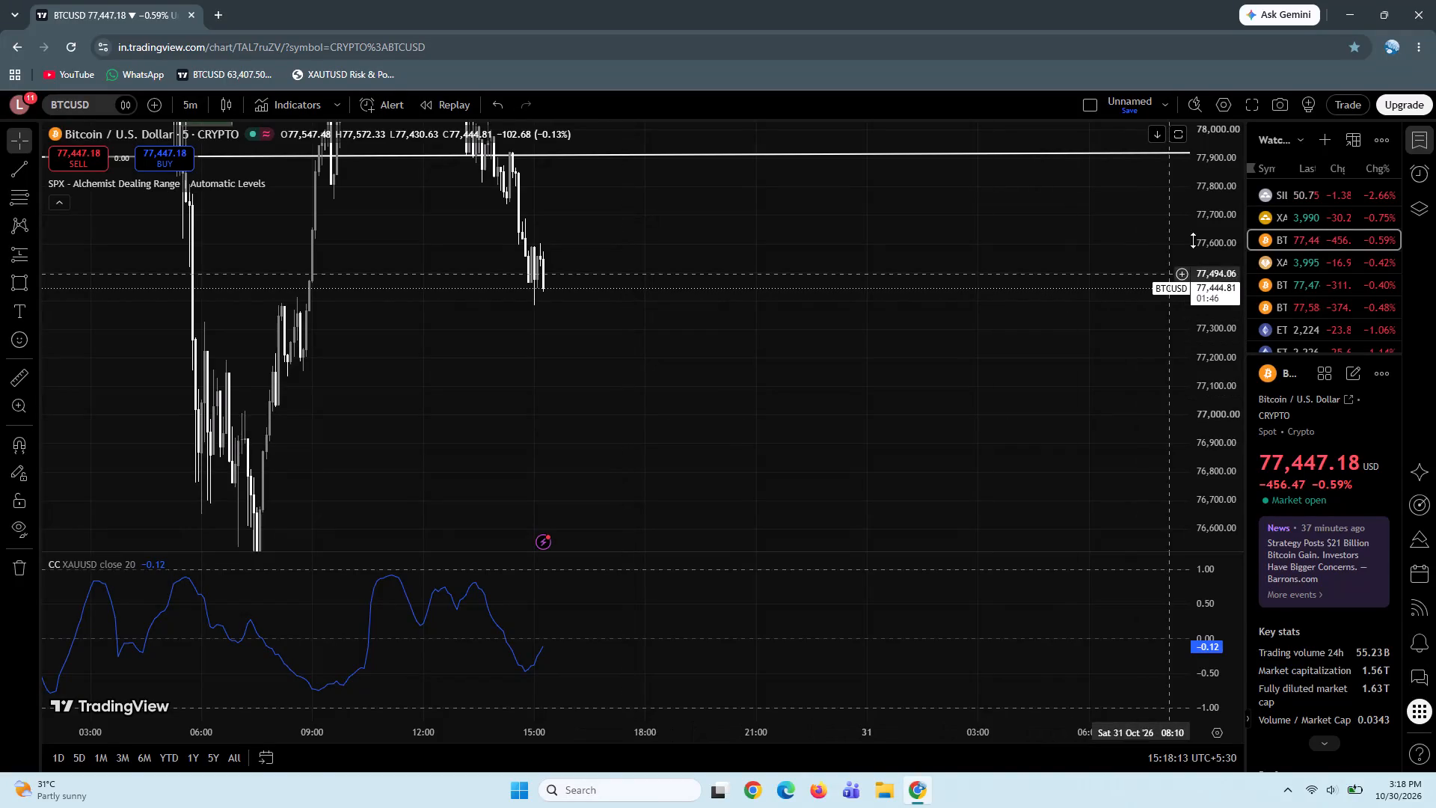
Measure the price range from about 77,434 up to about 77,598 just after the latest BTCUSD candle, and clear the measurement.
drag(1221, 230, 1200, 391)
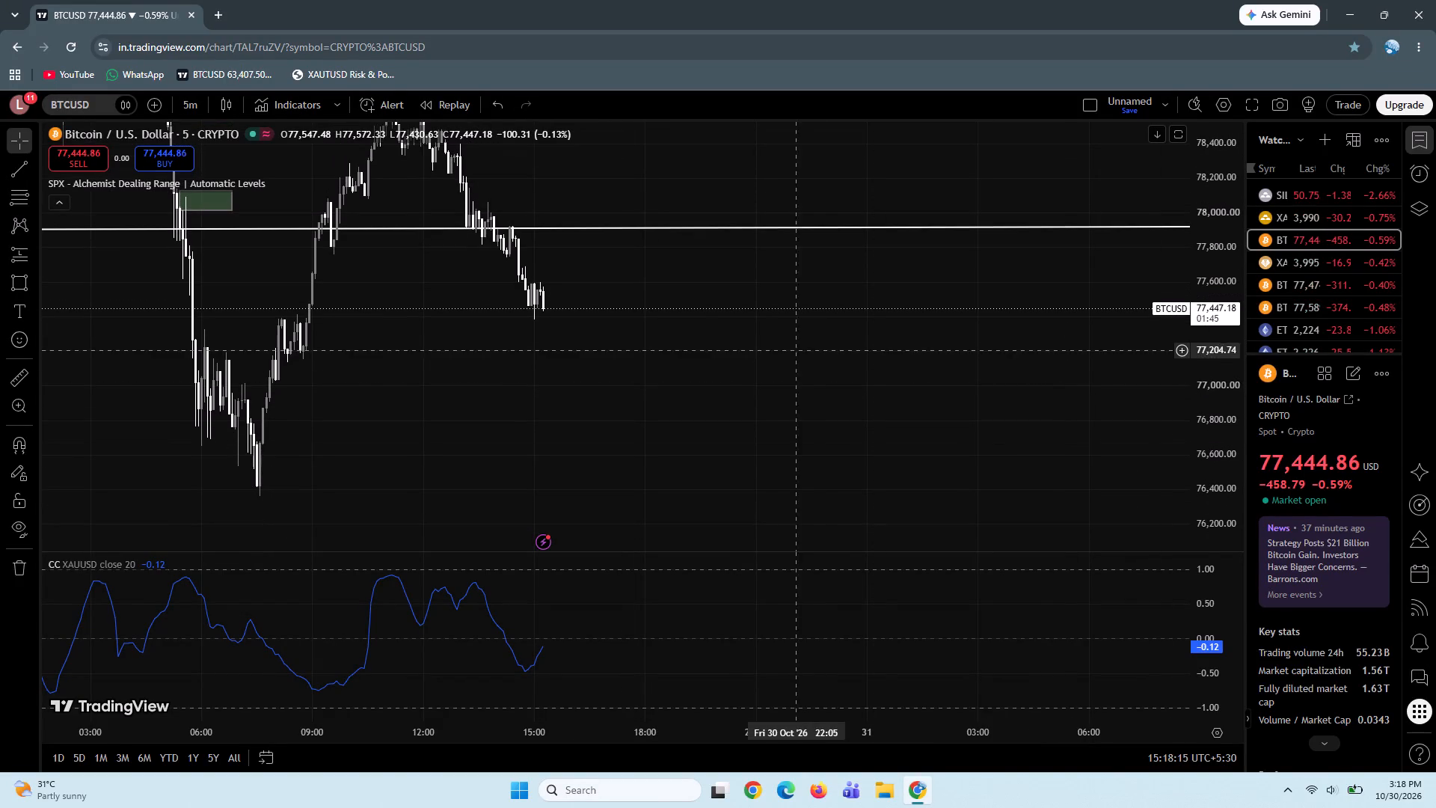
drag(758, 338, 792, 330)
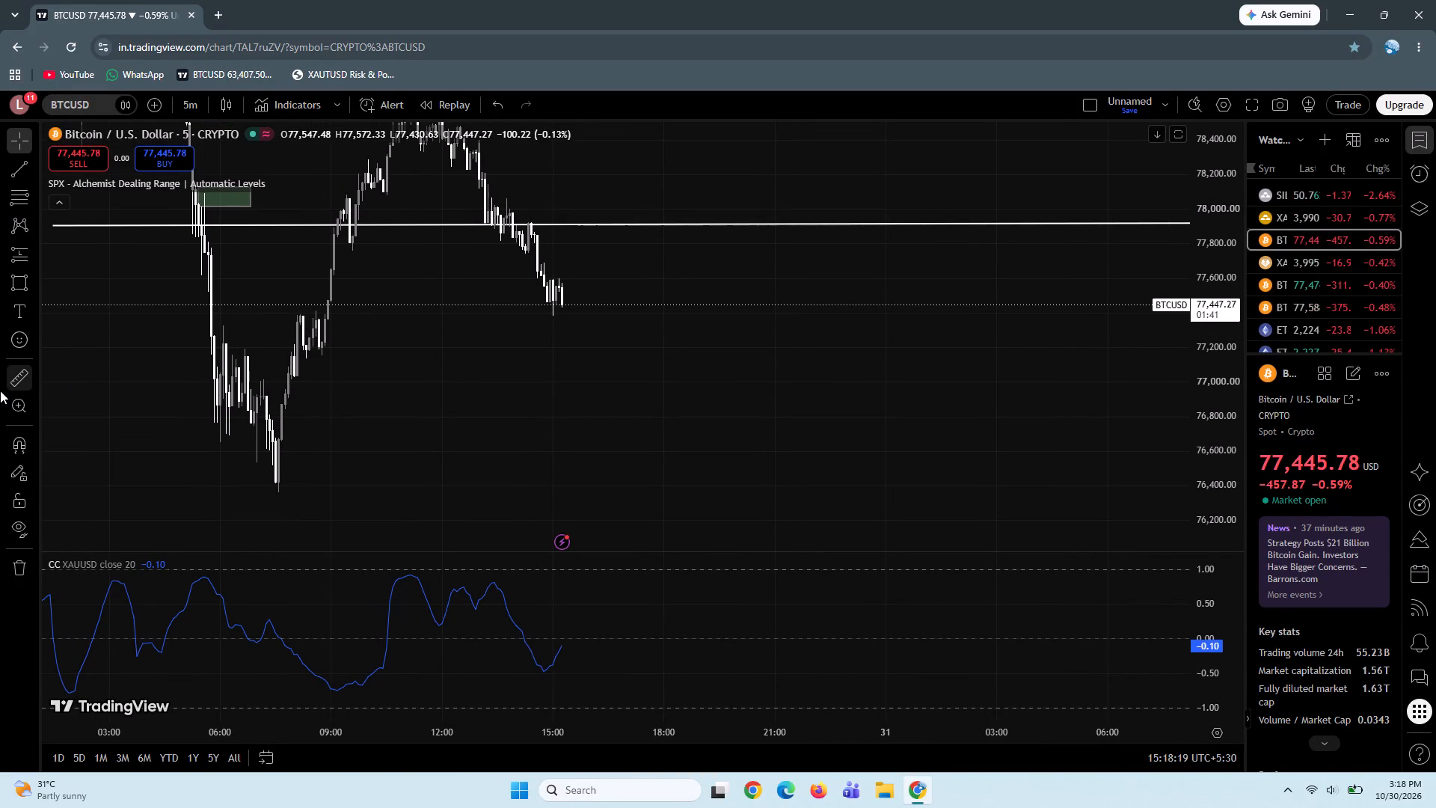
click(16, 380)
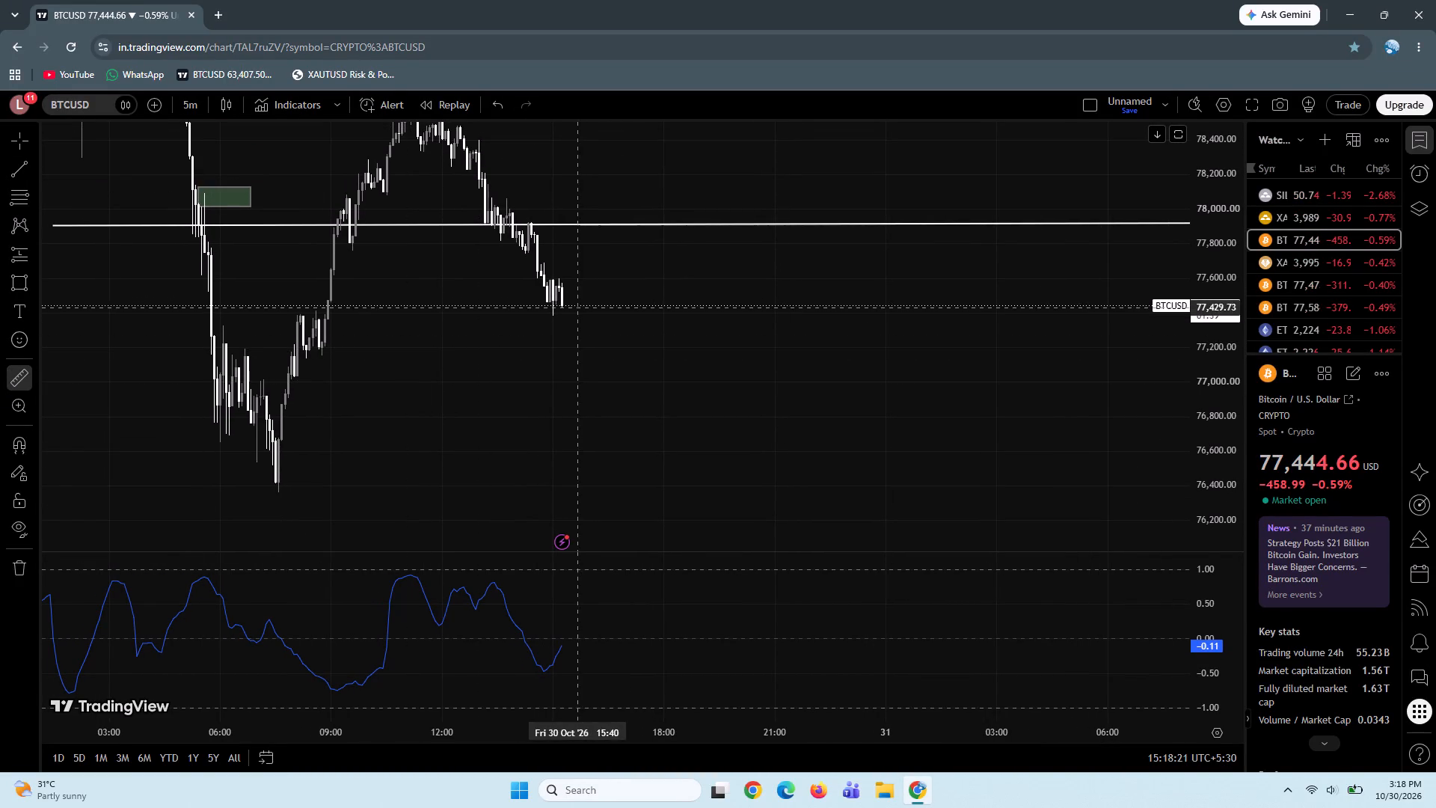
click(570, 307)
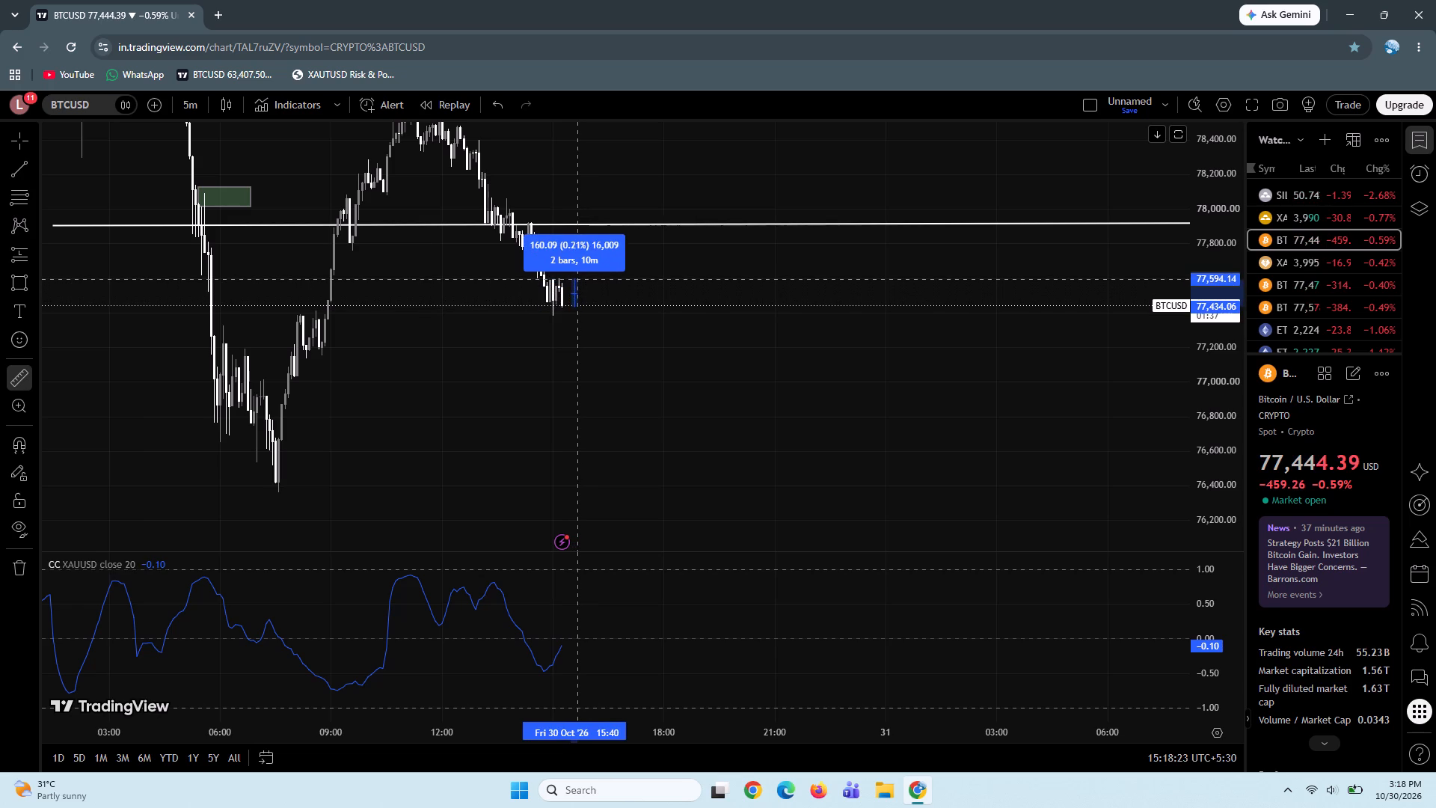
click(577, 278)
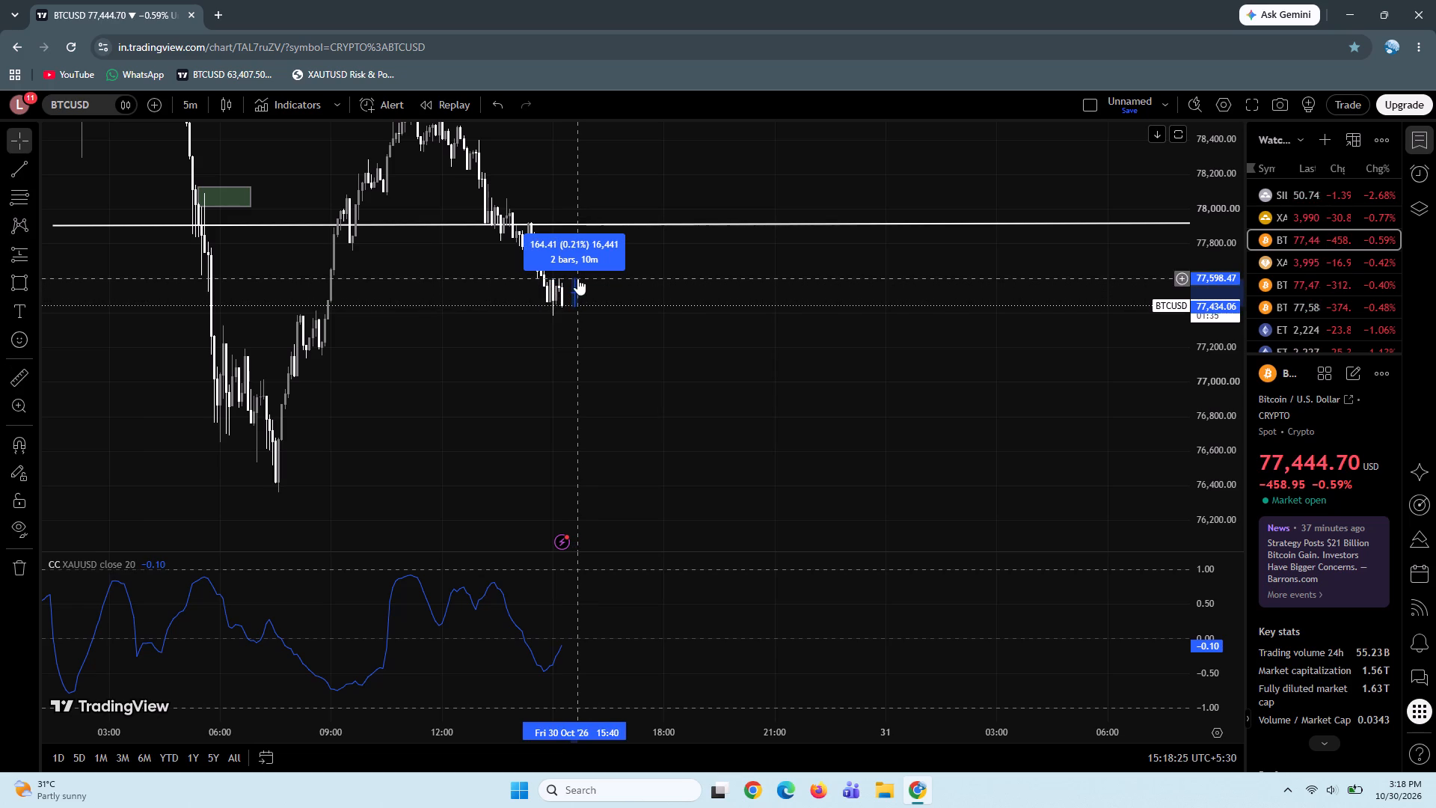
click(601, 304)
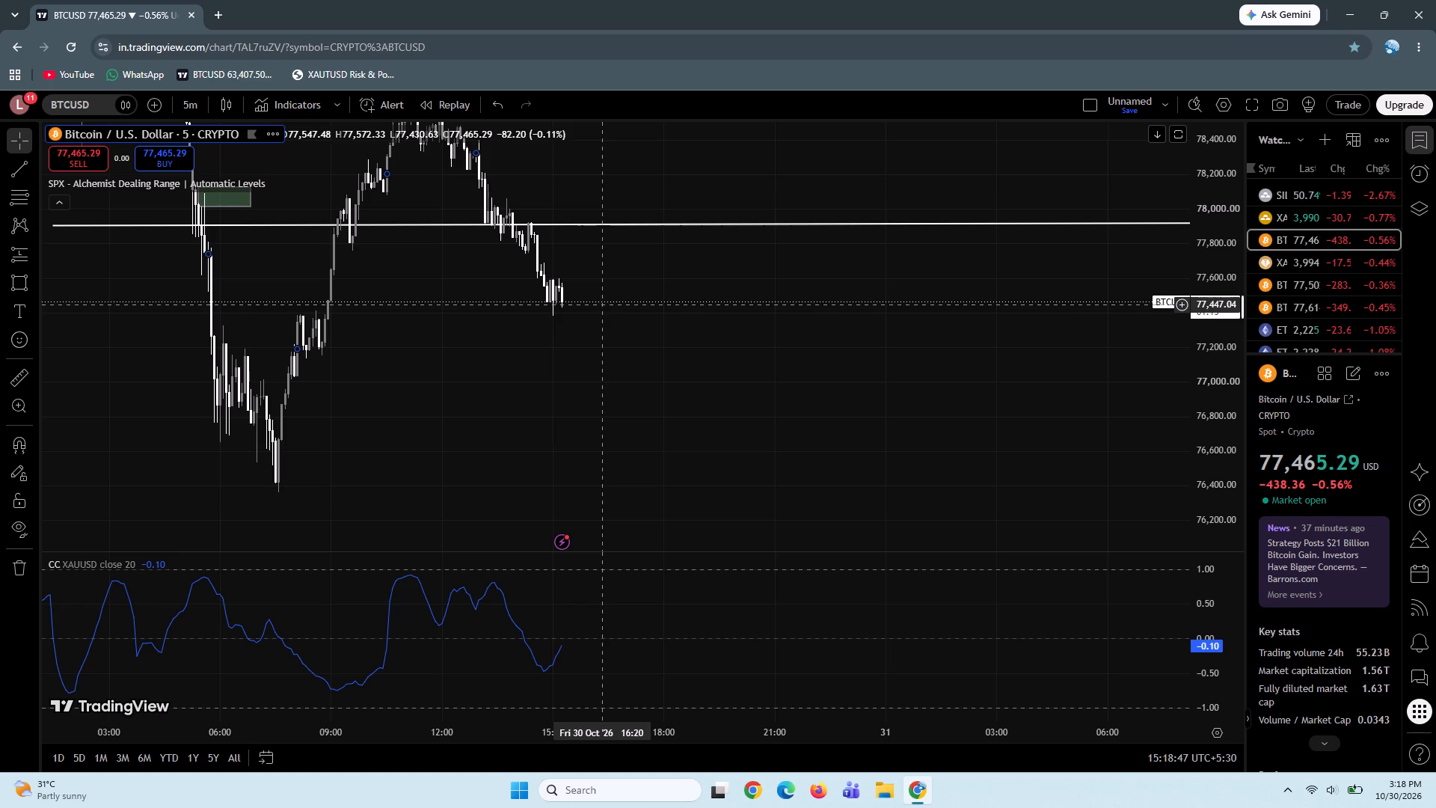
Draw a horizontal trend line at 77,383.67 from the 15:00 swing low to about 16:40 on the BTCUSD chart.
drag(520, 349, 485, 338)
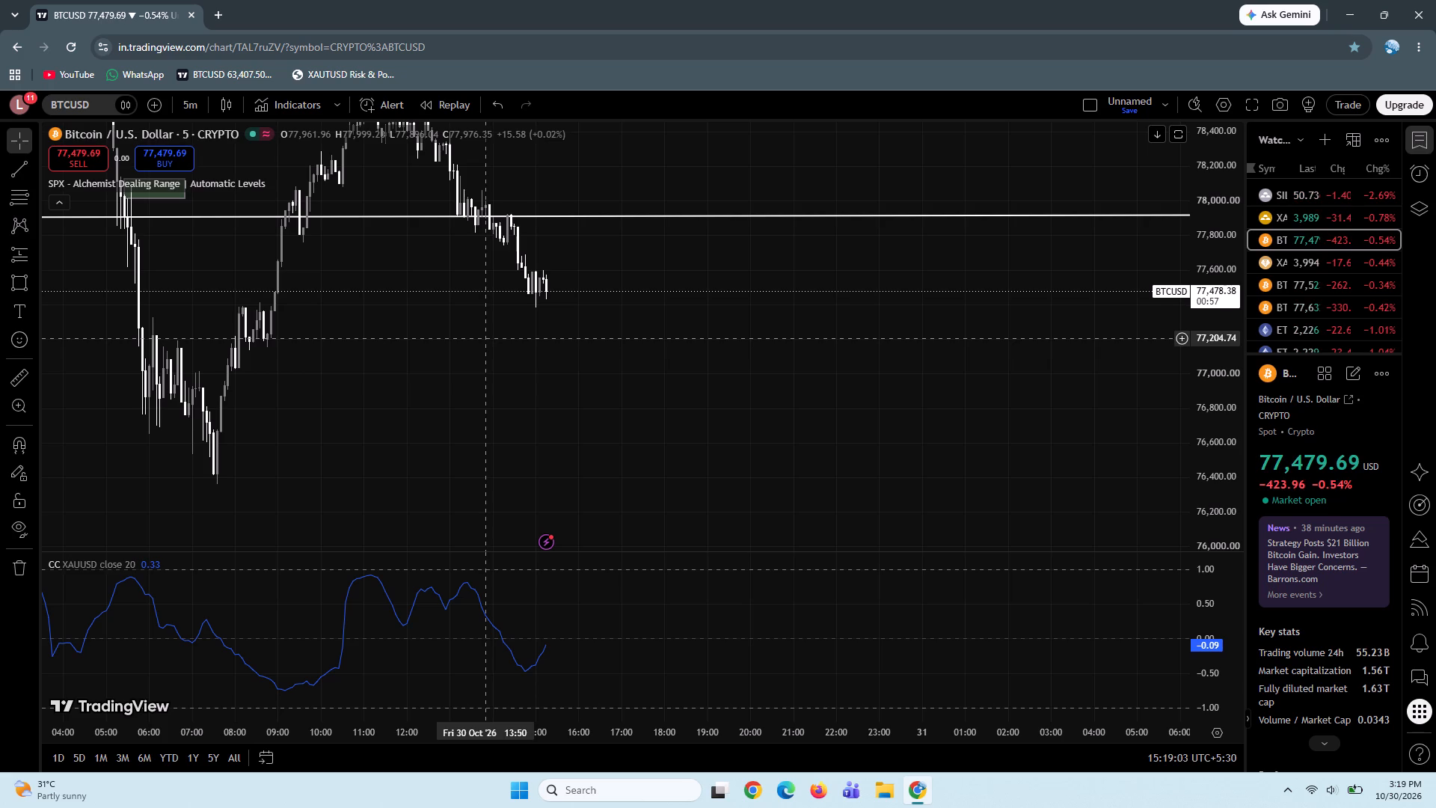
drag(697, 283, 654, 359)
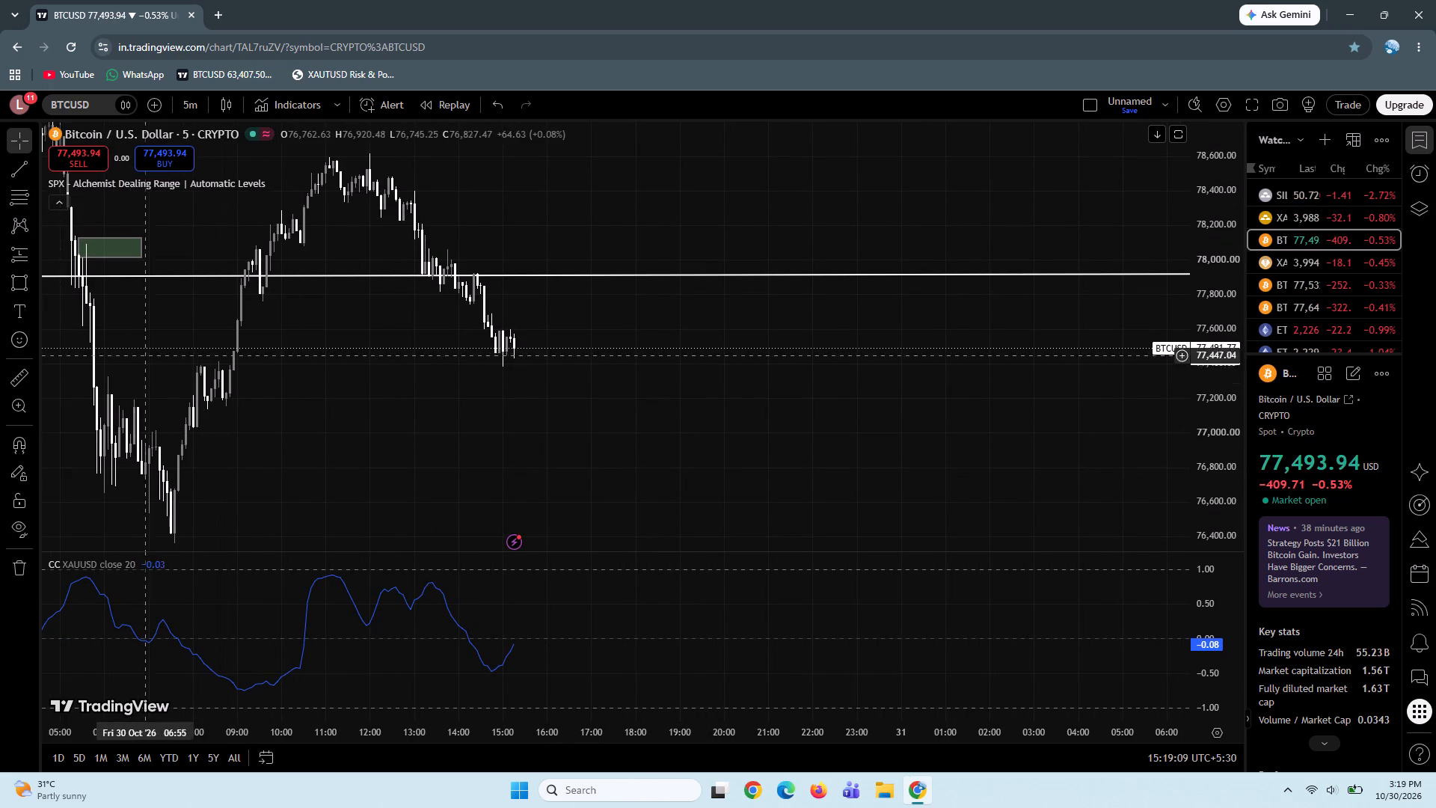
click(13, 168)
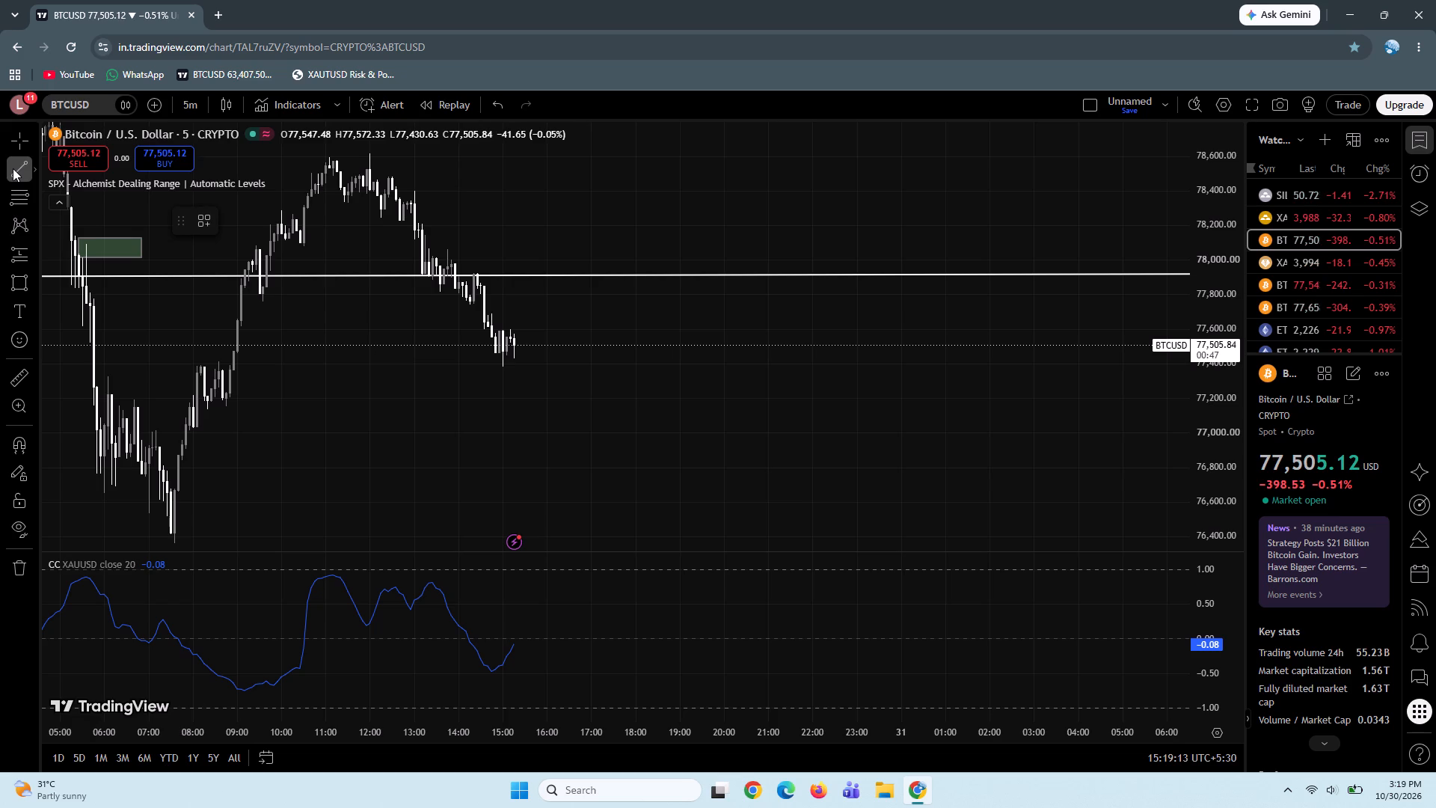
ctrl+shift+click(502, 375)
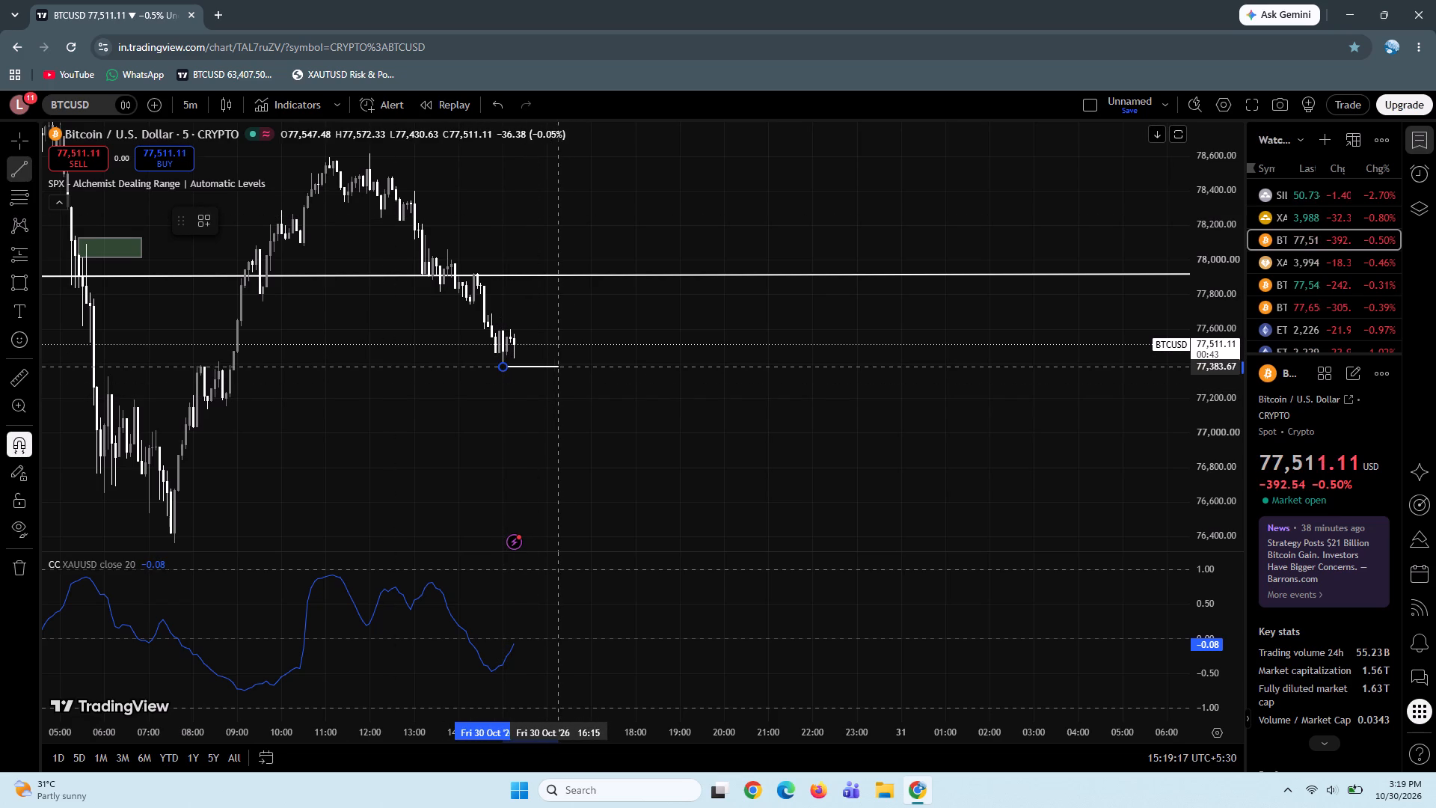
ctrl+shift+click(577, 379)
click(722, 426)
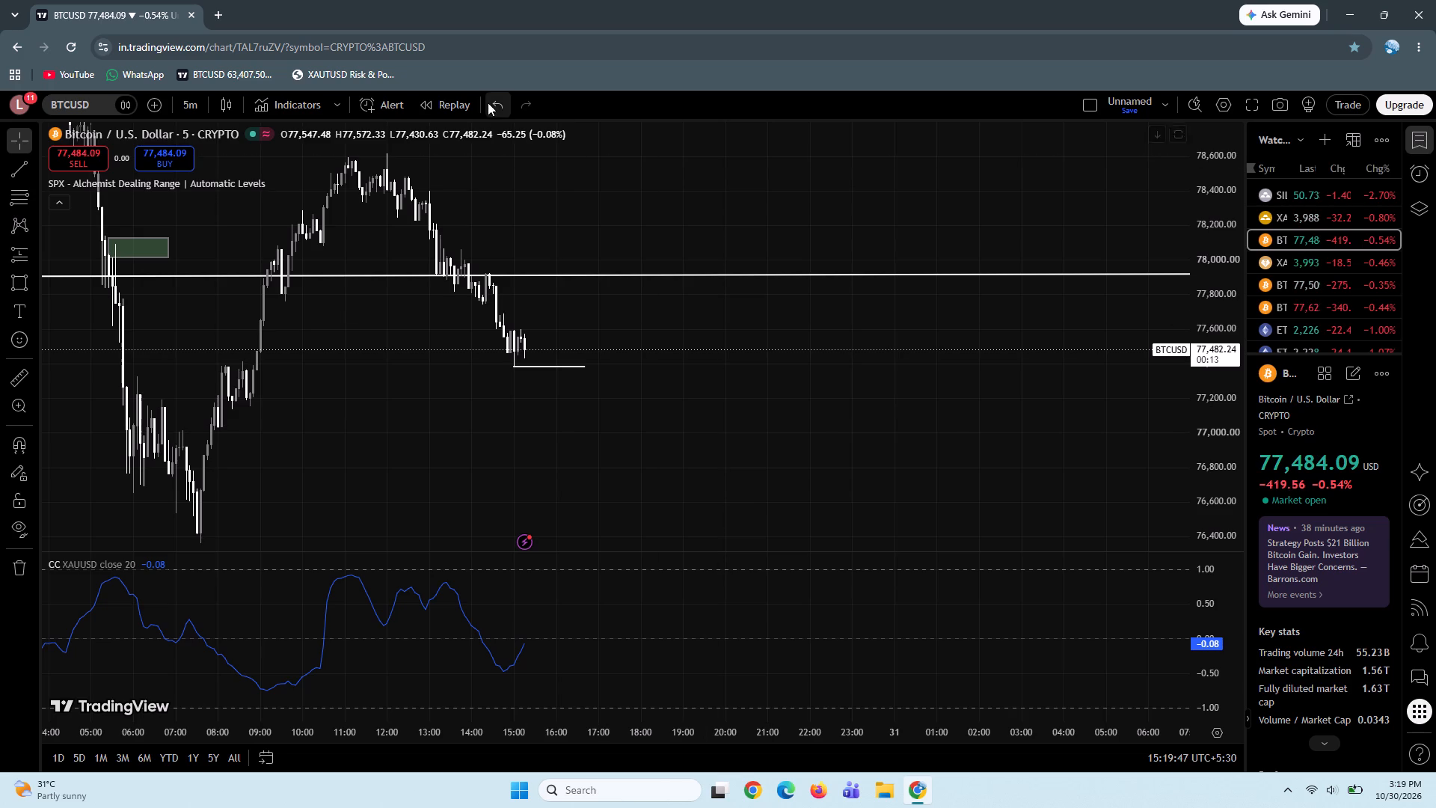
Open YouTube in a new browser tab and play the GoldSharks video "XAUUSD Live | London Session | Gold Live Analysis".
click(211, 7)
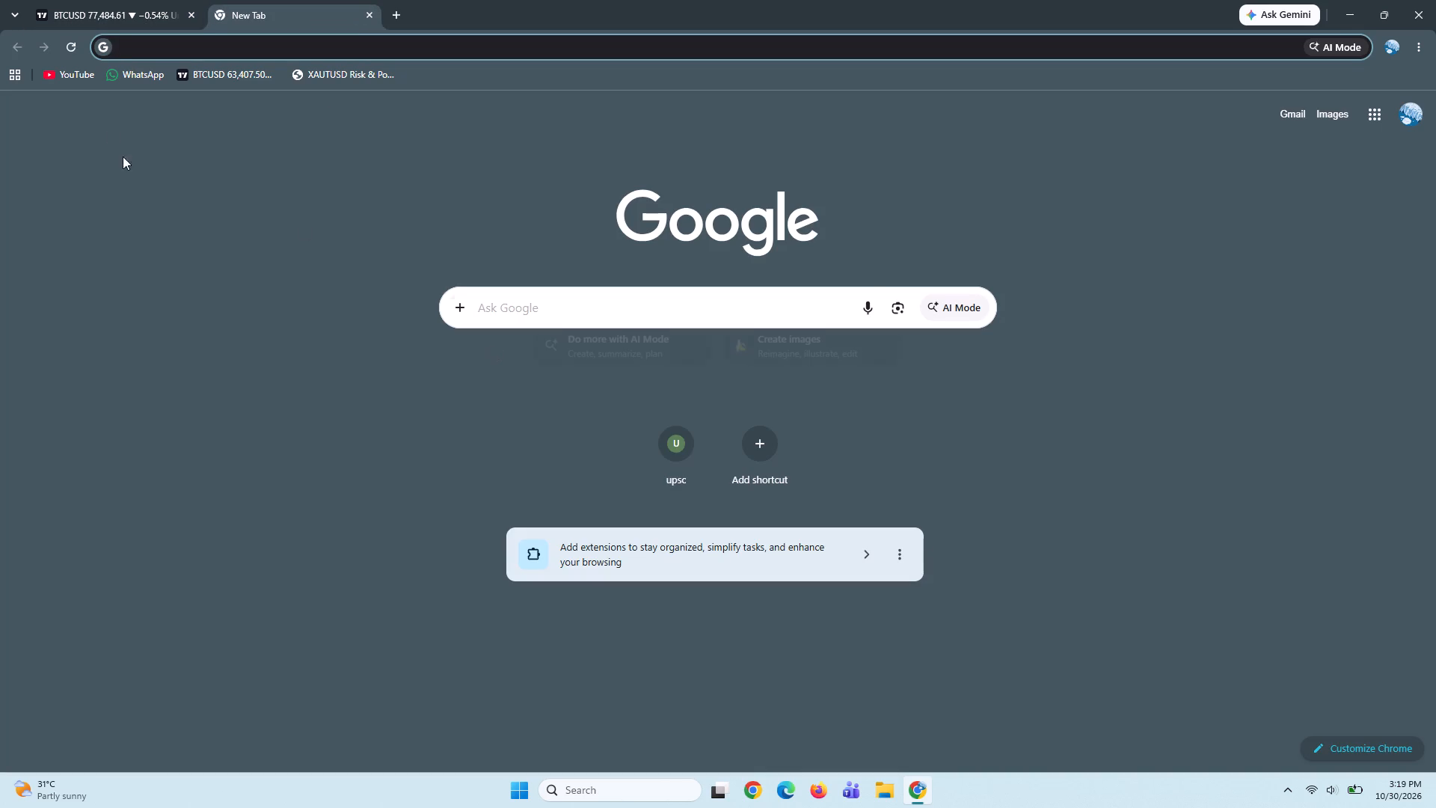
click(72, 68)
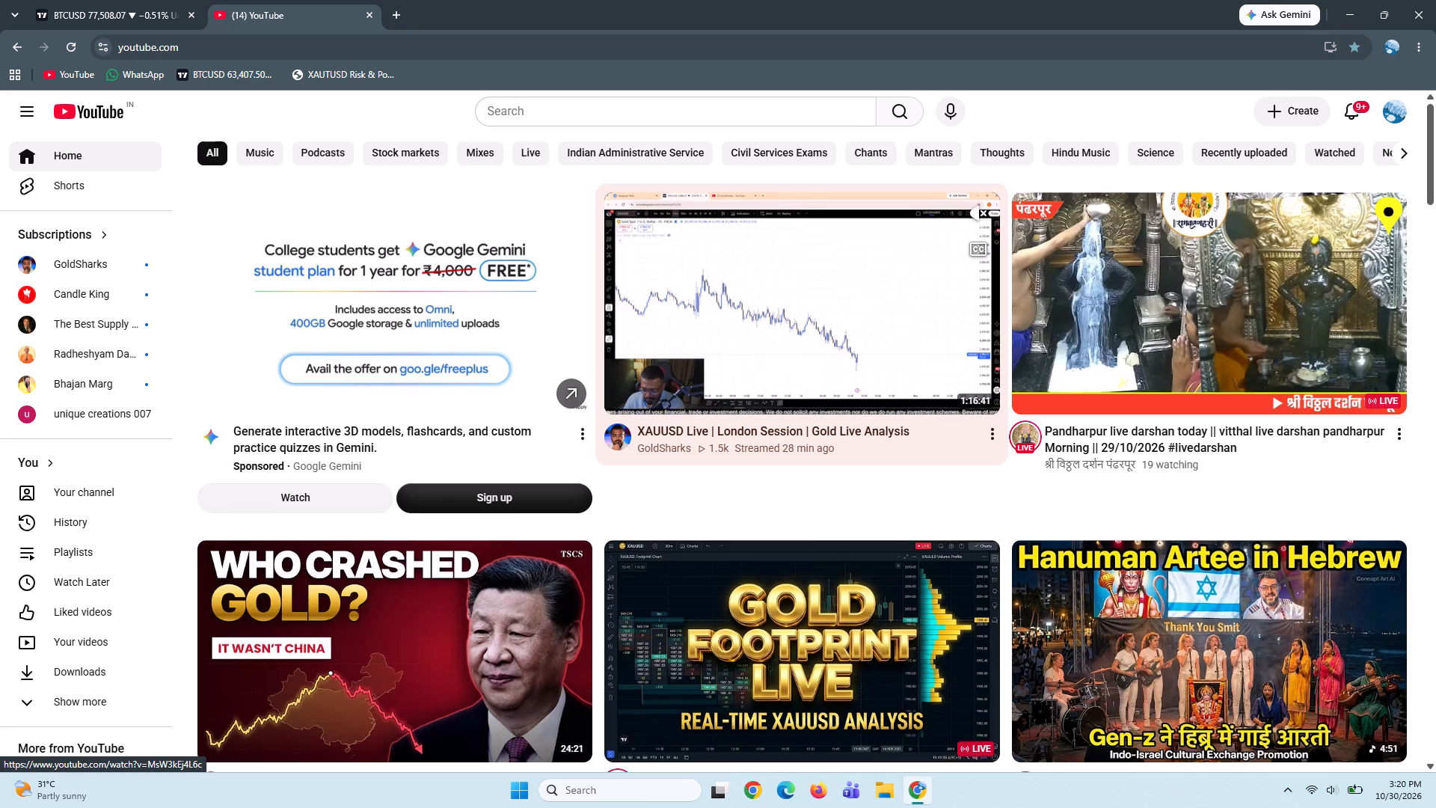
click(930, 332)
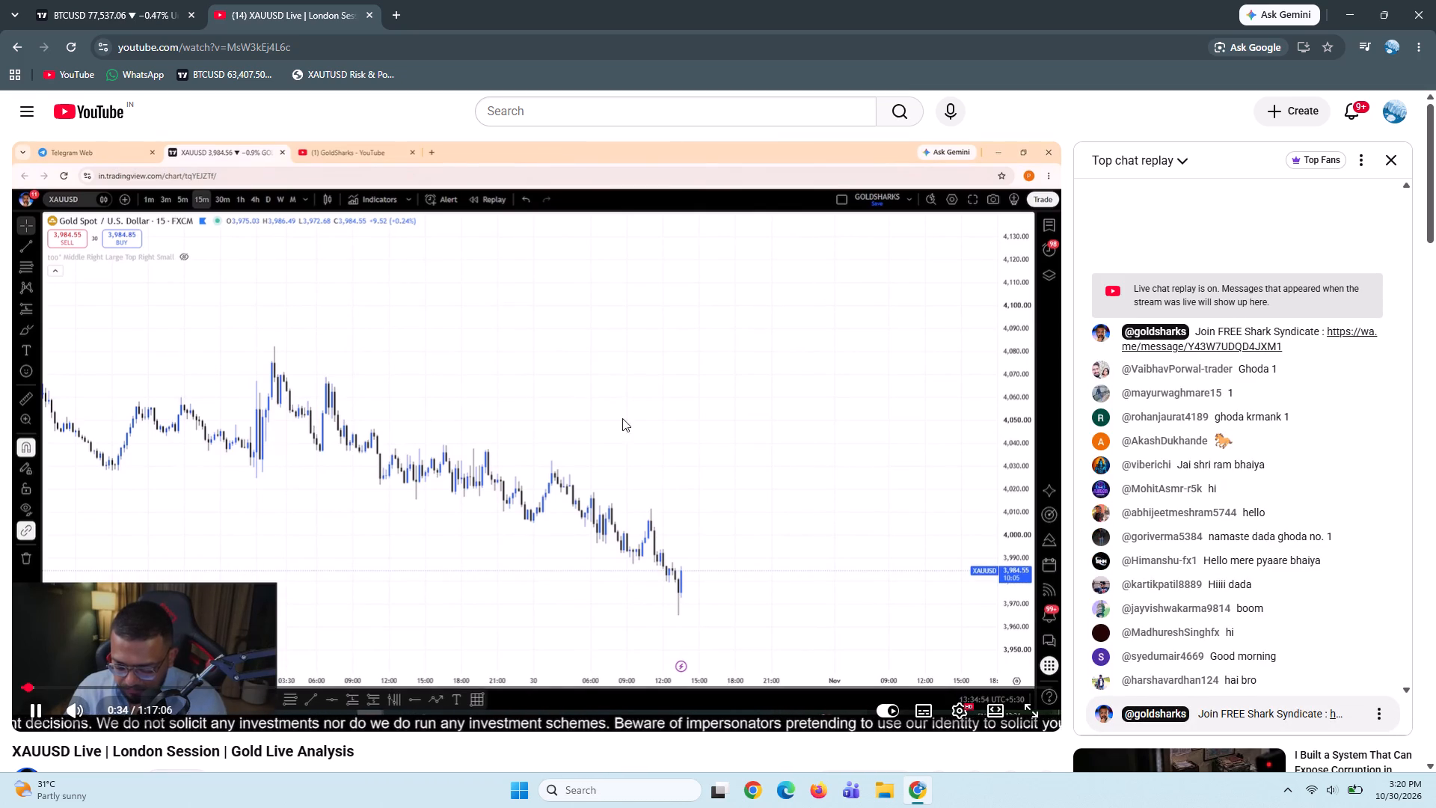
Skip through the XAUUSD stream to about 55:49 and about 1:02:00, watch the trade analysis, and pause the video.
click(767, 685)
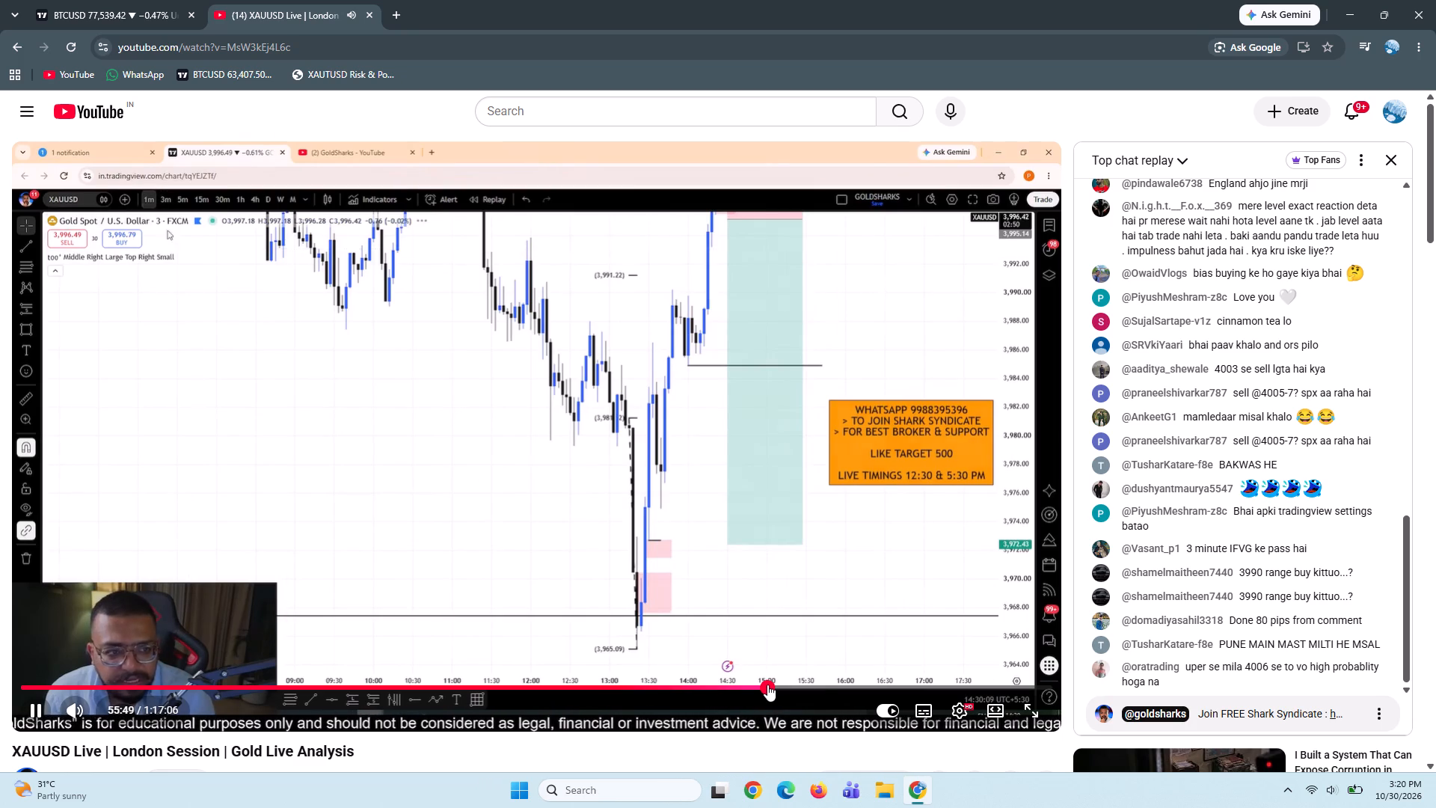
click(848, 690)
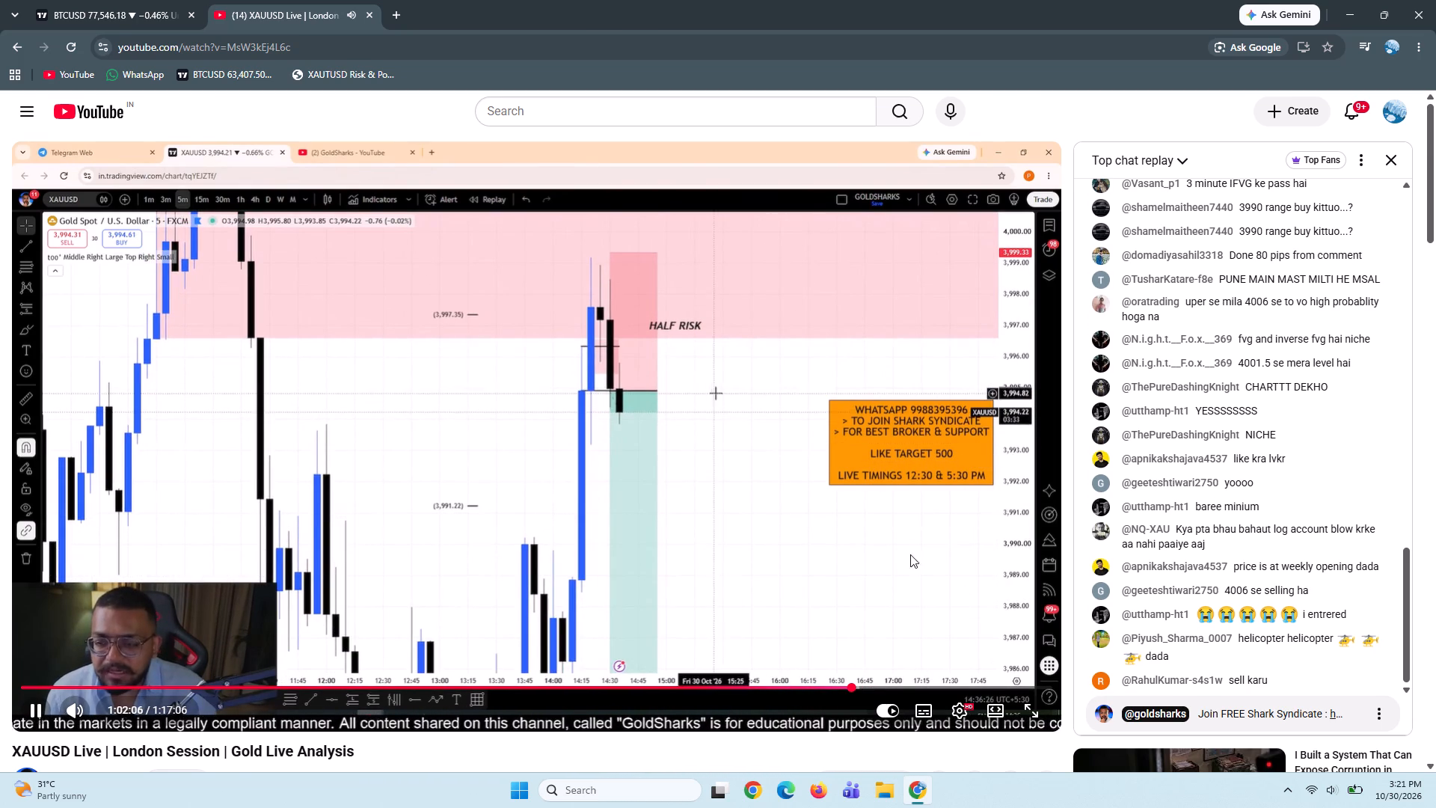
click(865, 557)
click(865, 557)
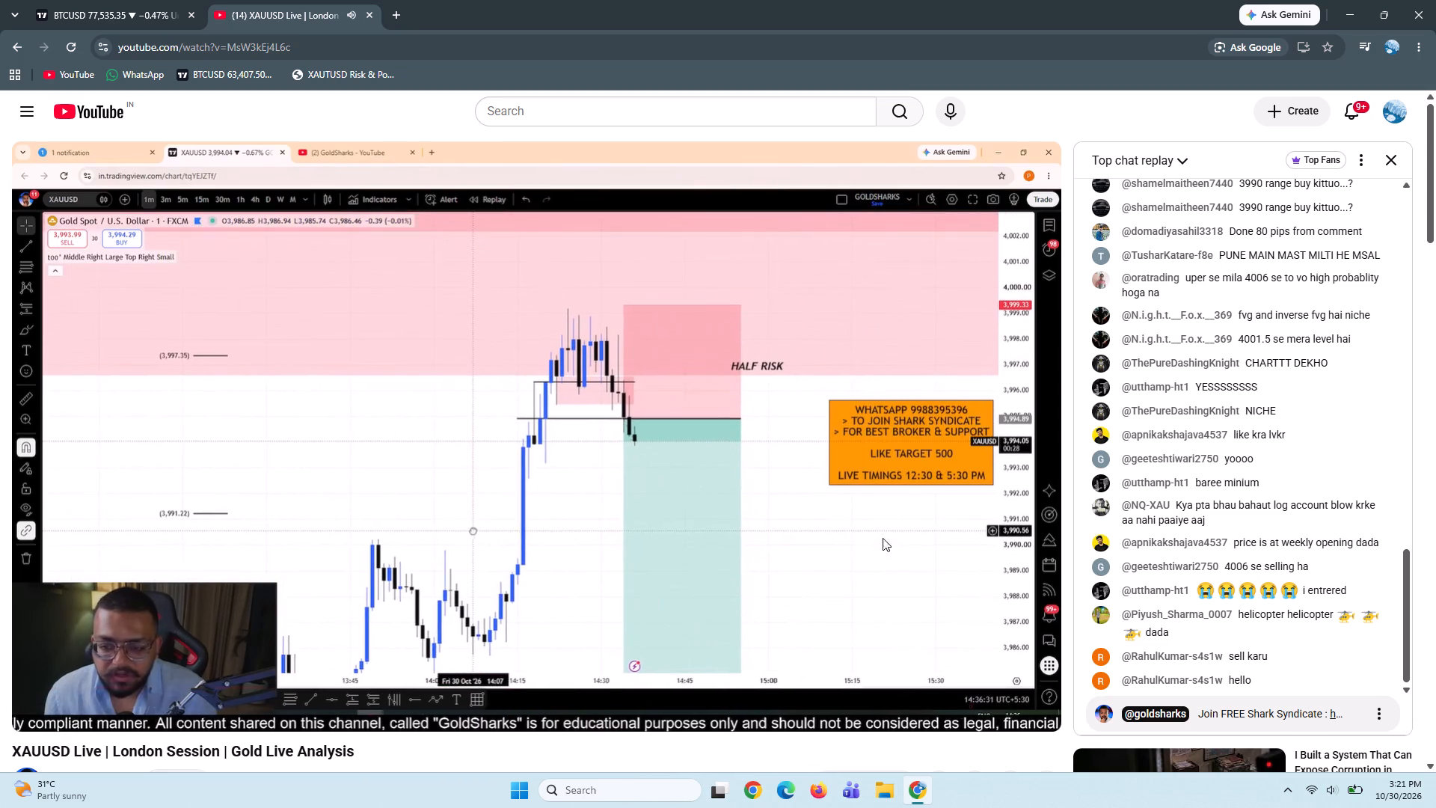
click(788, 489)
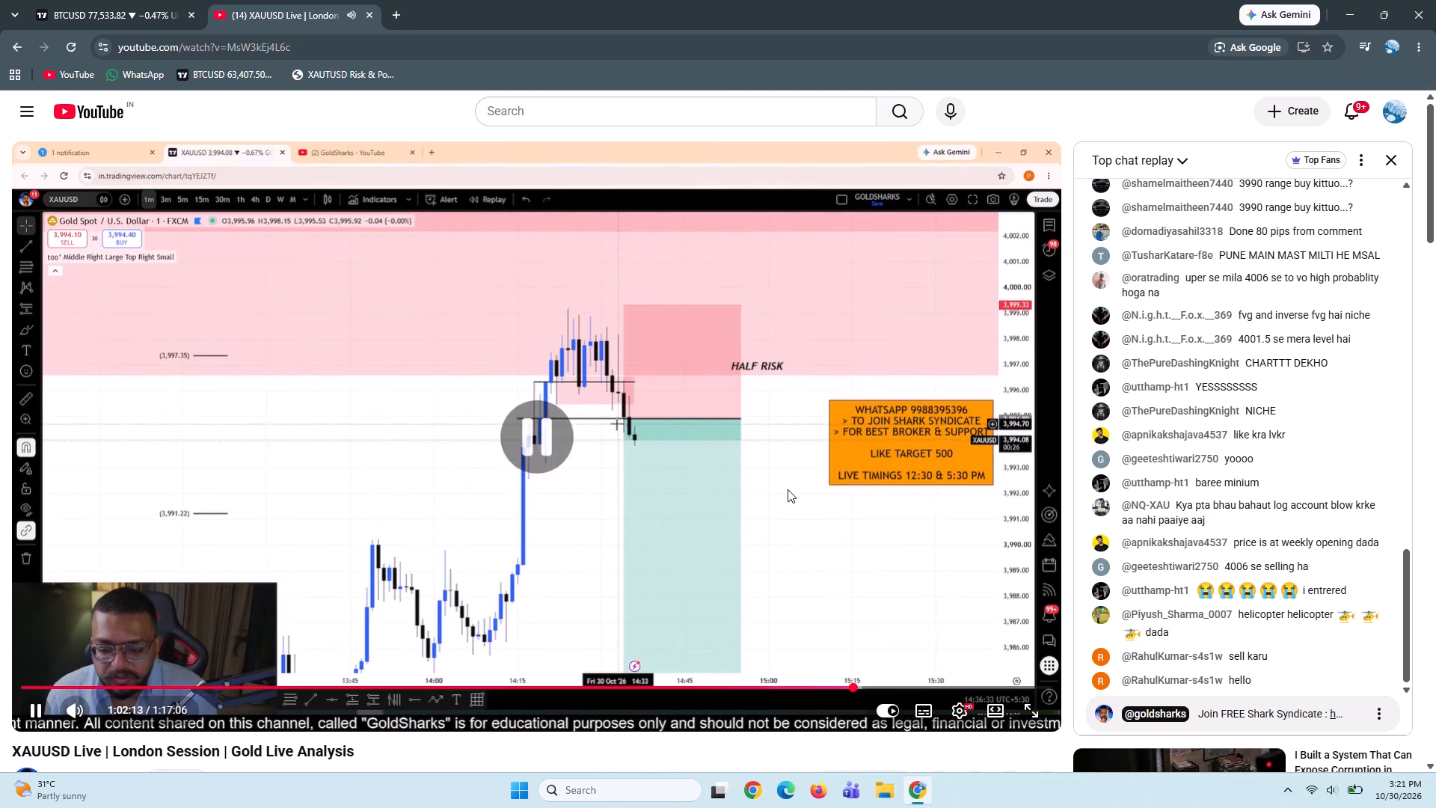
Return to the TradingView BTCUSD chart and draw Fibonacci levels from the 10:30 low at 78,078.79 to the 11:05 high at 78,593.93.
click(165, 1)
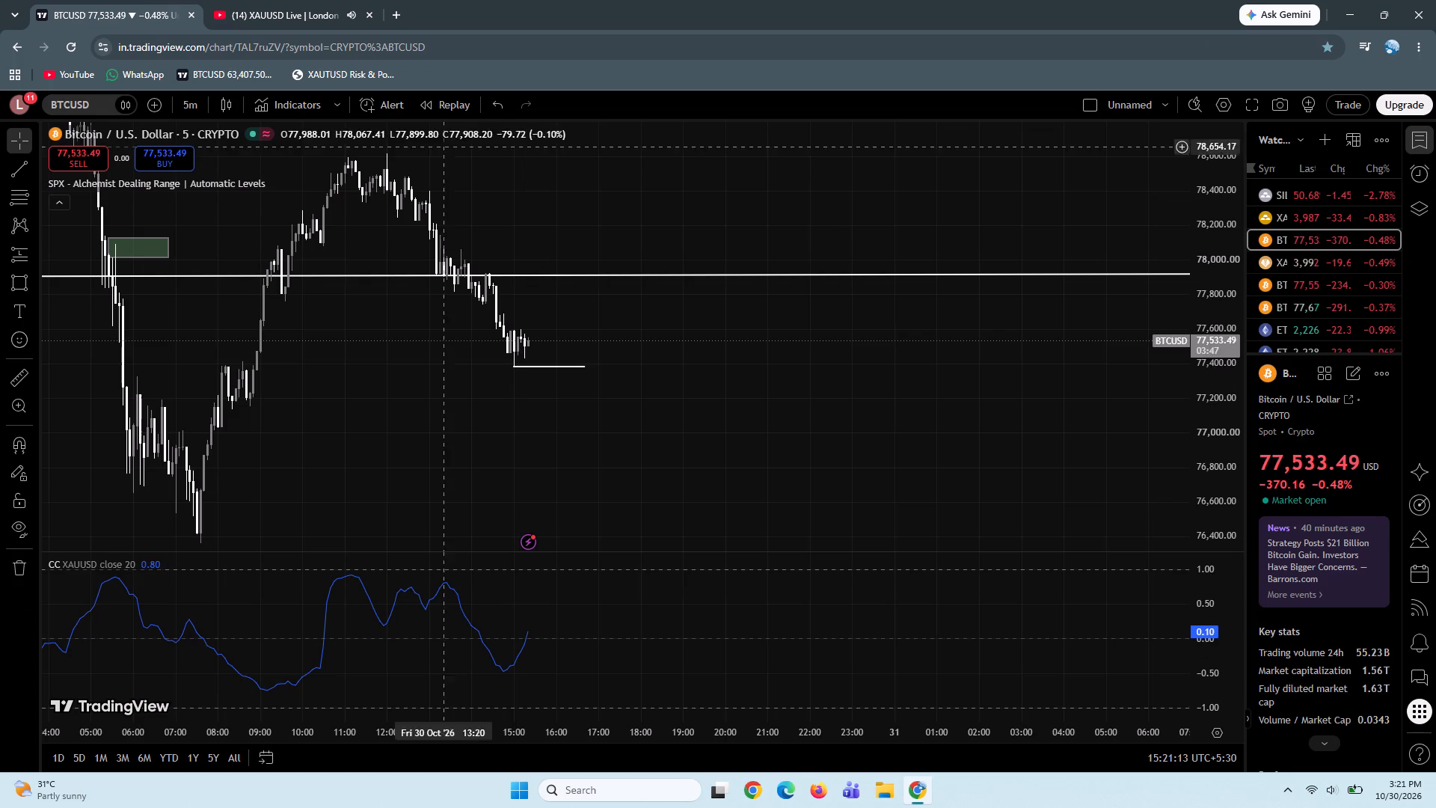
drag(850, 379, 876, 405)
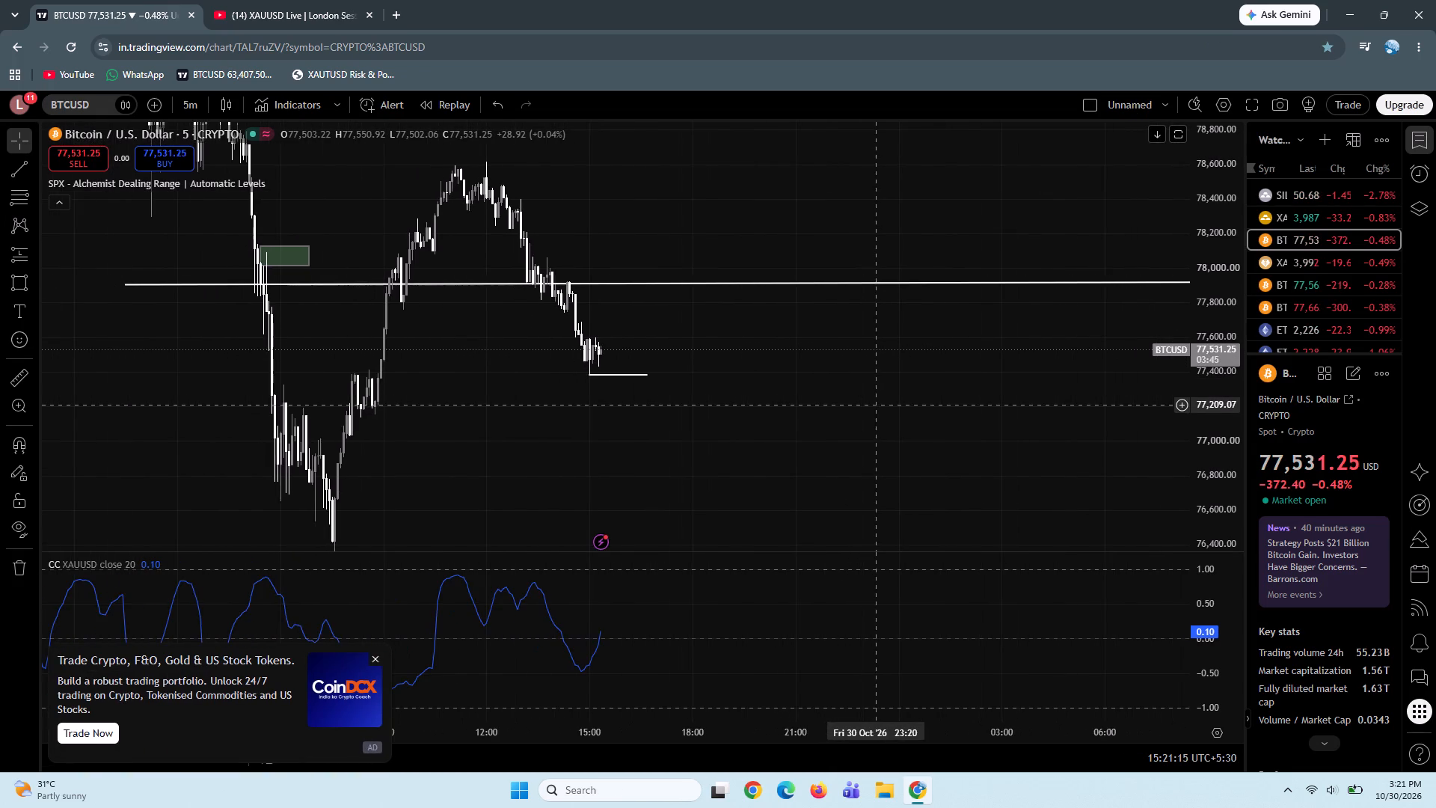
drag(1207, 183, 1149, 388)
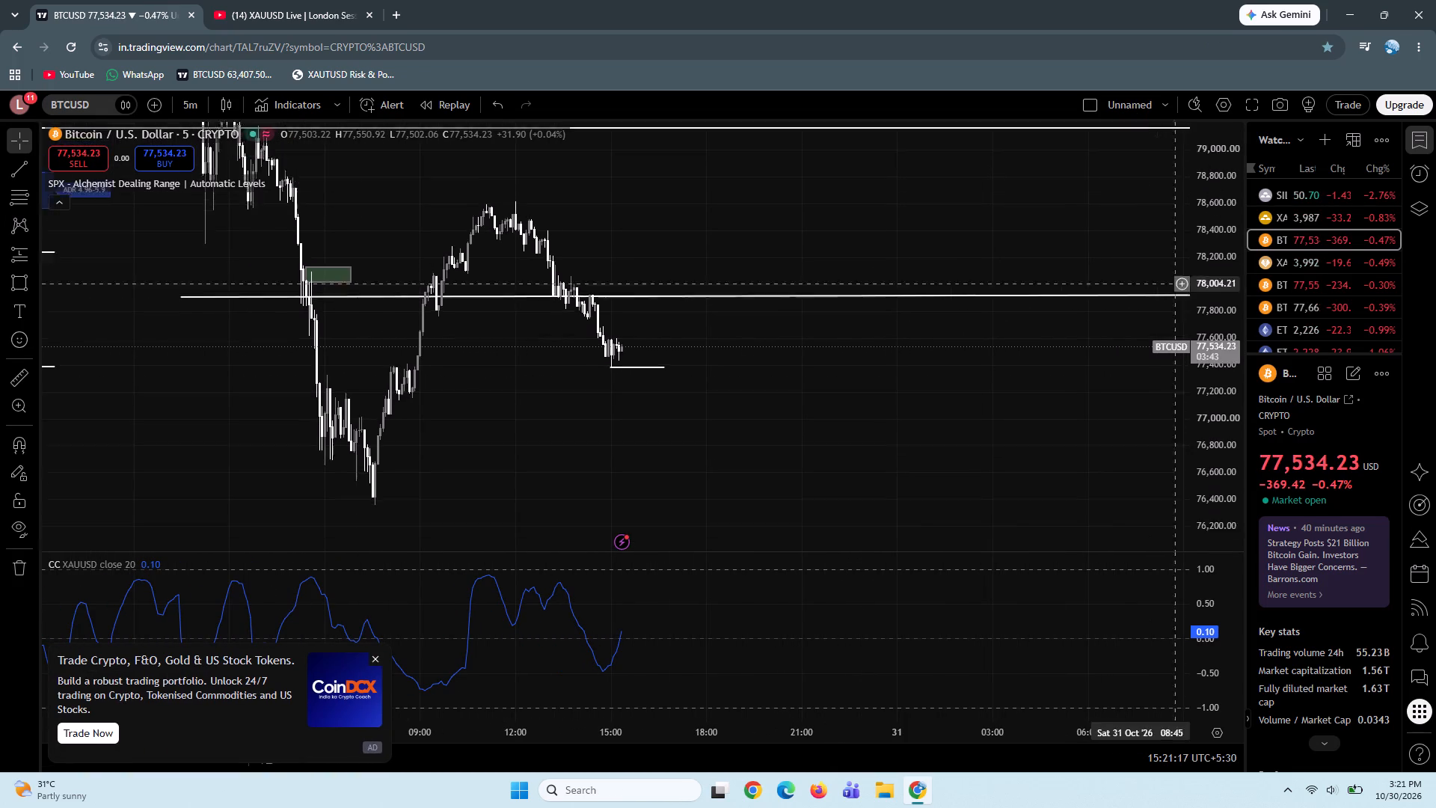
drag(1149, 388, 1128, 486)
drag(1215, 484, 1208, 132)
drag(711, 221, 731, 300)
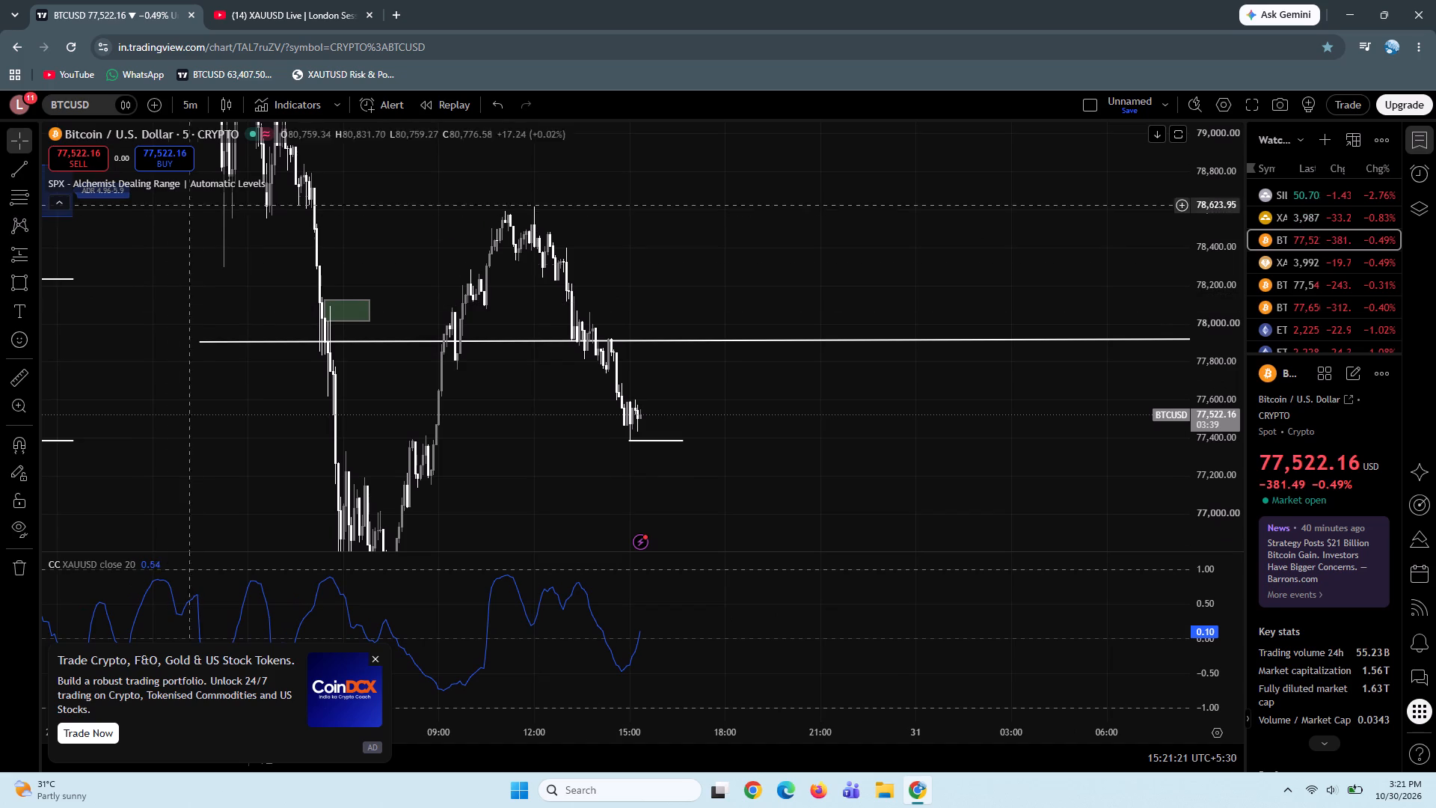
click(24, 205)
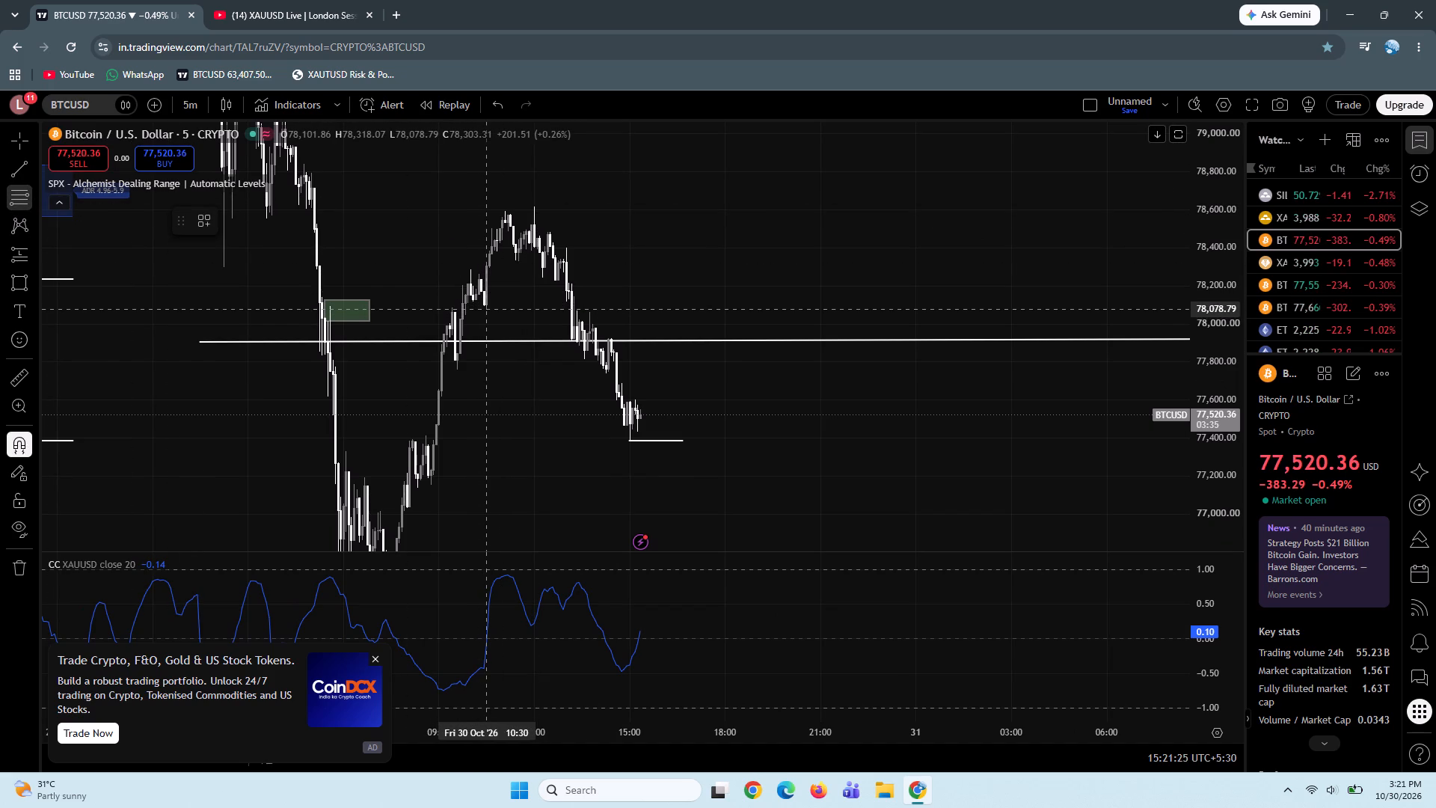
ctrl+shift+drag(485, 310, 502, 198)
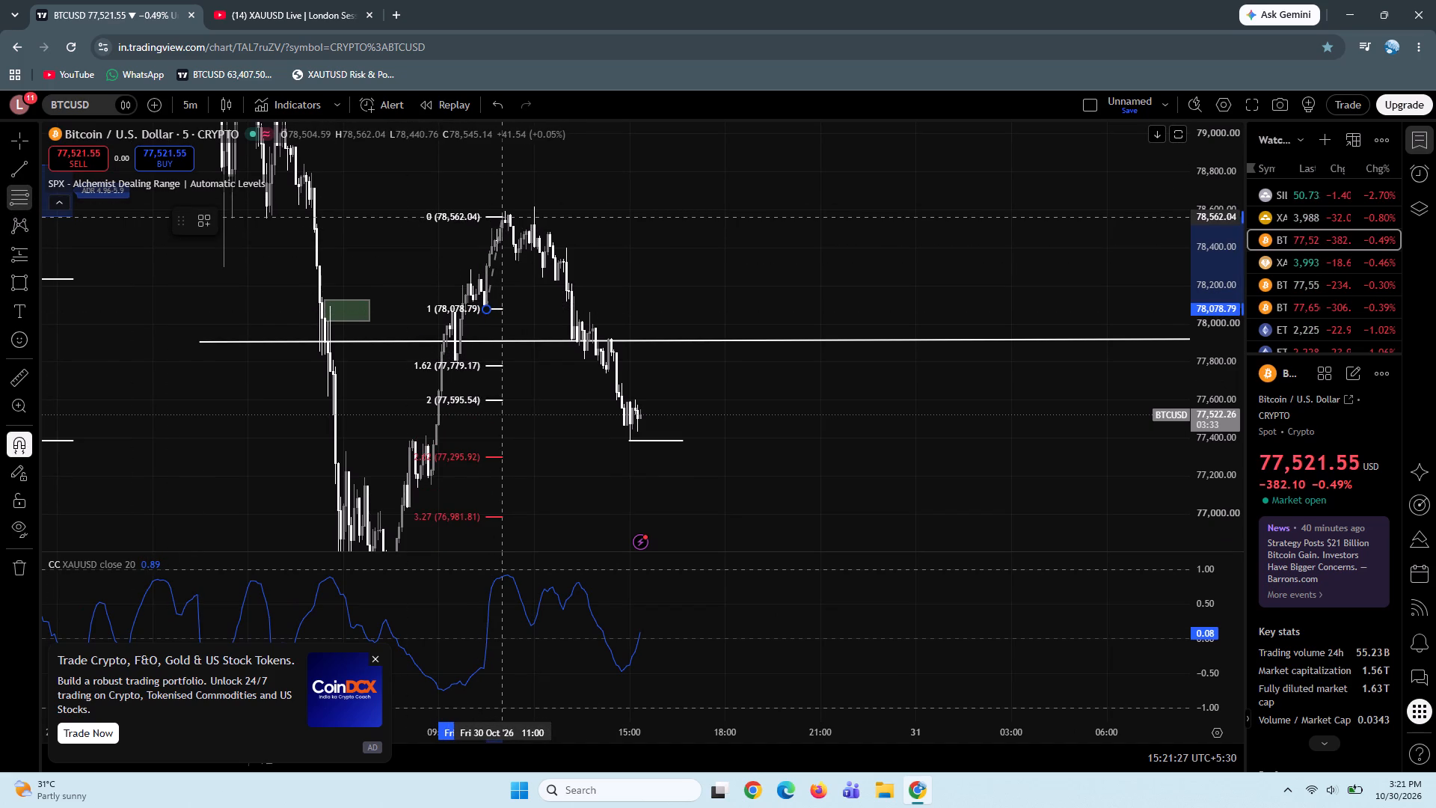
ctrl+shift+drag(502, 198, 506, 190)
ctrl+shift+click(506, 190)
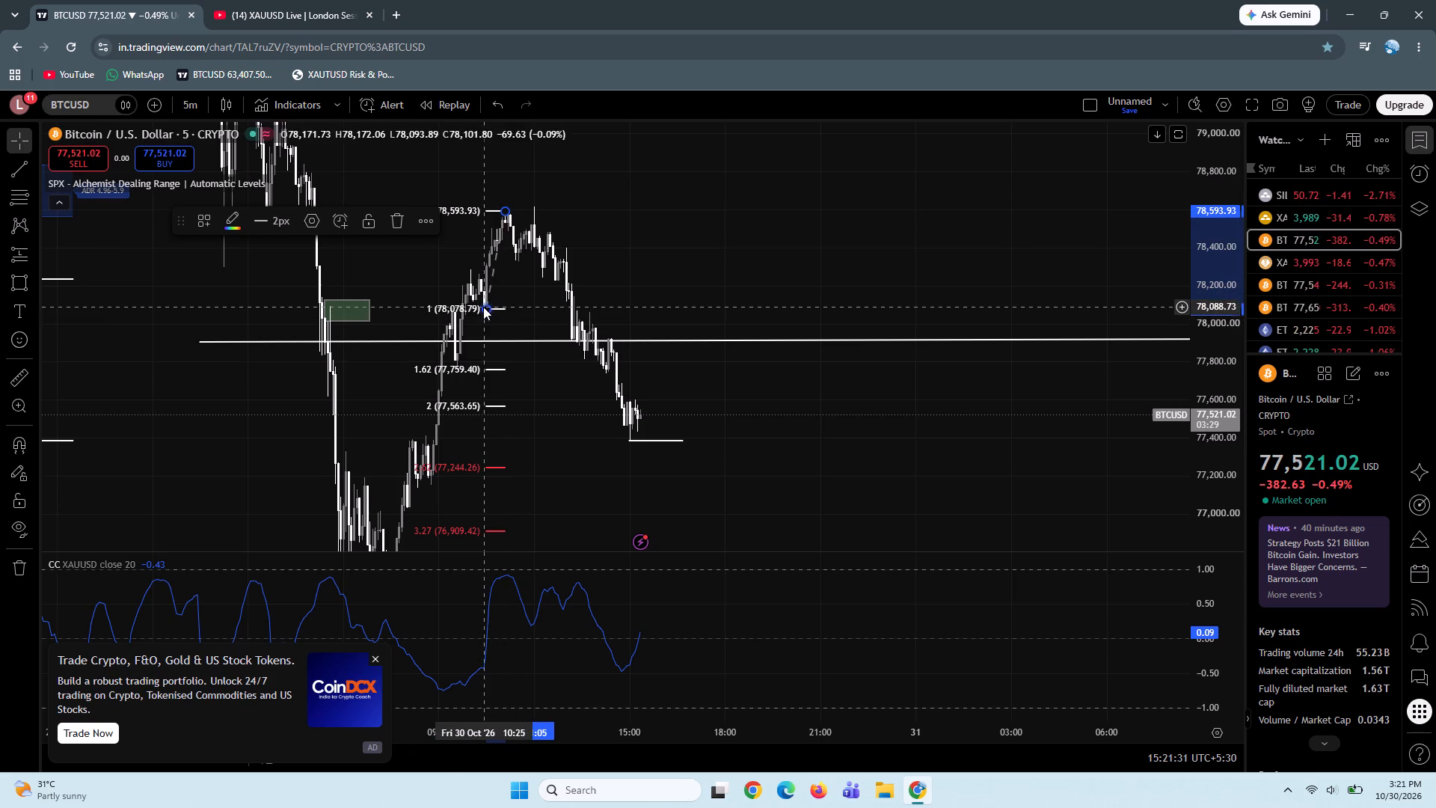
Move the Fibonacci anchors so level 1 sits at 78,324.86 near 11:30 and level 0 at the 12:00 high of 78,612.14.
drag(483, 307, 518, 262)
ctrl+shift+click(518, 262)
drag(505, 210, 533, 207)
ctrl+shift+click(533, 207)
click(669, 224)
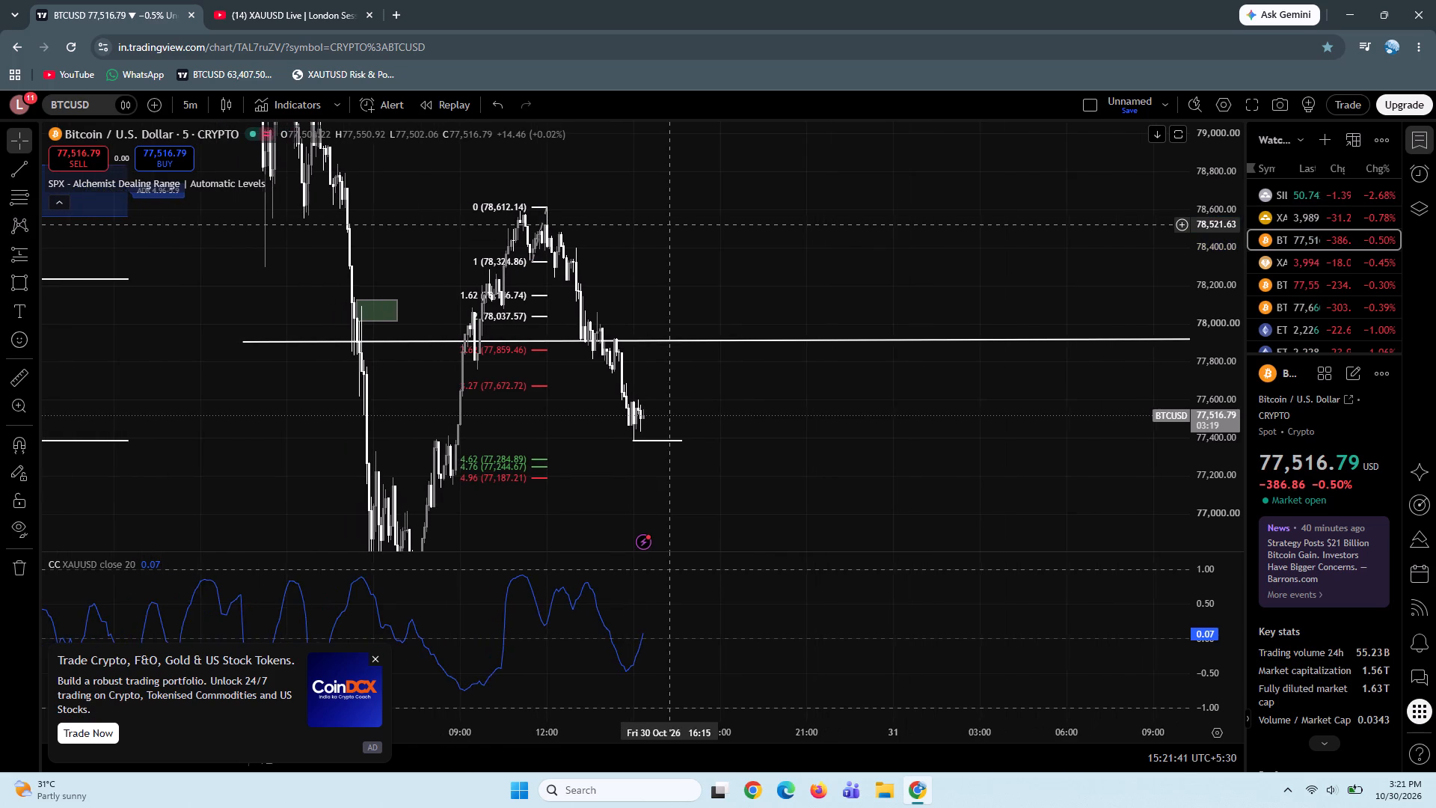
Examine the BTCUSD price action around the Fibonacci levels and the horizontal line at the 15:00 low.
drag(1200, 173, 1196, 192)
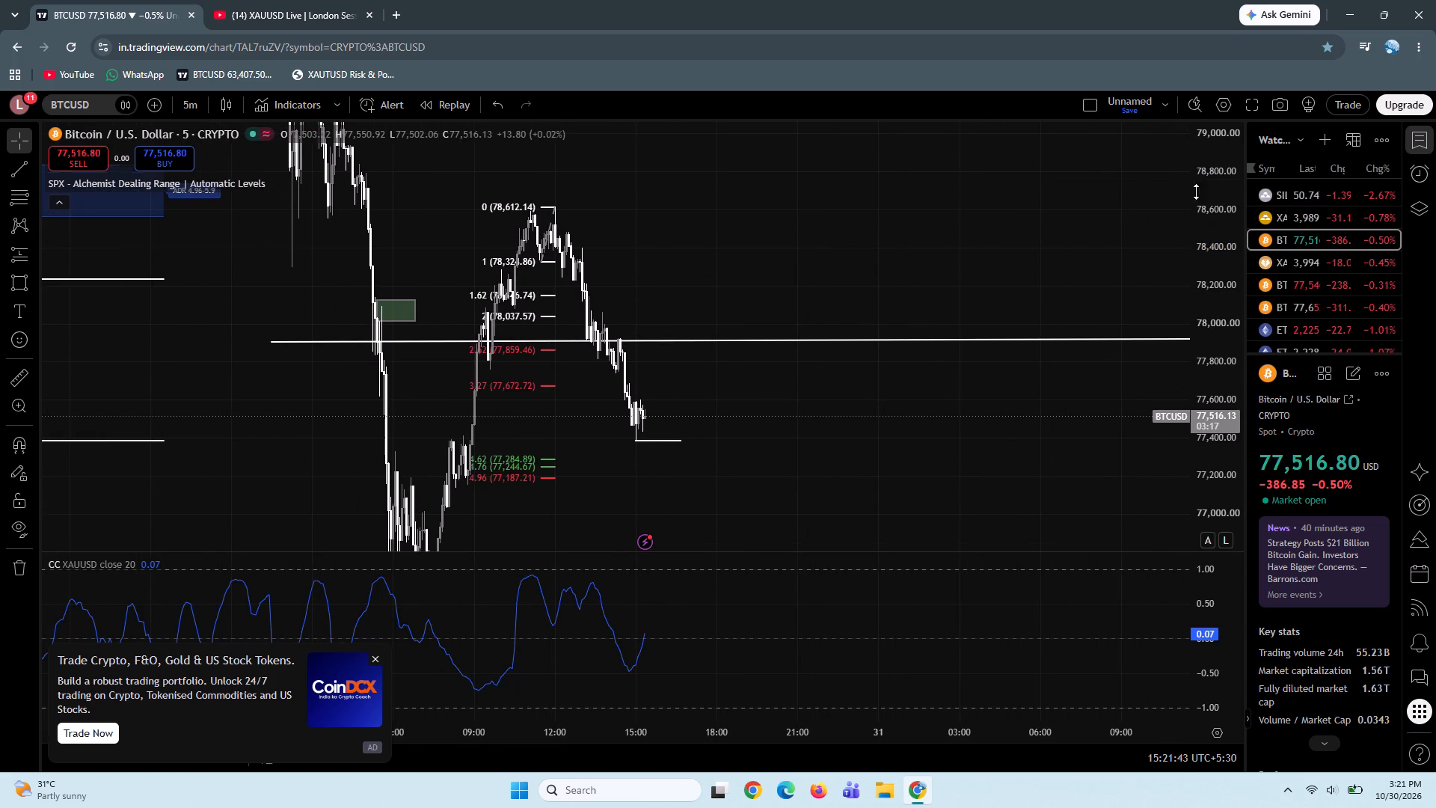
drag(1196, 192, 1189, 260)
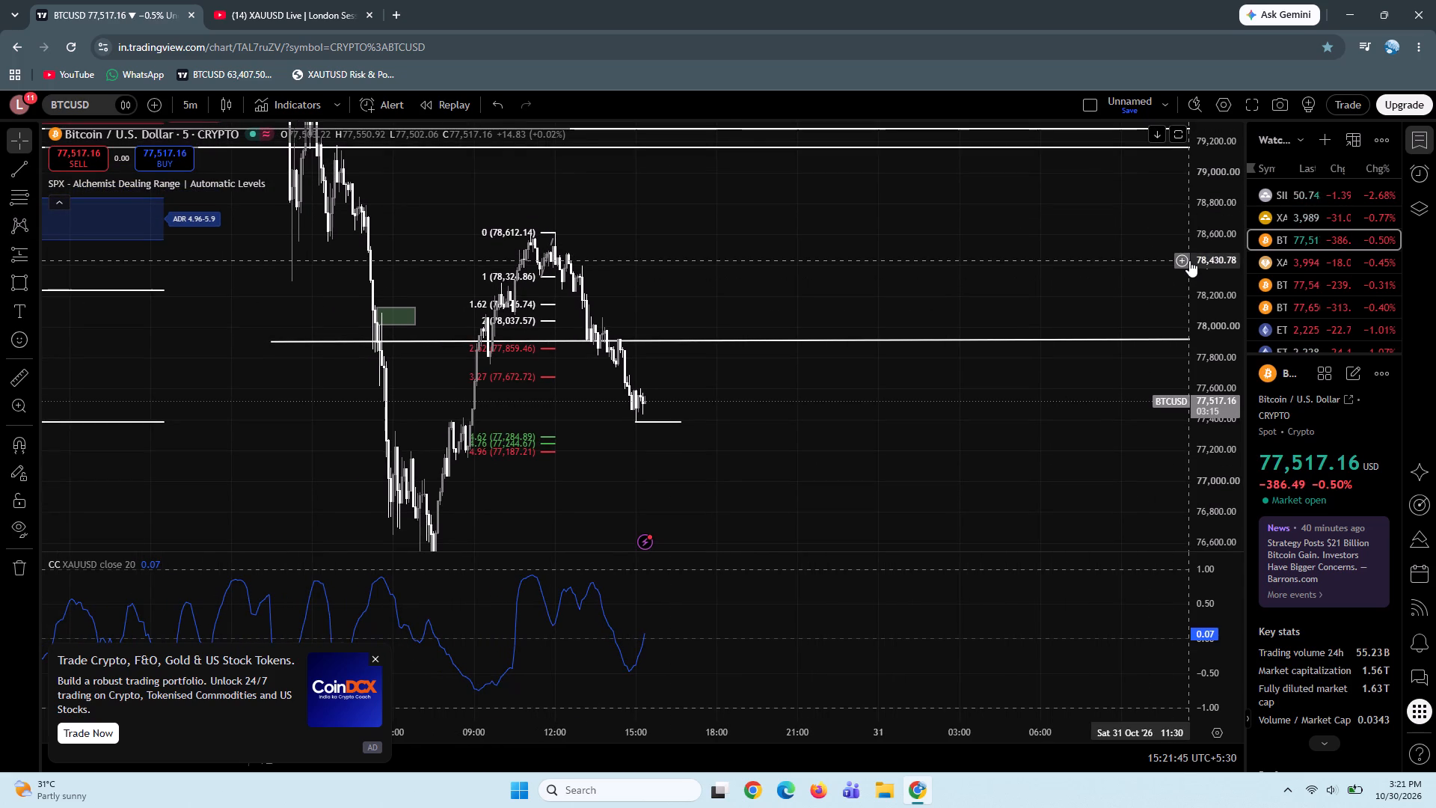
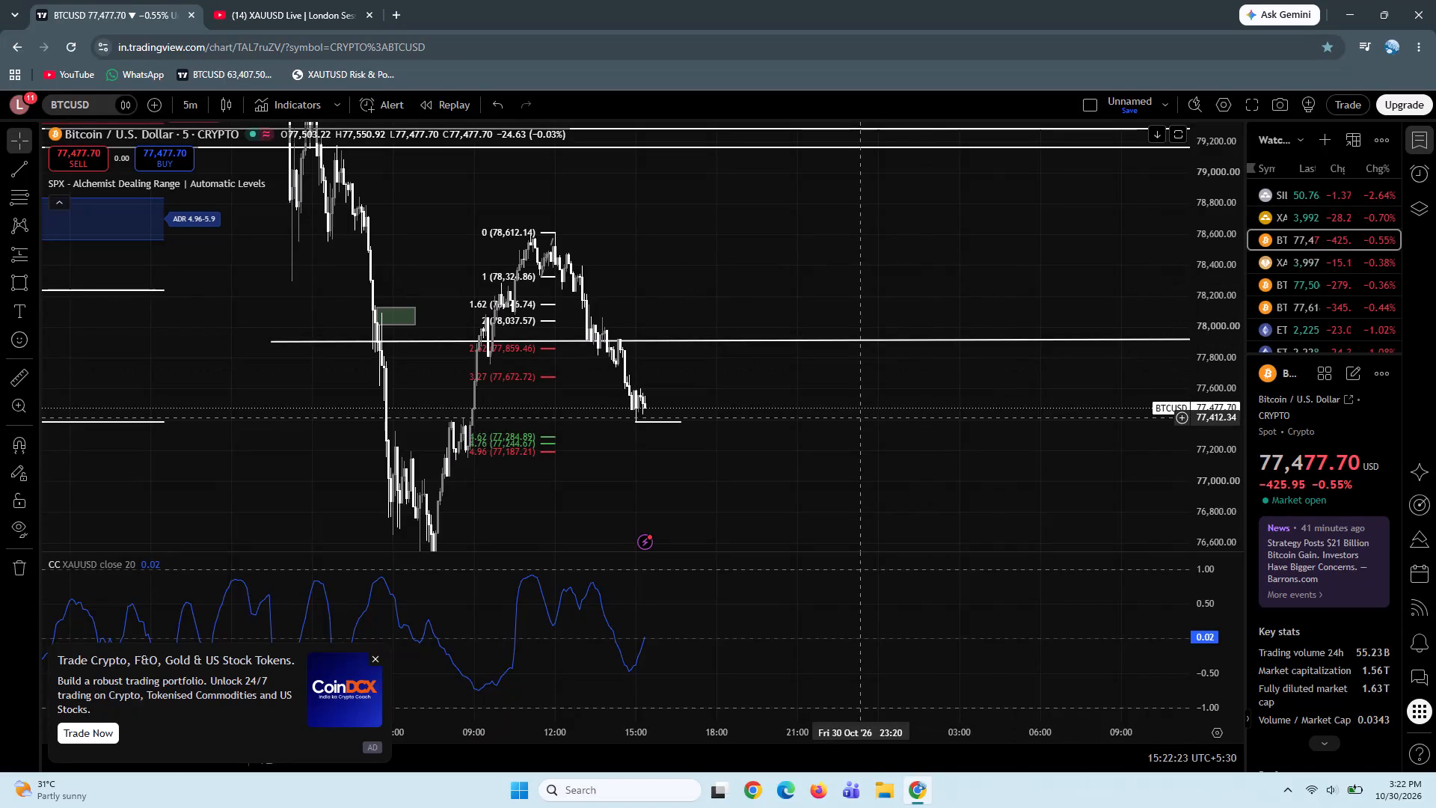
Delete the green zone rectangle on the morning sell-off, just above the long horizontal line on the BTCUSD chart.
drag(861, 417, 860, 390)
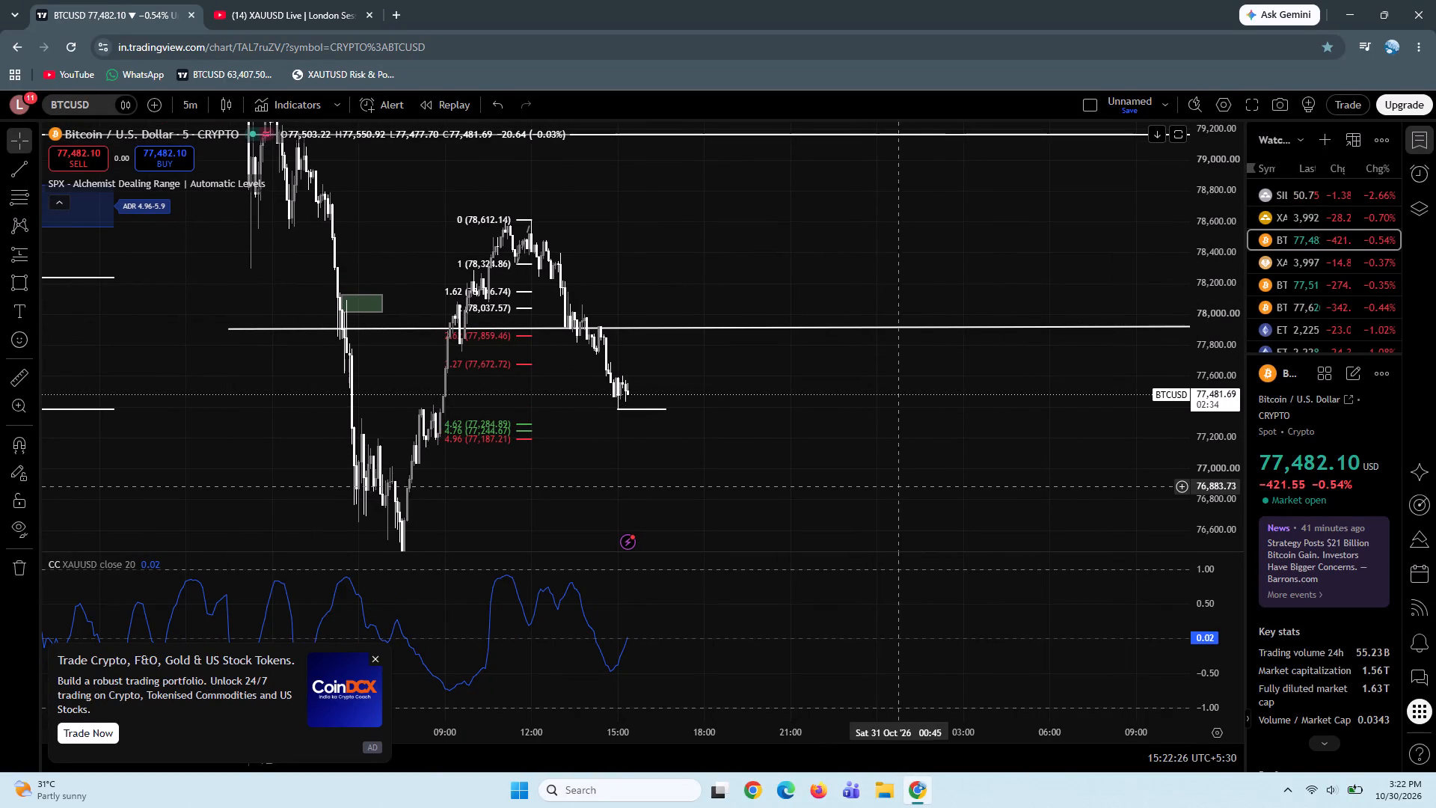
drag(891, 486, 907, 441)
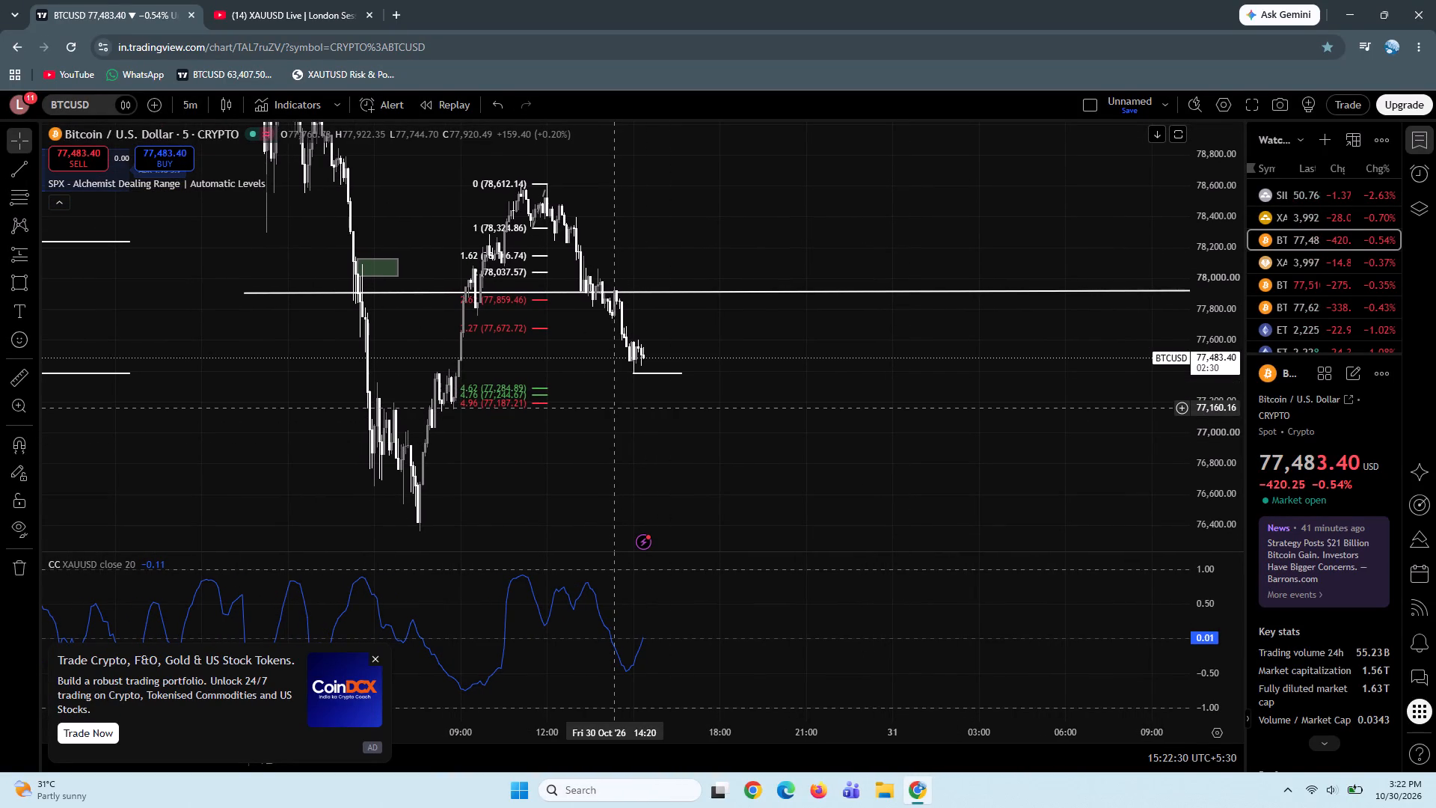
drag(615, 408, 601, 442)
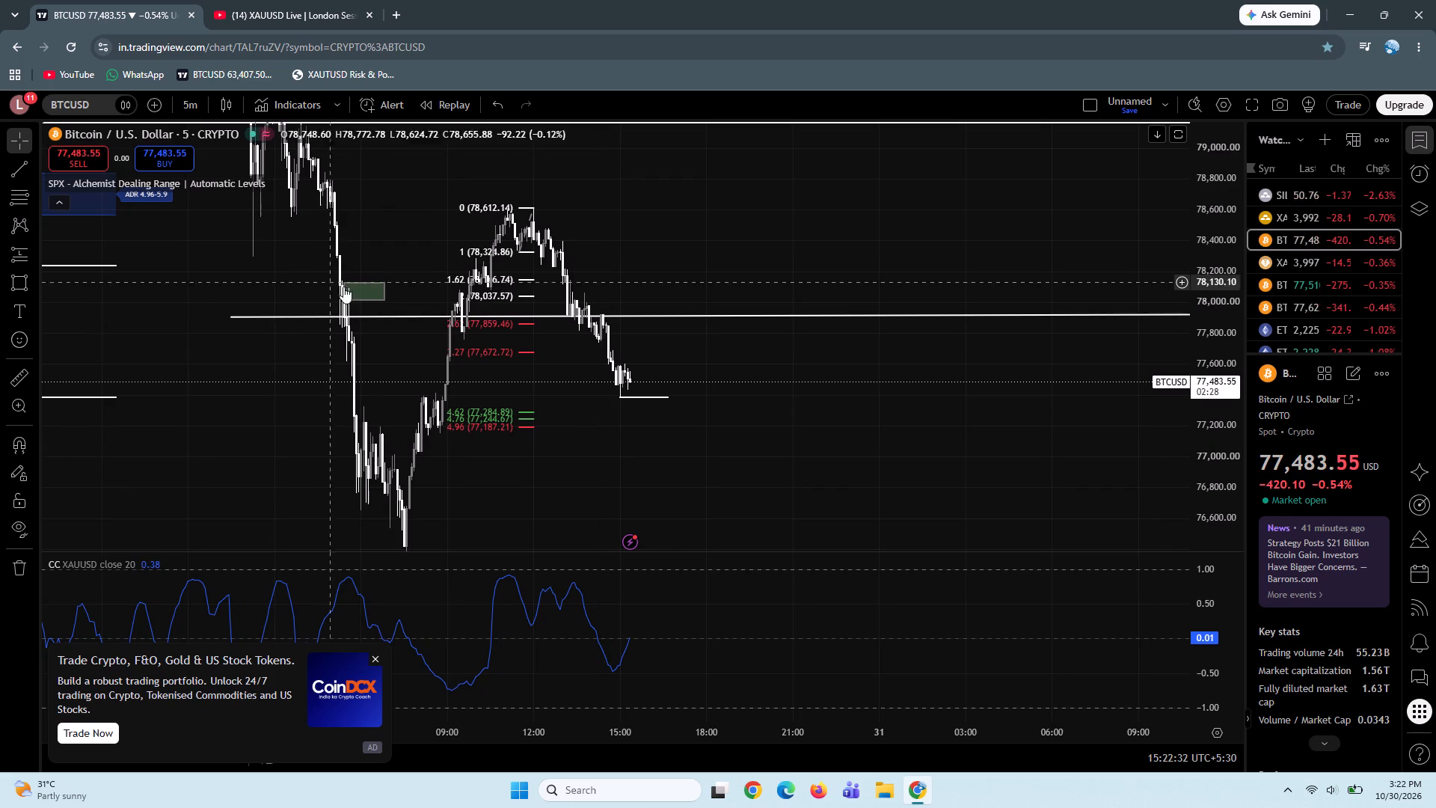
click(367, 295)
key(Delete)
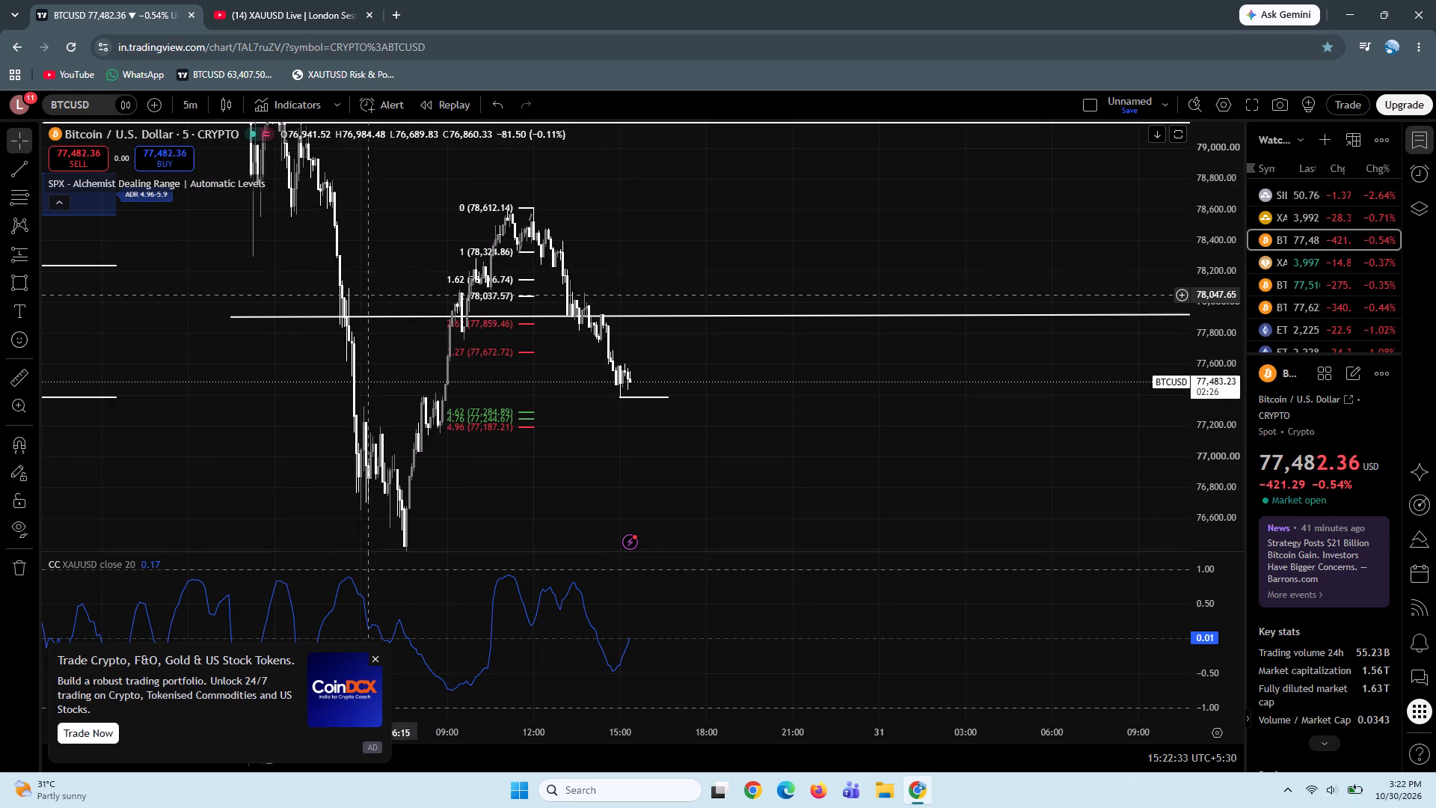
Examine the latest BTCUSD 5-minute candles against the horizontal line at the 15:00 low and the Fibonacci levels from 2.62 to 4.96.
drag(569, 477, 580, 428)
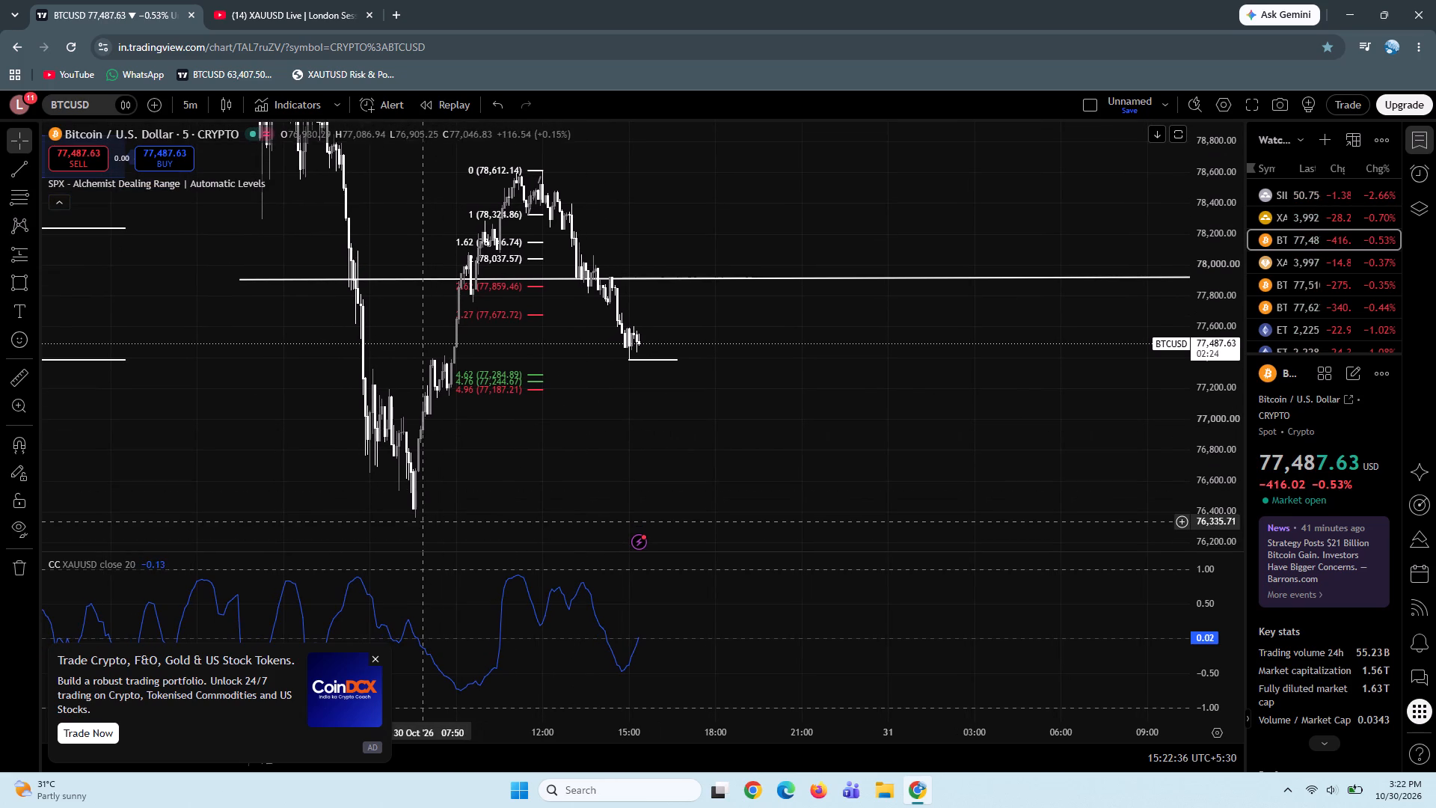
click(540, 486)
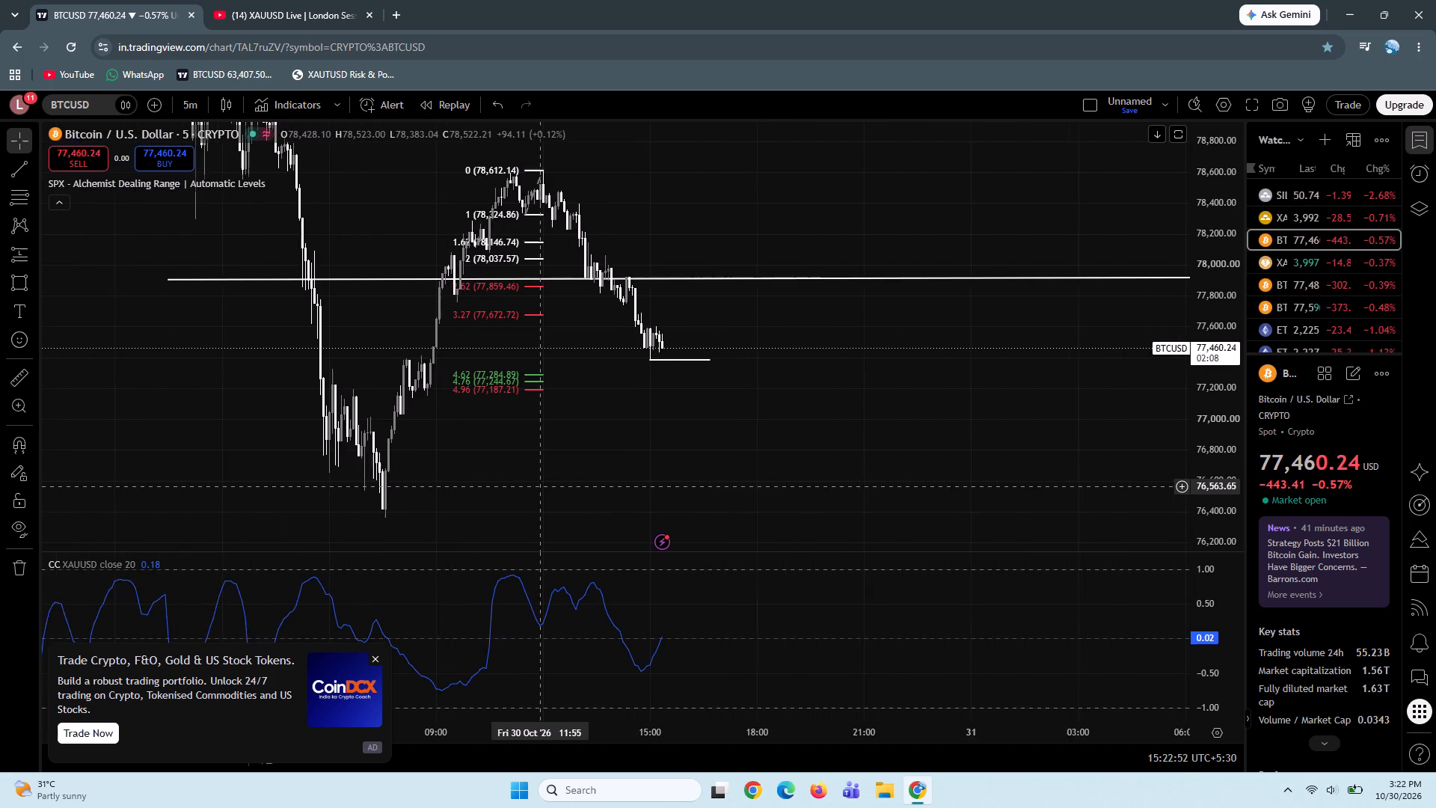
scroll(540, 486, up, 2)
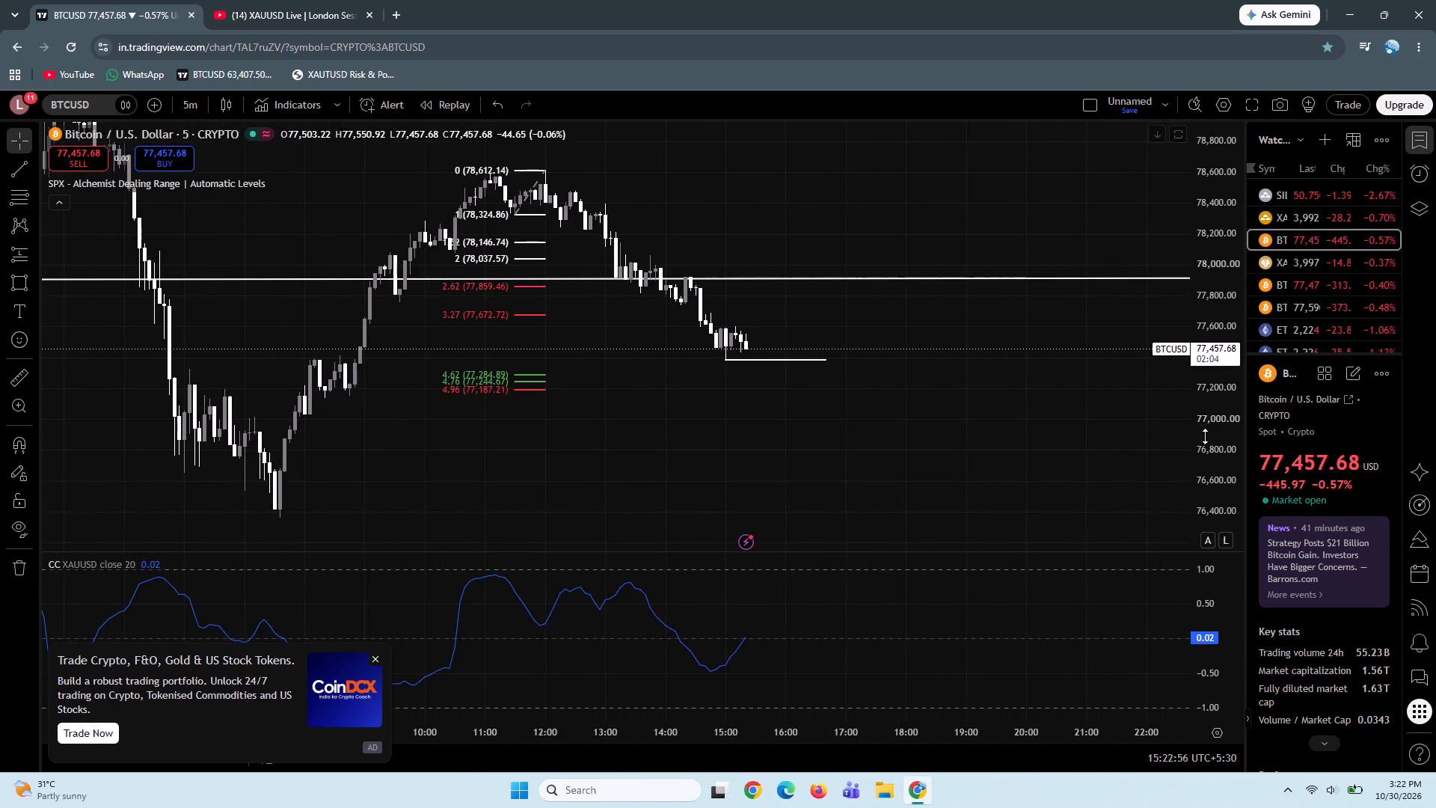
drag(1213, 441, 1240, 177)
drag(909, 309, 909, 280)
scroll(909, 280, up, 1)
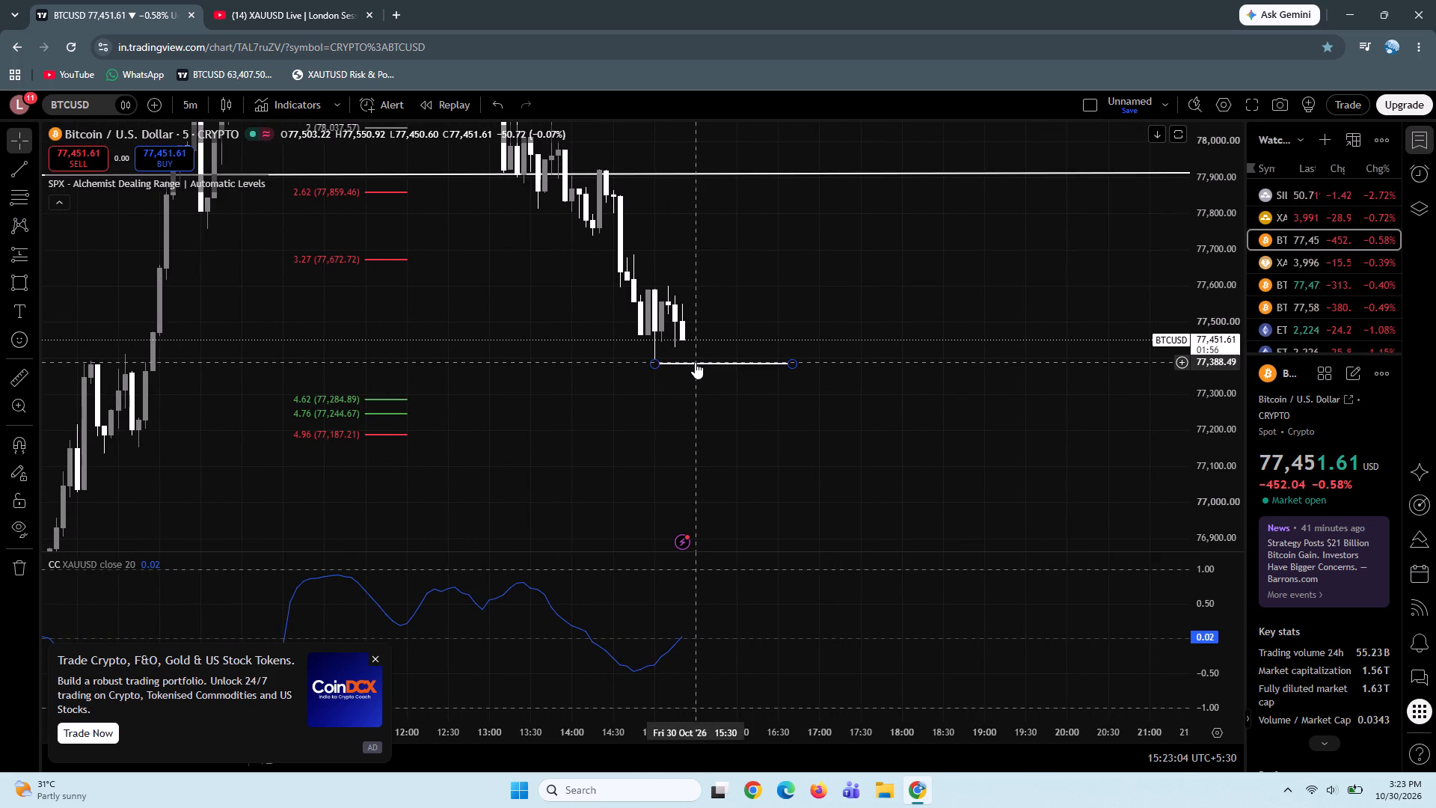
drag(930, 301, 918, 325)
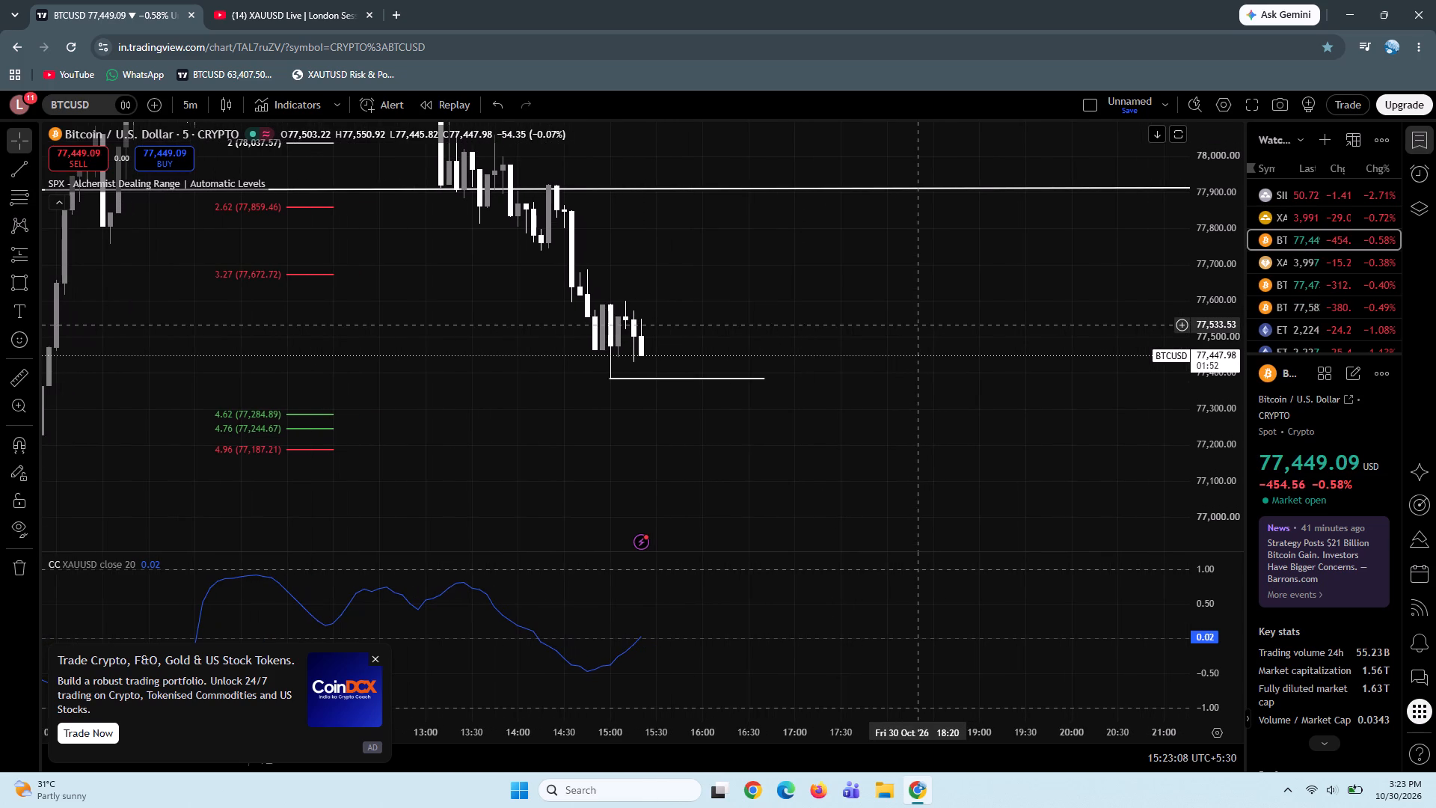
drag(1206, 398, 1218, 322)
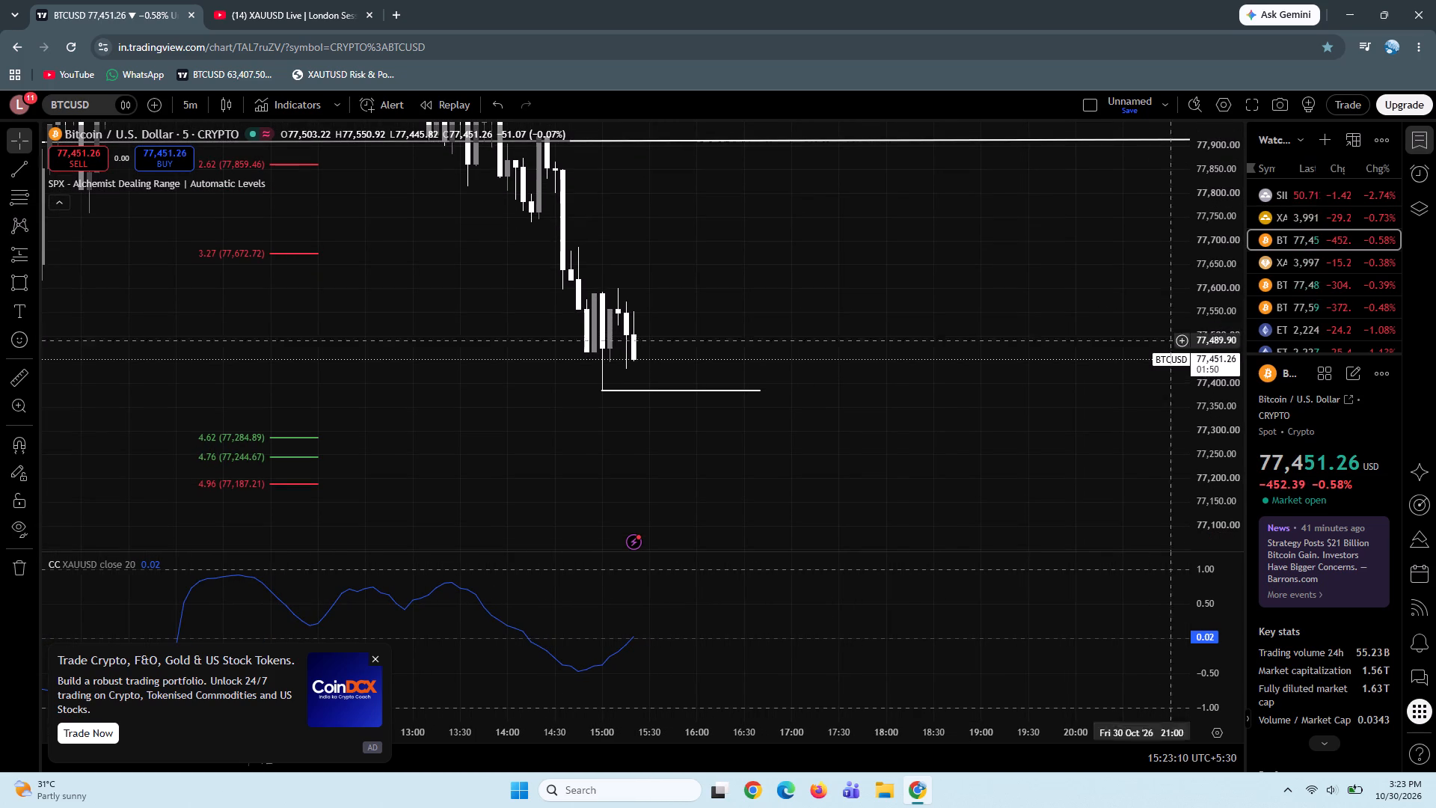
drag(869, 323, 981, 331)
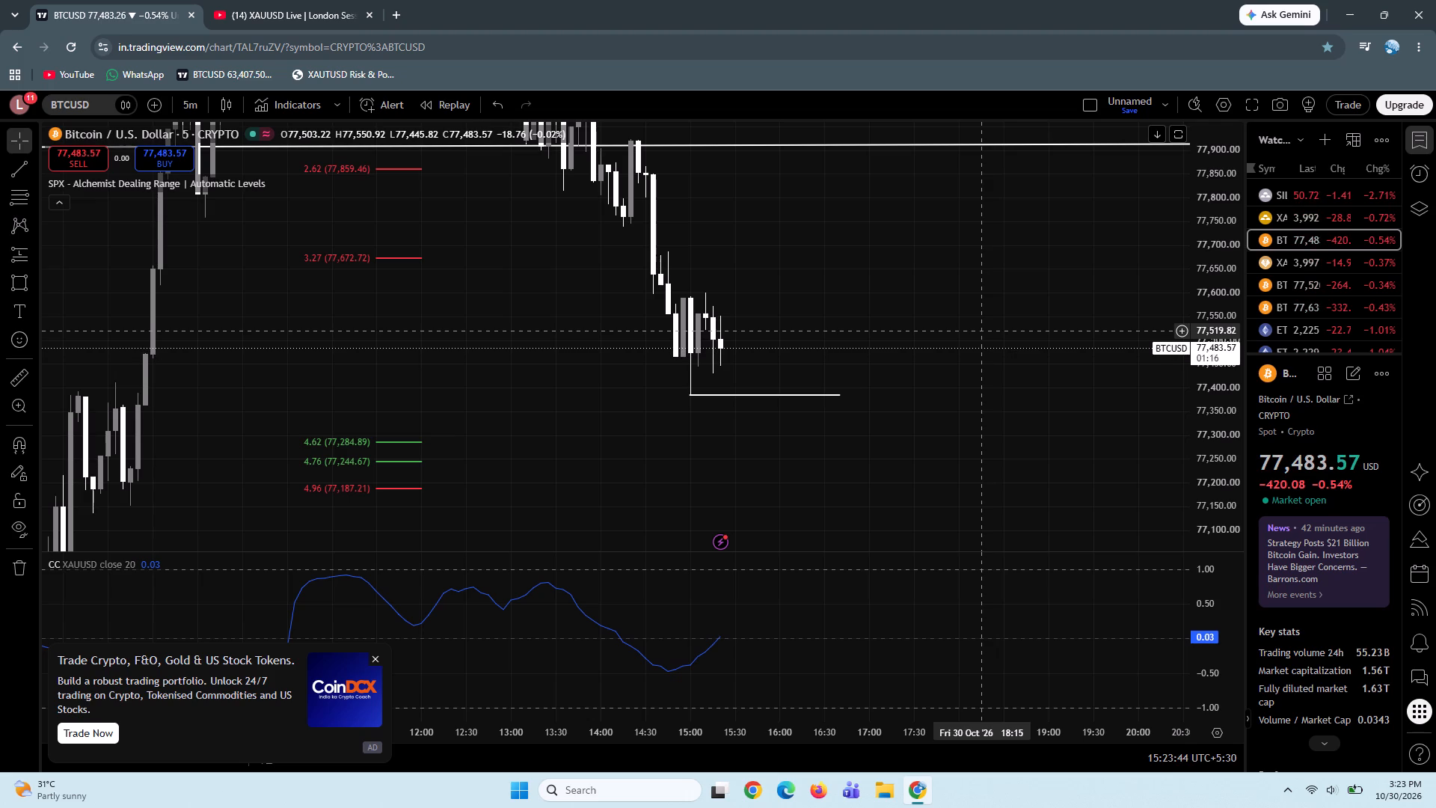
drag(977, 284, 921, 294)
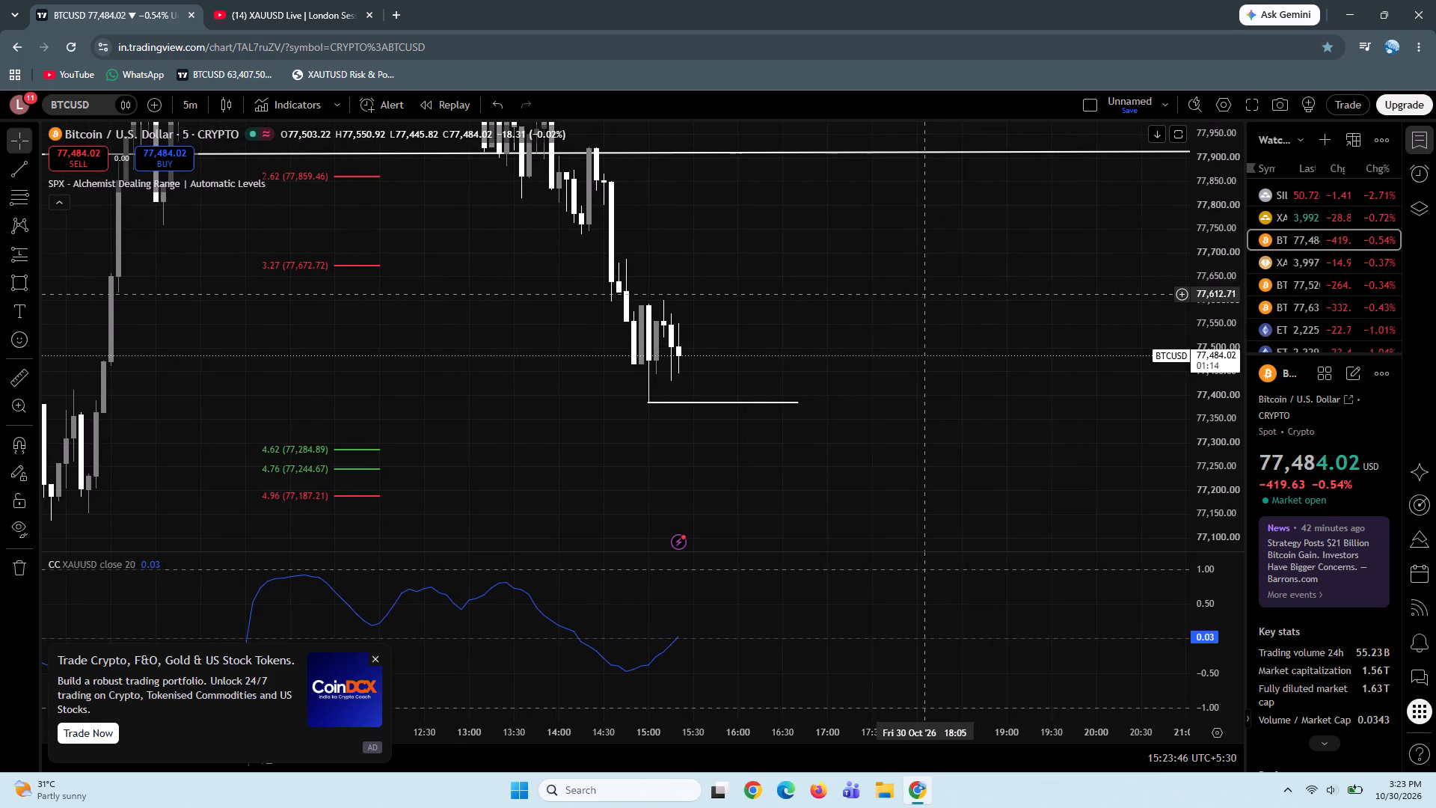
drag(850, 316, 820, 293)
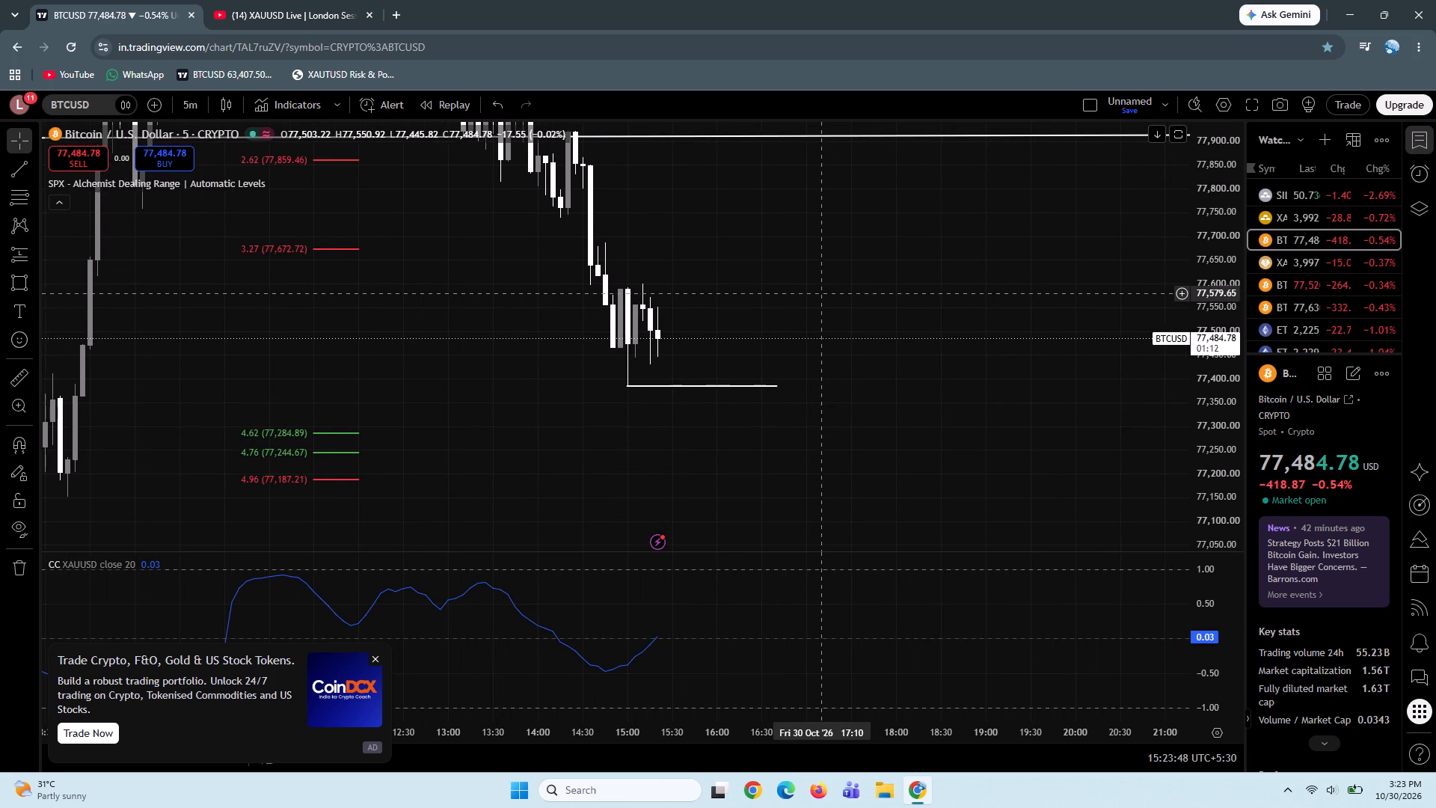
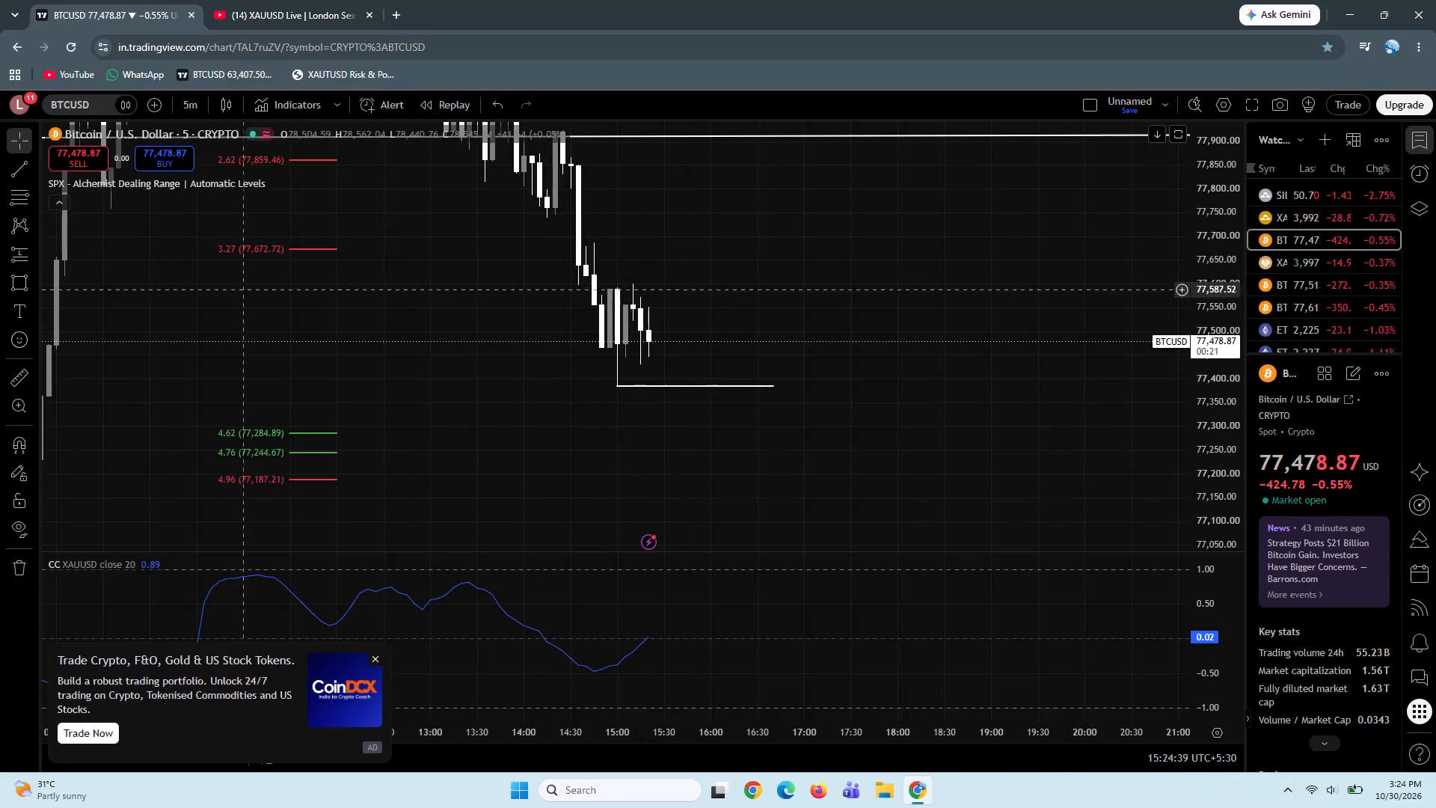
Place a short position on BTCUSD at the 15:20 candle with entry about 77,505, stop about 77,608 and target about 77,142.
click(30, 257)
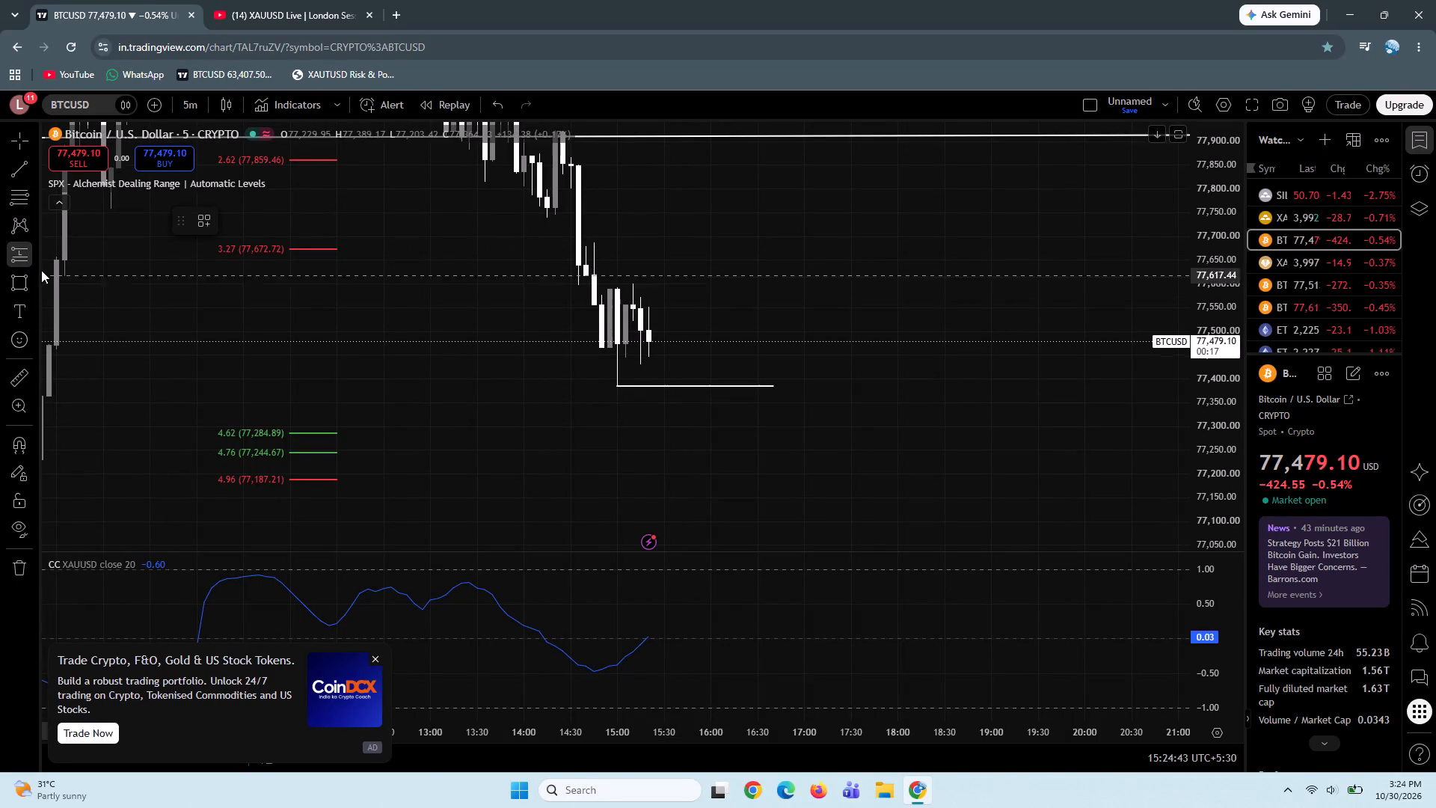
click(34, 254)
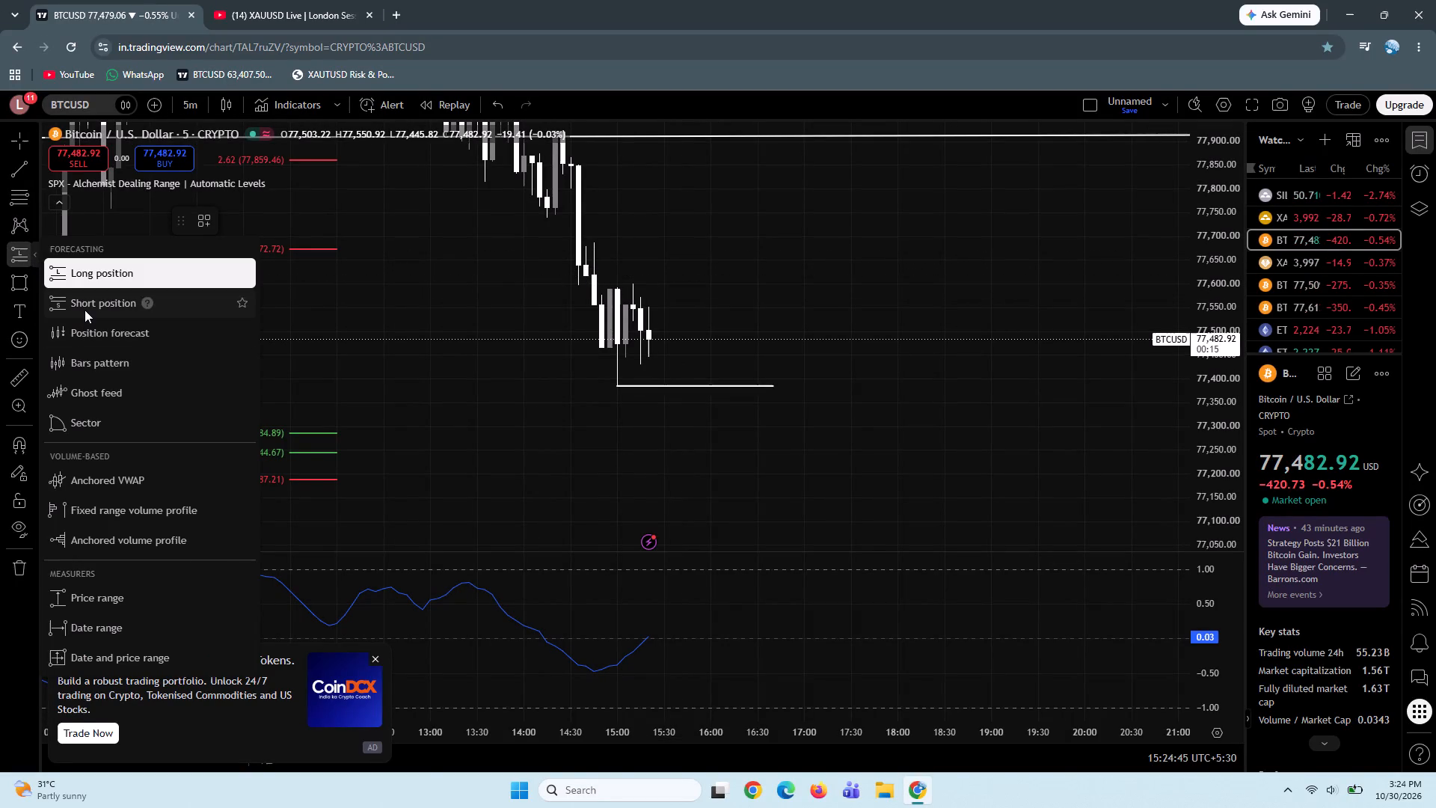
click(85, 310)
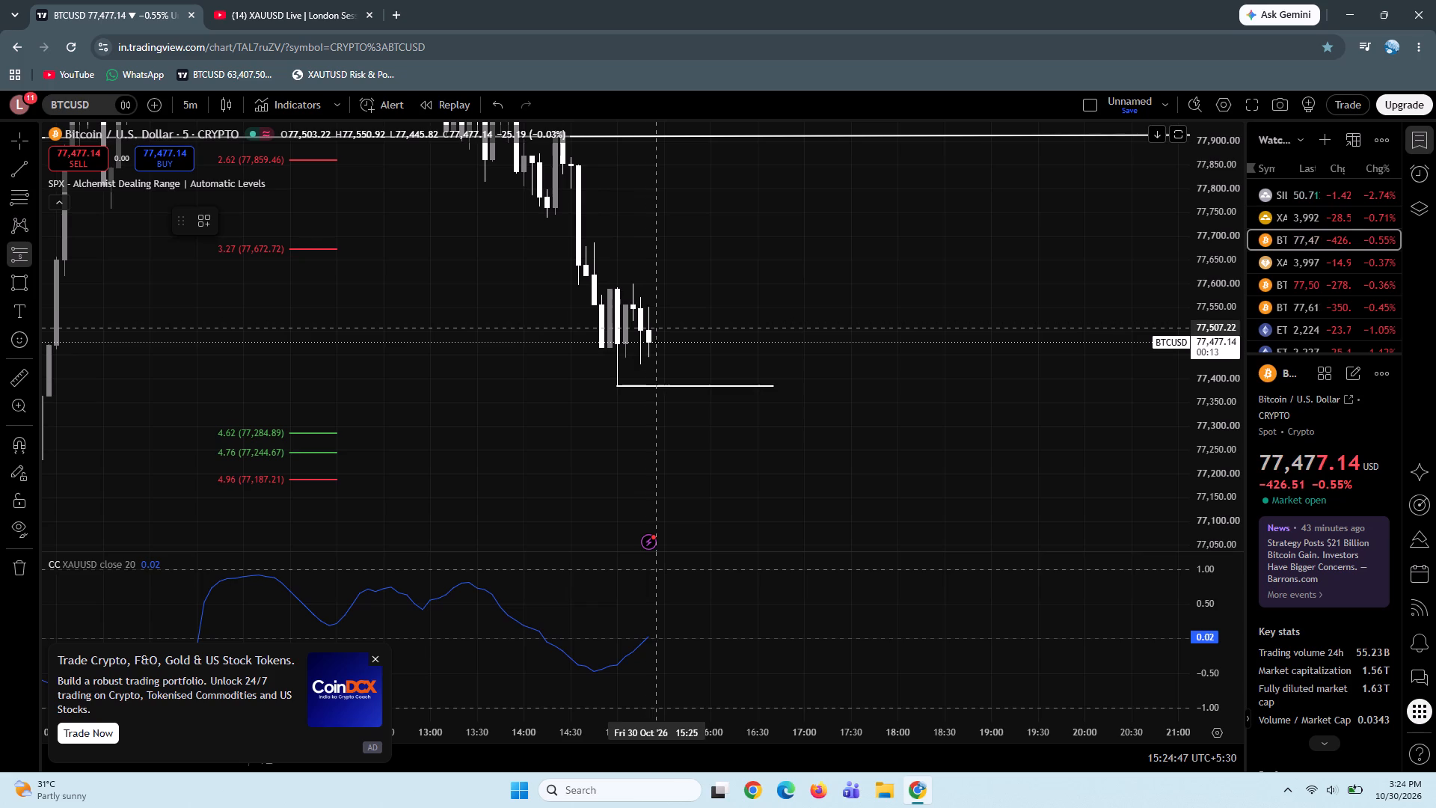
click(648, 328)
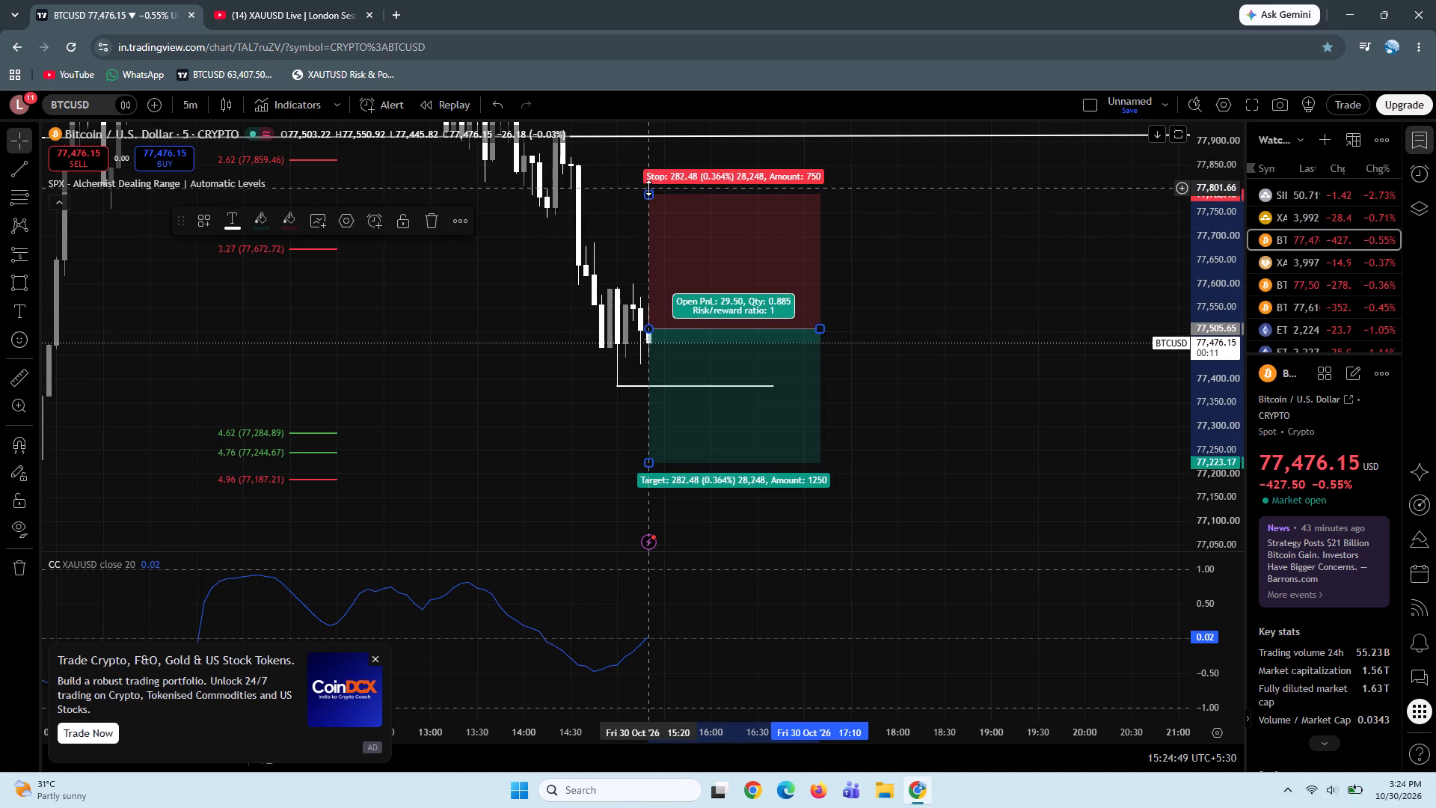
drag(648, 189, 588, 280)
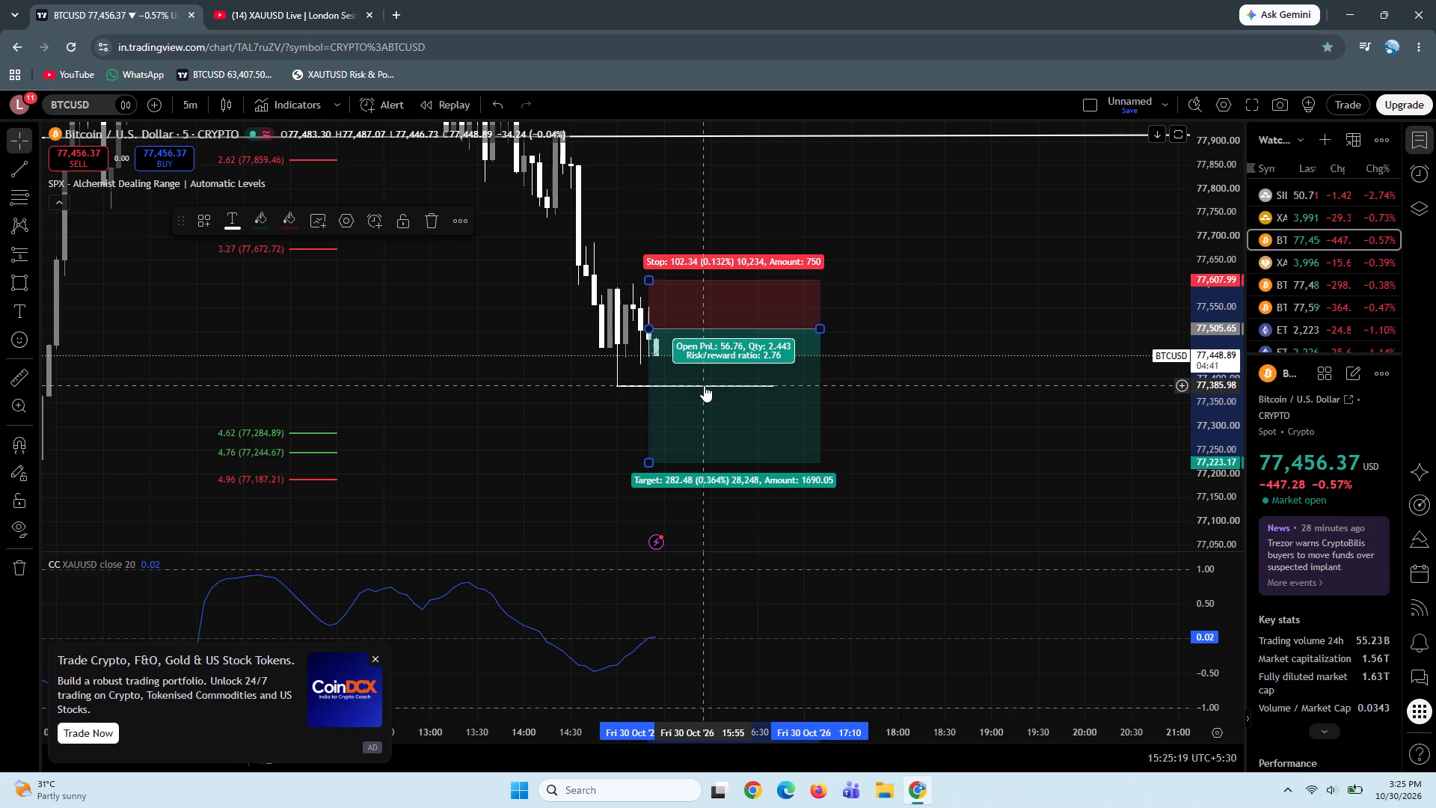
drag(948, 484, 911, 471)
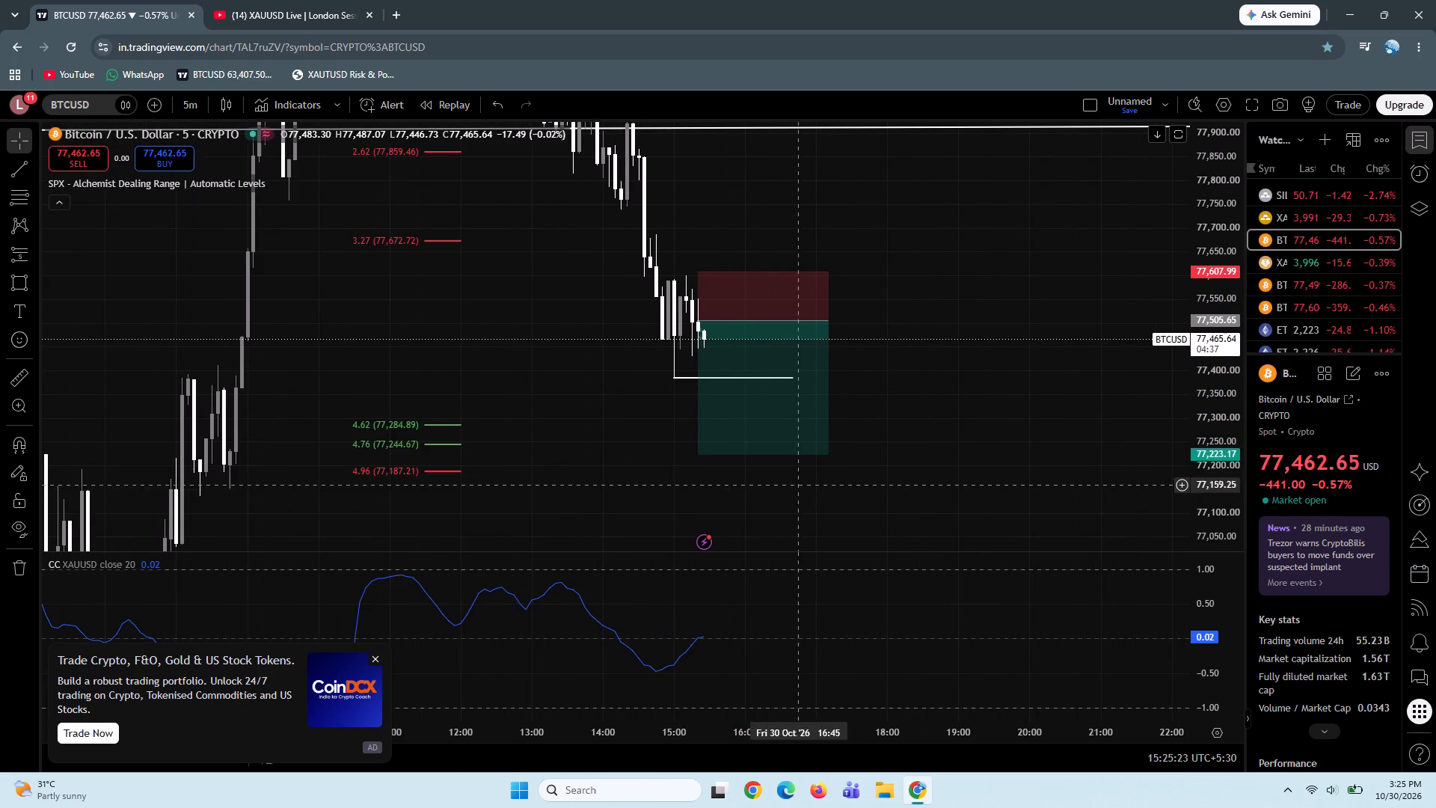
drag(699, 453, 690, 489)
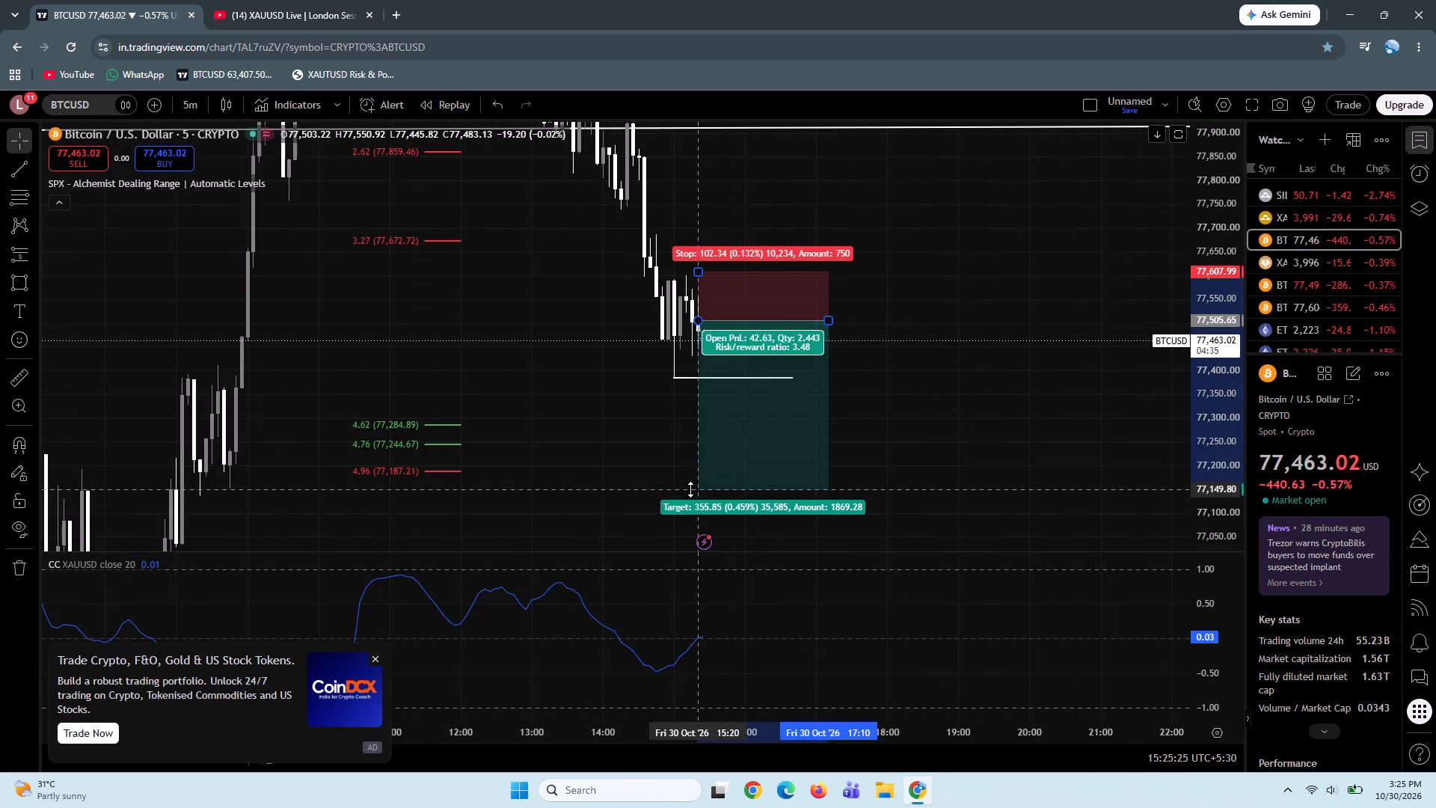
drag(690, 489, 687, 493)
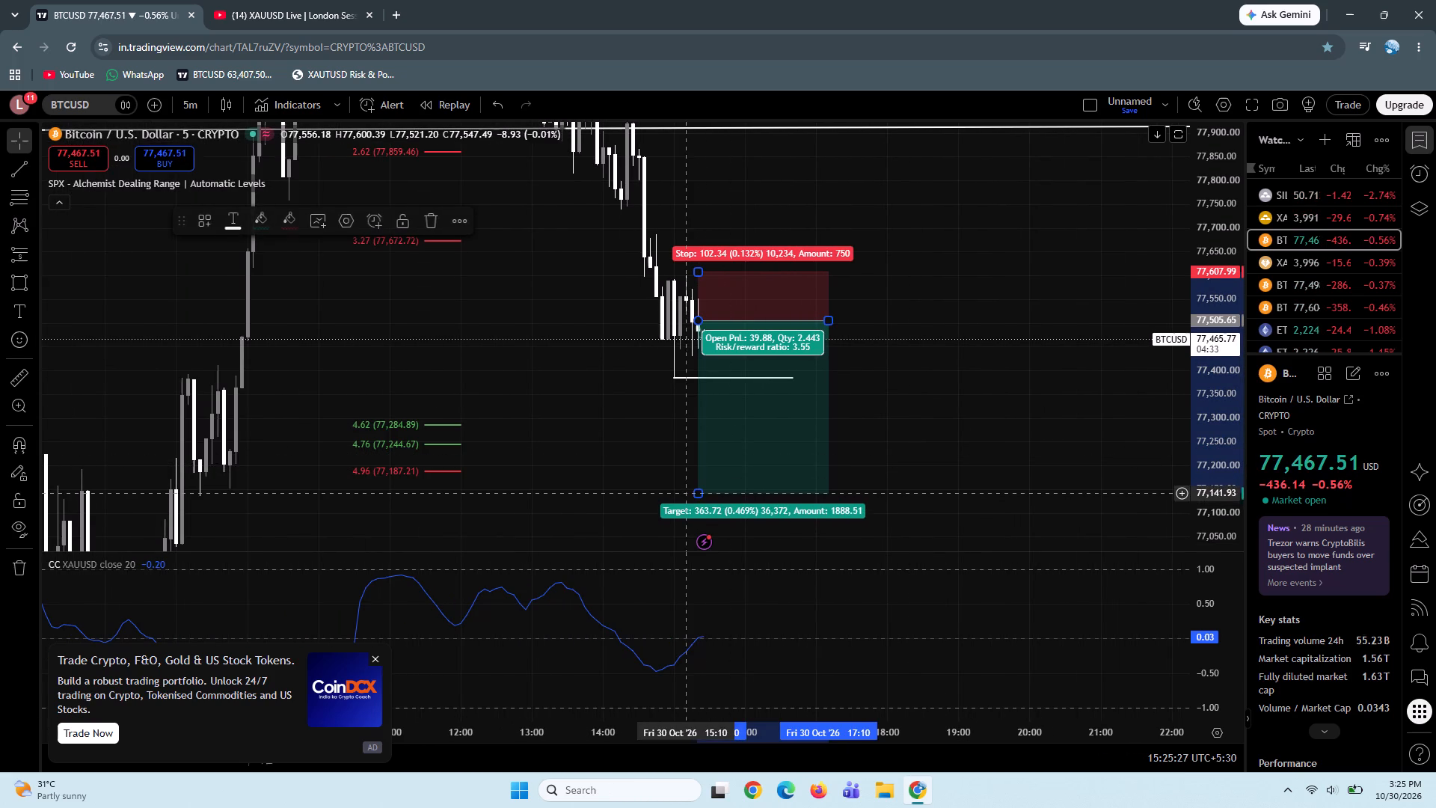
Close the CoinDCX advertisement over the chart and dismiss the ad-free upgrade offer.
click(375, 658)
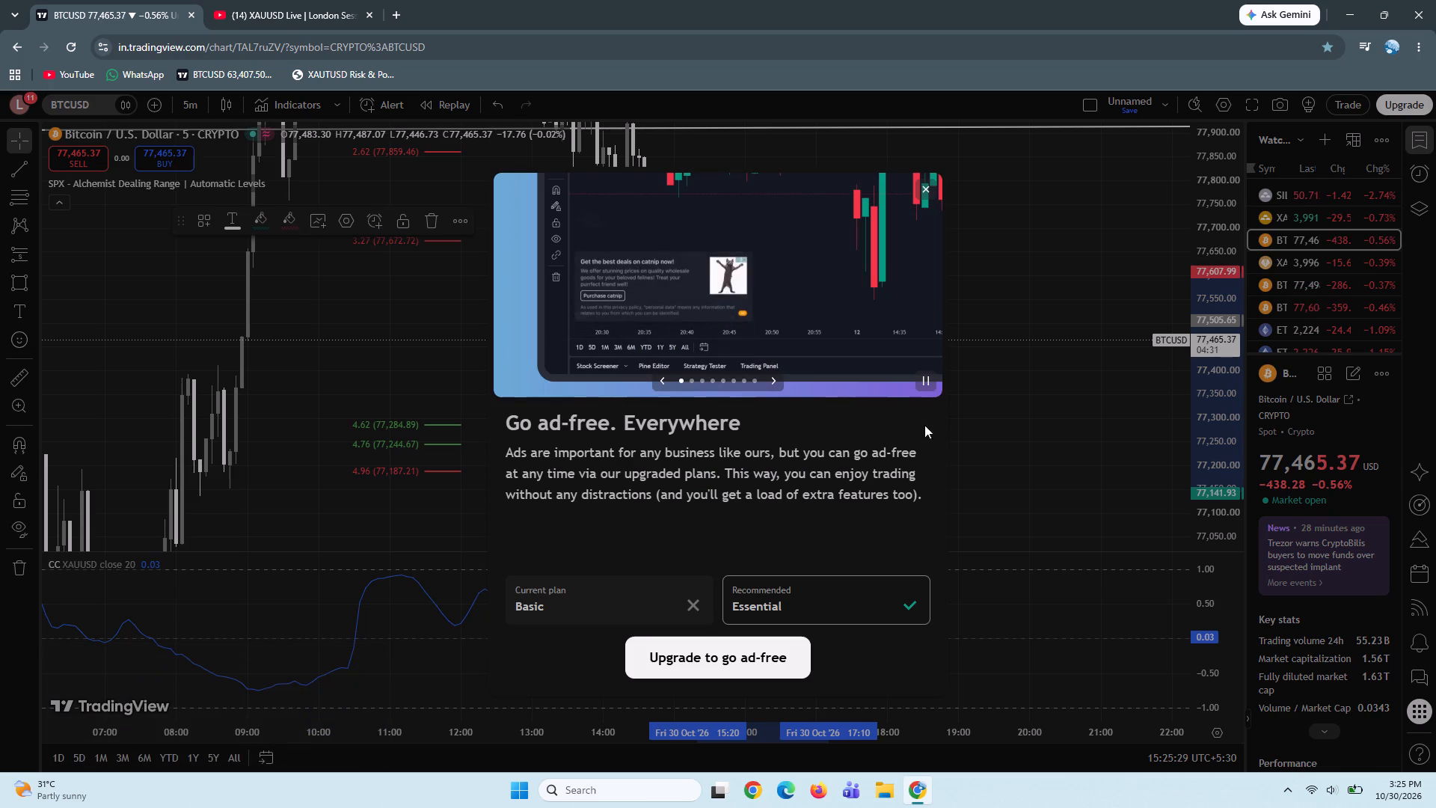
click(922, 185)
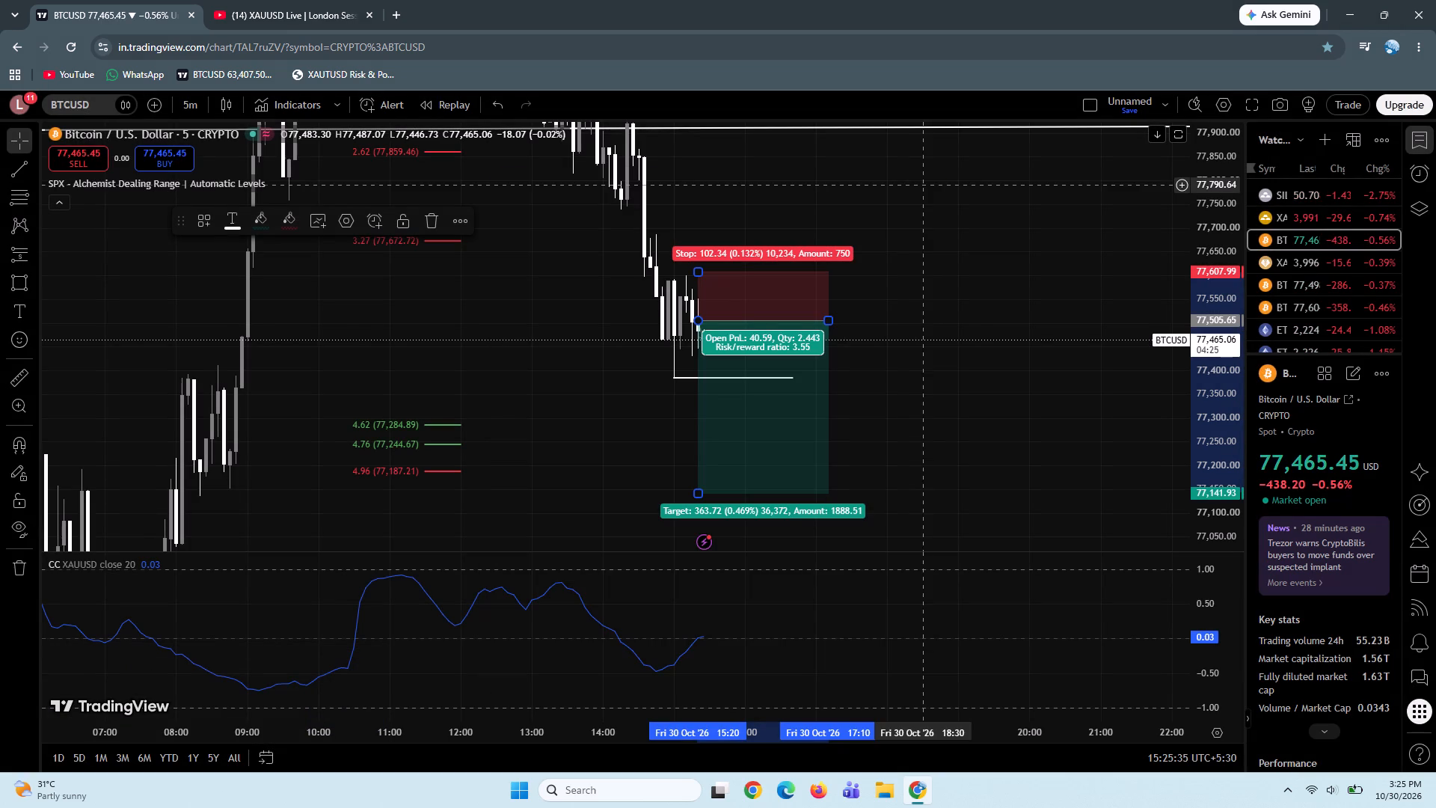
Examine the BTCUSD short position against the earlier price swings, the 15:00 low line and the Fibonacci levels.
click(918, 349)
drag(953, 462, 945, 459)
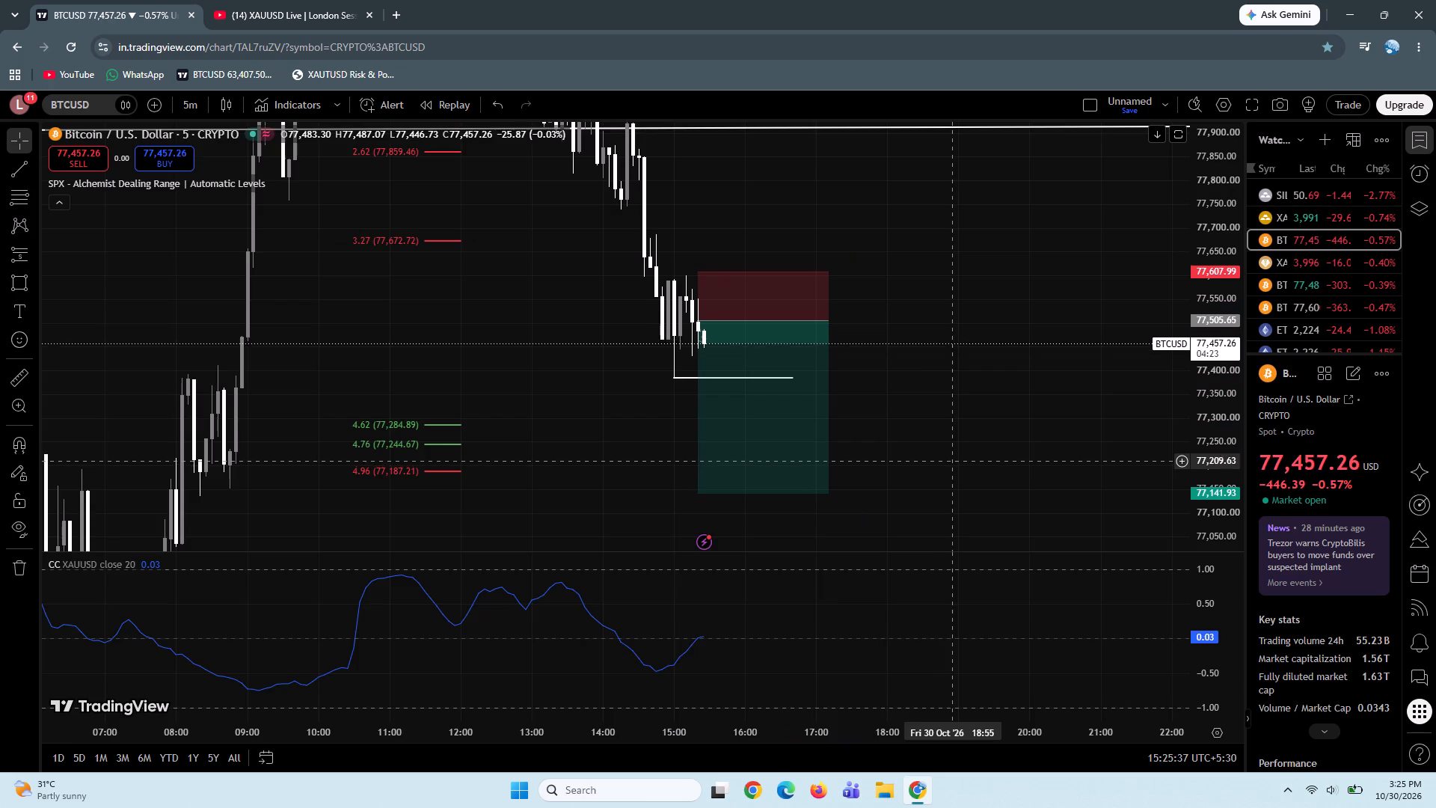
drag(945, 459, 893, 427)
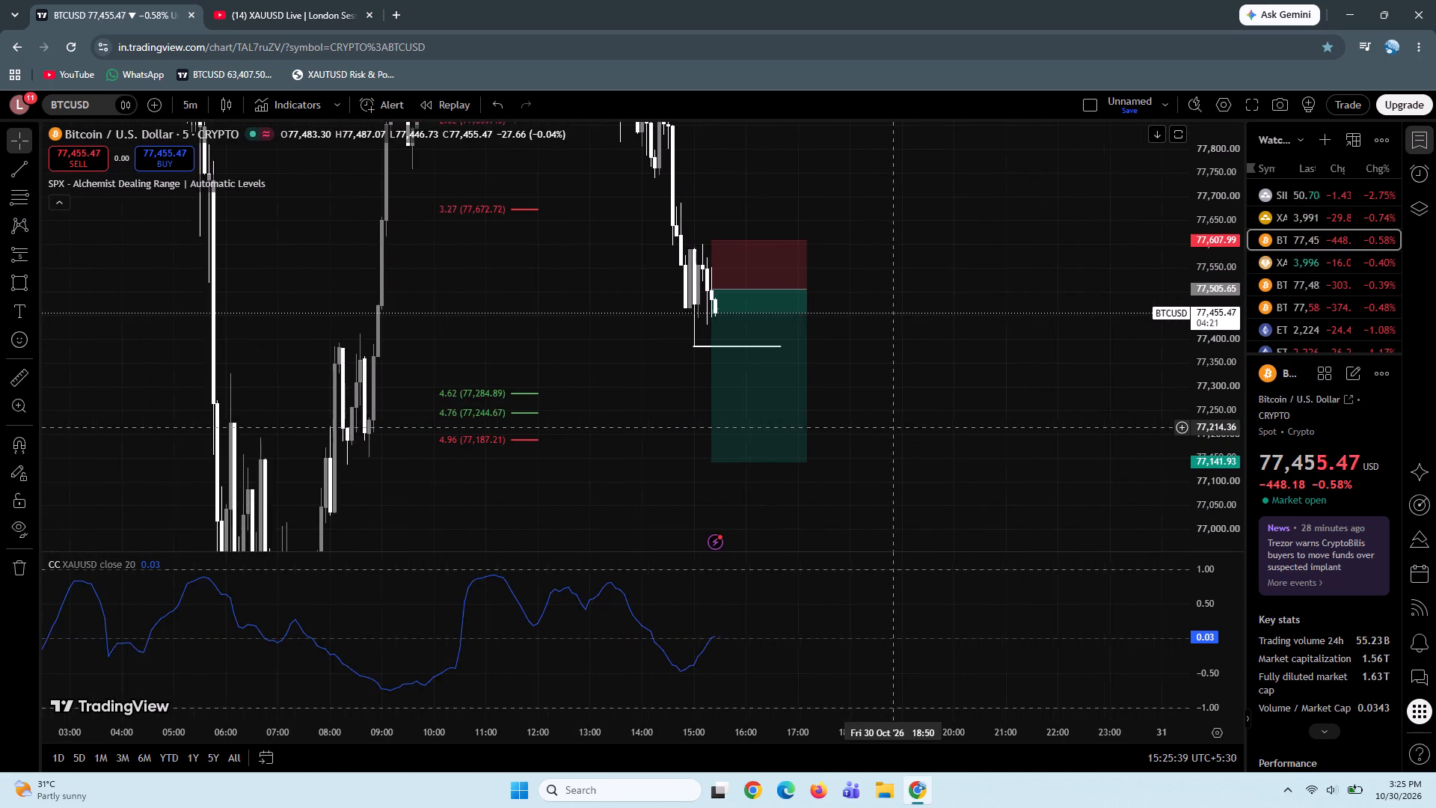
drag(1215, 199, 1204, 400)
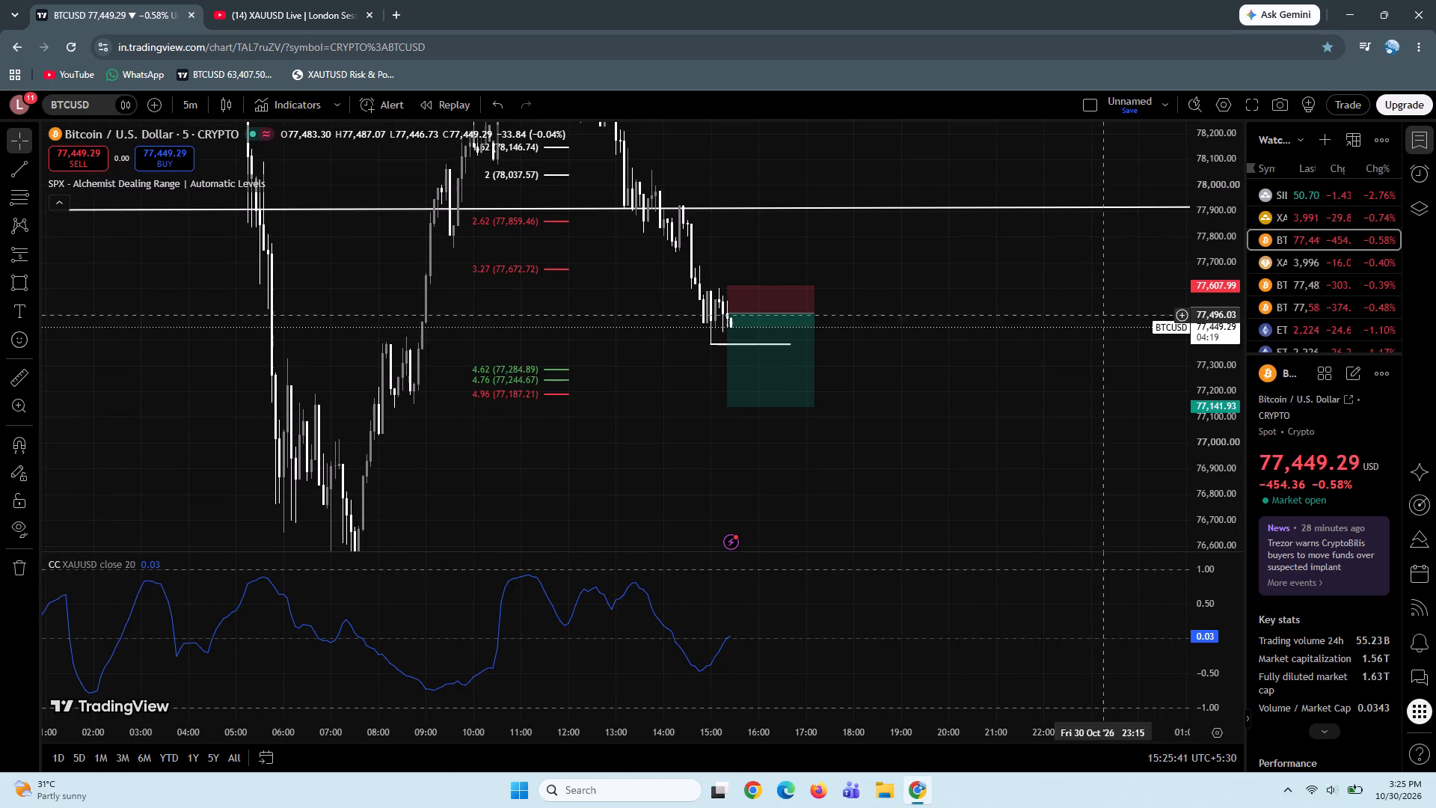
drag(1298, 218, 752, 16)
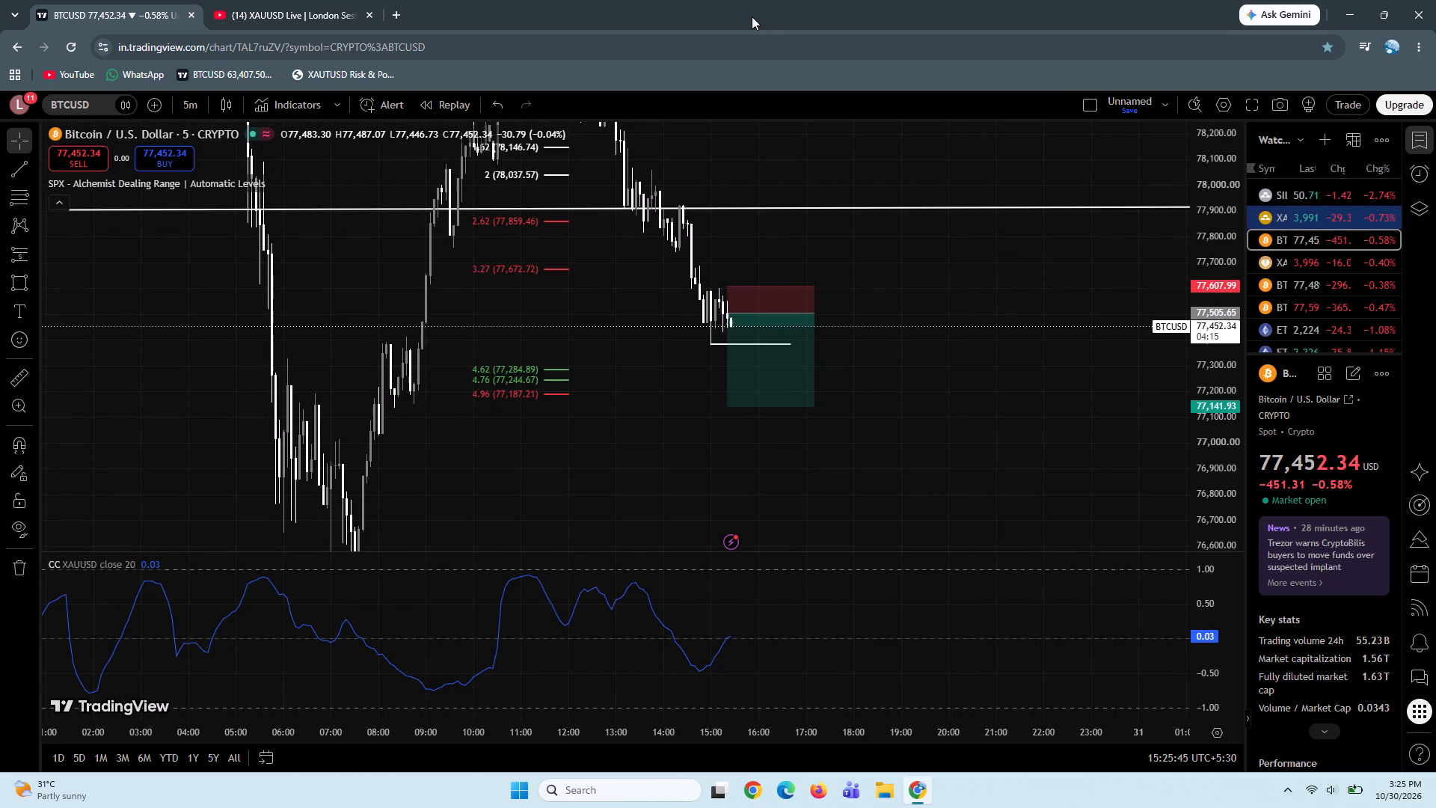
drag(1002, 291, 891, 299)
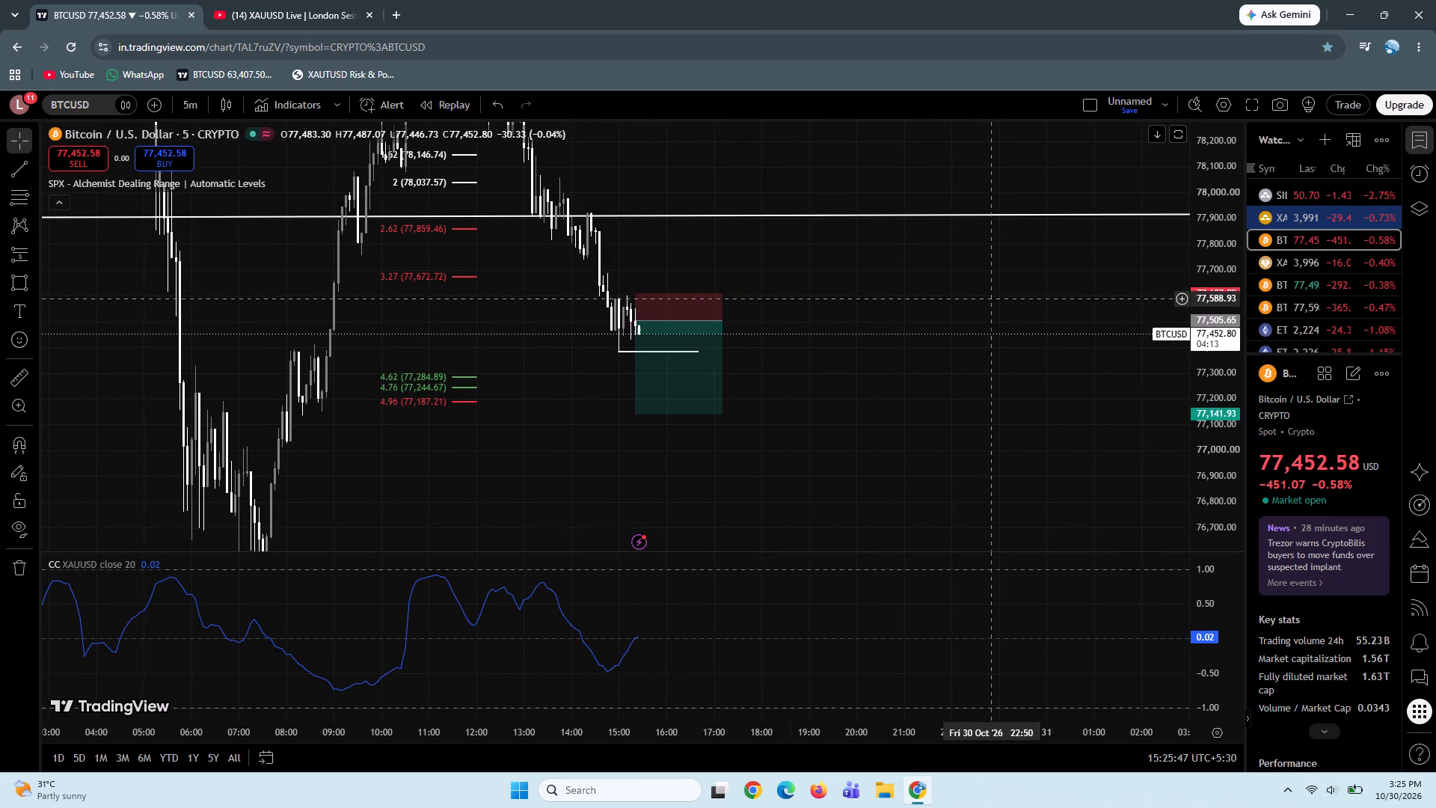
Switch to YouTube, play a few seconds of the XAUUSD London session analysis and pause it.
click(257, 2)
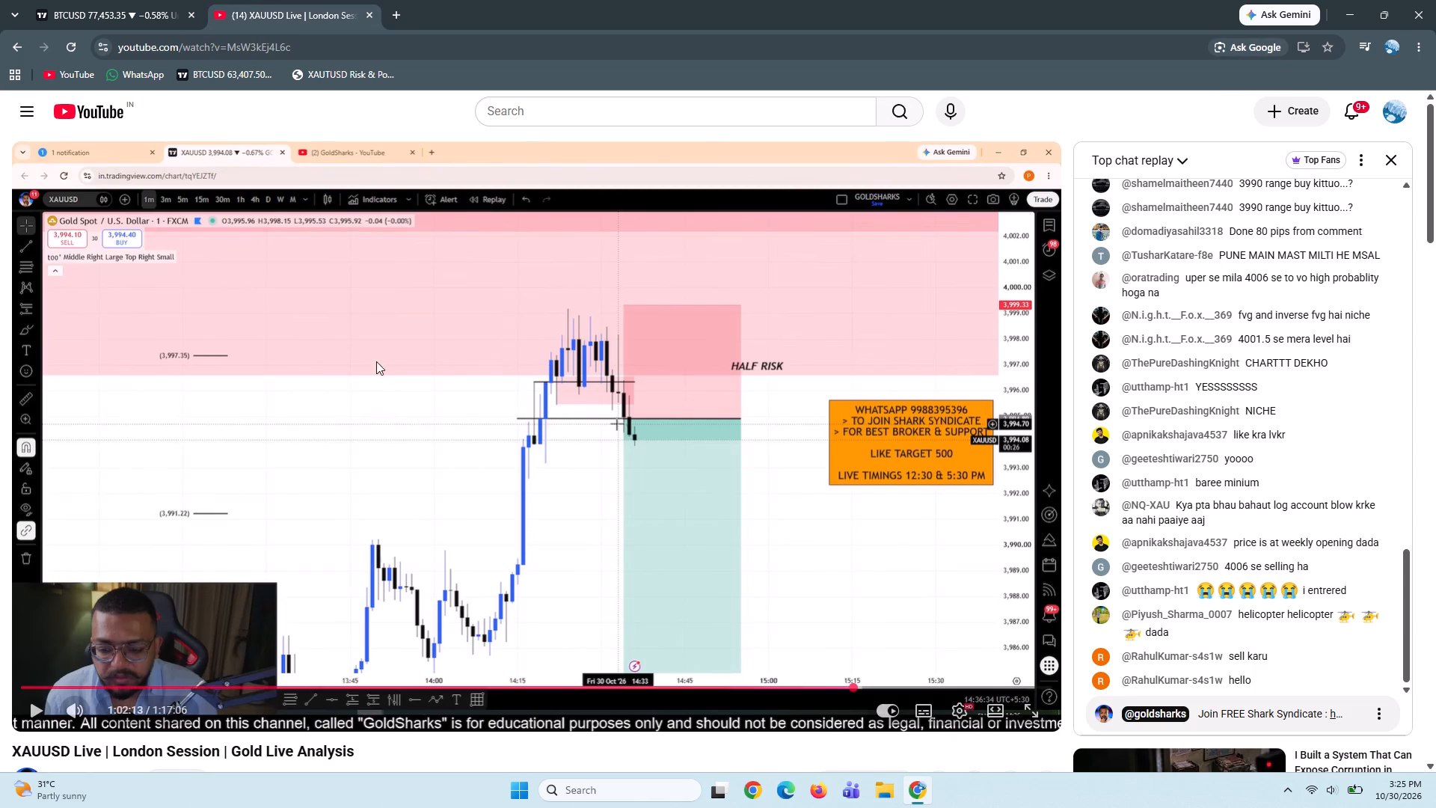
click(366, 474)
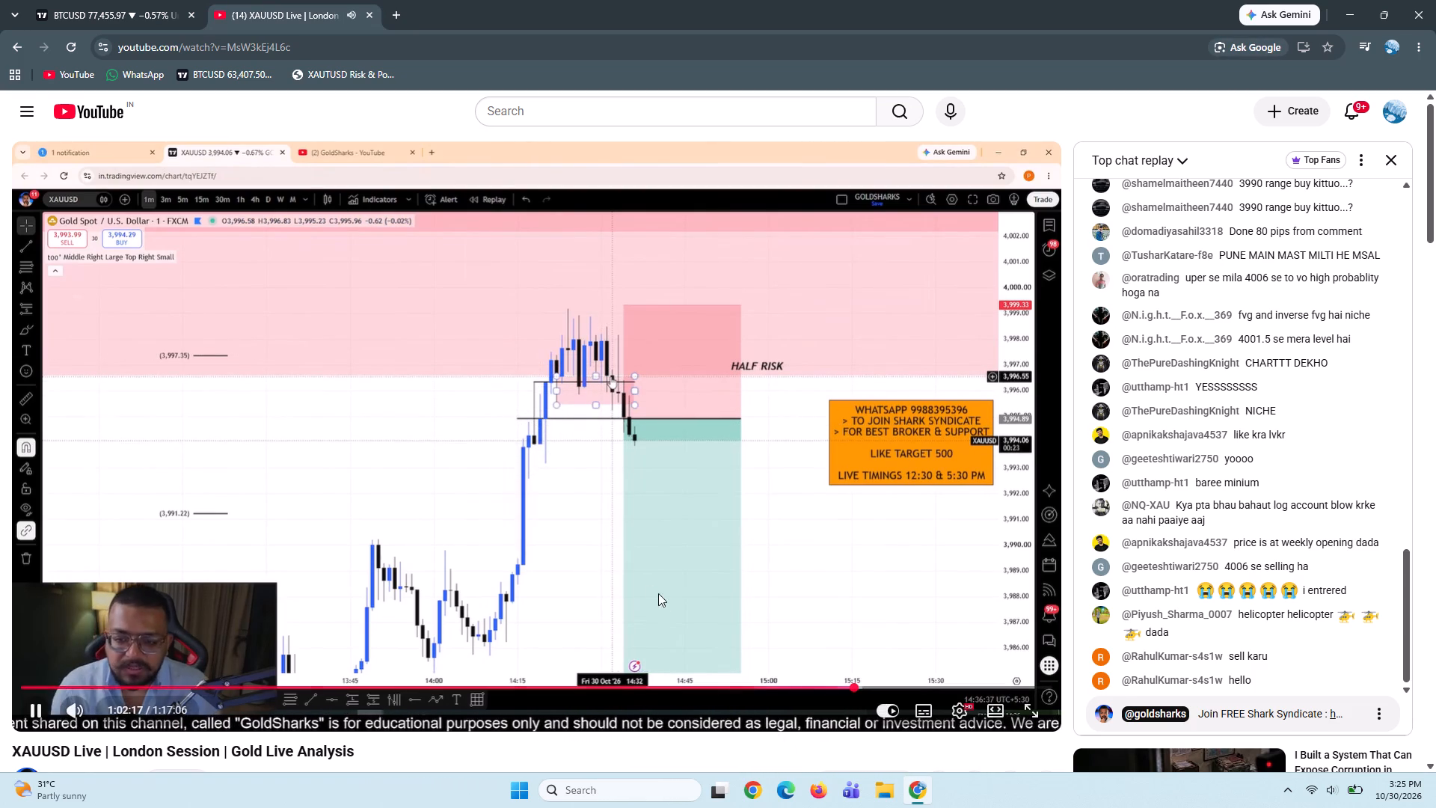
click(594, 488)
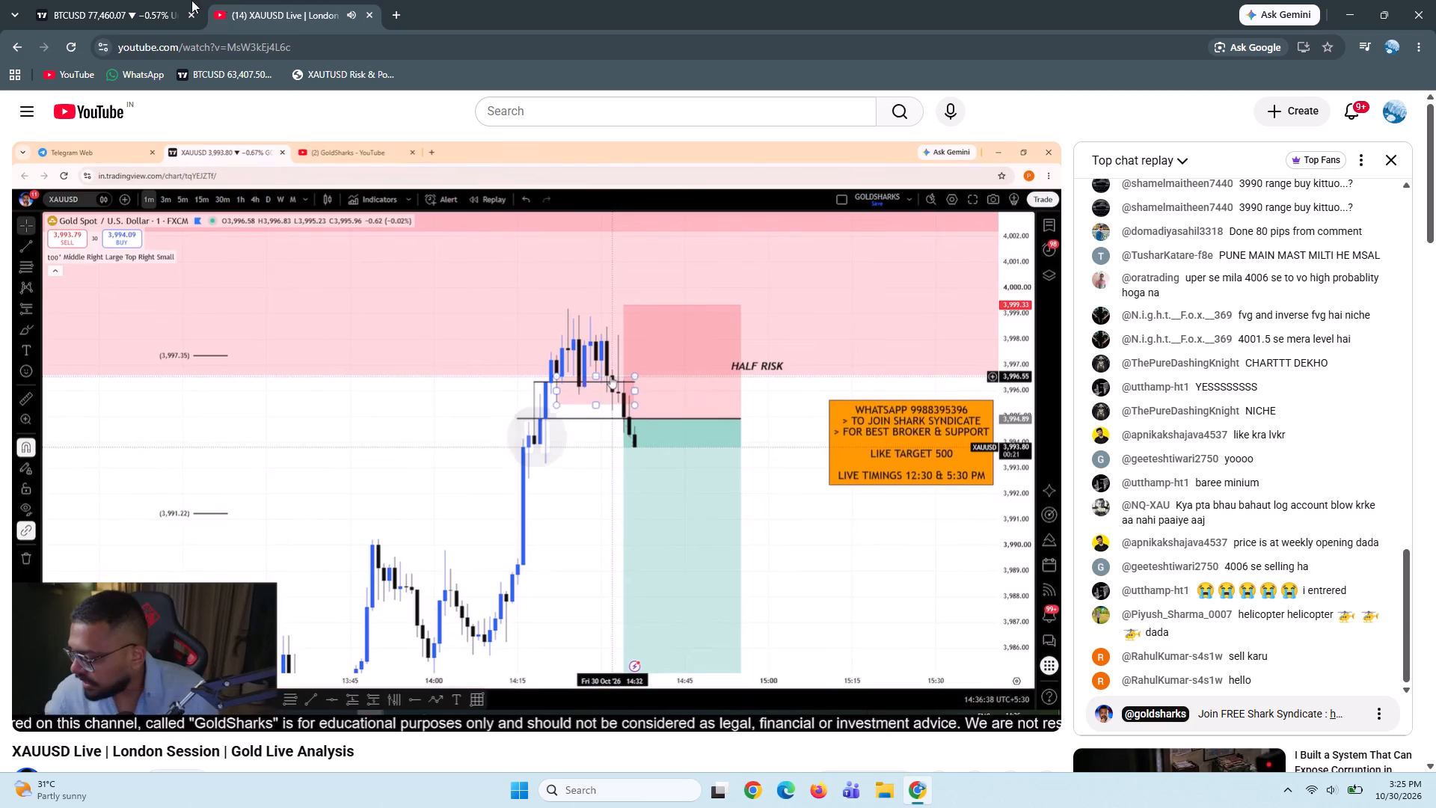
Return to TradingView, open the XAUUSD chart and extend the green zone starting at 14:10 to 17:55.
click(155, 16)
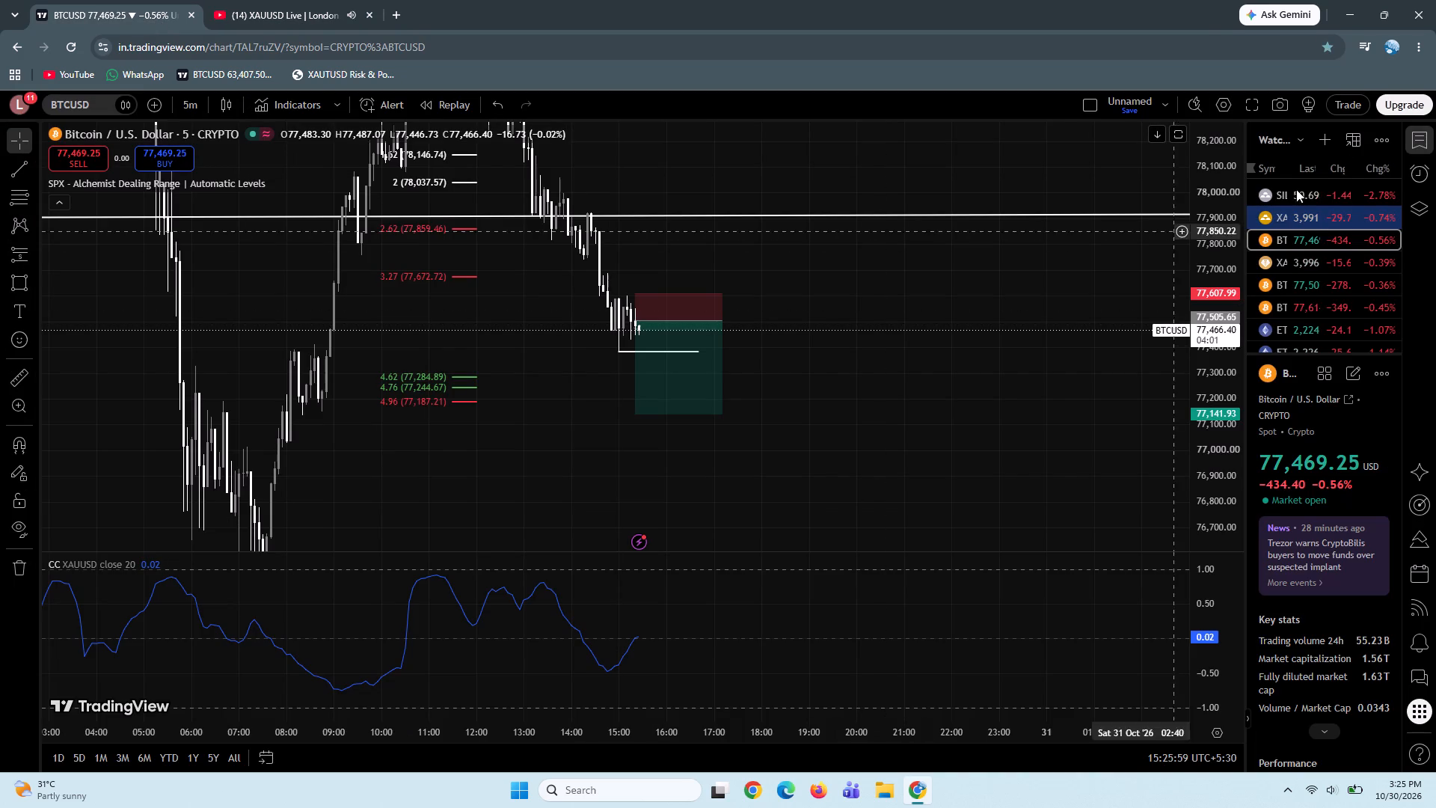
click(1319, 206)
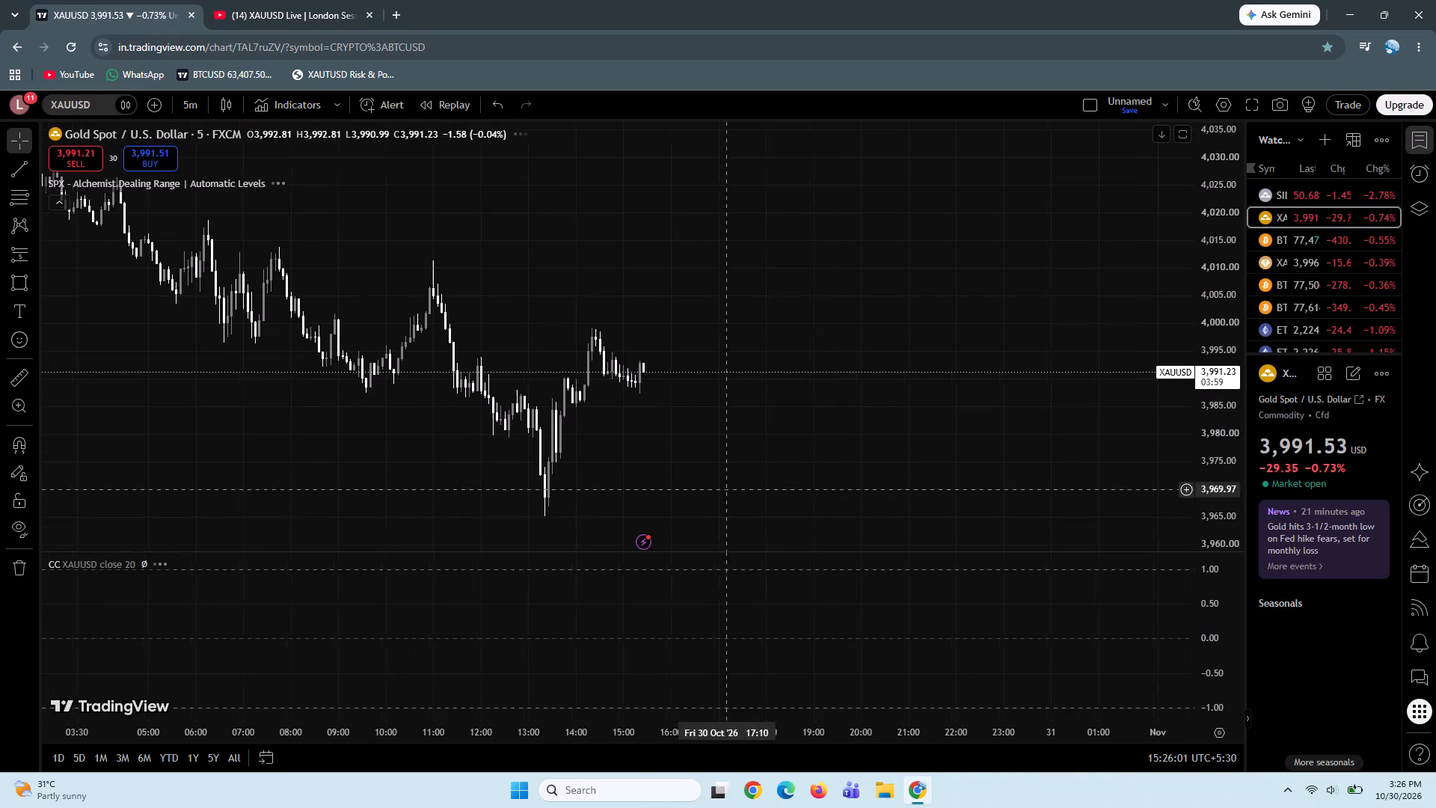
drag(832, 432, 792, 426)
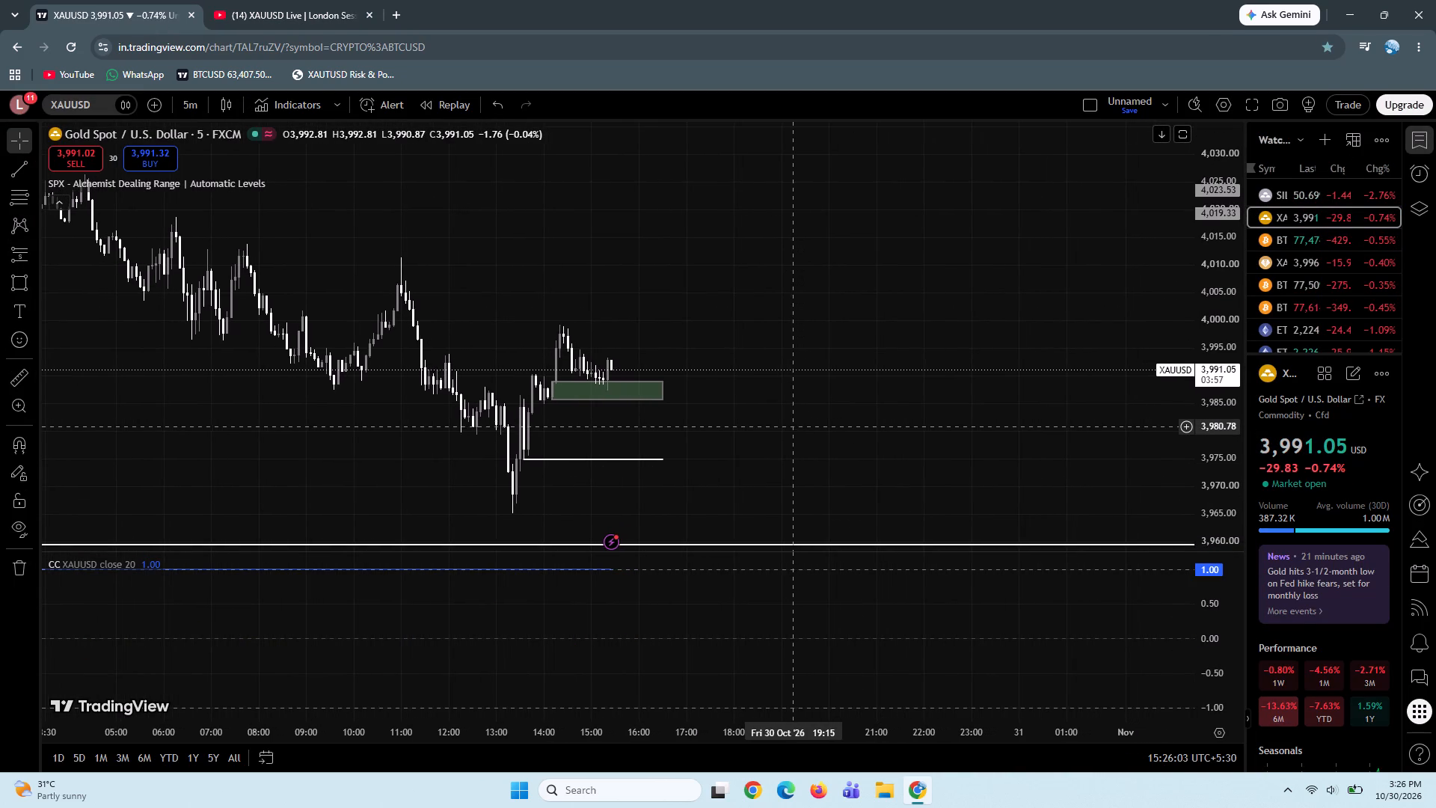
drag(690, 341, 711, 346)
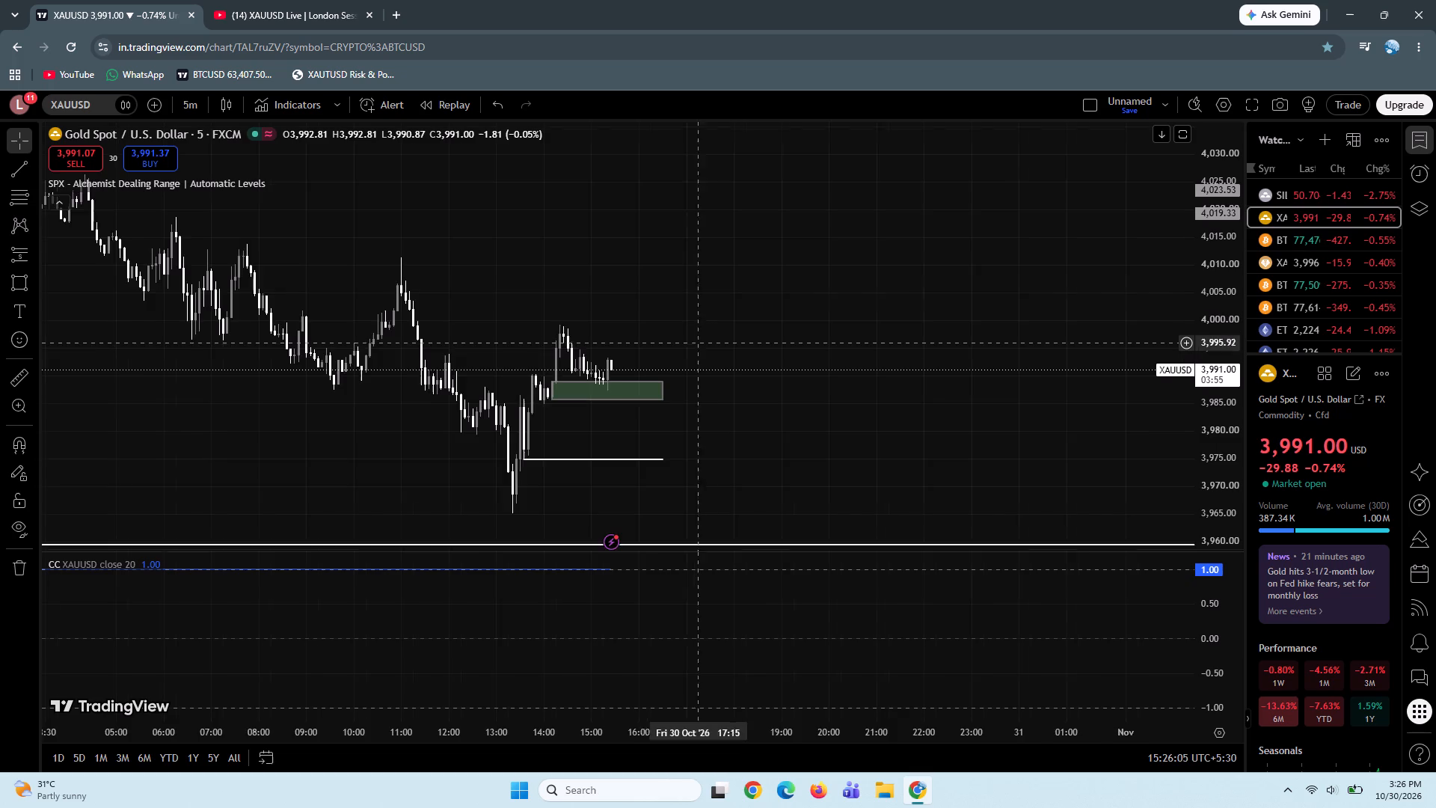
drag(711, 346, 785, 357)
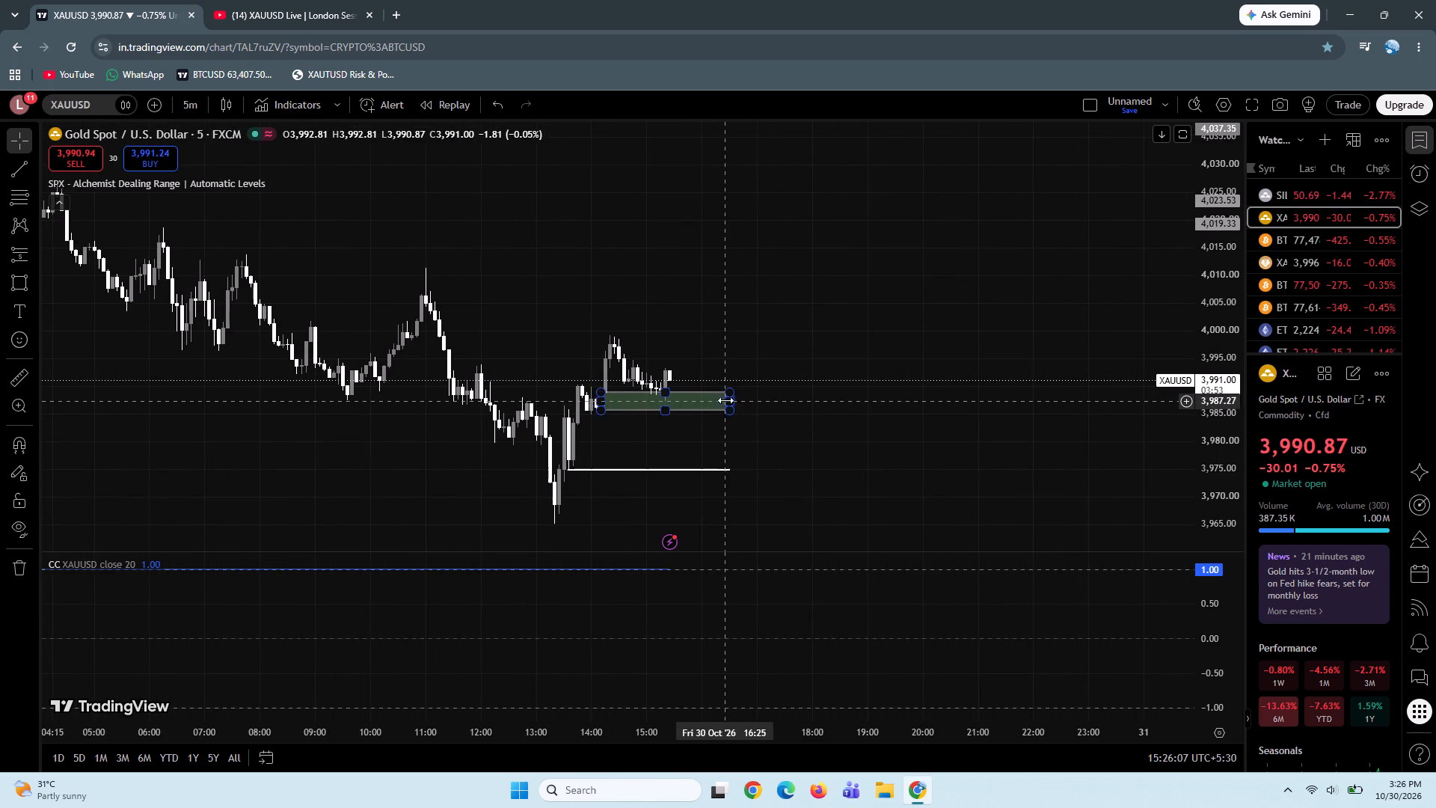
drag(730, 401, 808, 394)
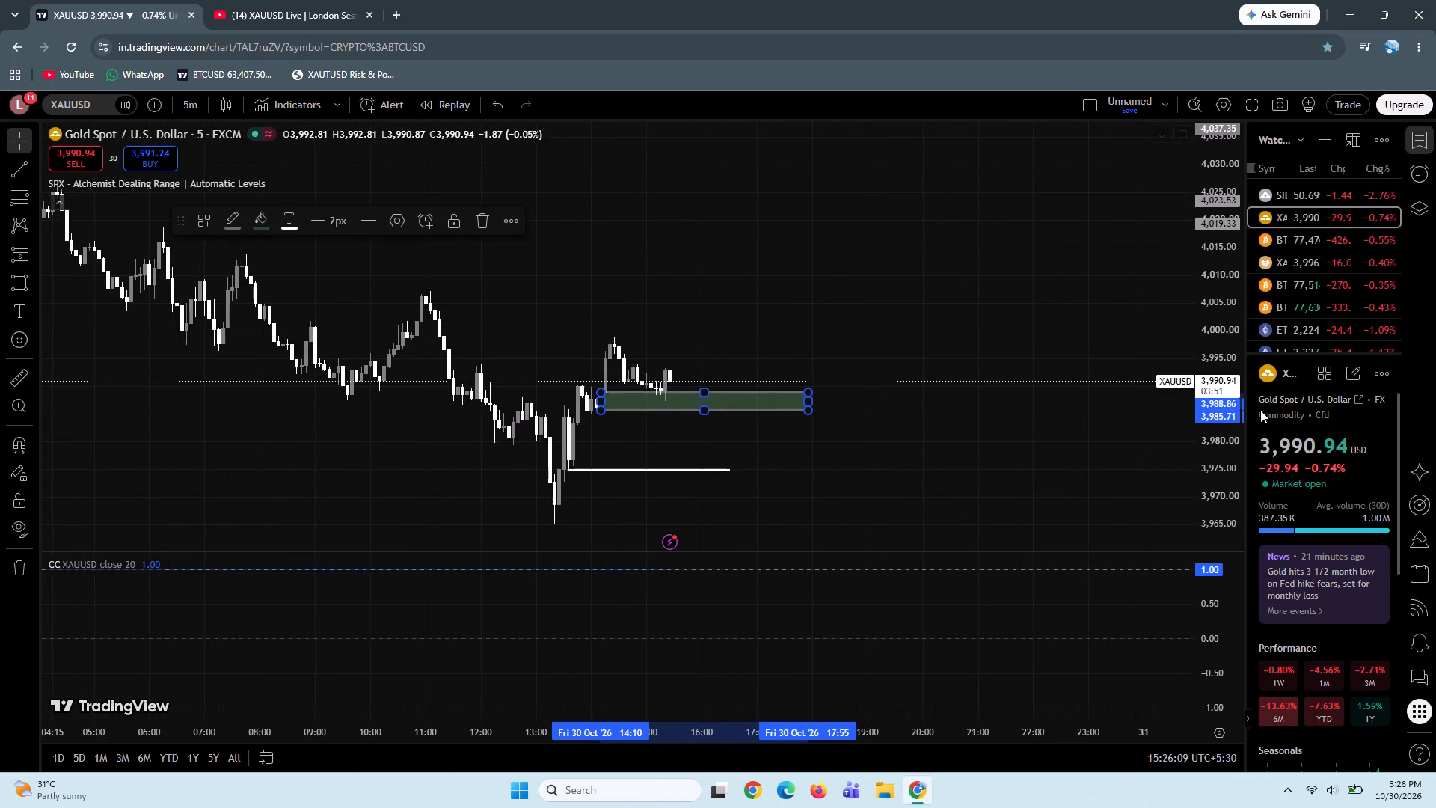
Draw a rectangle zone from 3,998.93 to 3,995.84 on the 14:25 candle at the swing high and extend it to about 19:00.
drag(1203, 453, 1182, 136)
drag(766, 417, 865, 403)
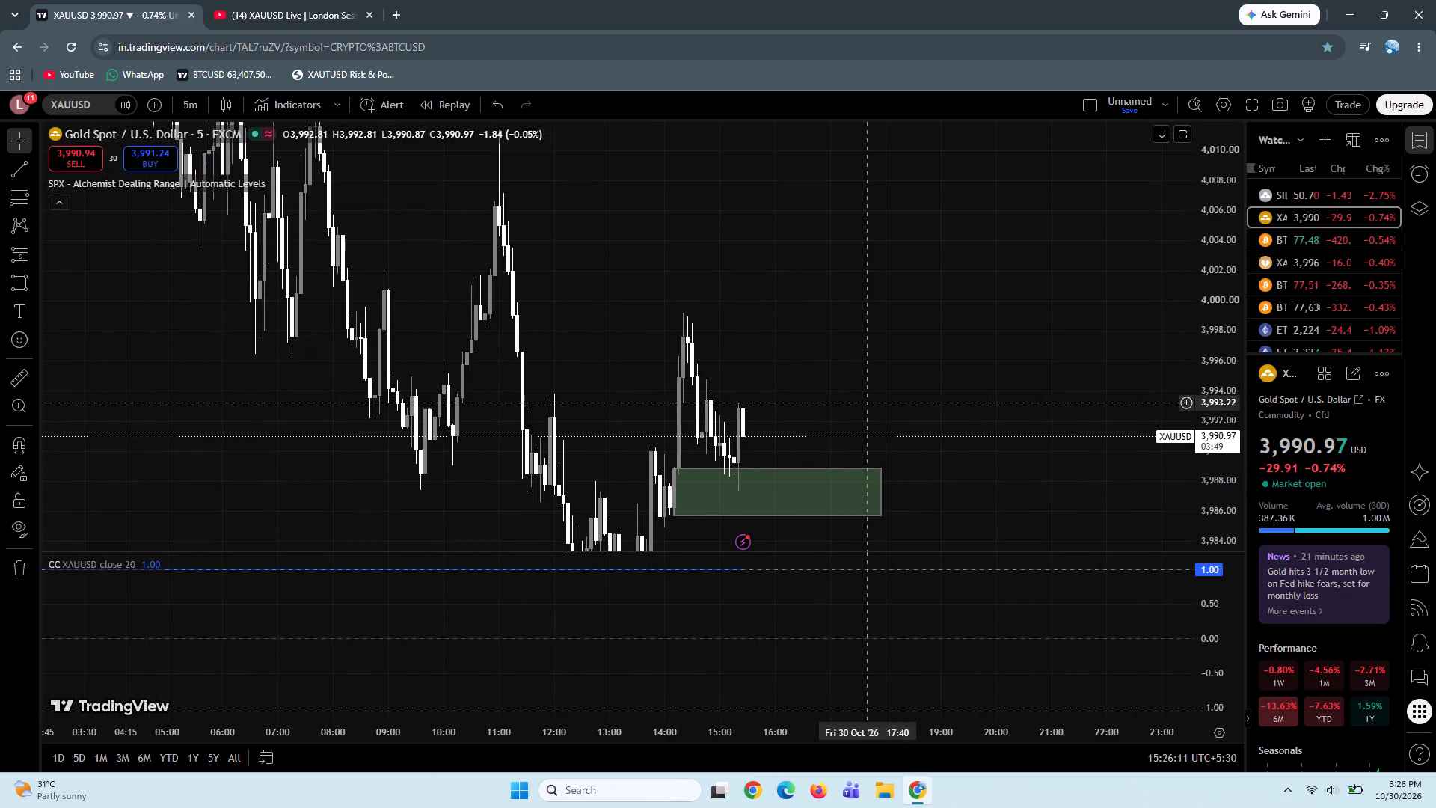
click(22, 285)
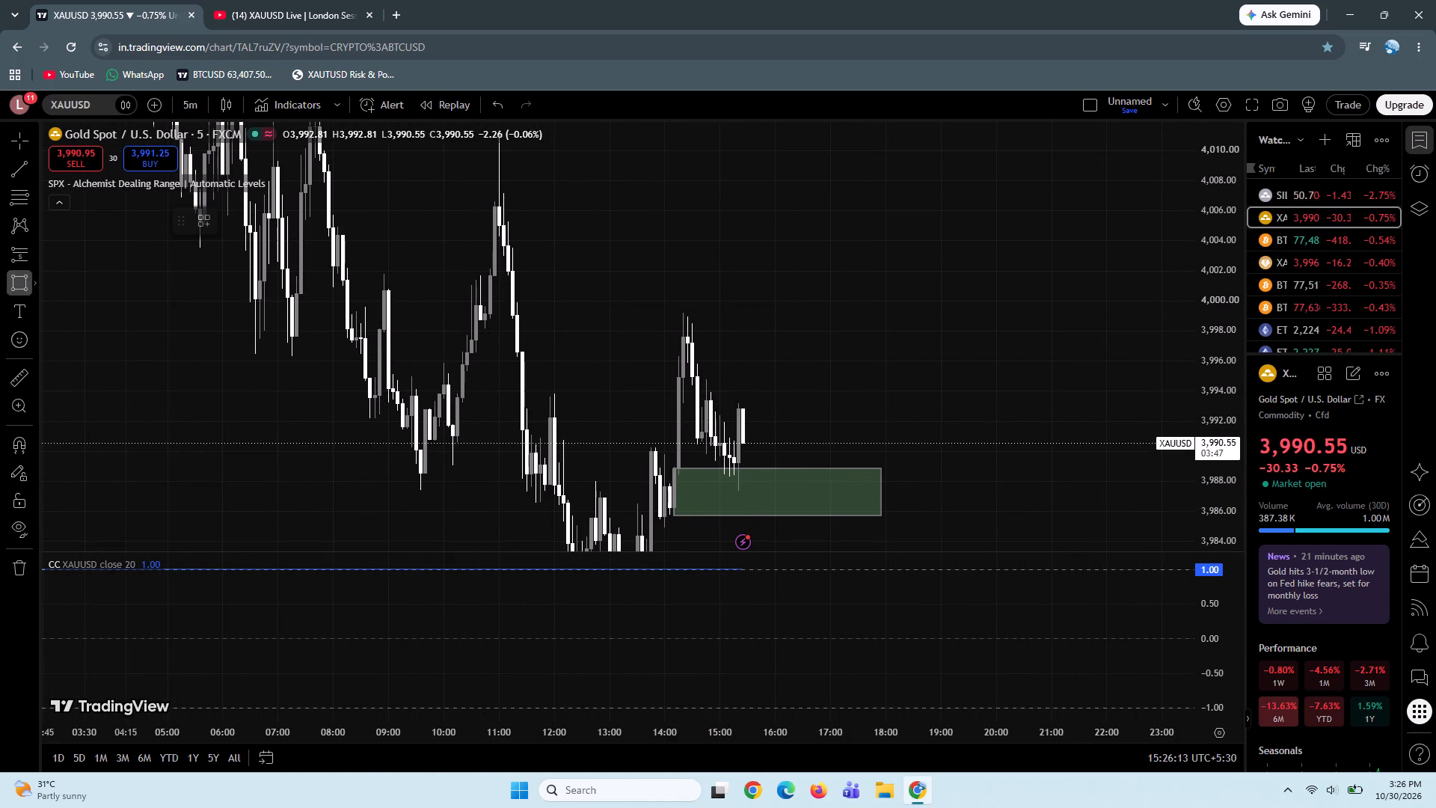
ctrl+click(689, 319)
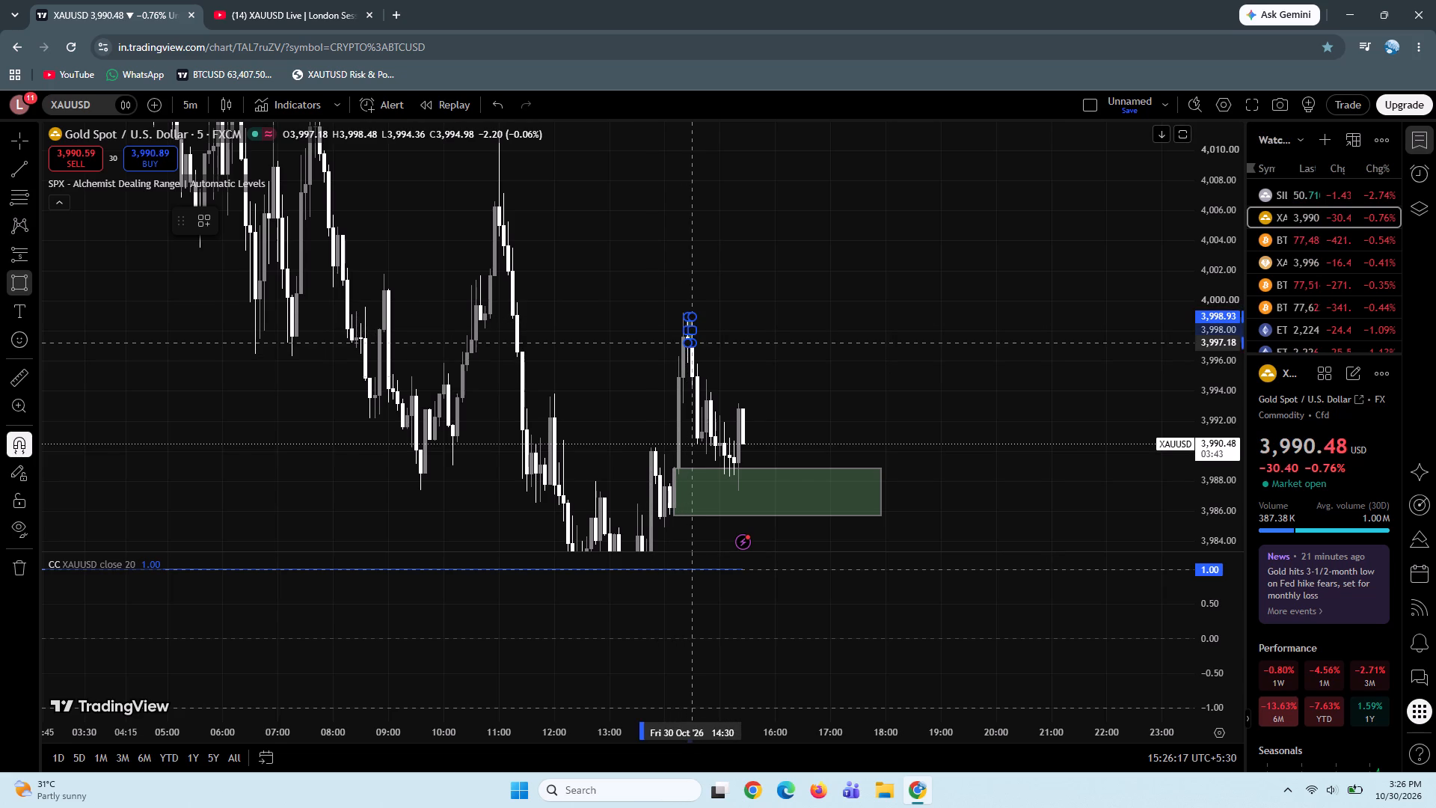
ctrl+click(689, 361)
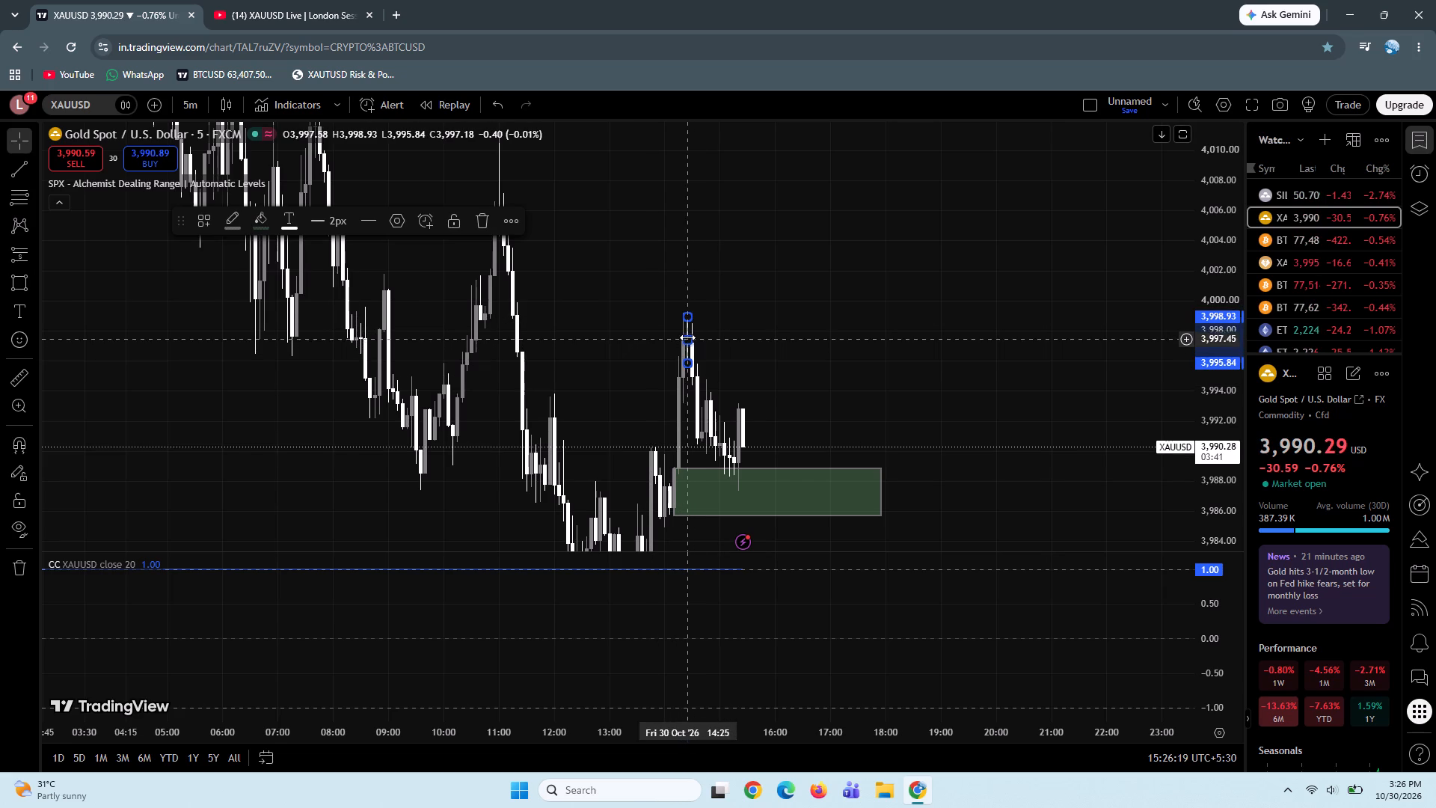
drag(687, 340, 942, 349)
click(962, 423)
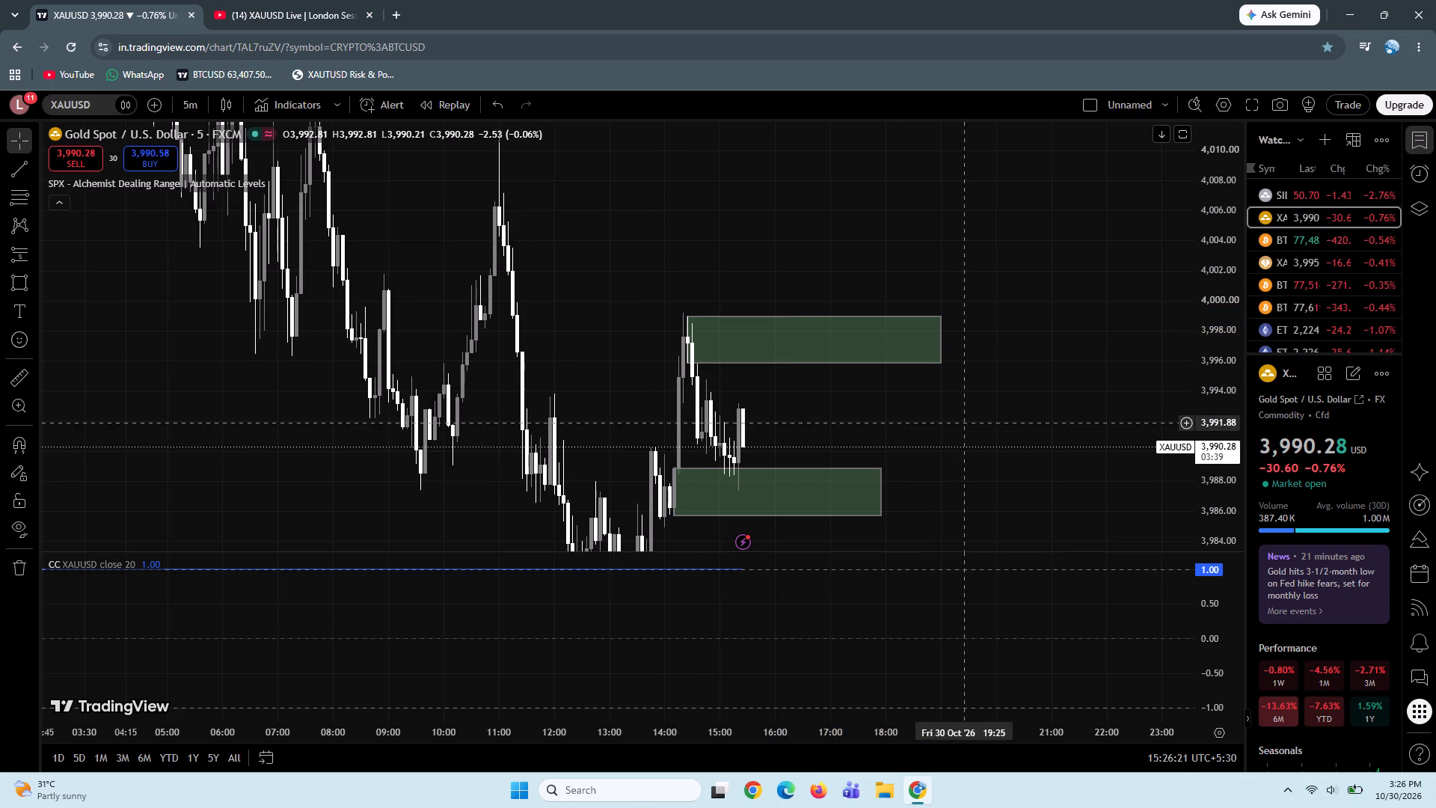
Switch the XAUUSD chart to the 1-minute interval.
click(183, 102)
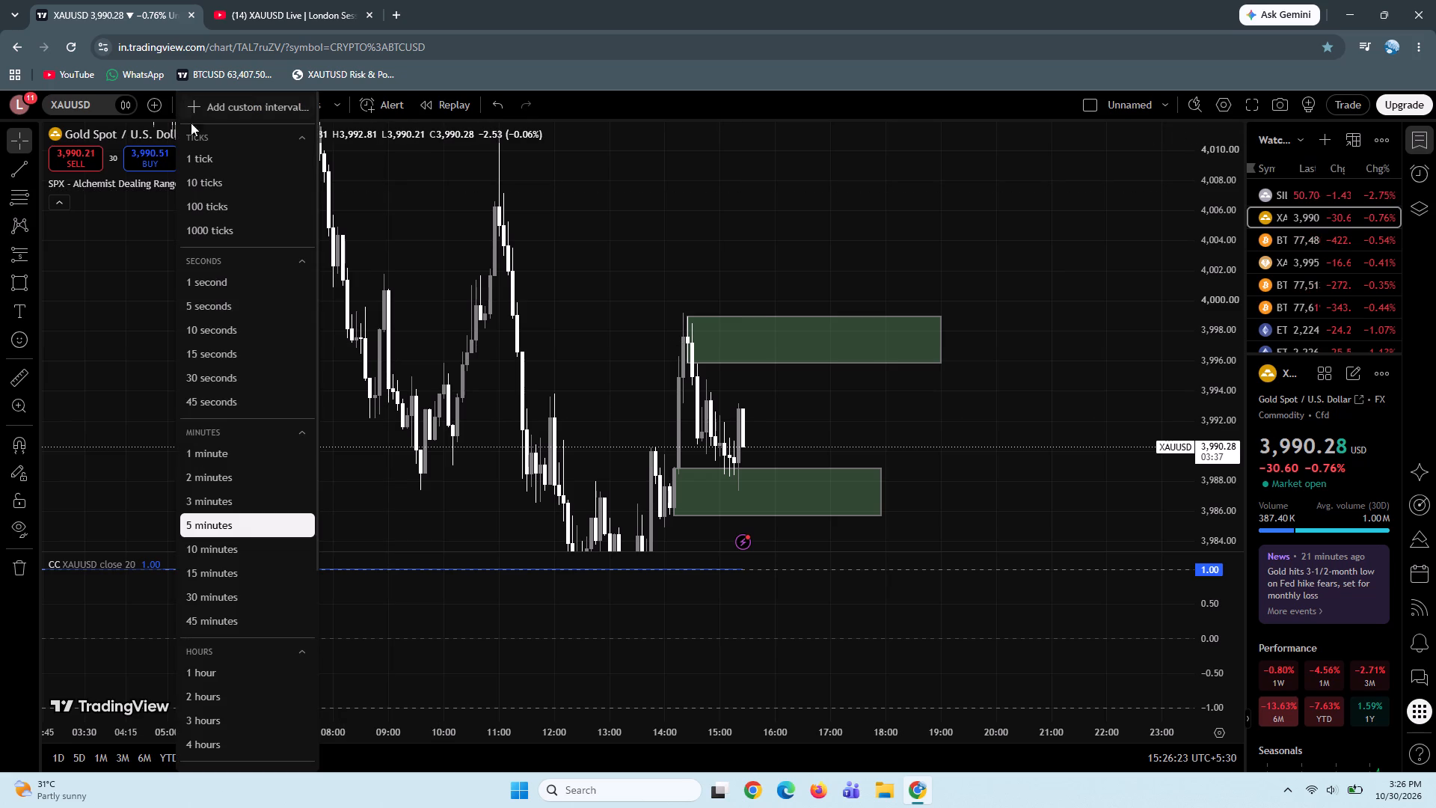
click(217, 449)
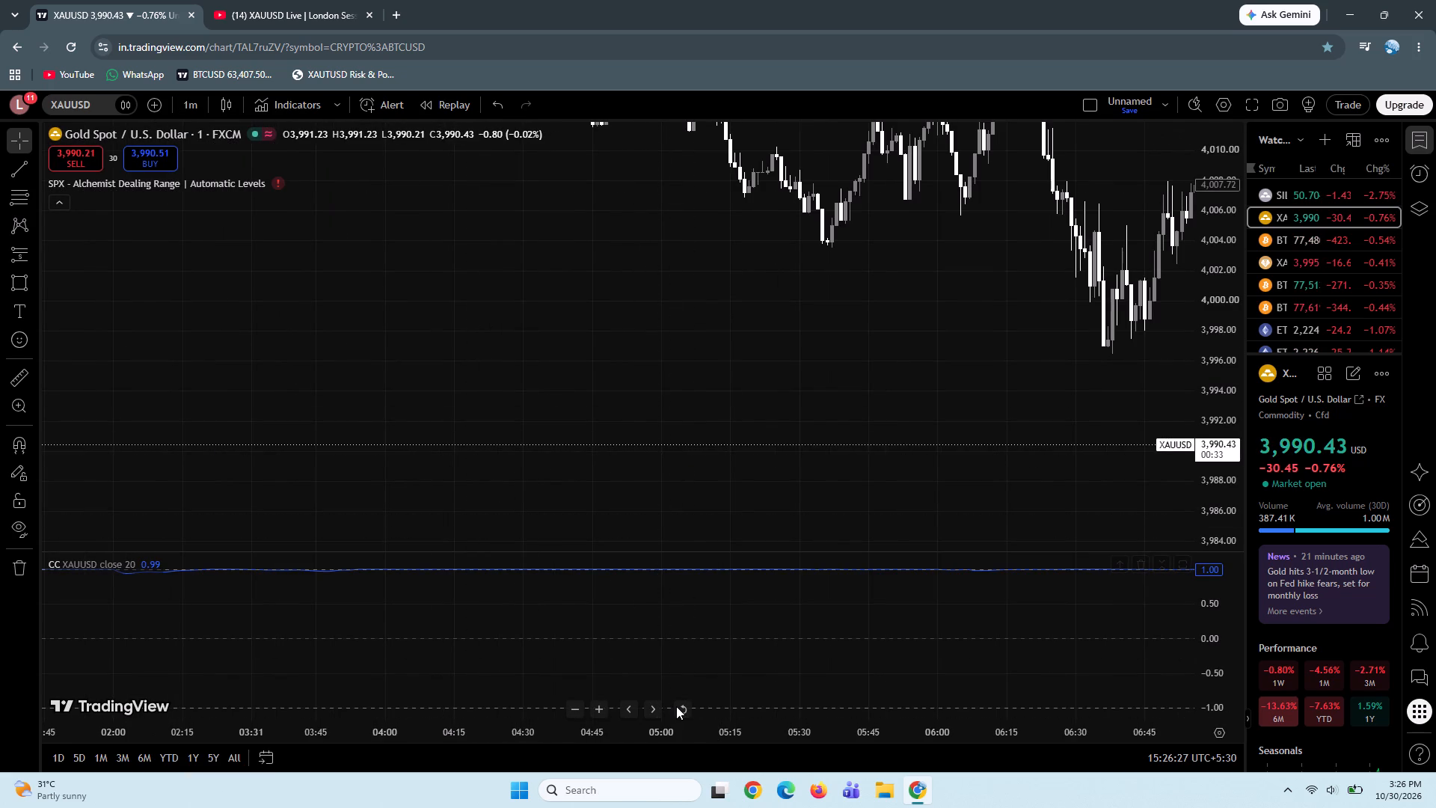
Examine the latest XAUUSD 1-minute candles against the two green zones and the horizontal line near 3,975.
click(677, 707)
drag(1031, 390, 755, 401)
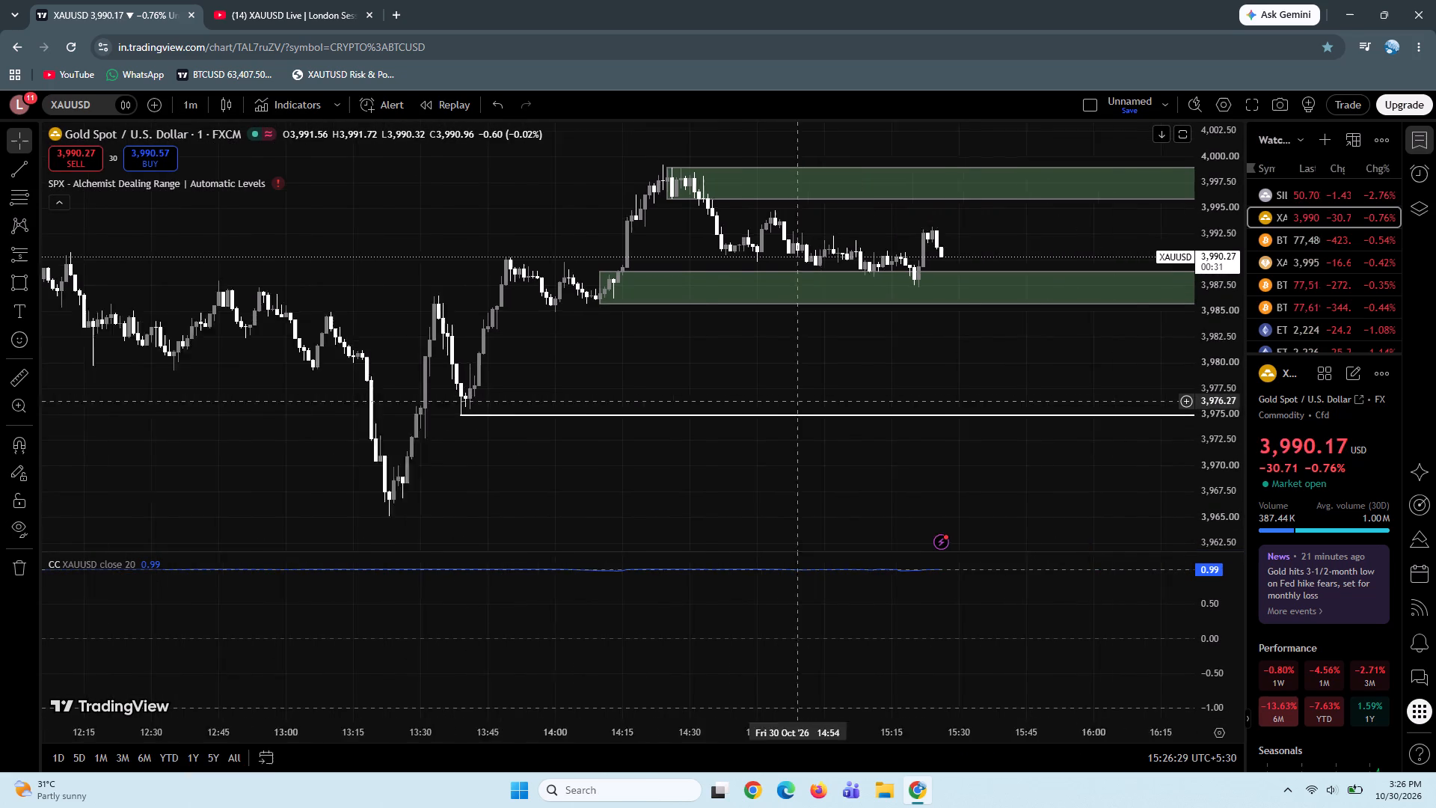
drag(755, 401, 705, 419)
drag(900, 346, 704, 405)
drag(1225, 443, 1227, 388)
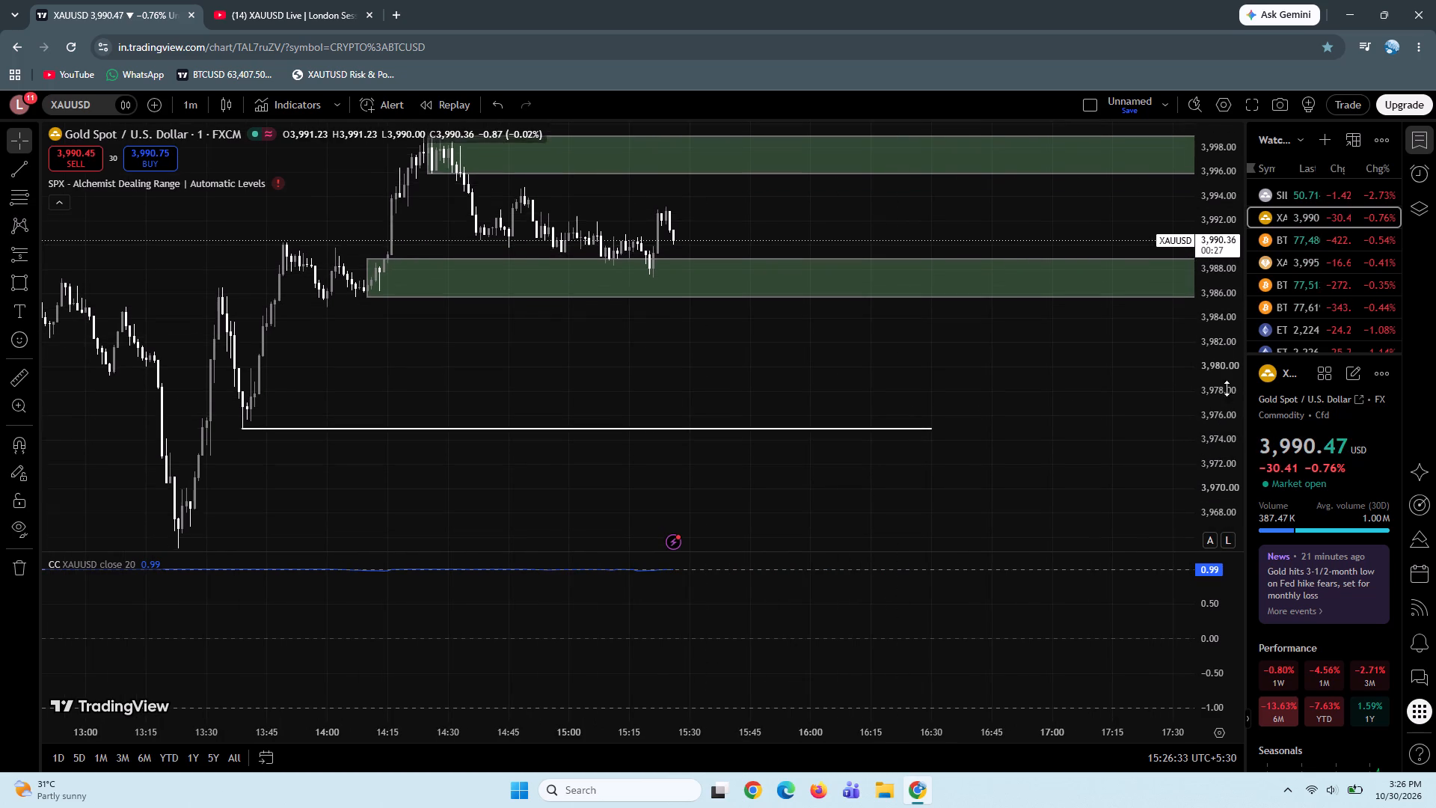
drag(1227, 388, 1218, 305)
drag(776, 188, 783, 378)
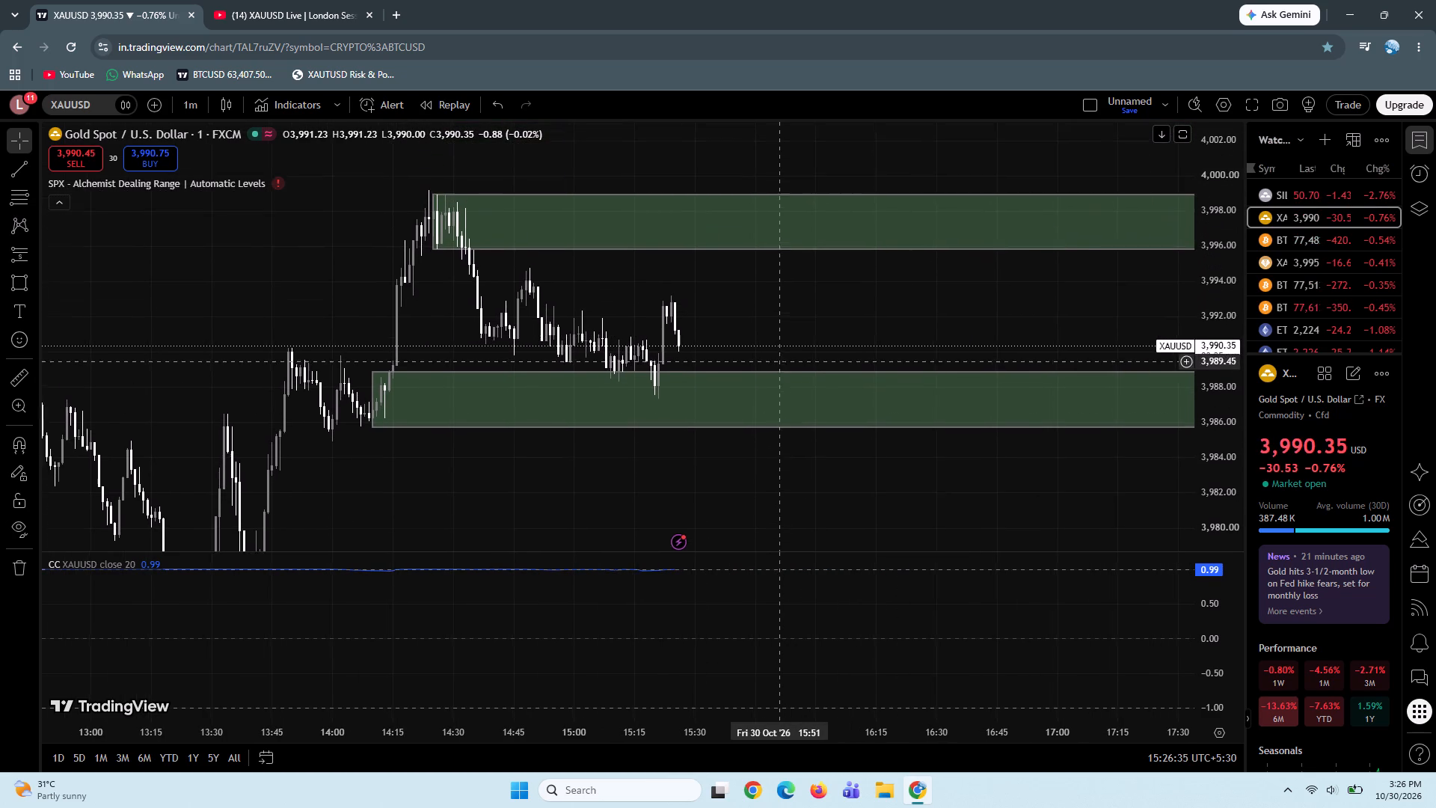
drag(783, 378, 787, 400)
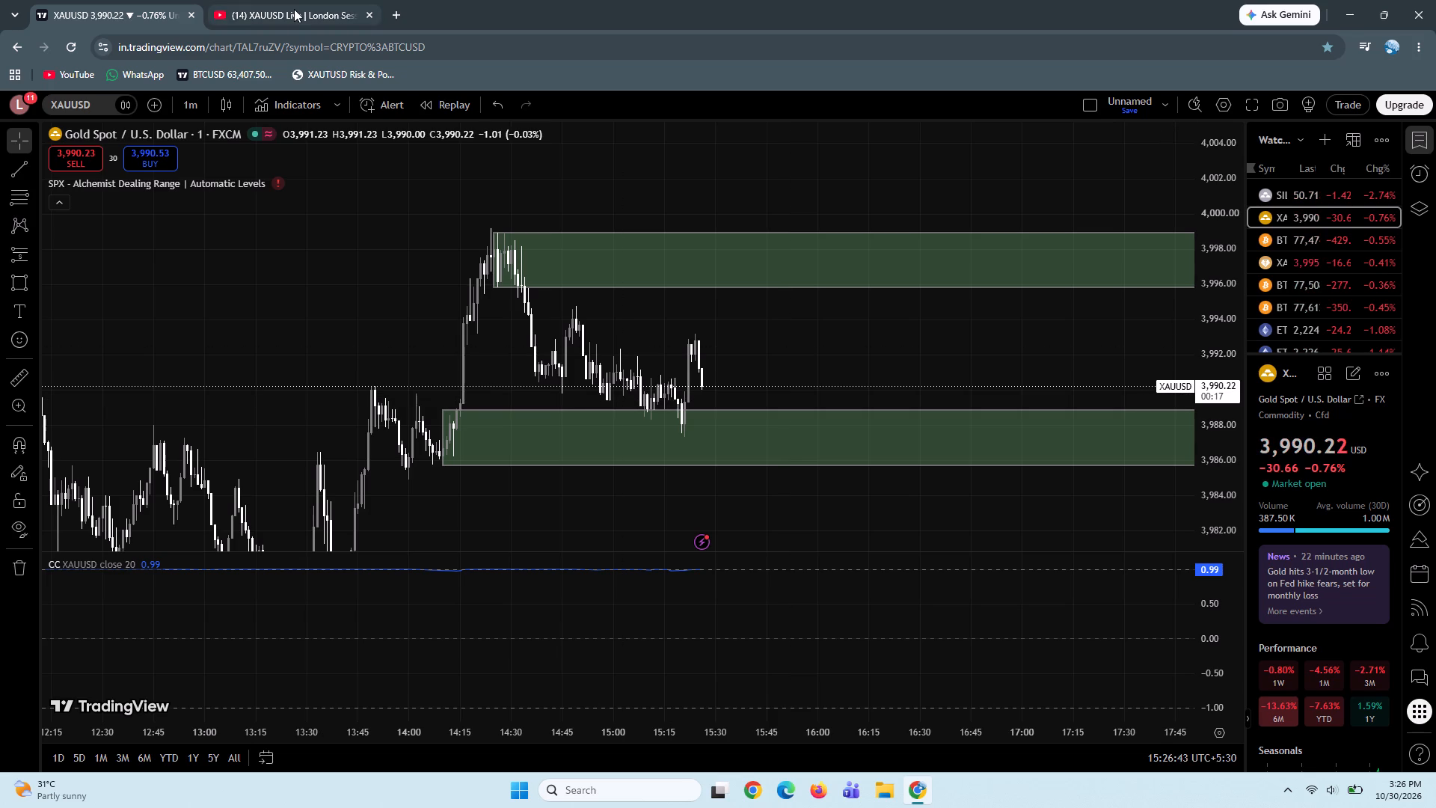
Open the BTCUSD chart and examine the 1-minute price action around the short position and the white line marking the low.
click(1304, 239)
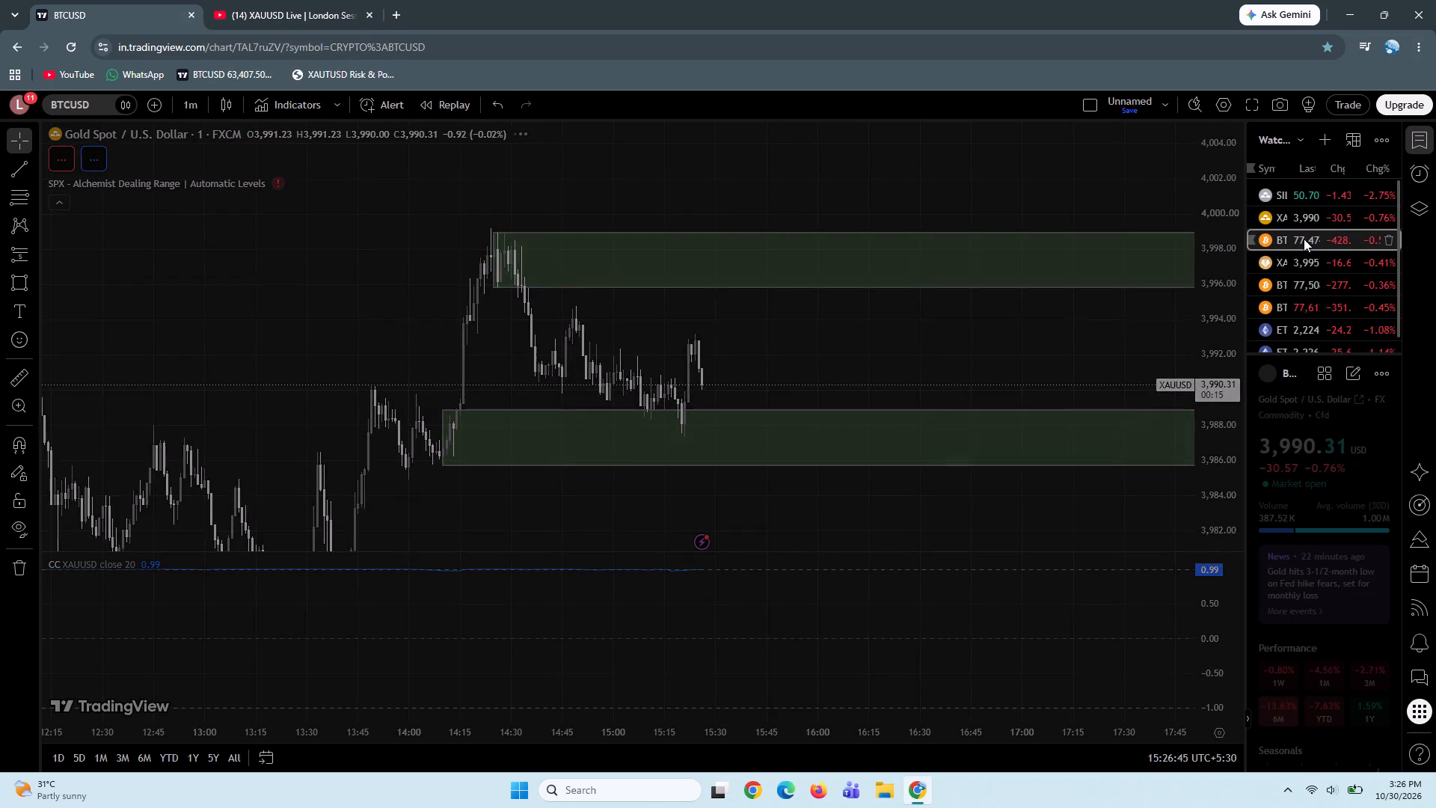
drag(1228, 496, 1221, 206)
drag(966, 459, 853, 213)
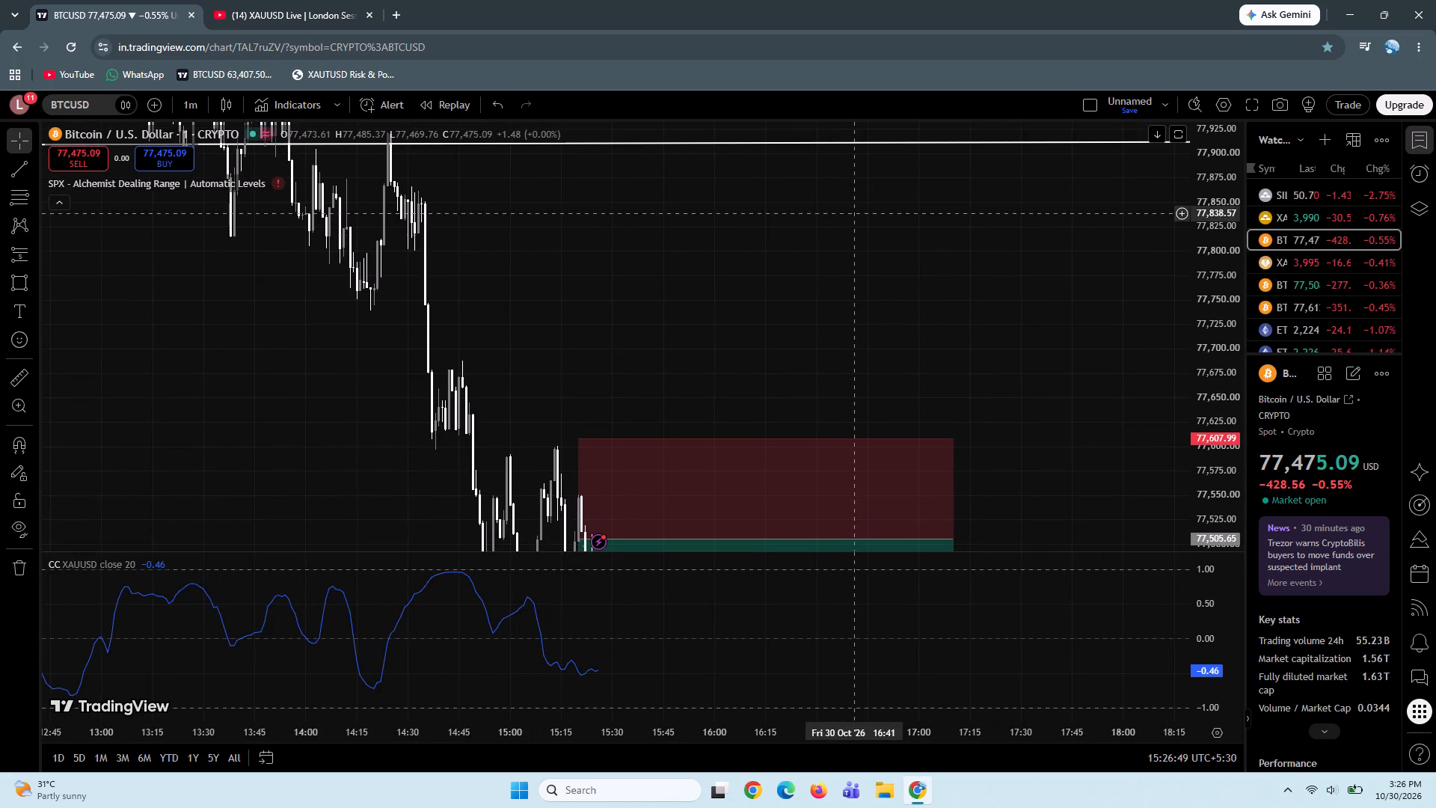
drag(862, 362, 801, 163)
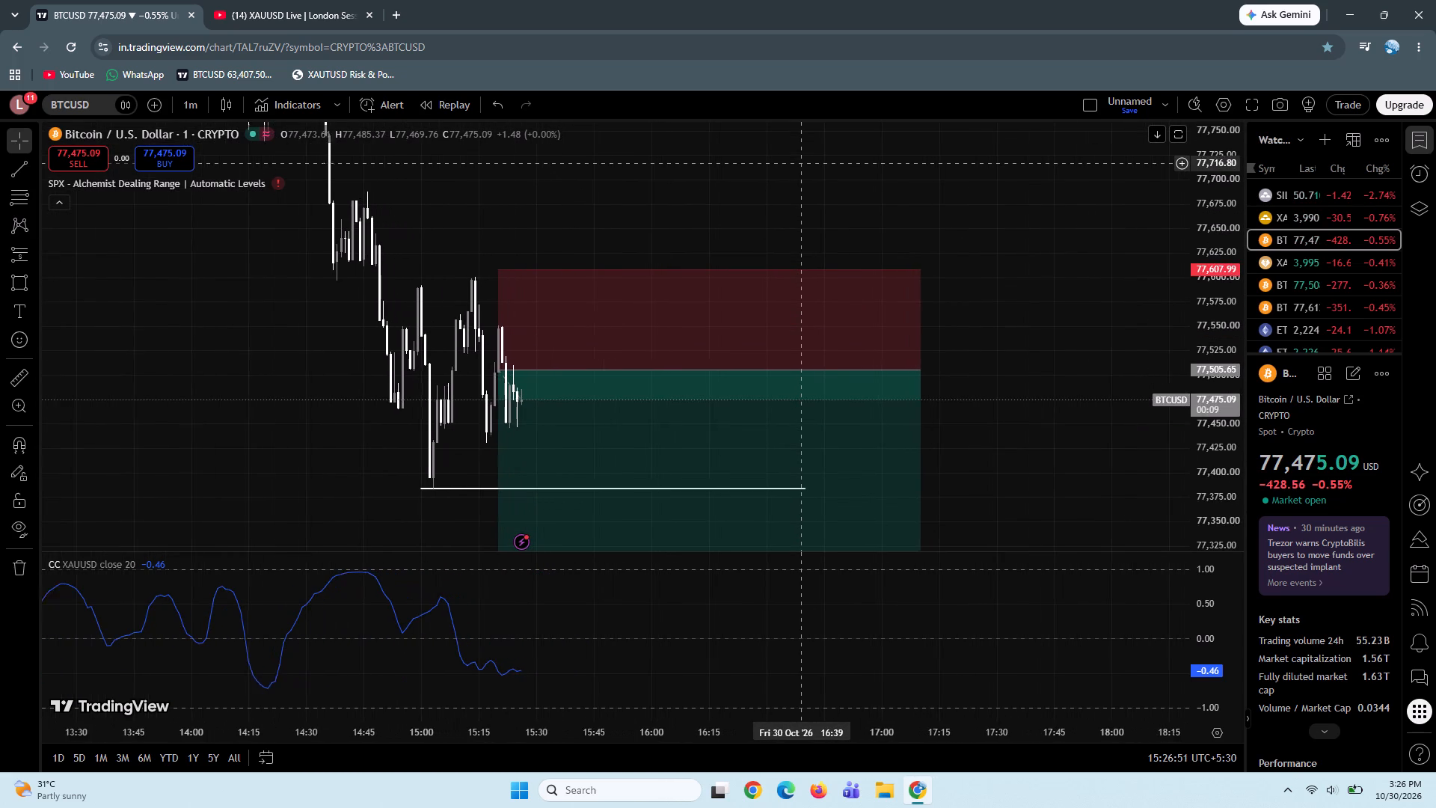
drag(1023, 442, 1005, 359)
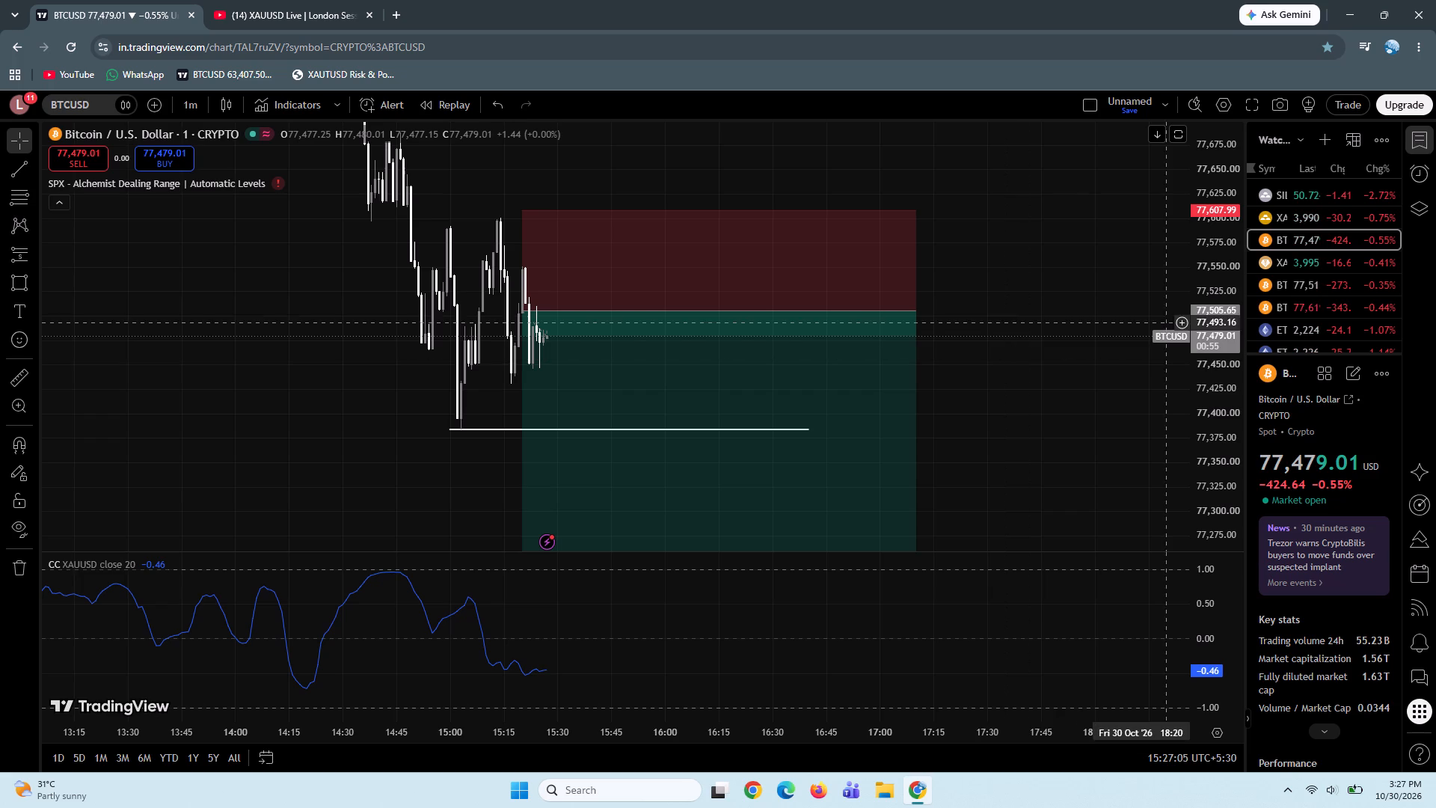
drag(1199, 221, 1172, 371)
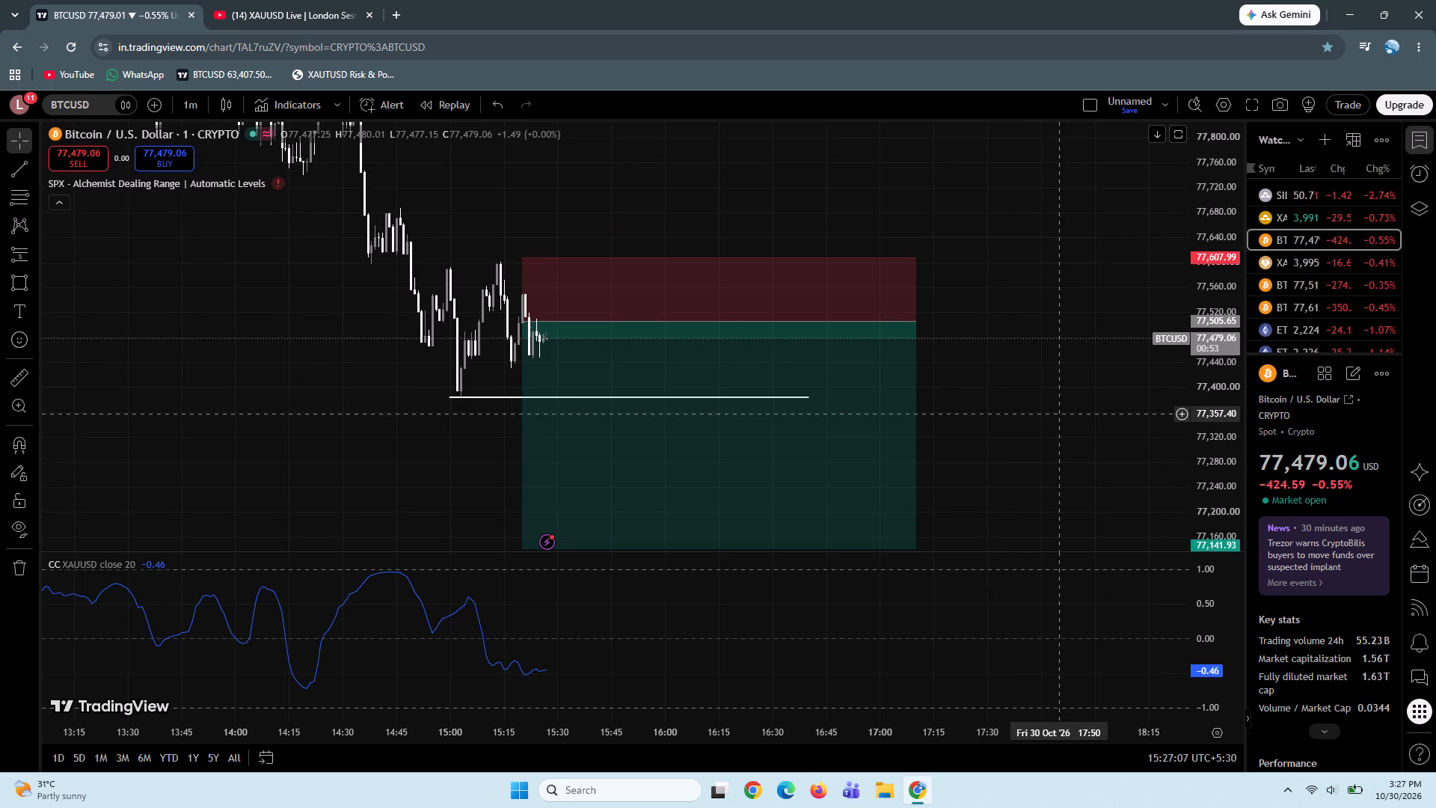
drag(1061, 414, 961, 407)
Switch the BTCUSD chart to the 4-hour interval.
click(194, 111)
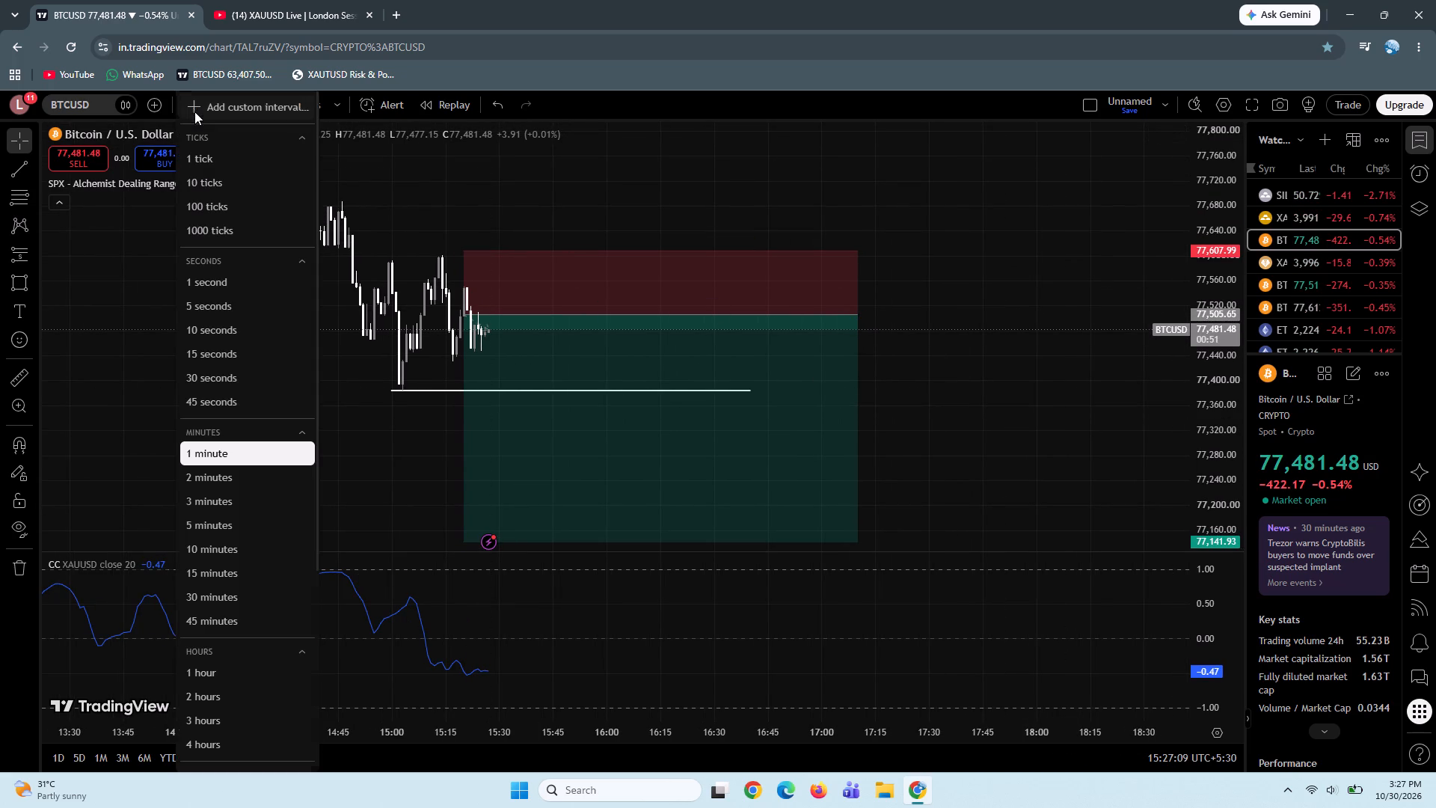
scroll(245, 580, down, 4)
click(213, 523)
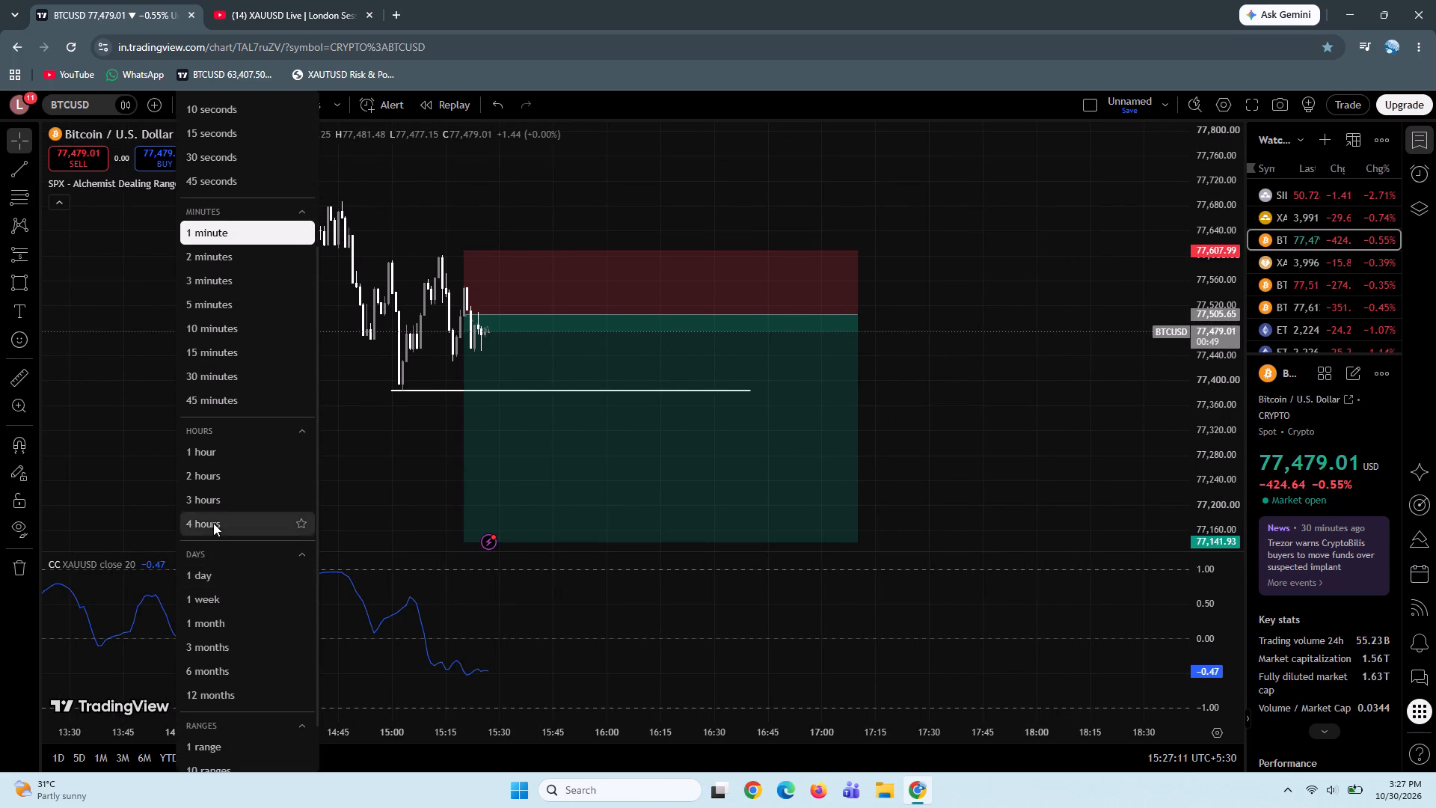
Examine the recent BTCUSD 4-hour candles against the Fibonacci levels and the white horizontal lines above and below the drop.
drag(344, 394, 954, 412)
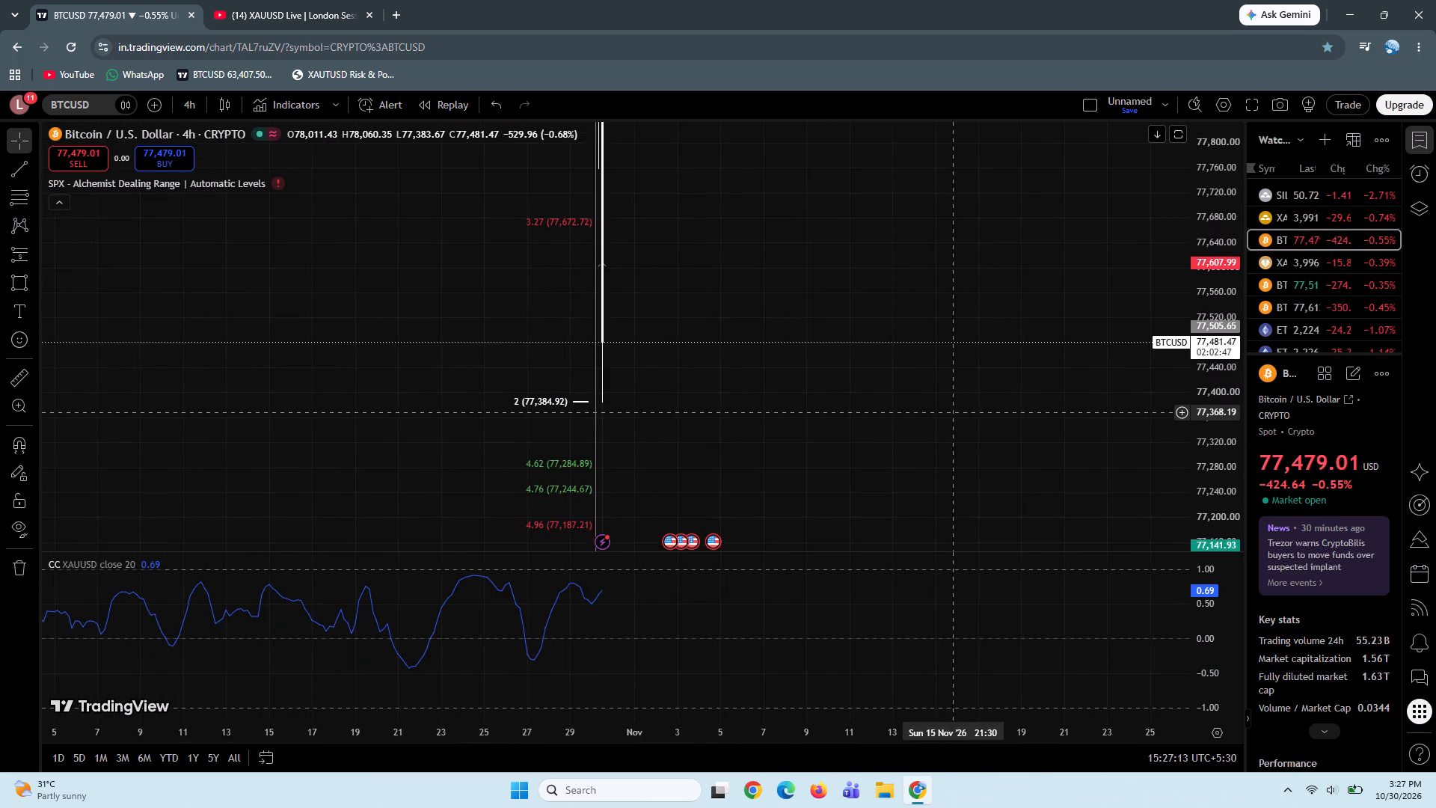
drag(1203, 164, 1197, 420)
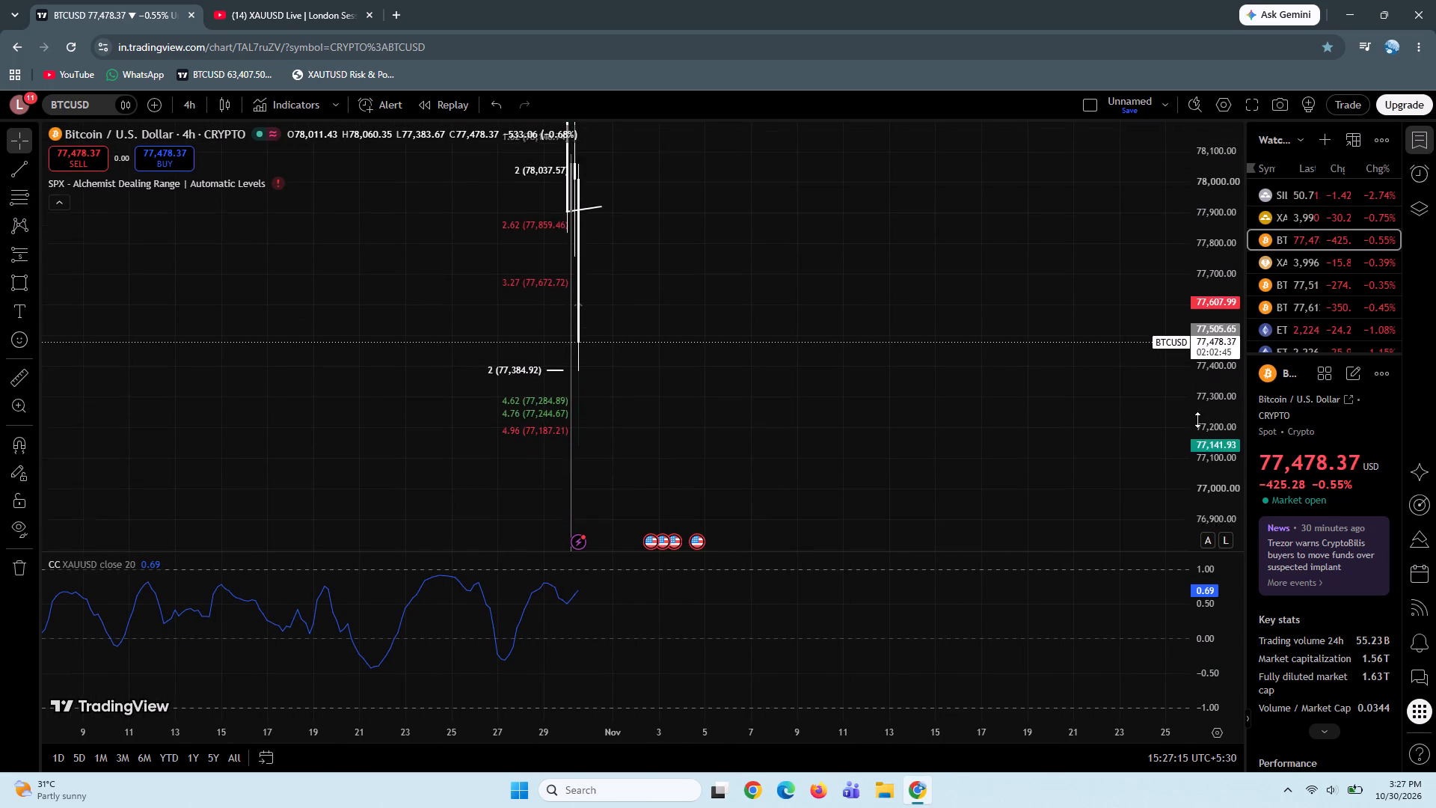
drag(1197, 420, 1203, 596)
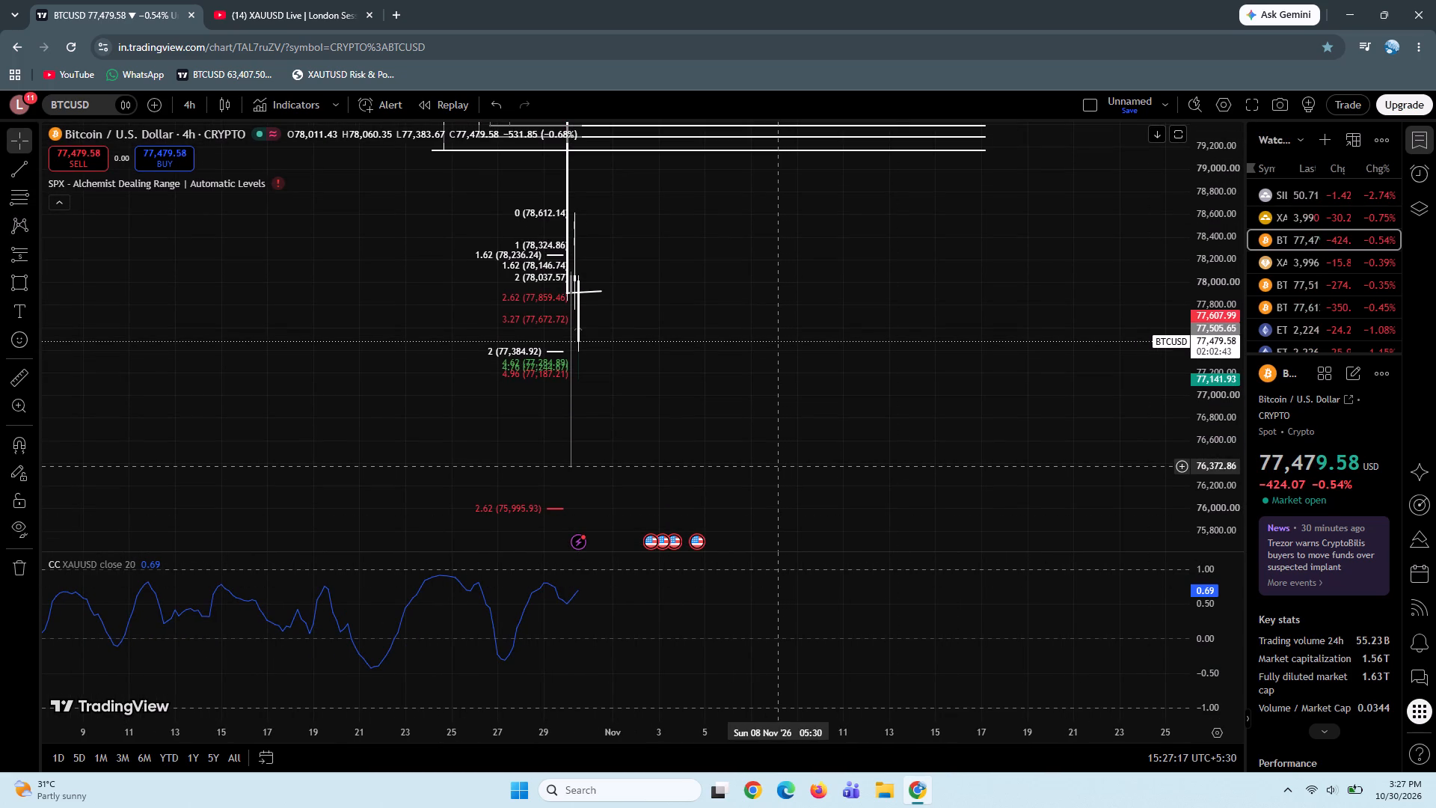
click(779, 466)
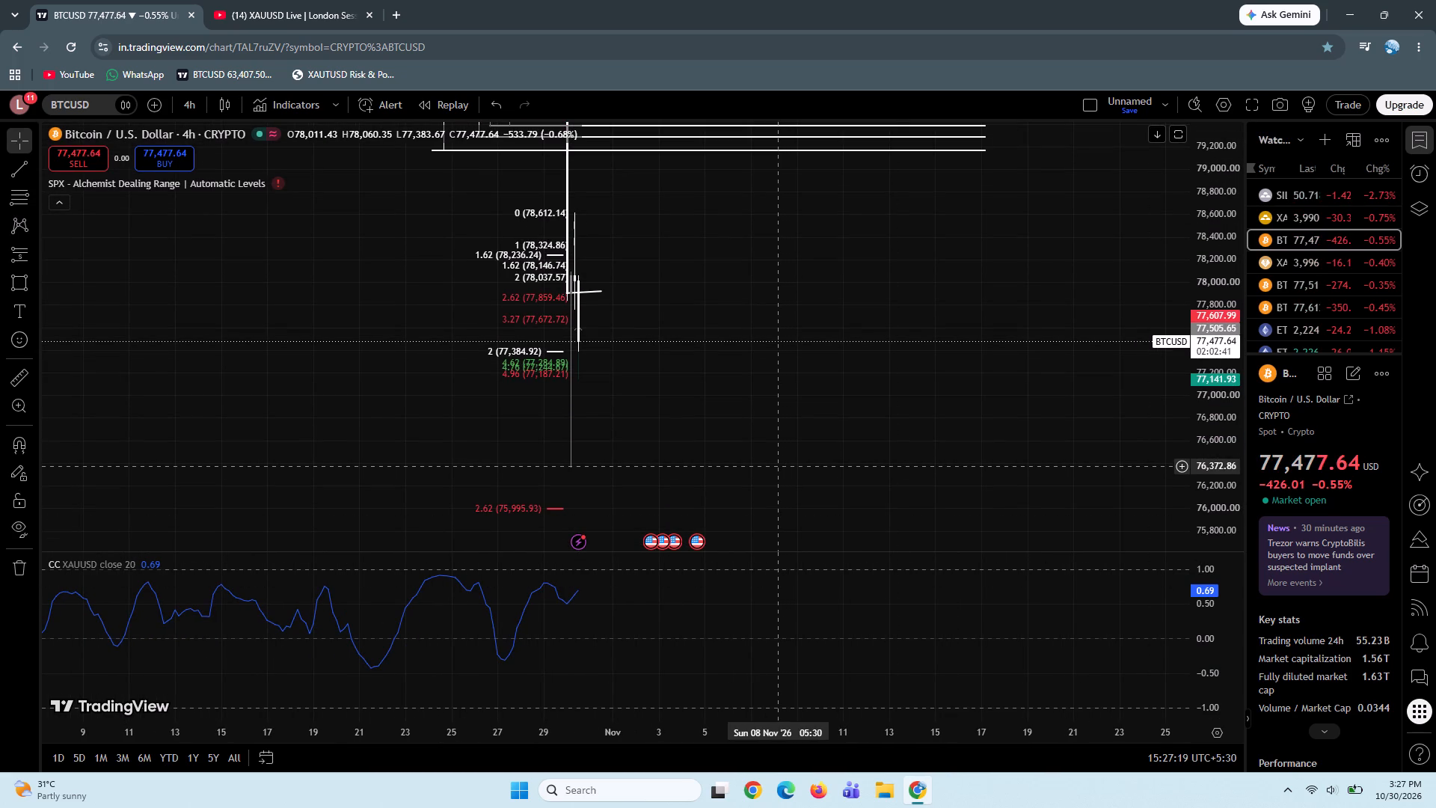
drag(1222, 242, 1237, 363)
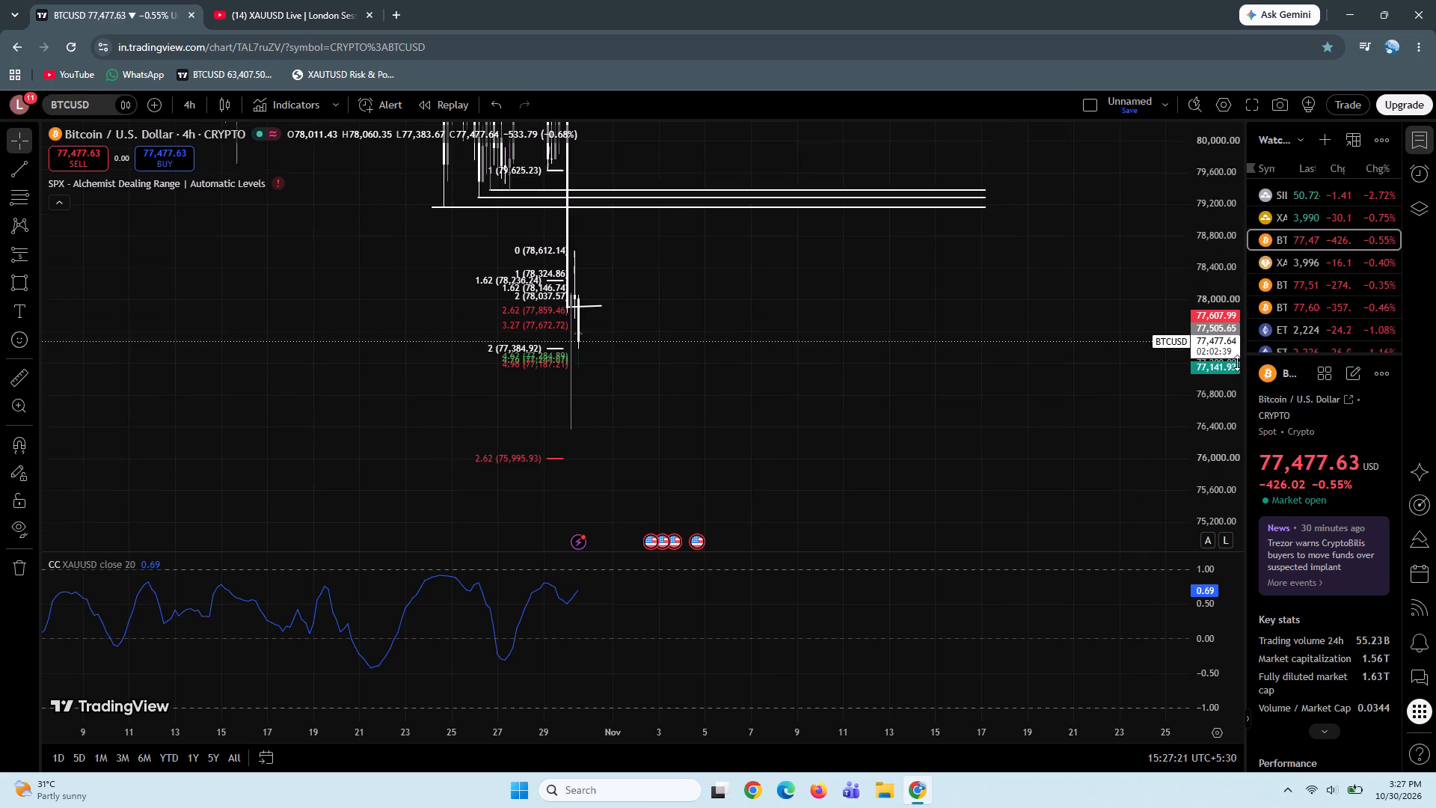
drag(1237, 363, 1249, 492)
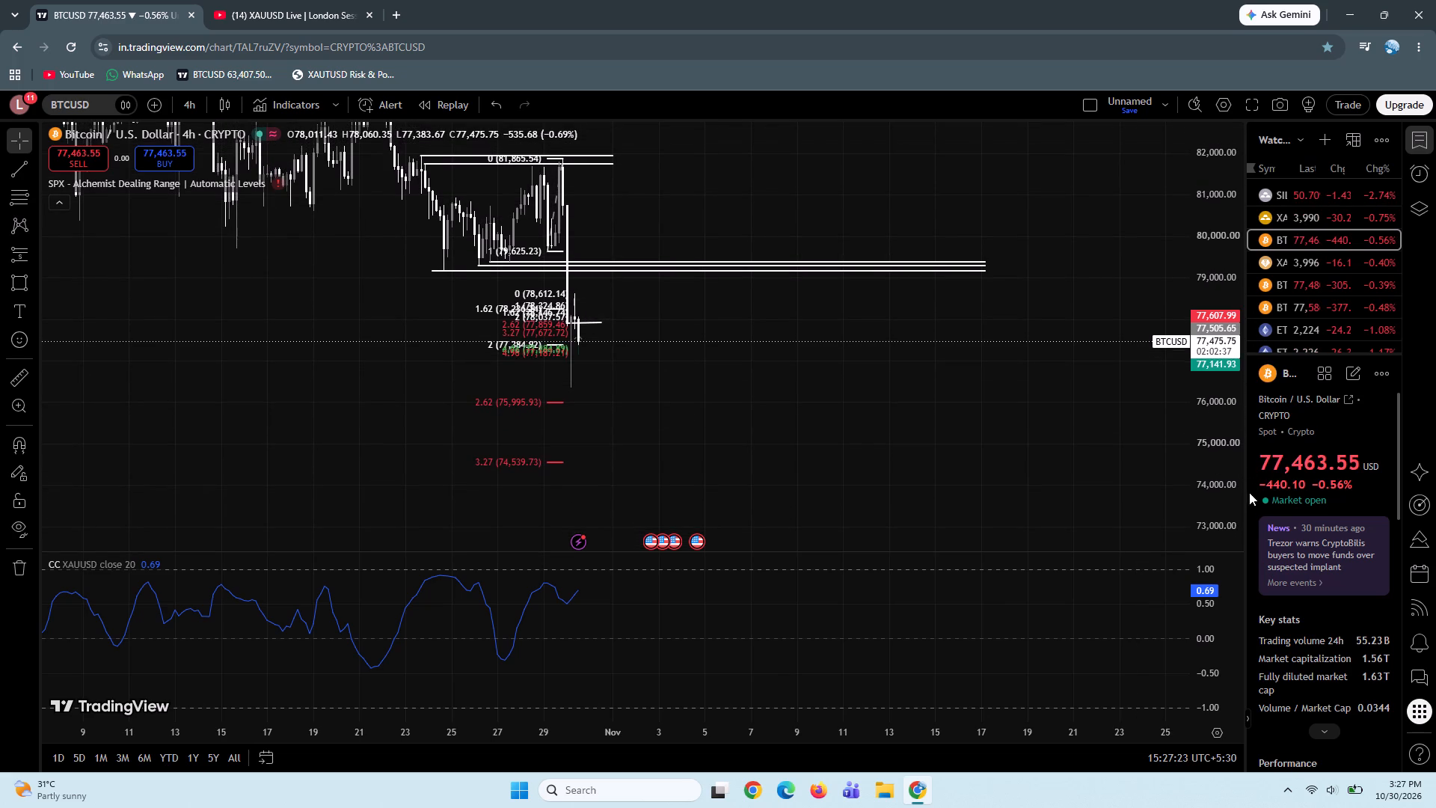
drag(761, 349, 838, 433)
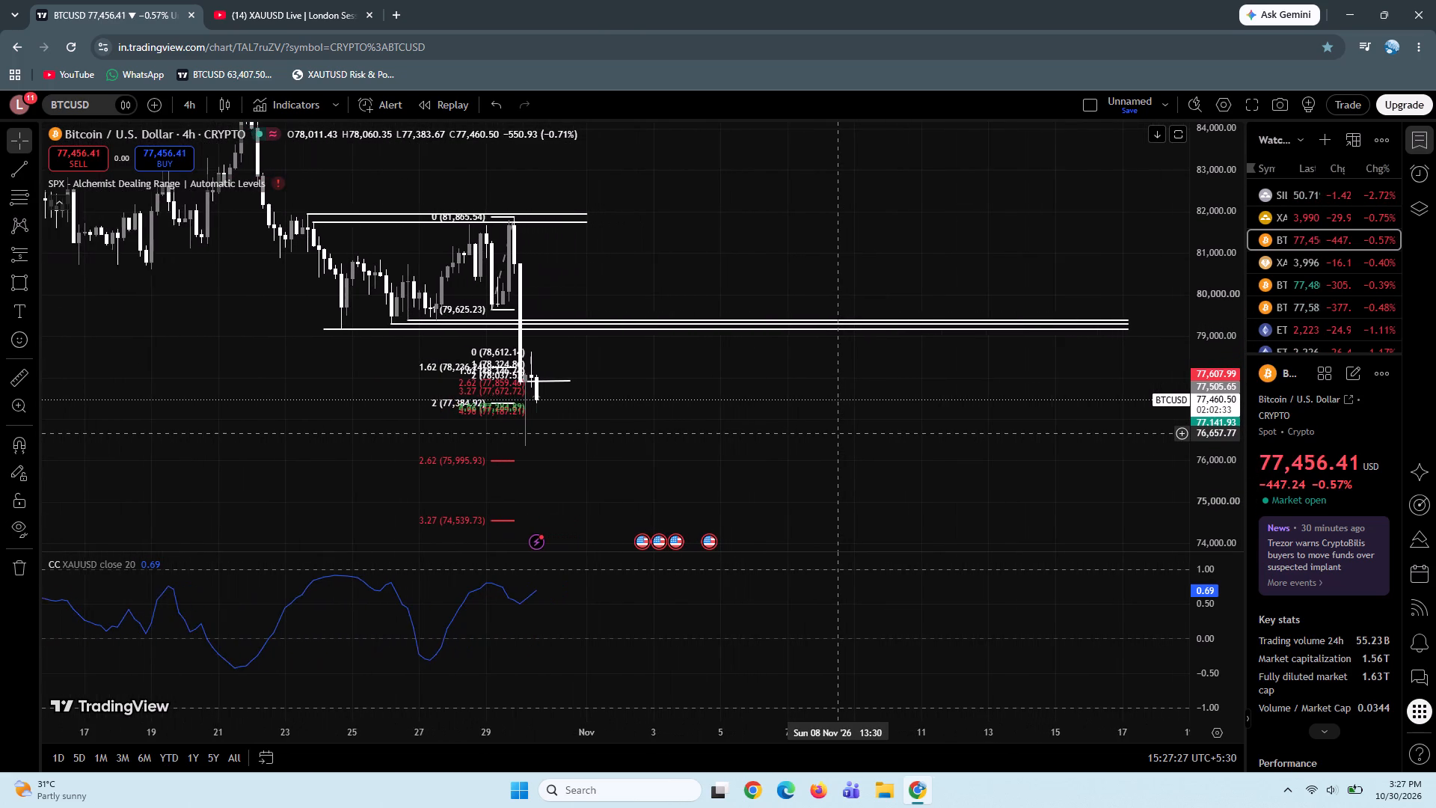
scroll(838, 433, up, 1)
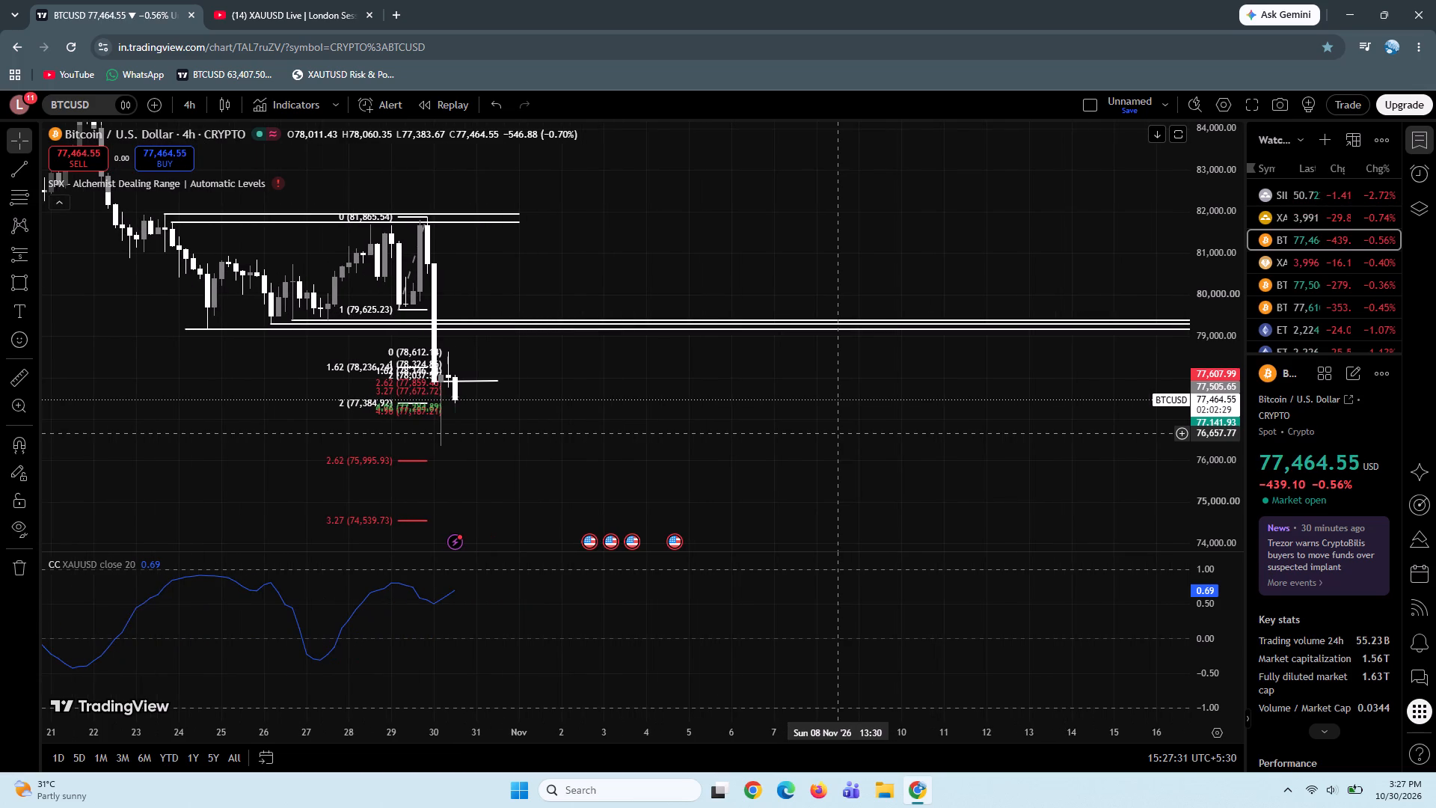
drag(1211, 471, 1201, 223)
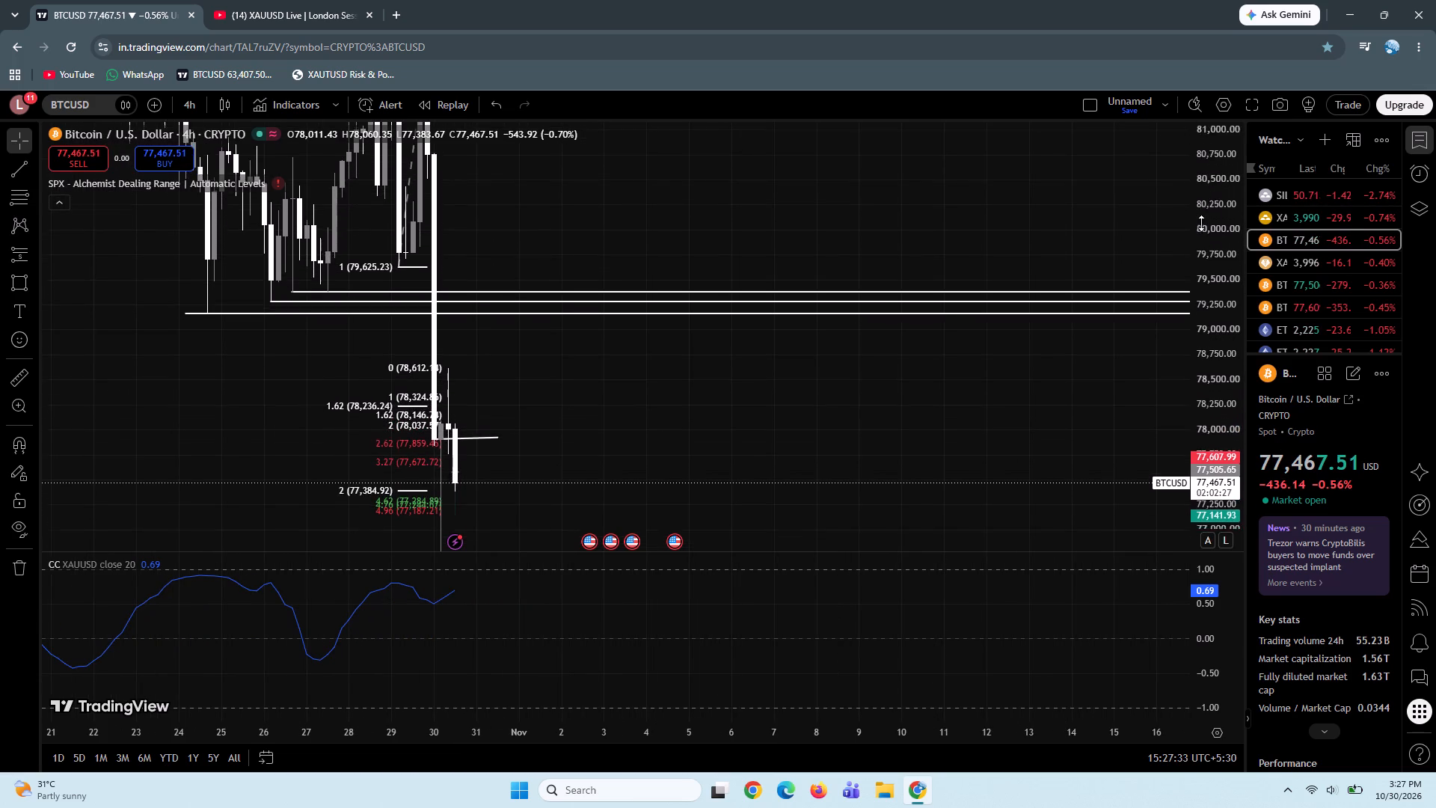
drag(1201, 223, 1202, 206)
drag(714, 414, 748, 339)
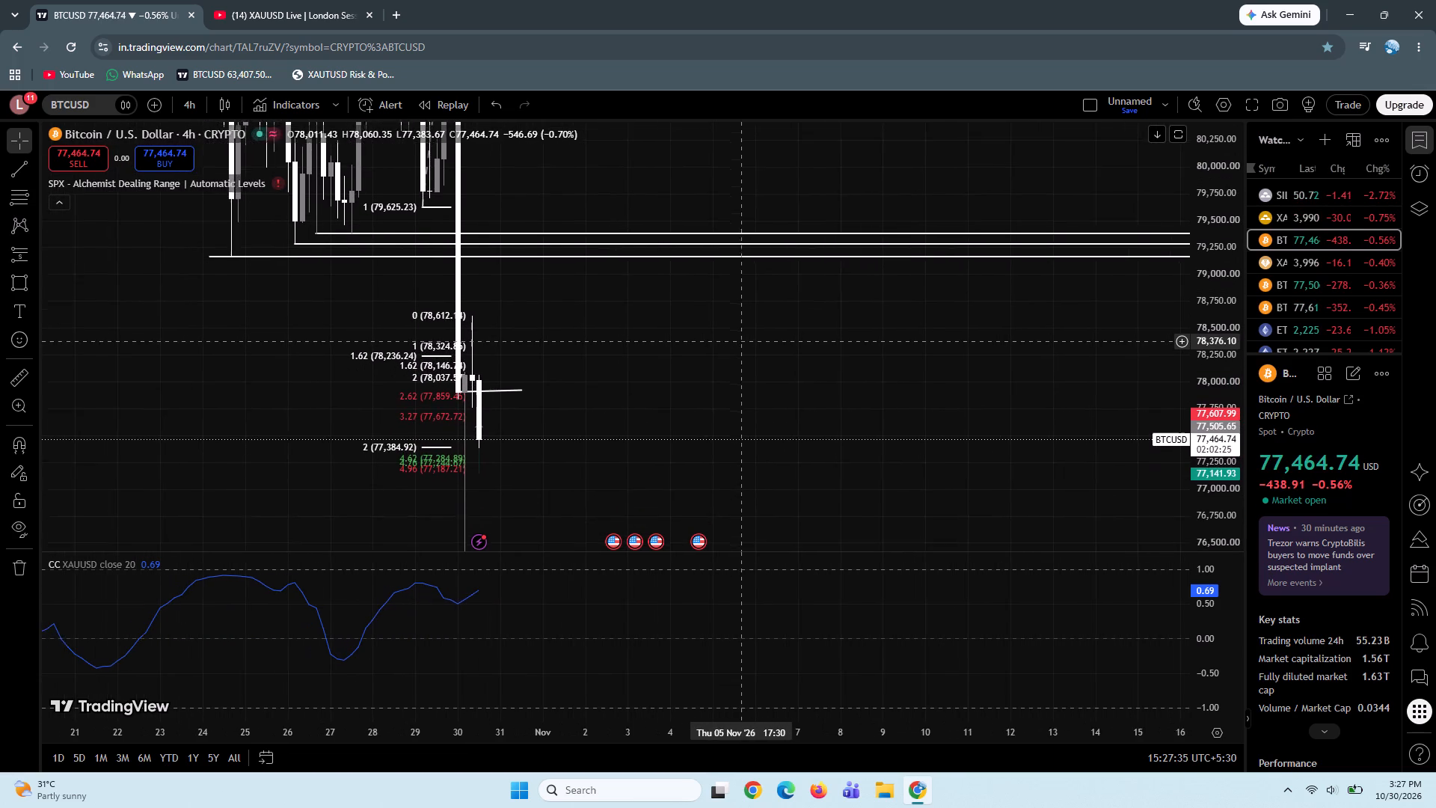
drag(748, 339, 754, 337)
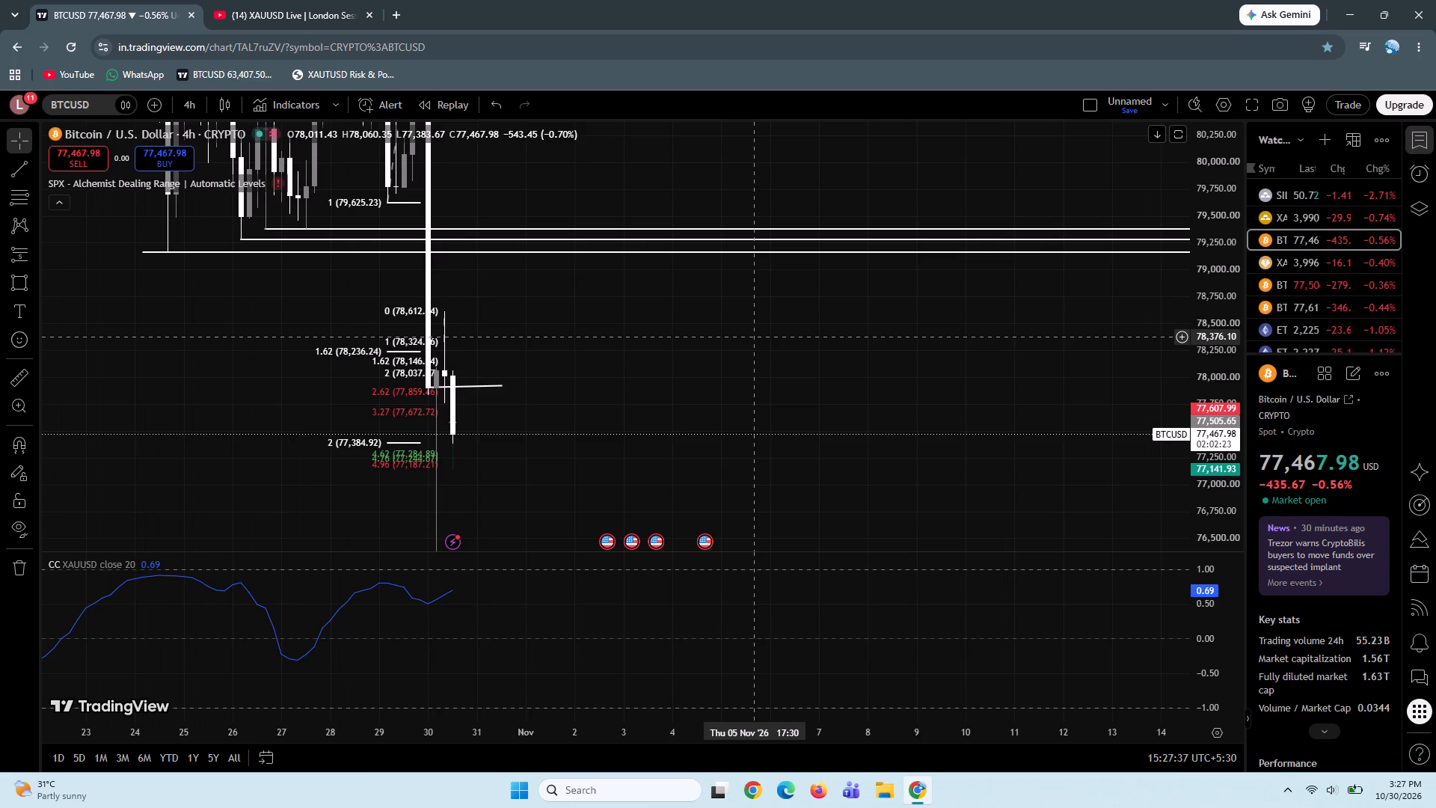
drag(539, 328, 668, 227)
drag(680, 394, 678, 374)
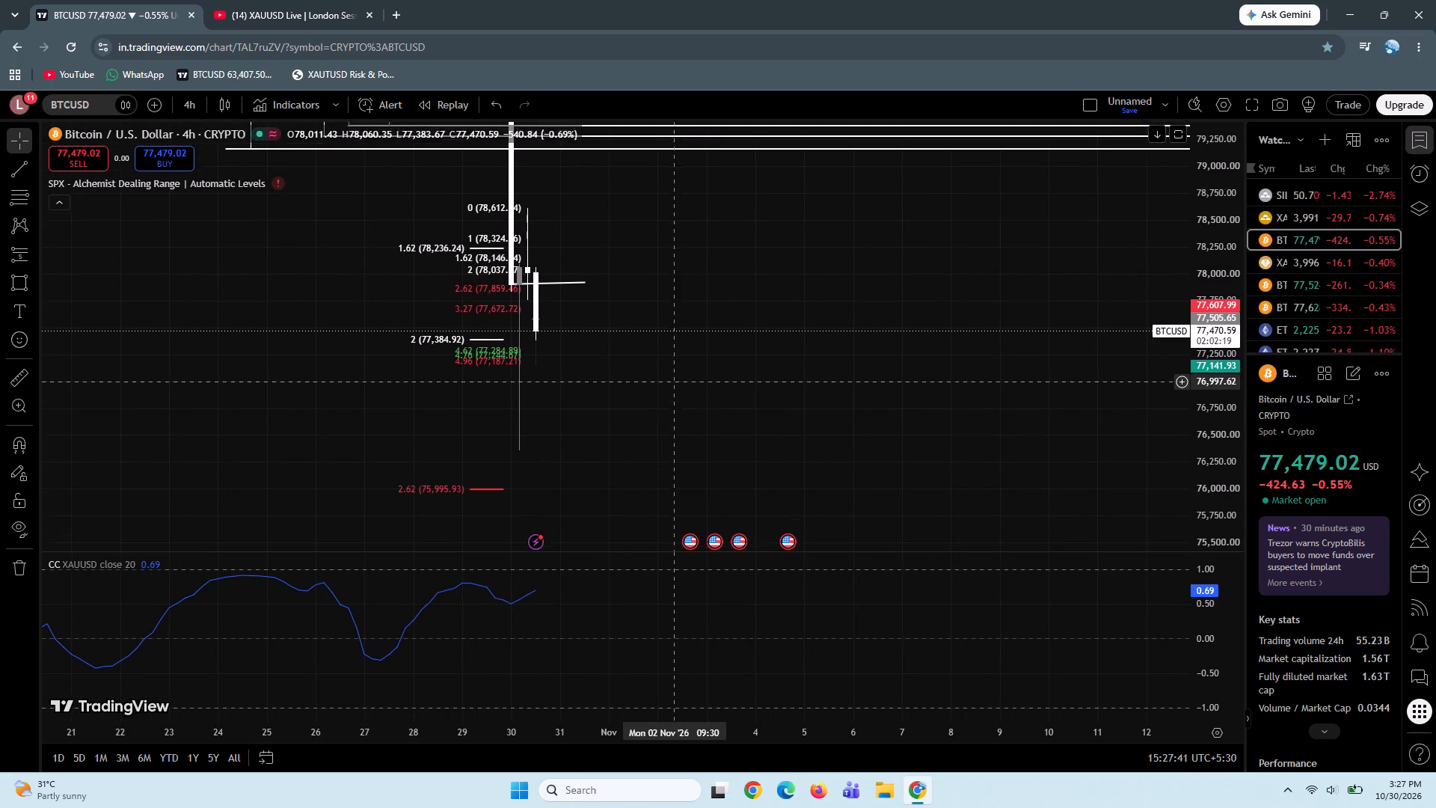
drag(678, 374, 678, 366)
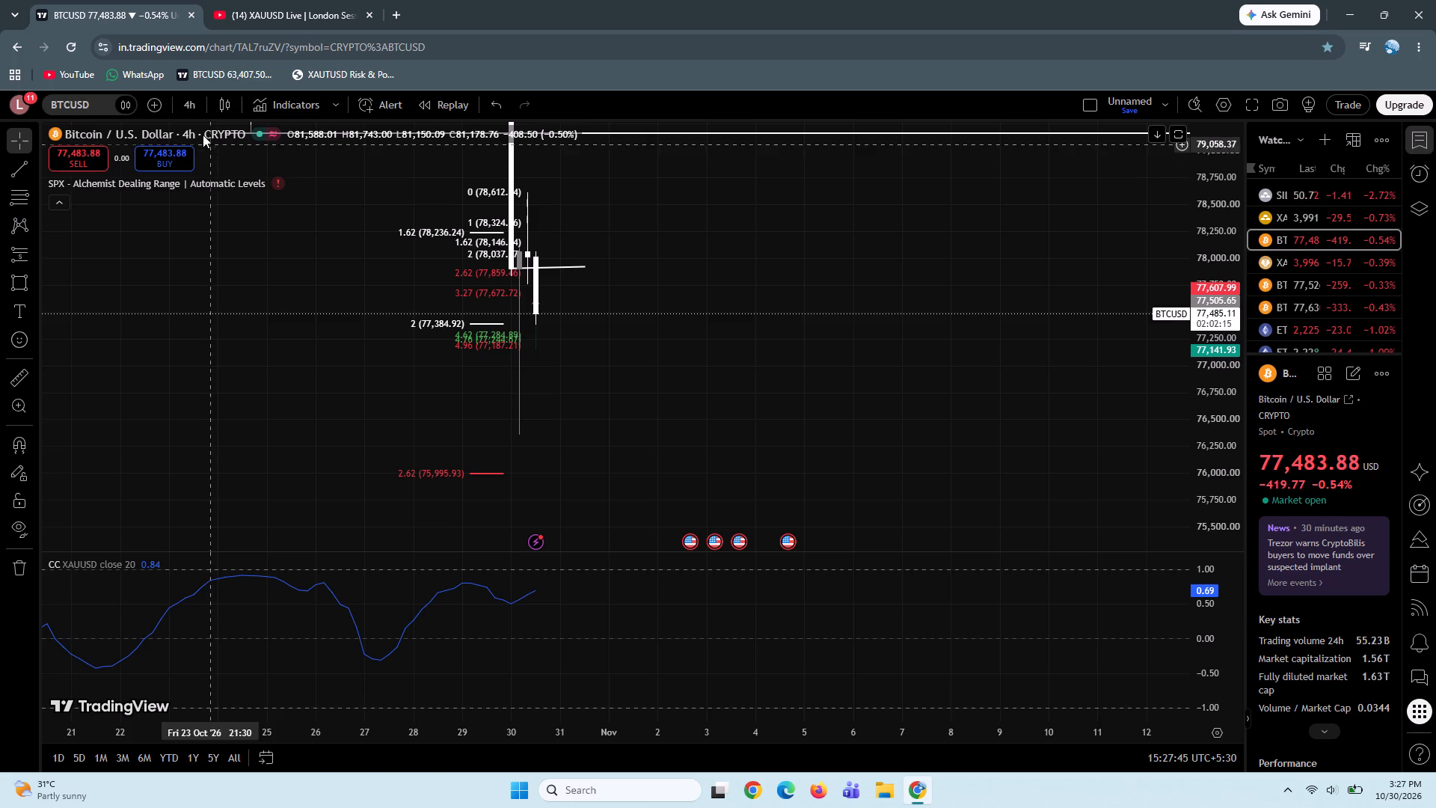
Switch the BTCUSD chart to the 5-minute interval, reset the chart view and frame the latest candles with the short position.
click(190, 111)
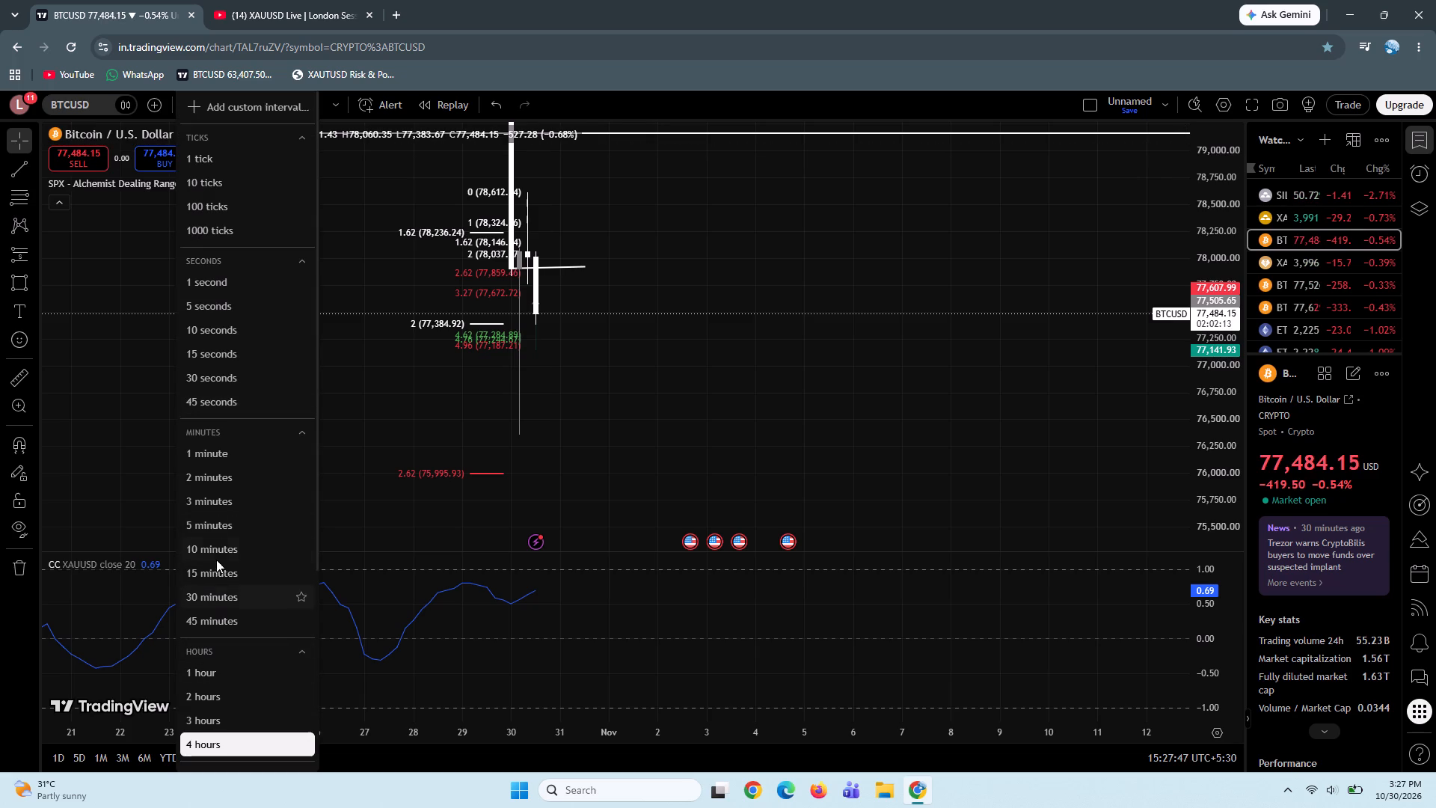
click(209, 526)
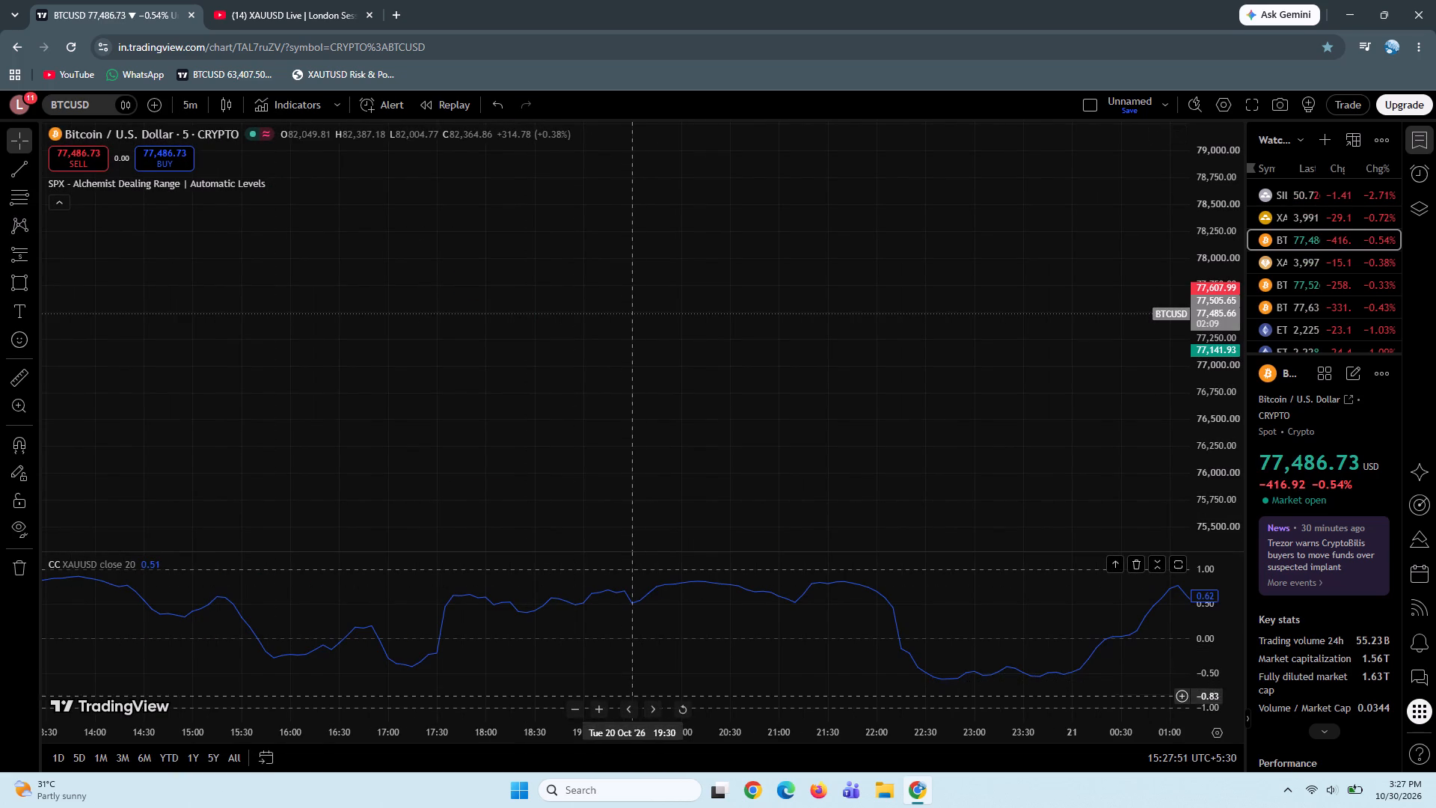
click(678, 708)
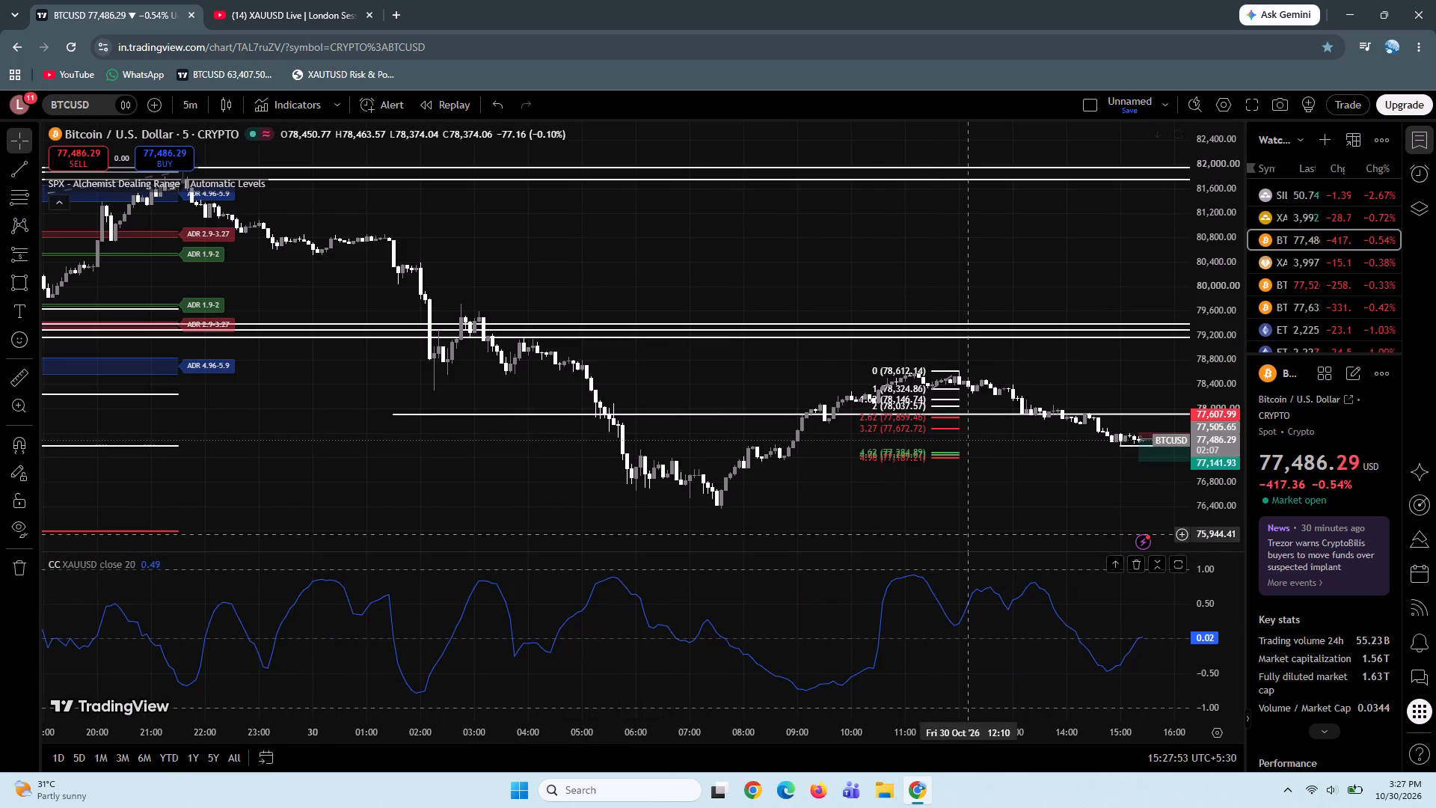
drag(984, 504, 551, 473)
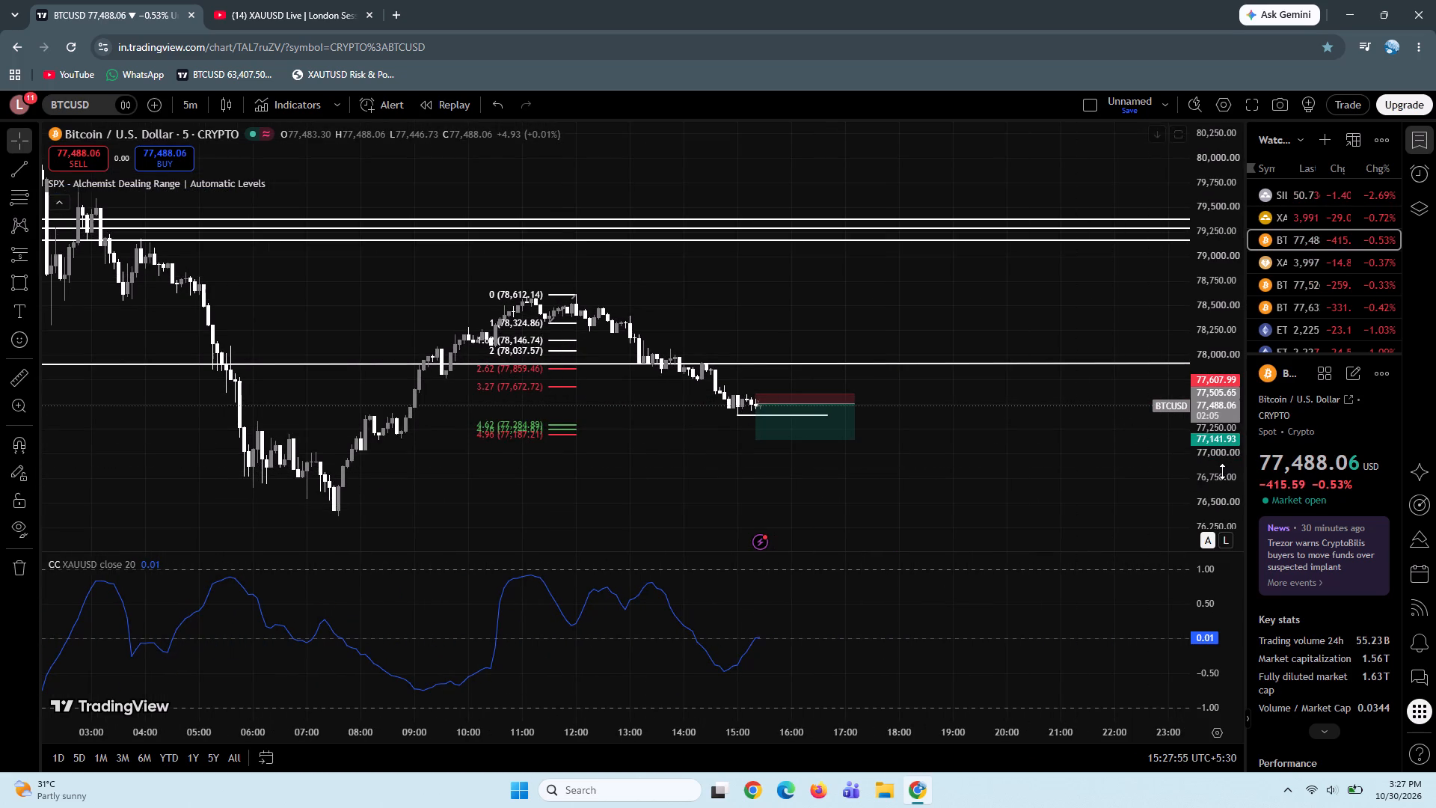
drag(1222, 471, 1236, 146)
drag(800, 301, 776, 279)
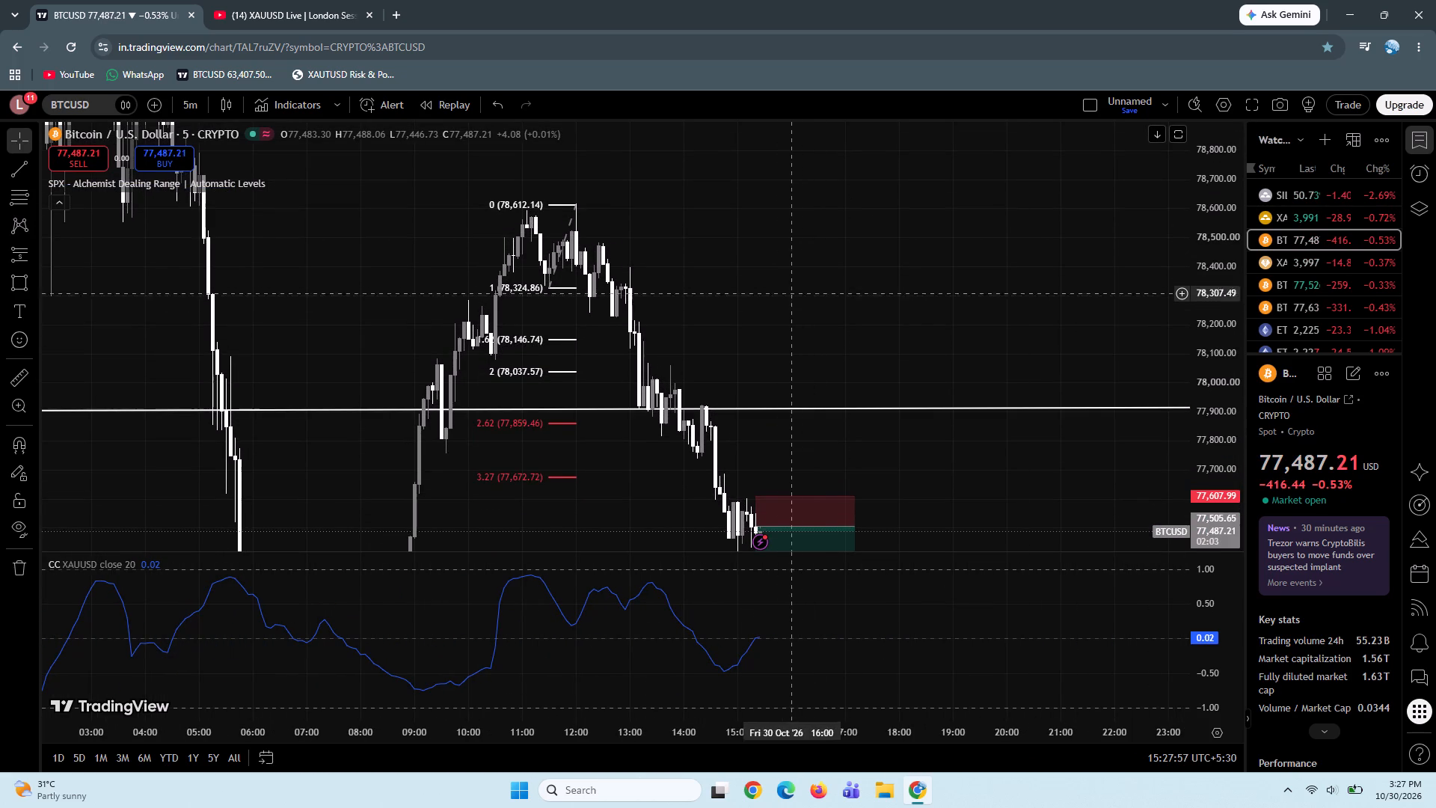
drag(776, 279, 693, 178)
drag(904, 458, 868, 397)
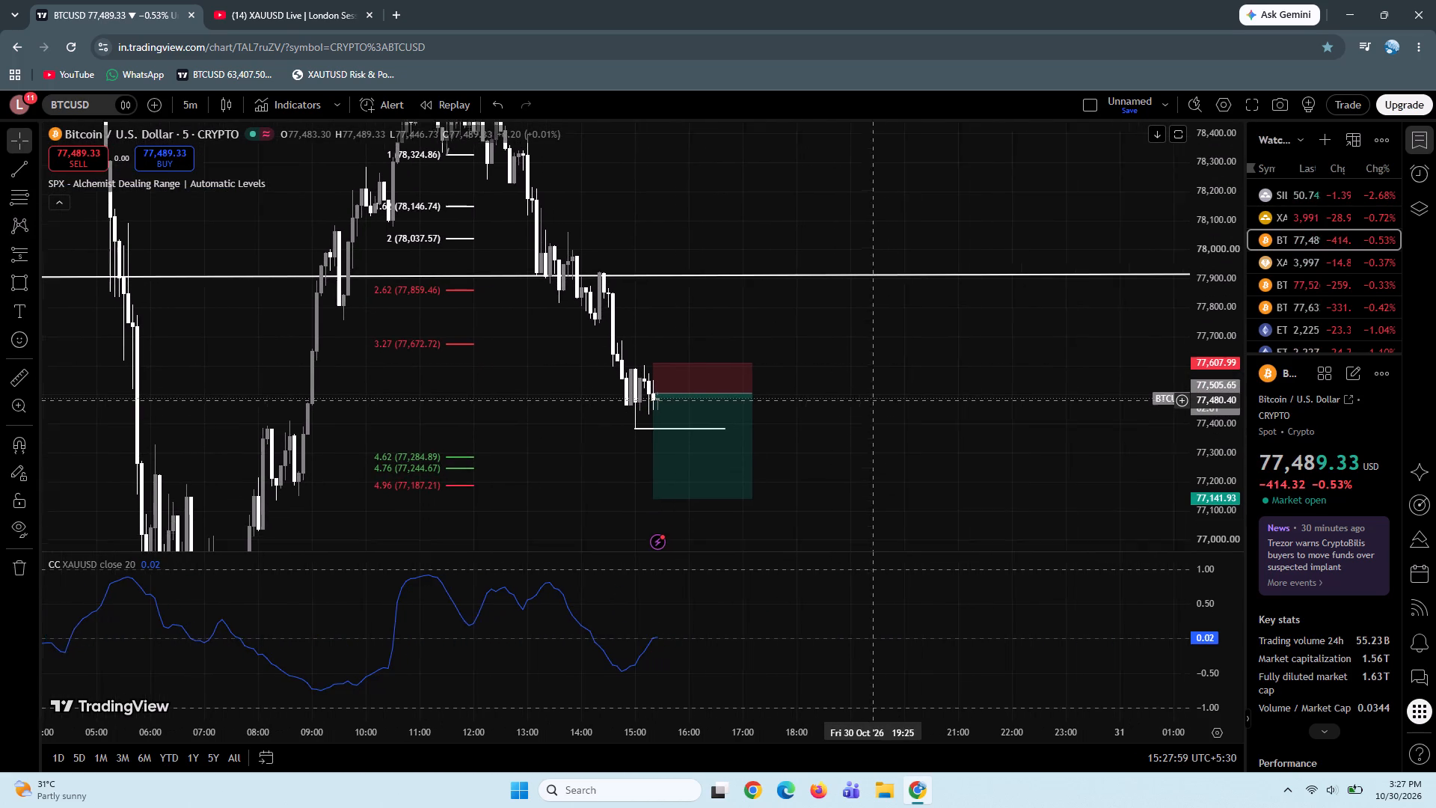
drag(868, 397, 859, 379)
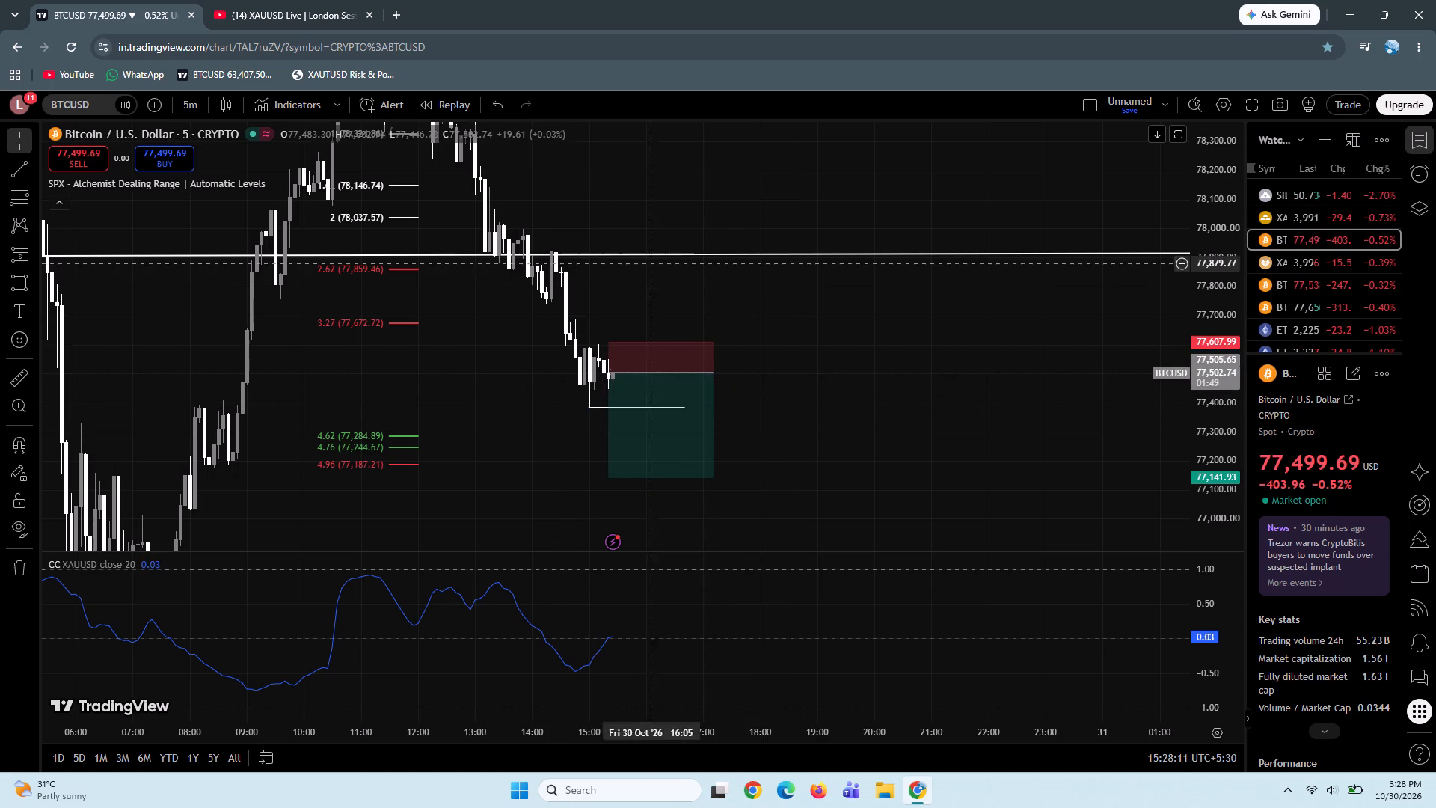
Open the BTCUSD short position's style settings and change its stop color to dark grey.
click(633, 415)
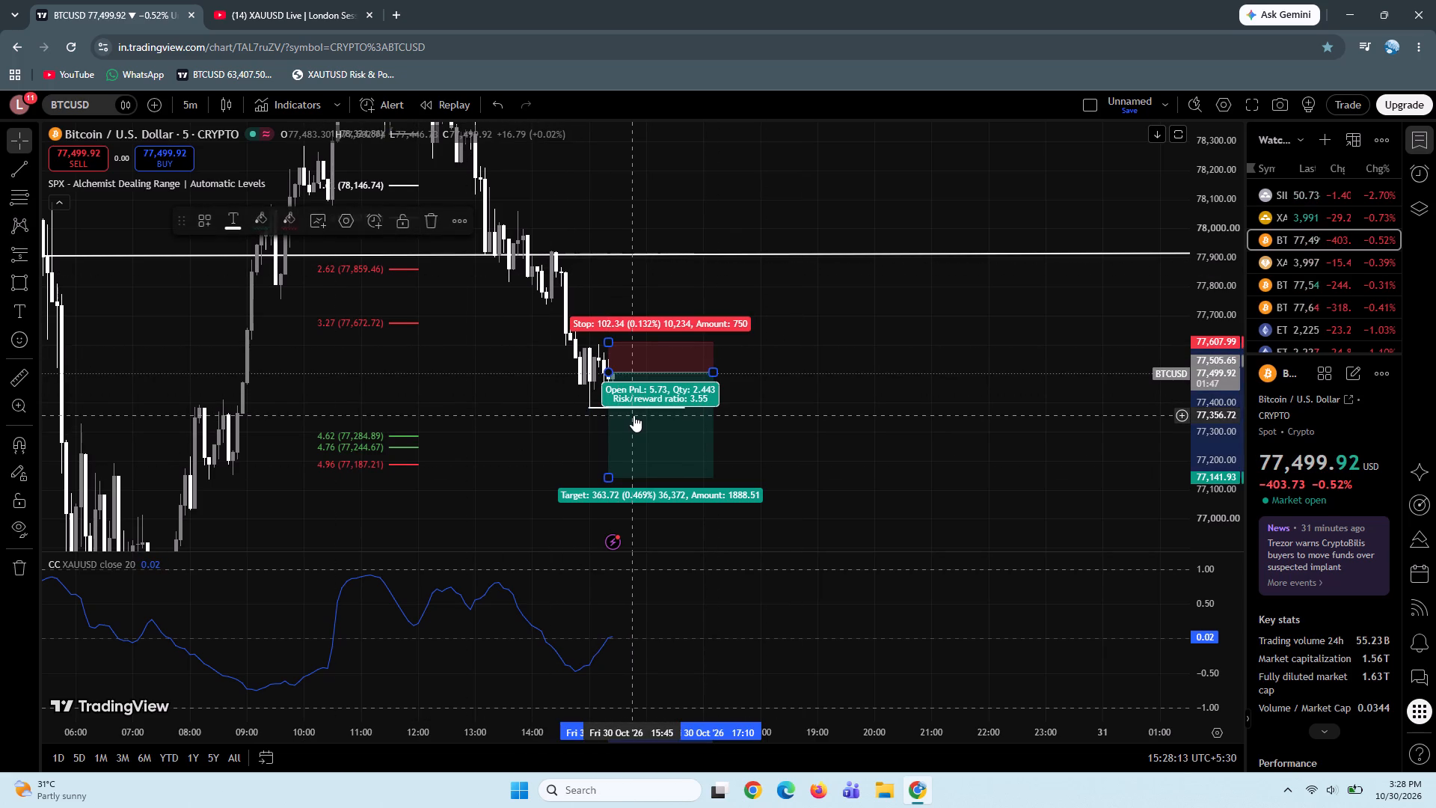
click(345, 219)
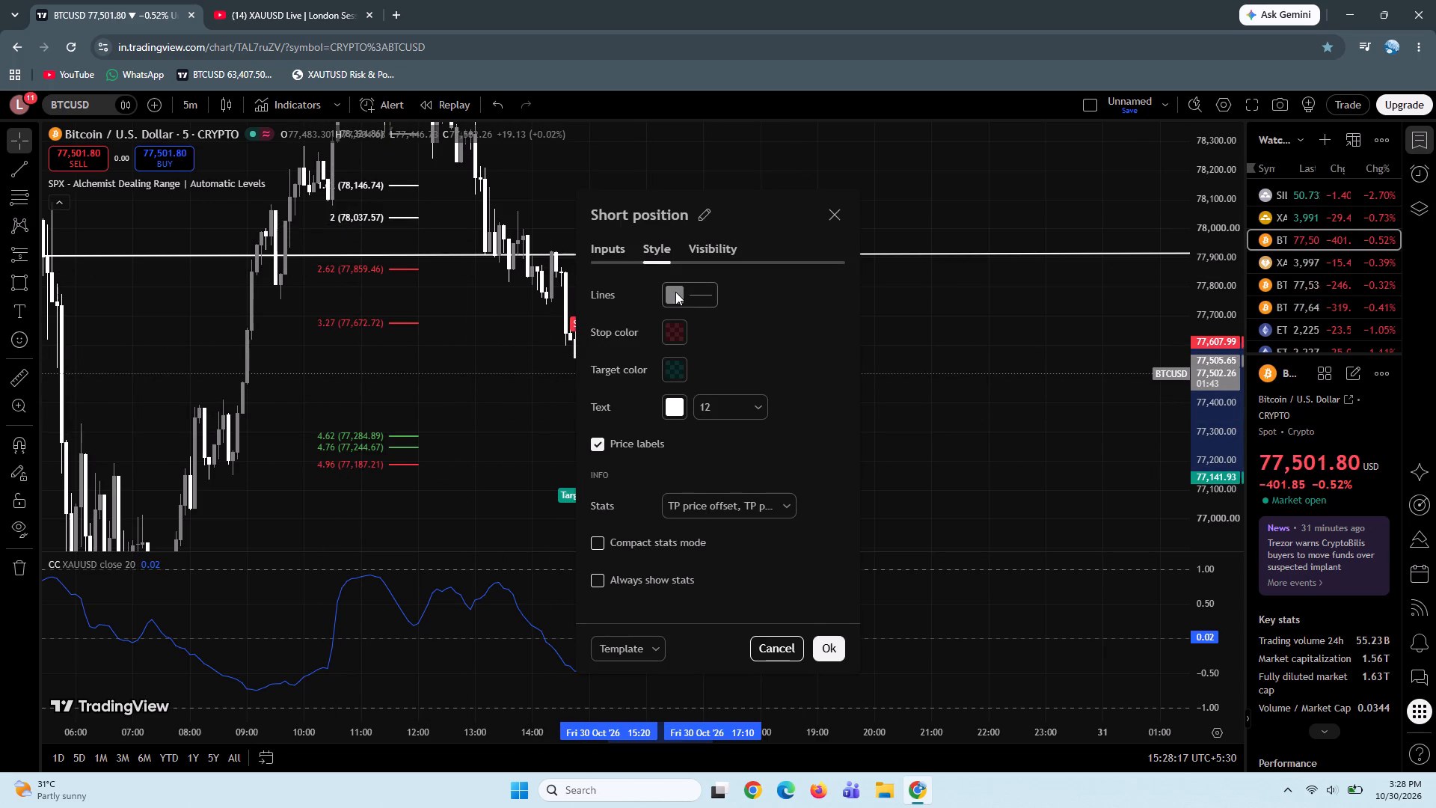
drag(672, 346, 669, 337)
click(669, 337)
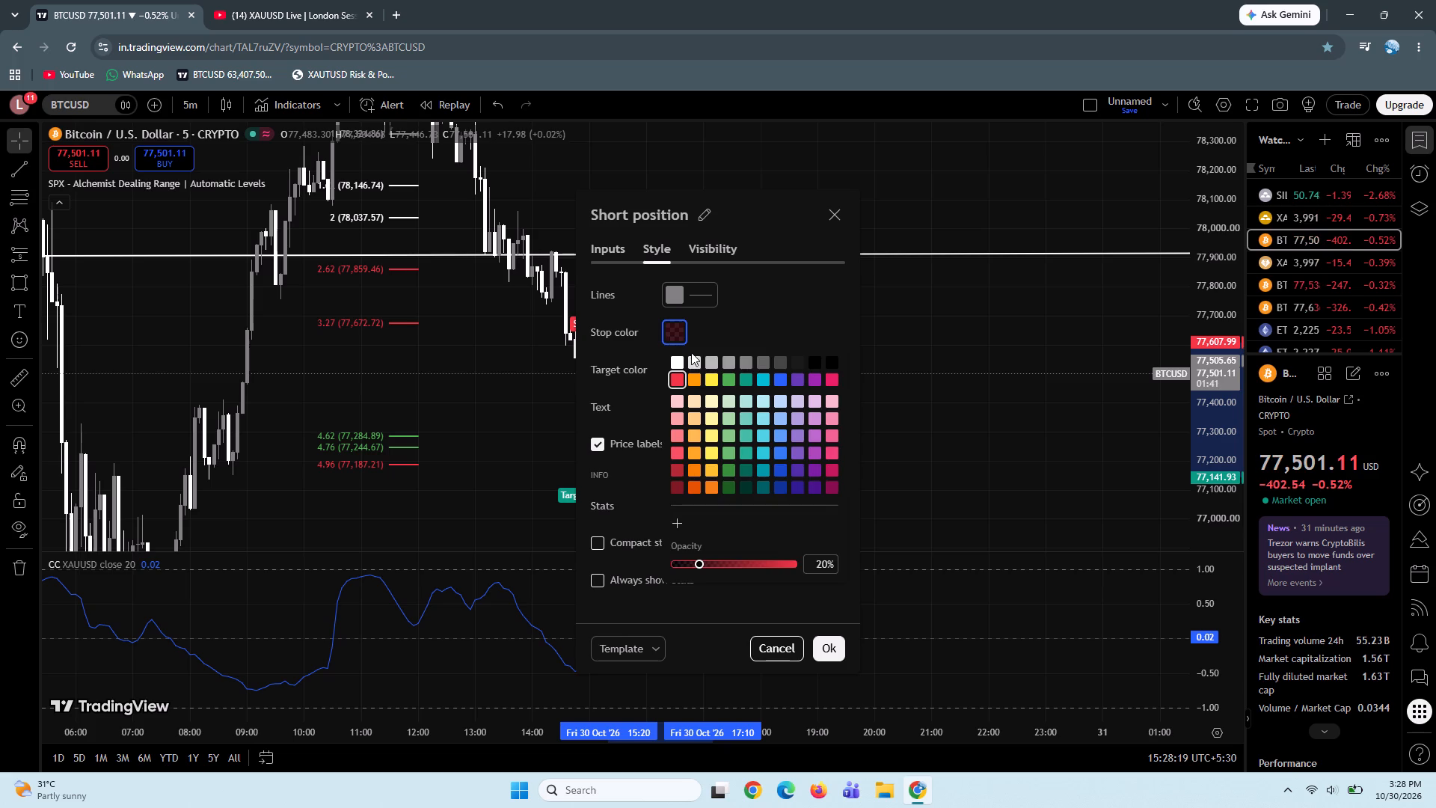
click(759, 367)
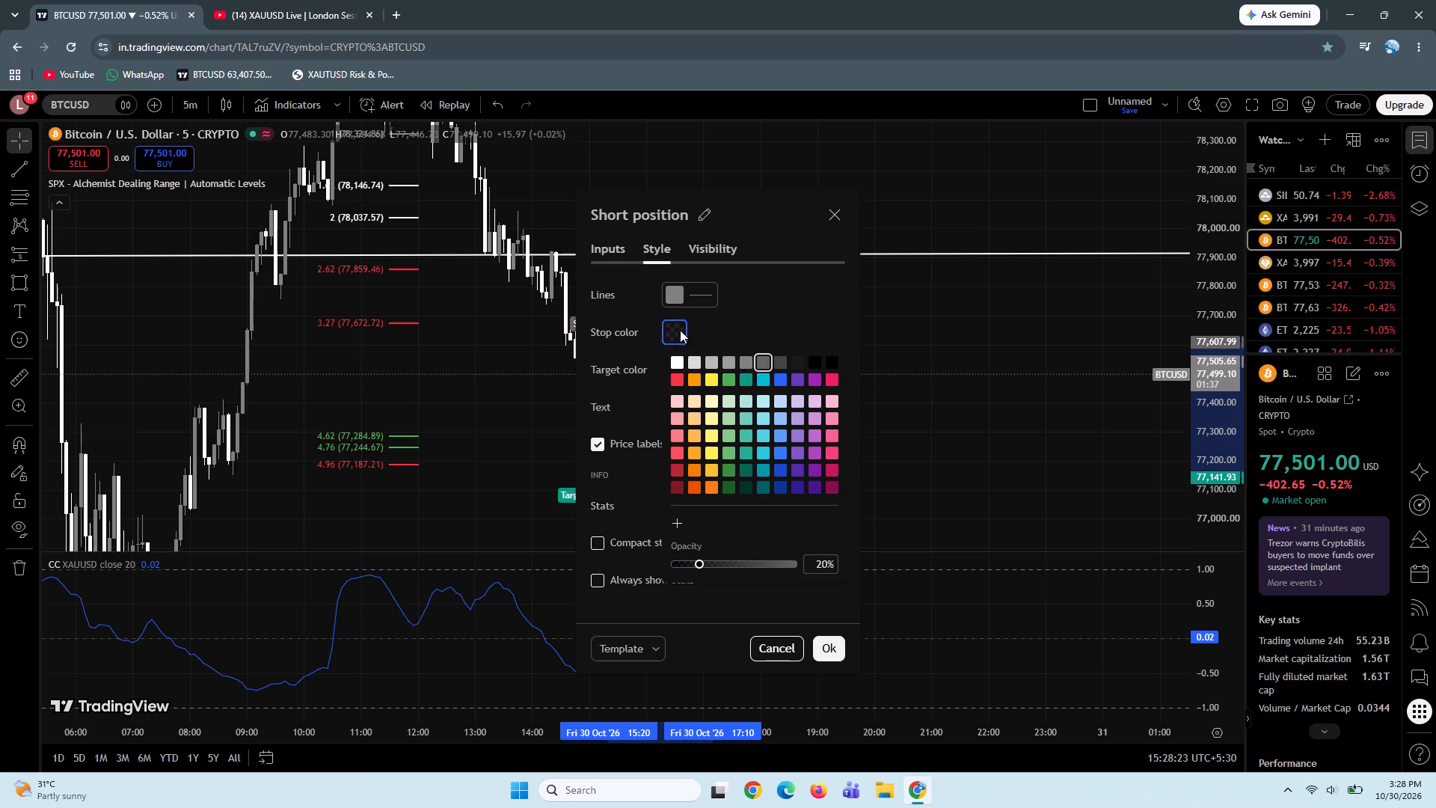
click(726, 334)
Change the short position's target color to dark grey.
click(677, 365)
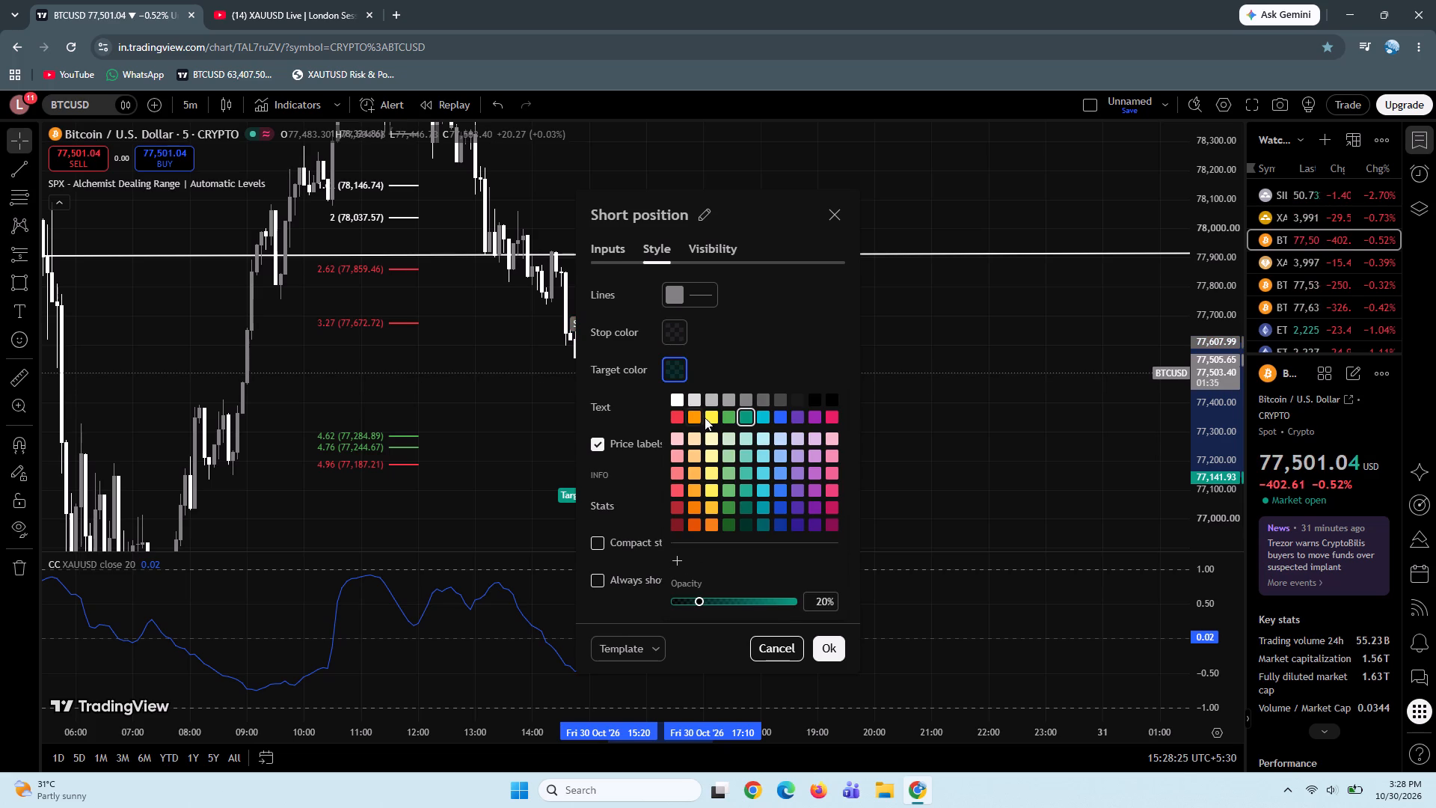
click(762, 400)
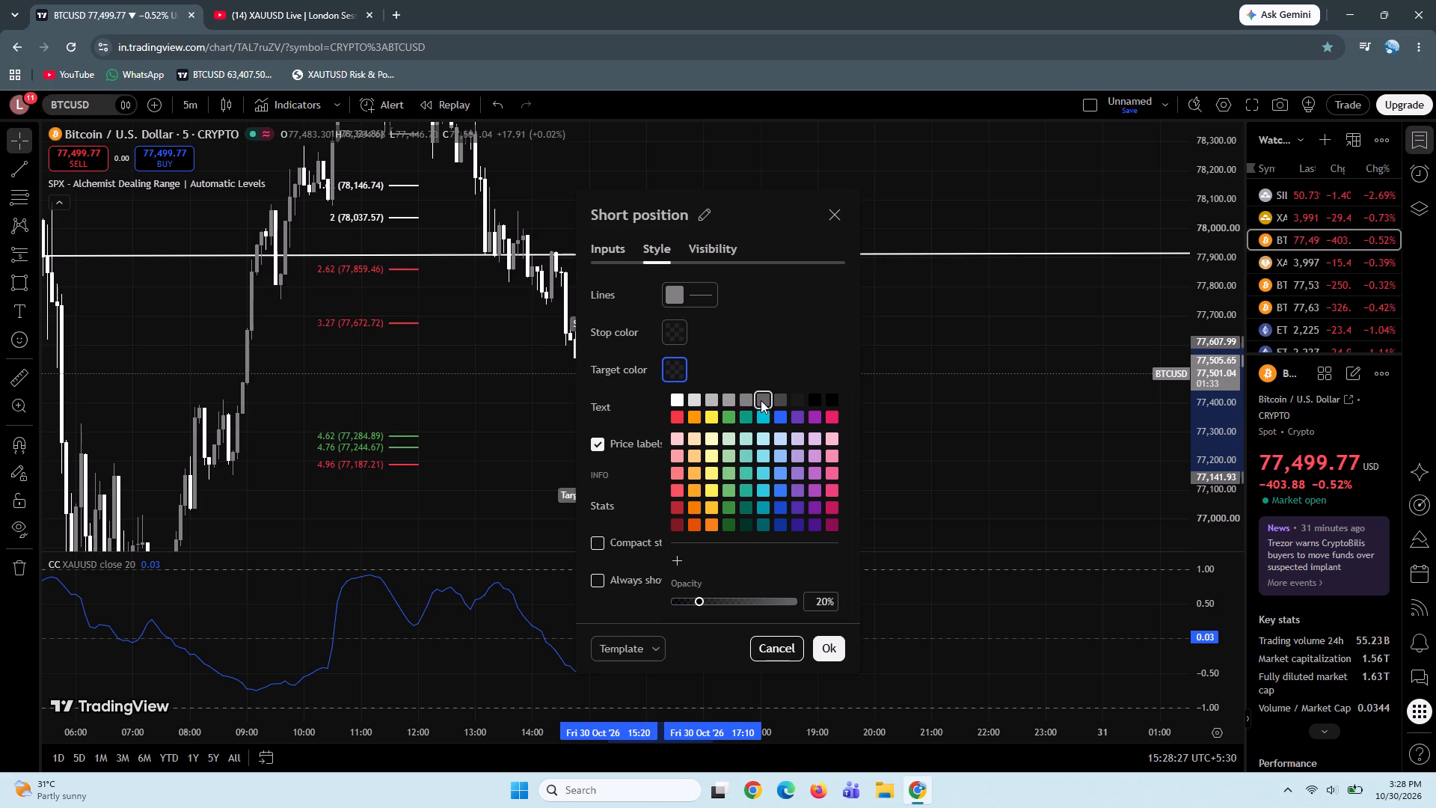
Change the short position's stop and target colors to one shade lighter grey.
click(670, 330)
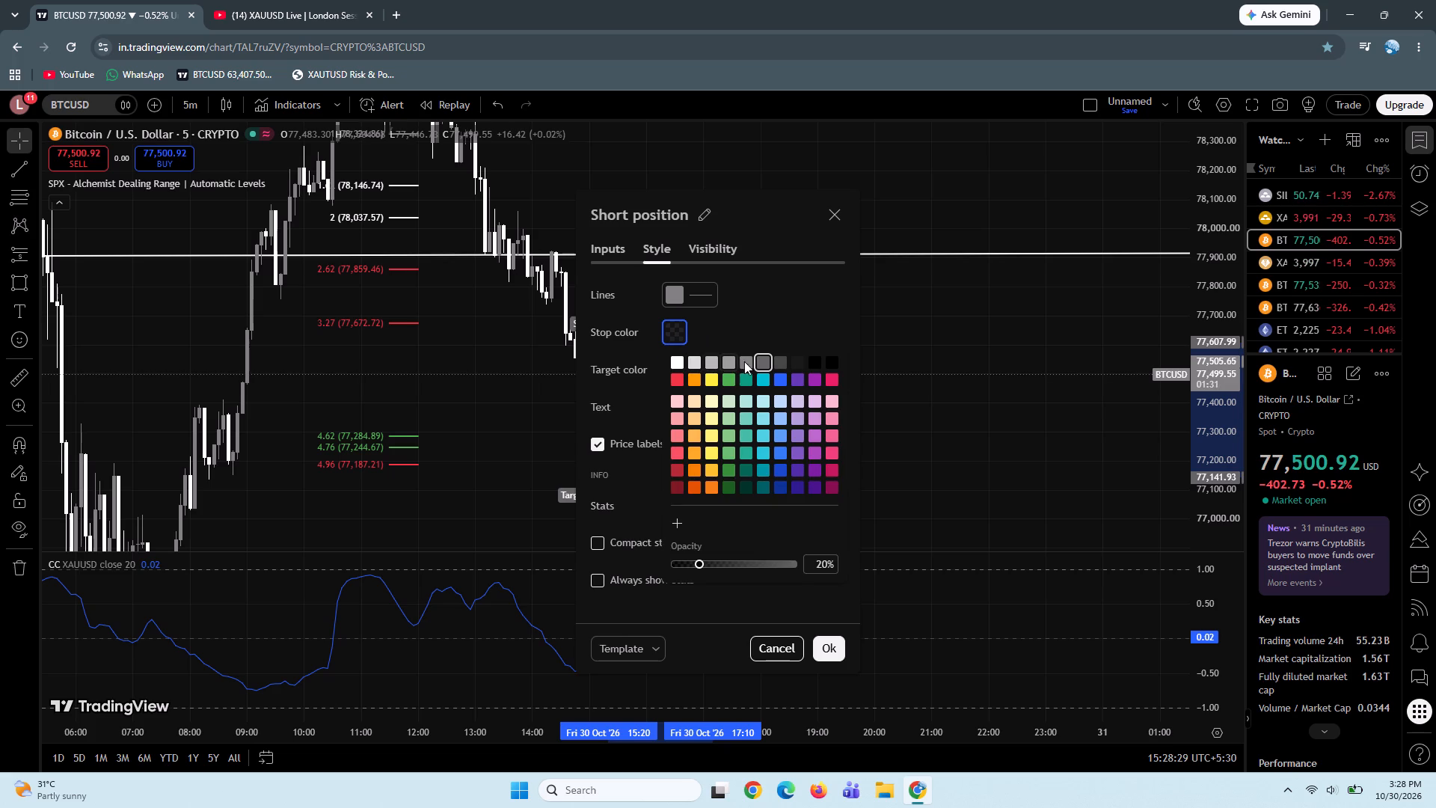
click(746, 363)
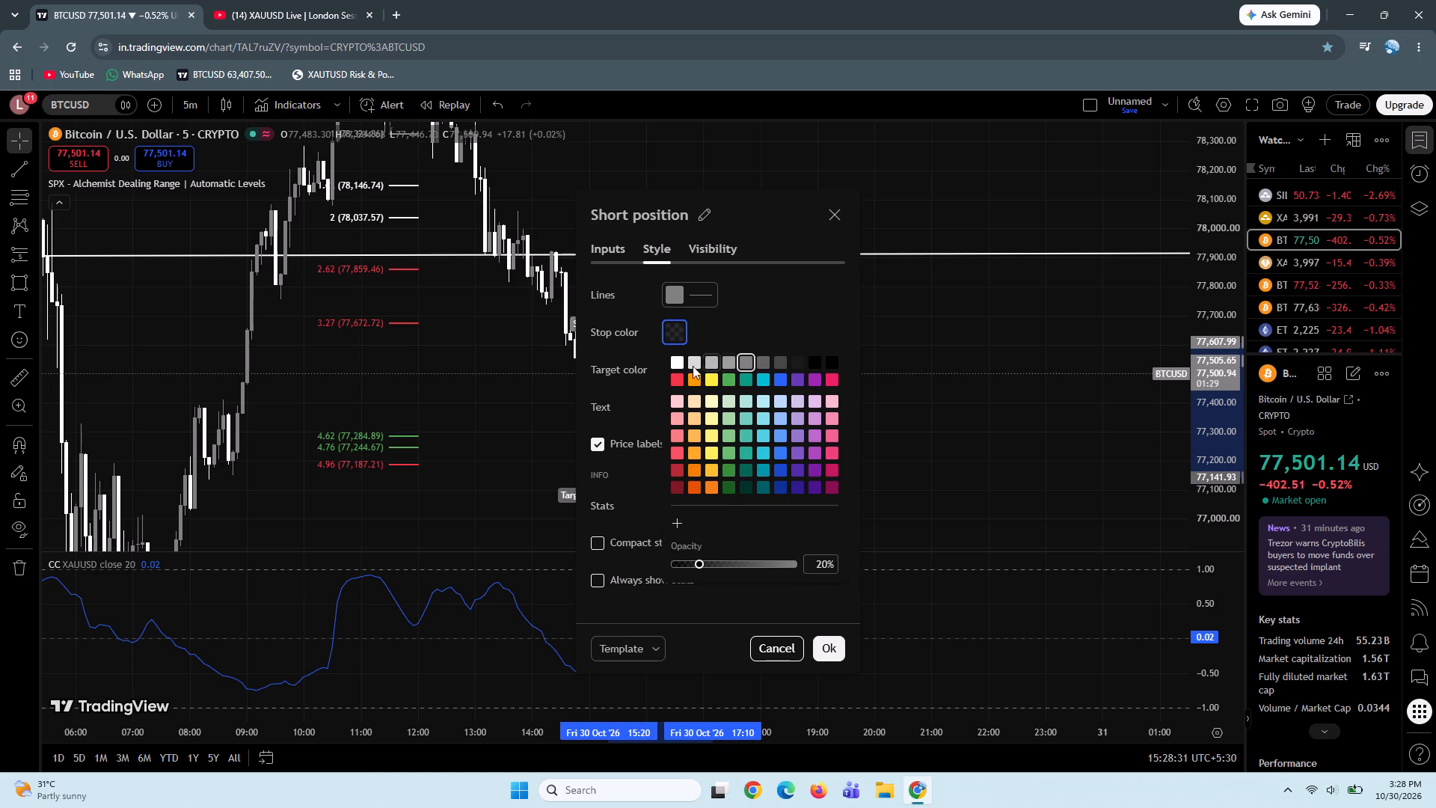
click(727, 338)
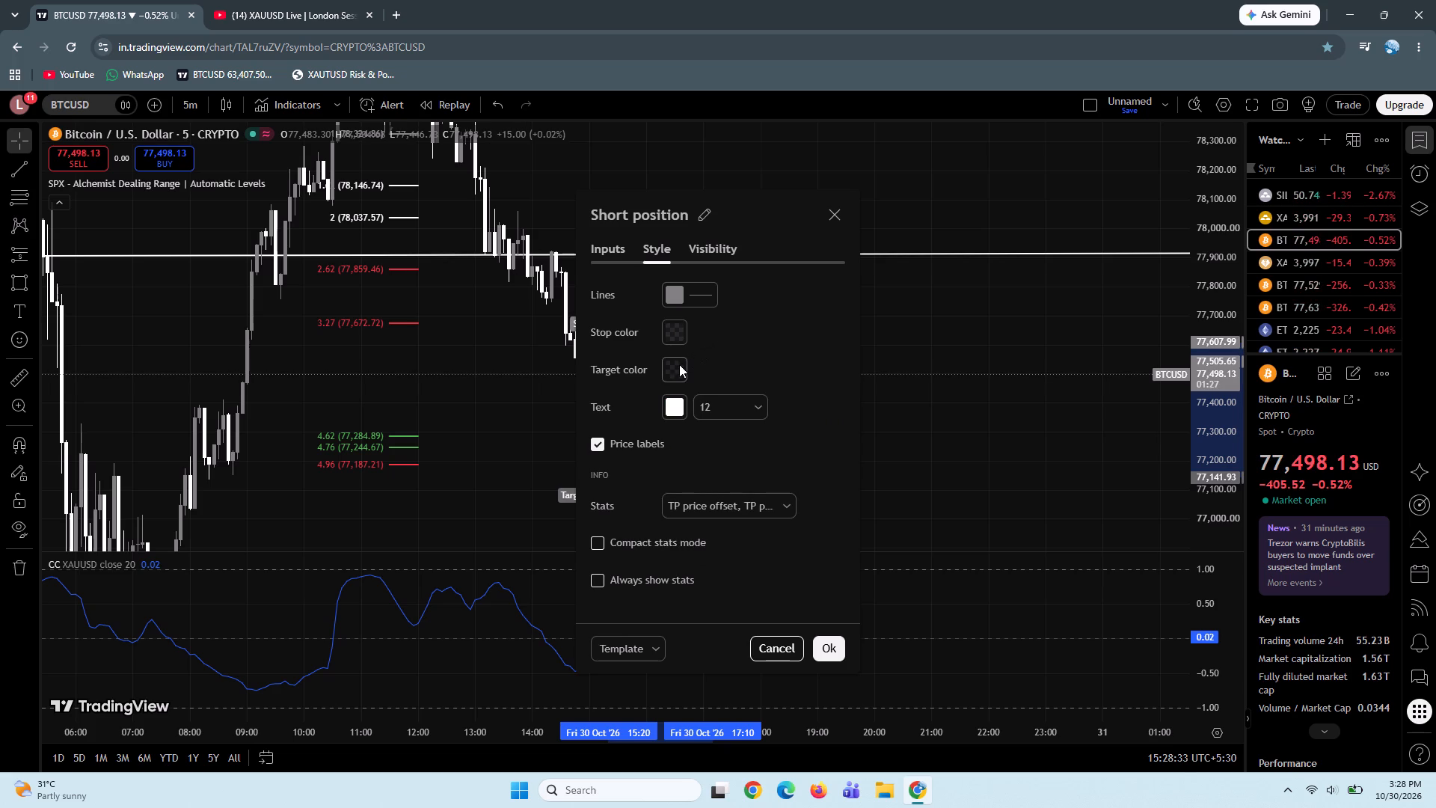
click(679, 364)
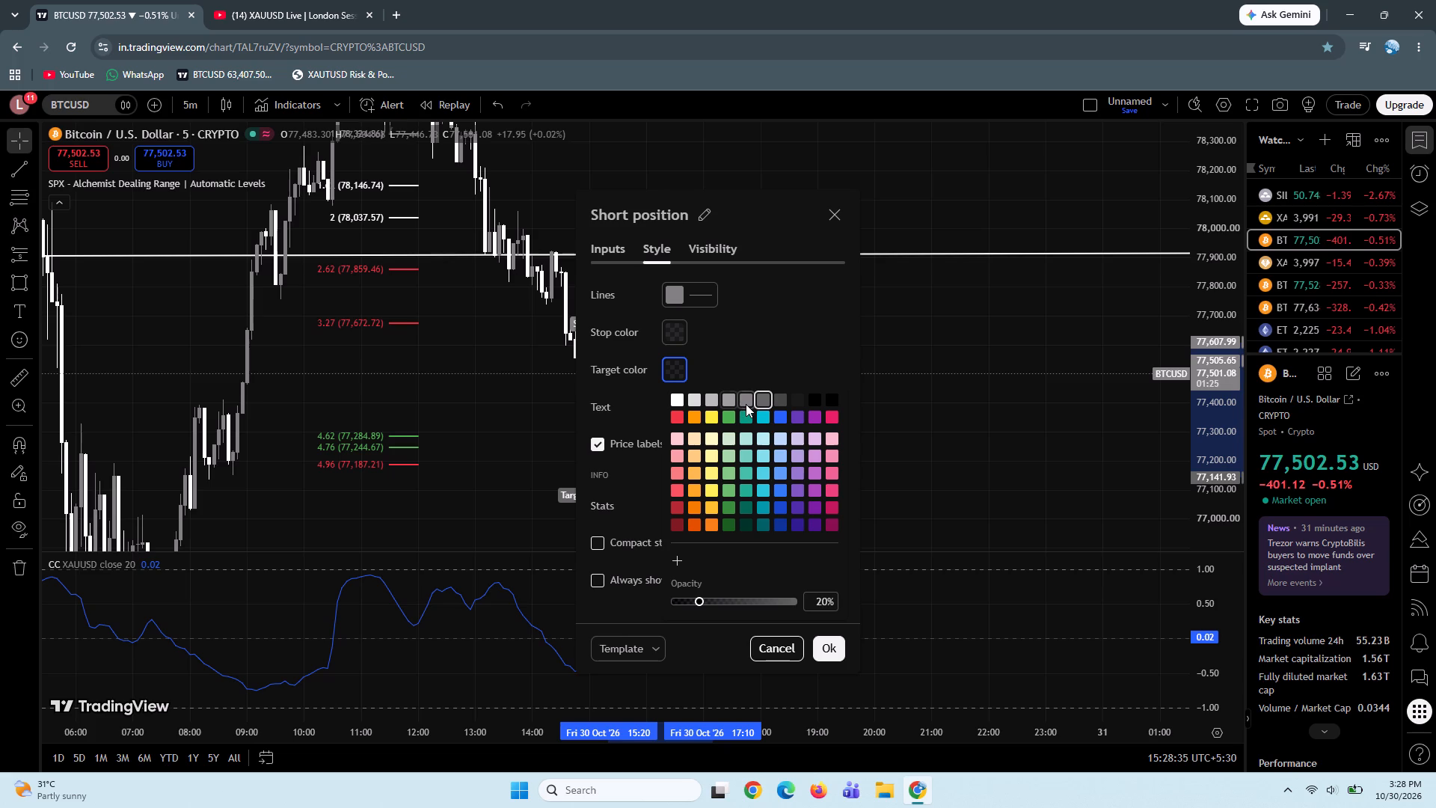
click(746, 404)
click(712, 357)
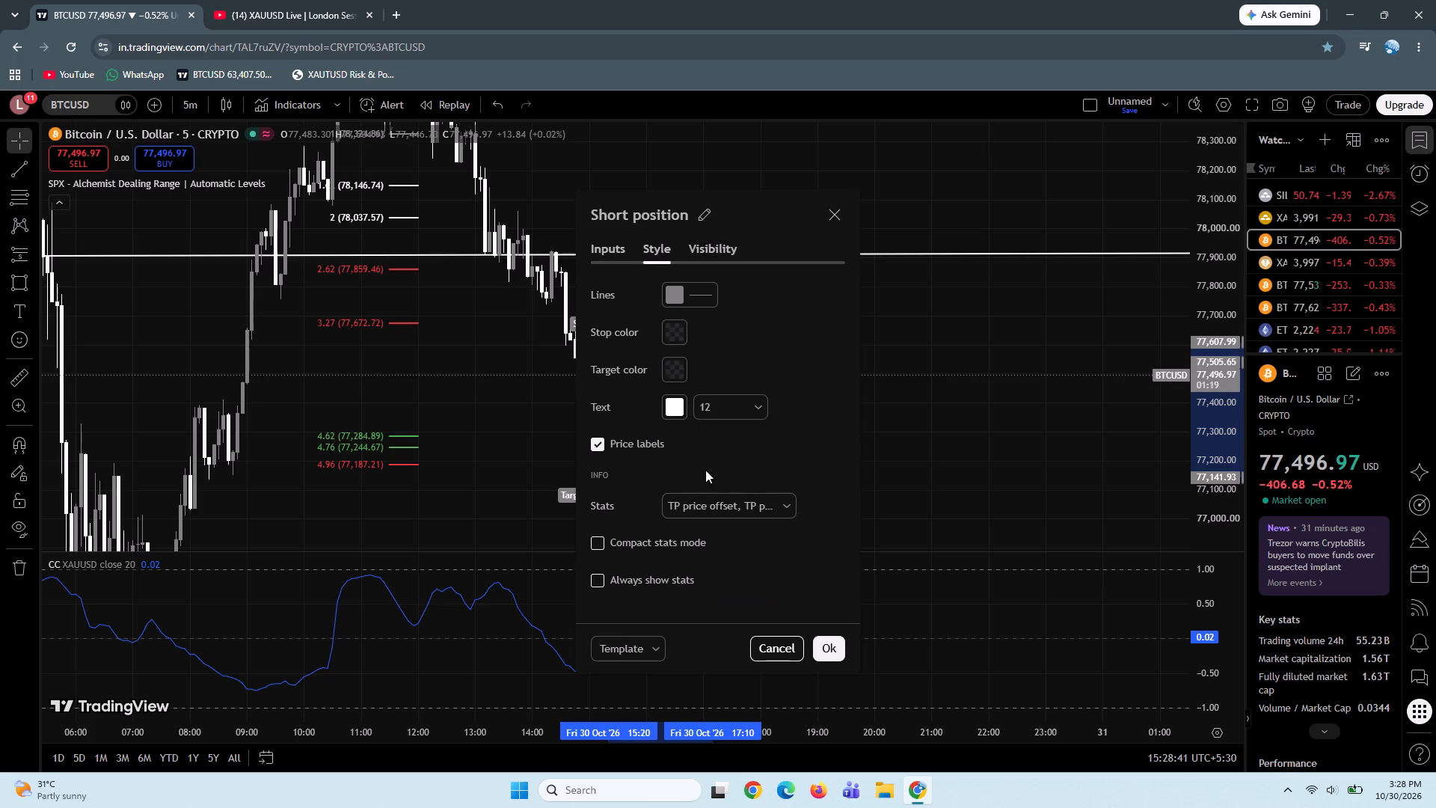
Save the short position's styling as a drawing template named grey and apply the settings.
click(646, 640)
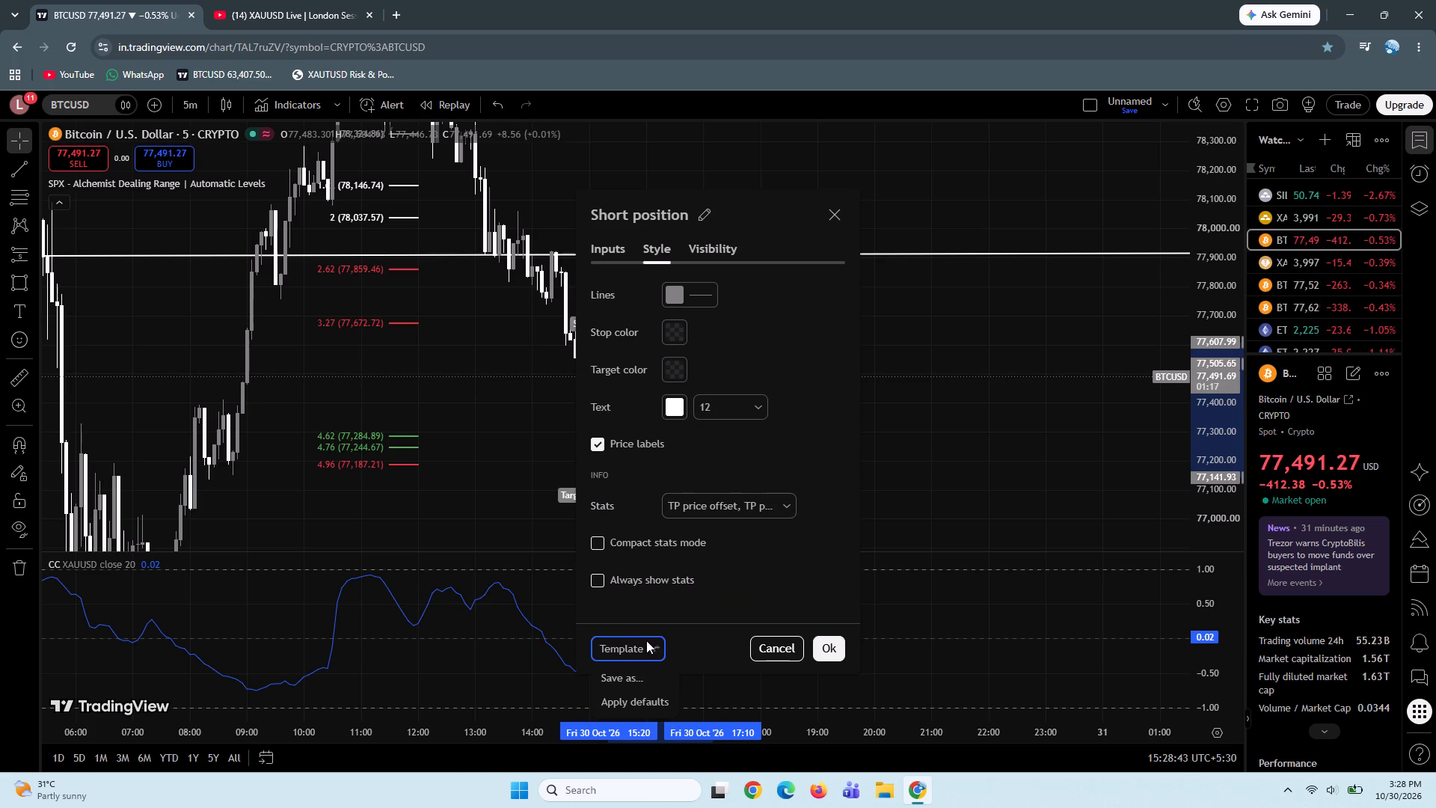
click(629, 680)
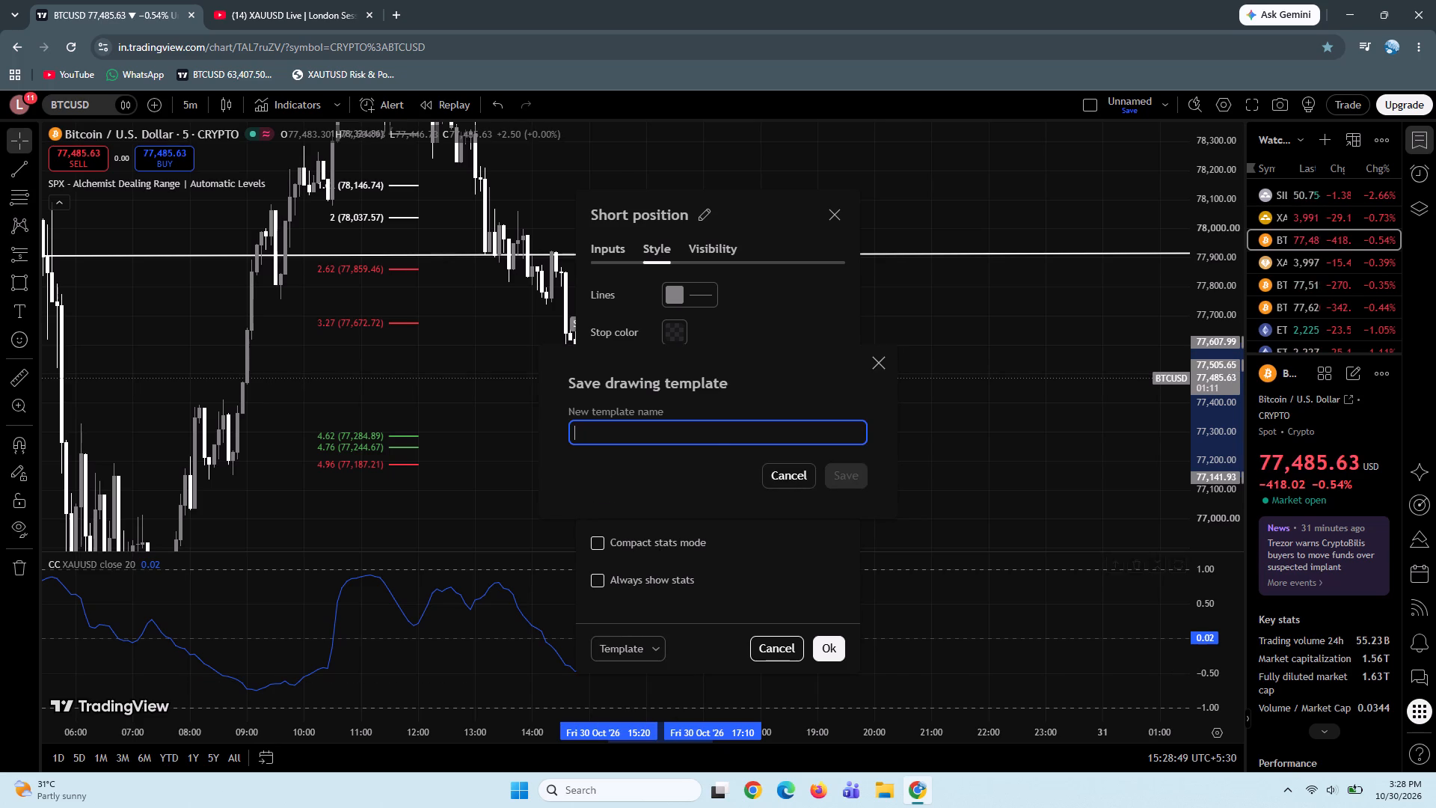
click(711, 424)
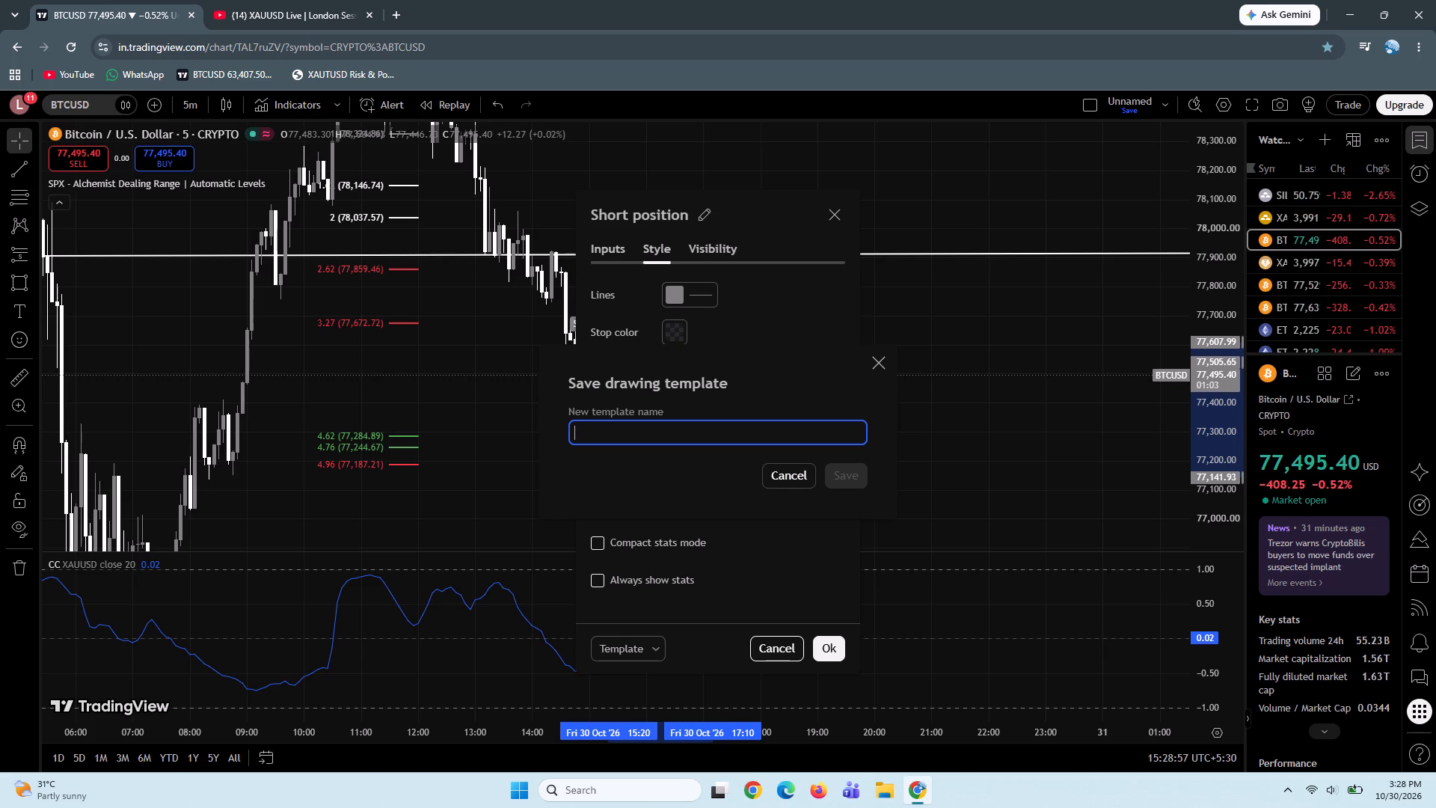
text(grey)
key(Return)
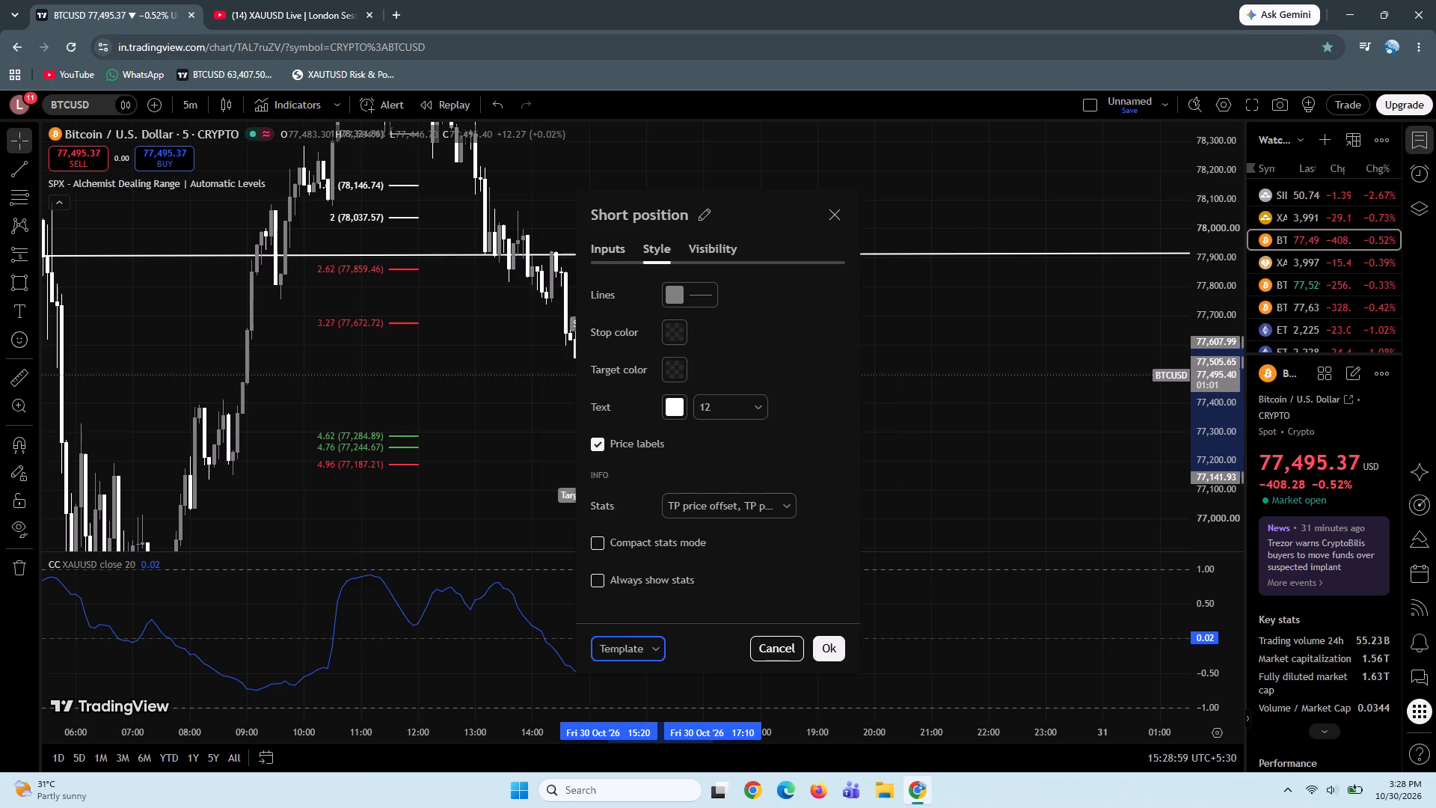
click(821, 650)
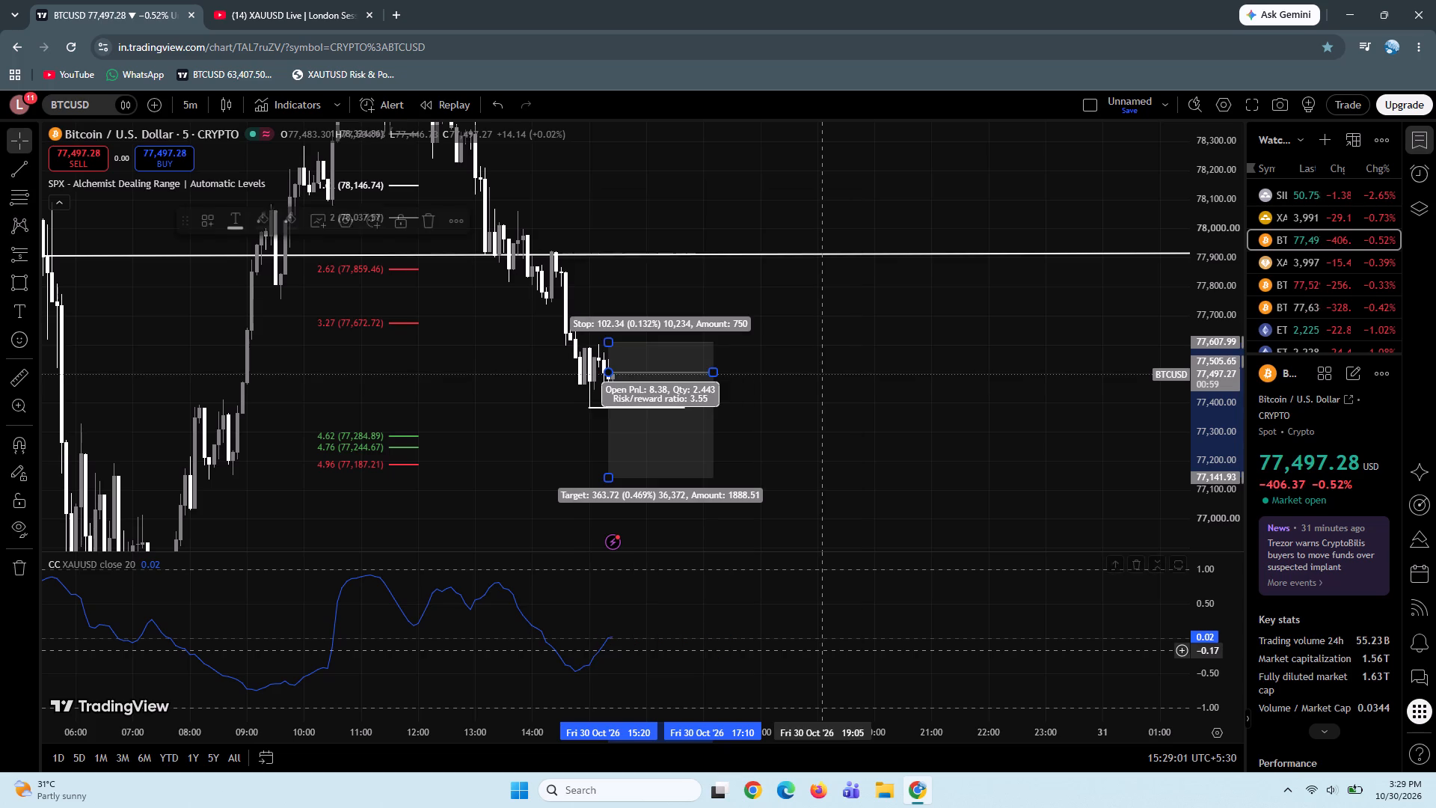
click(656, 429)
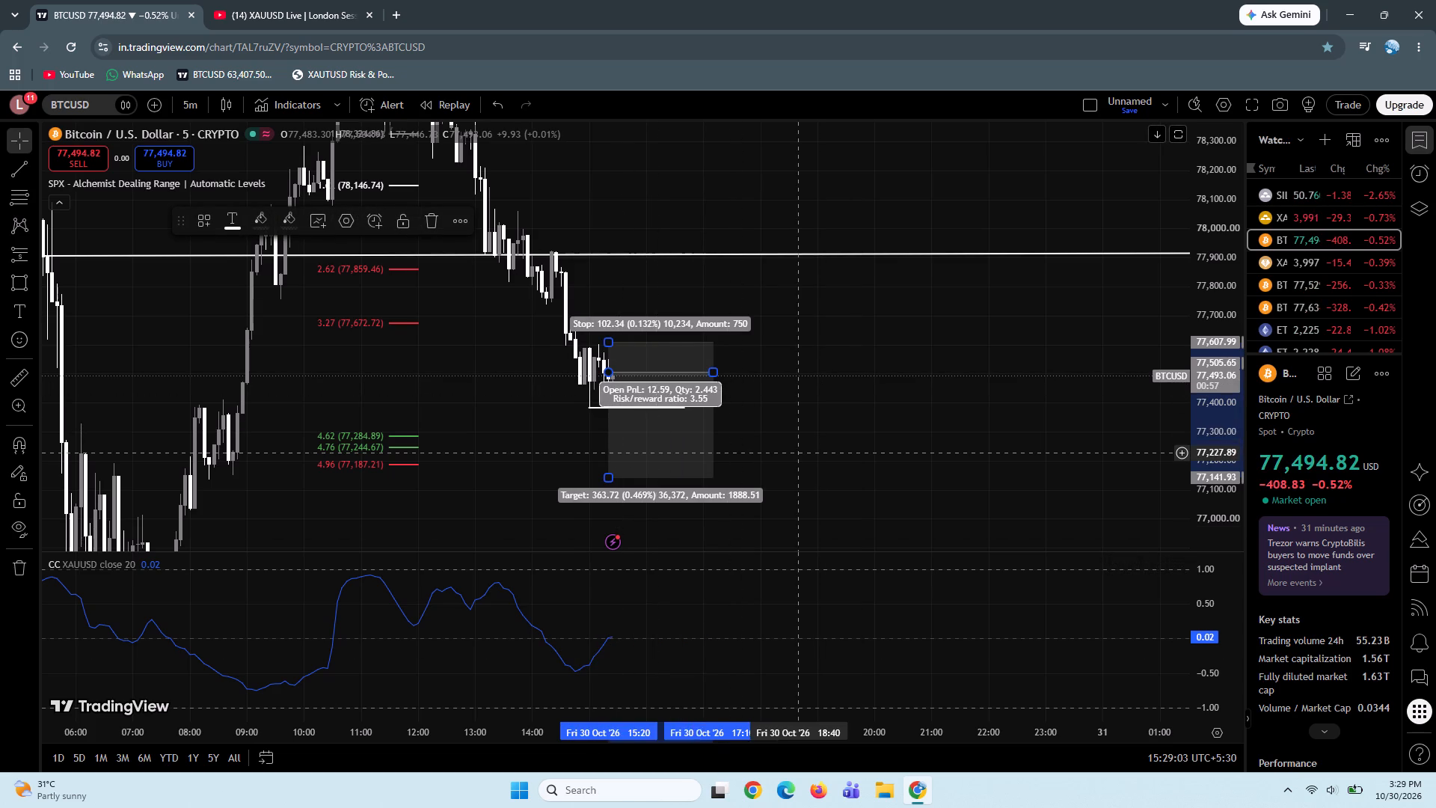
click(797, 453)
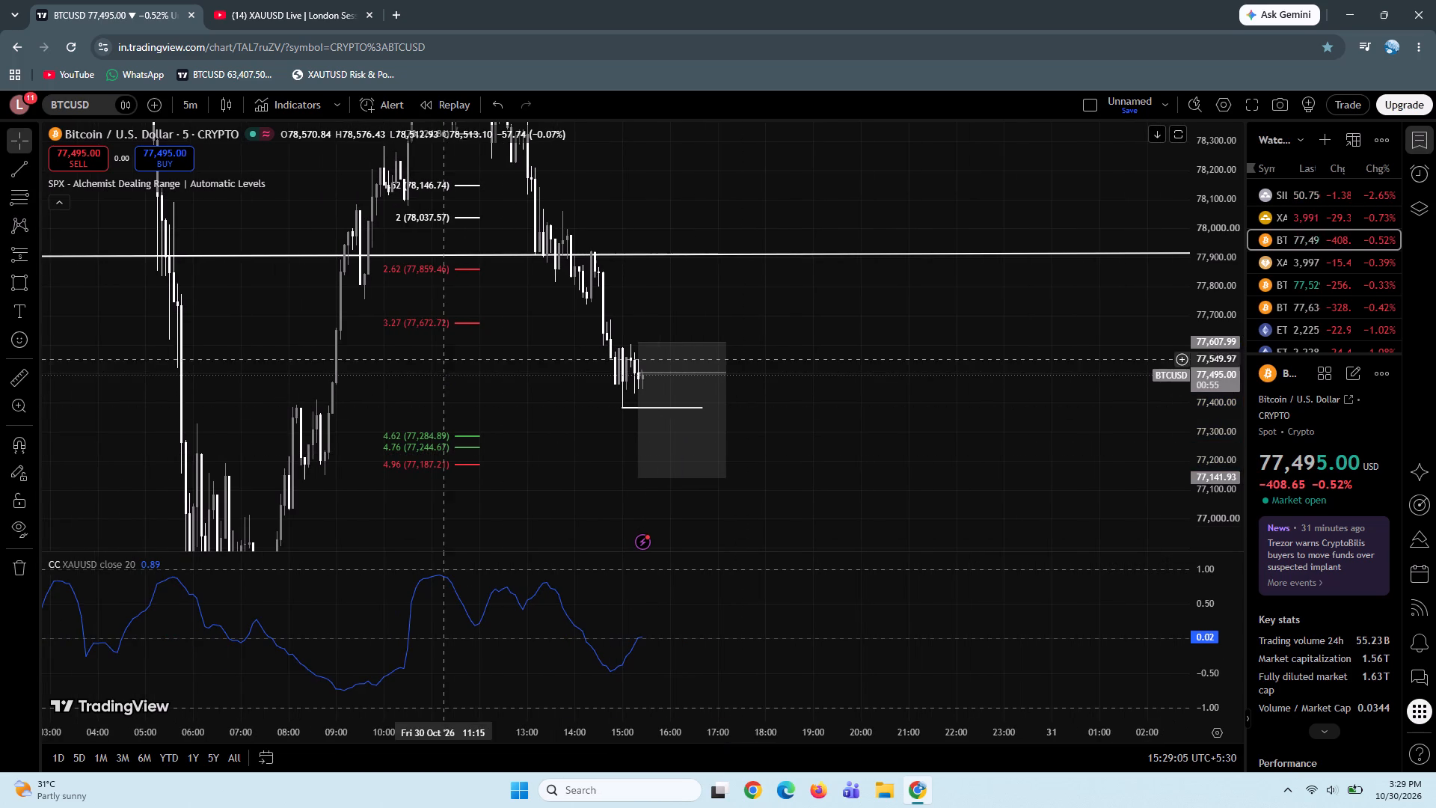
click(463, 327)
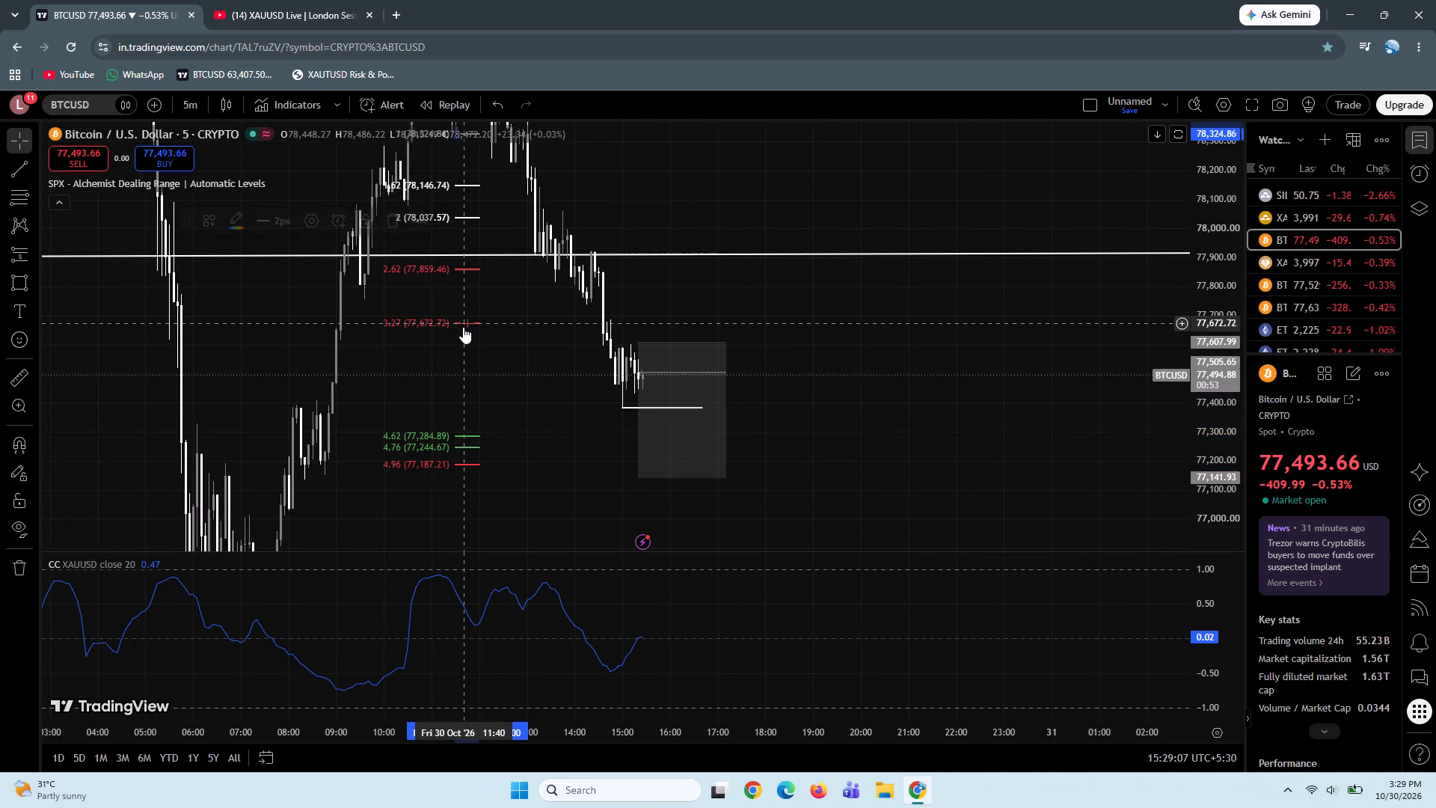
Draw a green rectangle from 15:00 to 16:25, spanning about 77,473 down to the short white line near 77,384.
drag(575, 423, 509, 401)
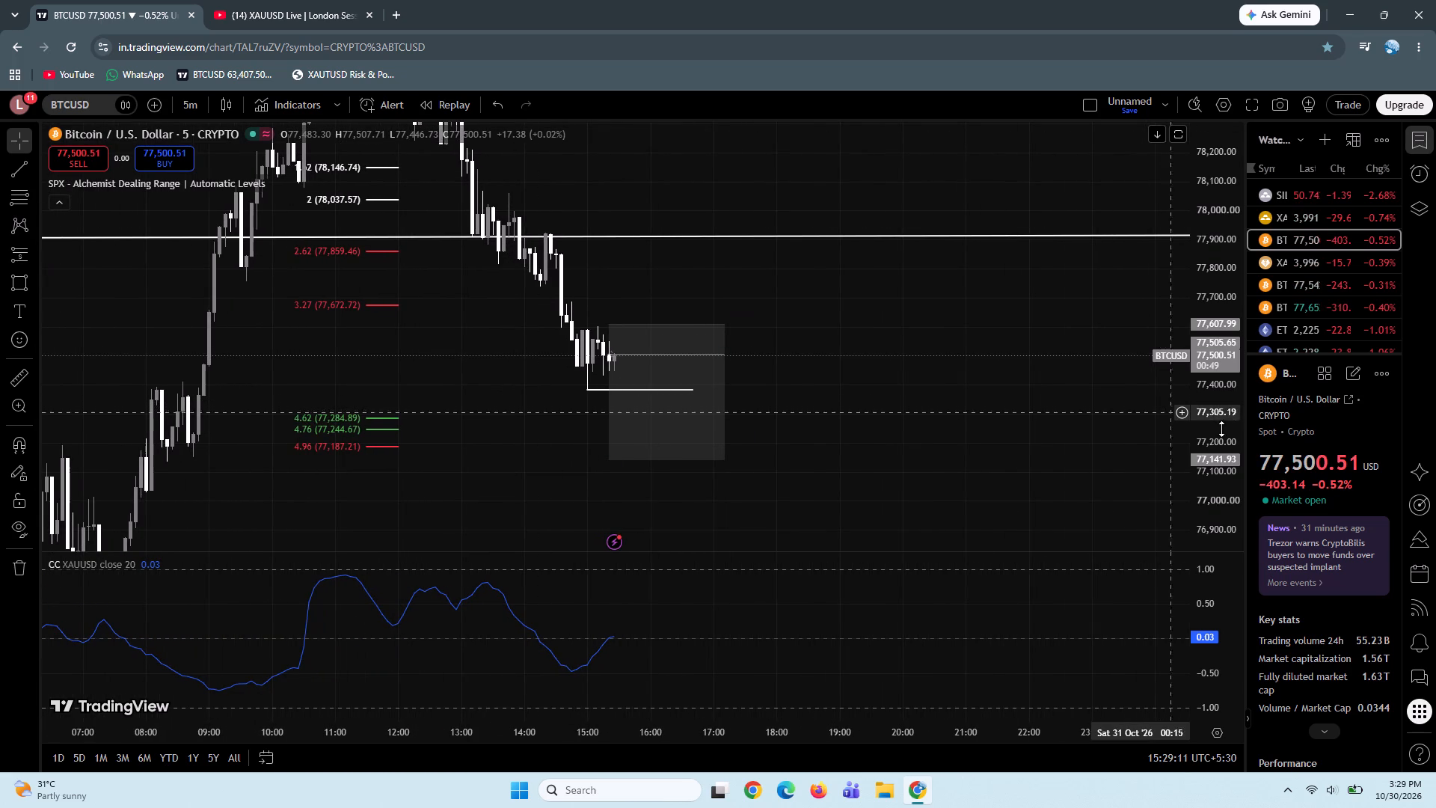
drag(1205, 446, 1170, 203)
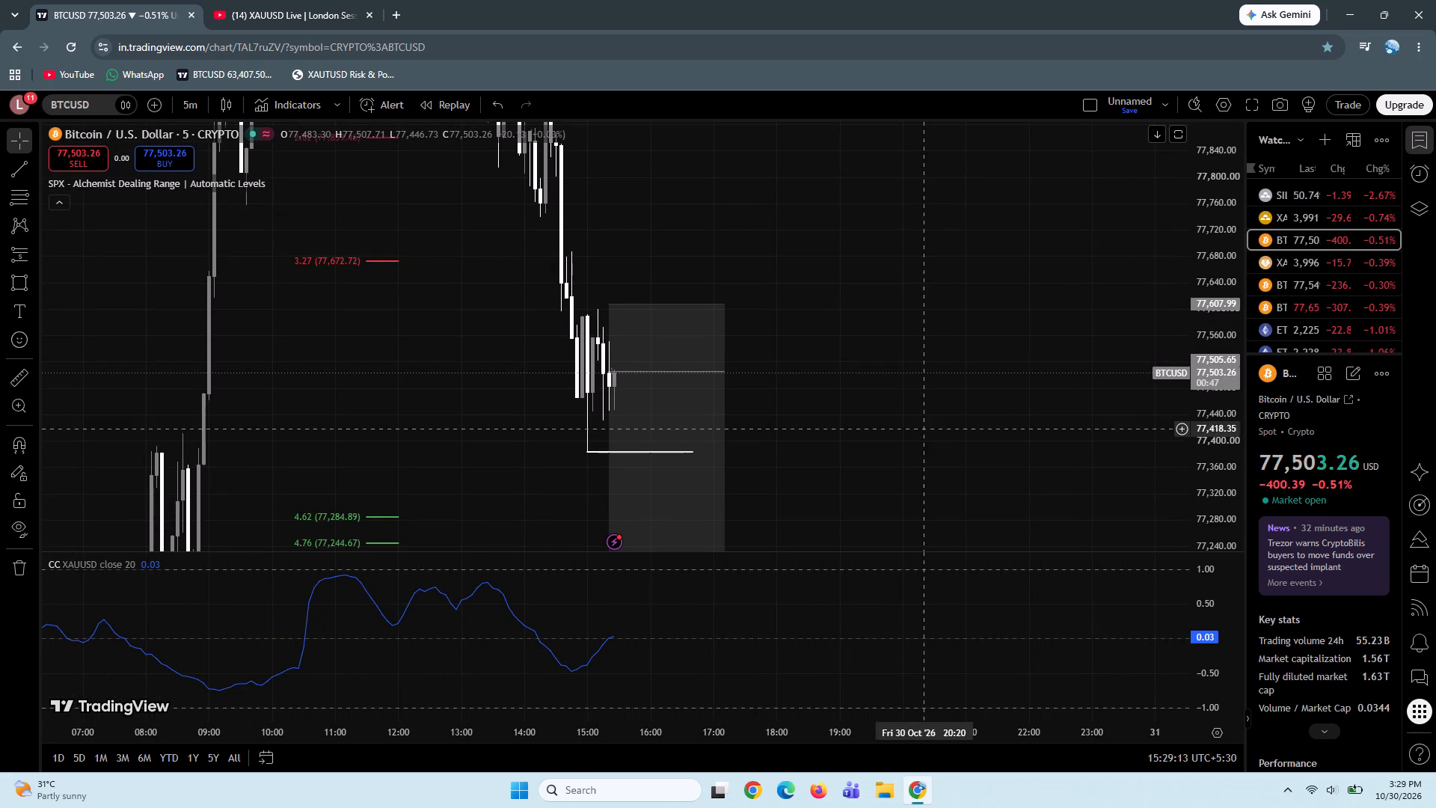
drag(921, 429, 900, 340)
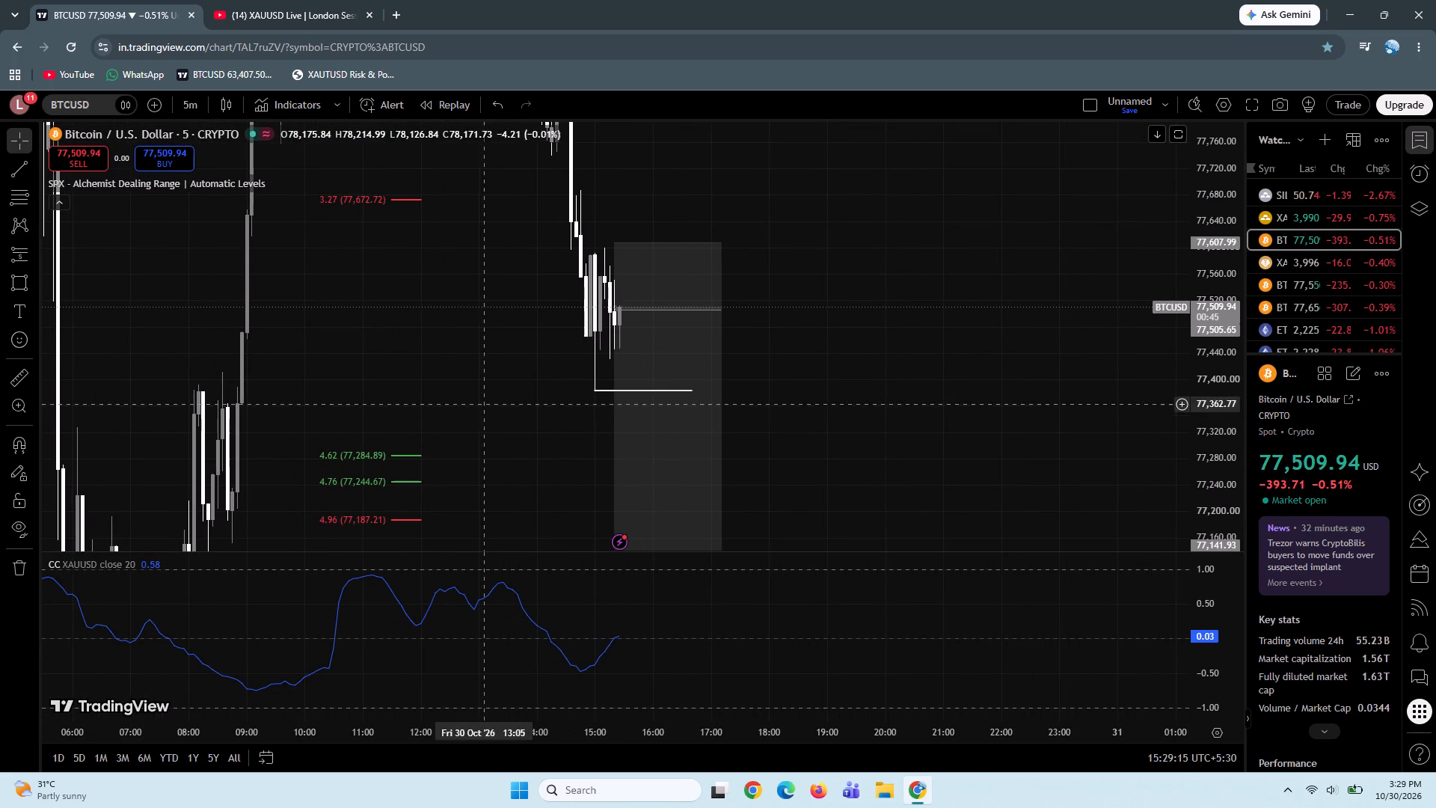
click(10, 280)
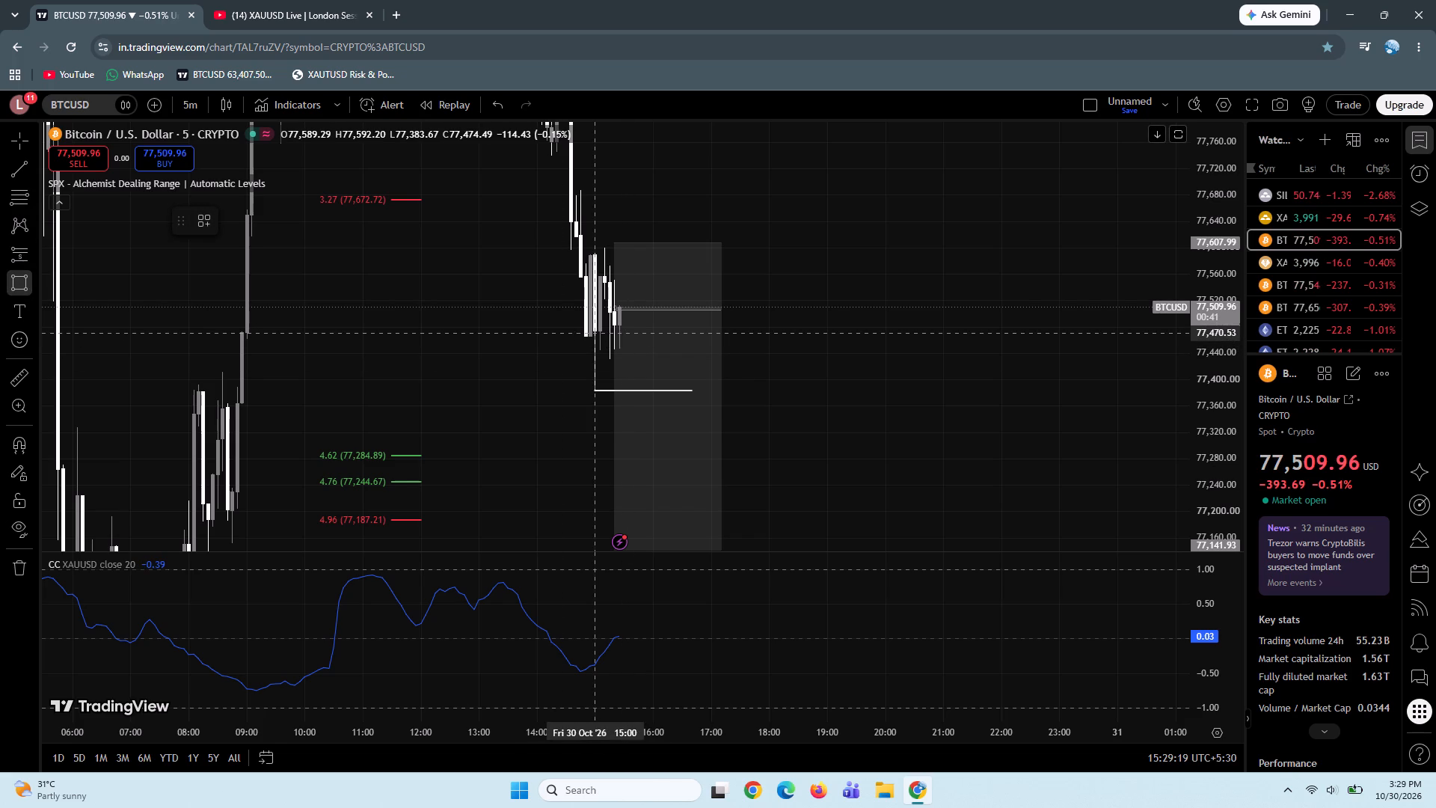
click(595, 331)
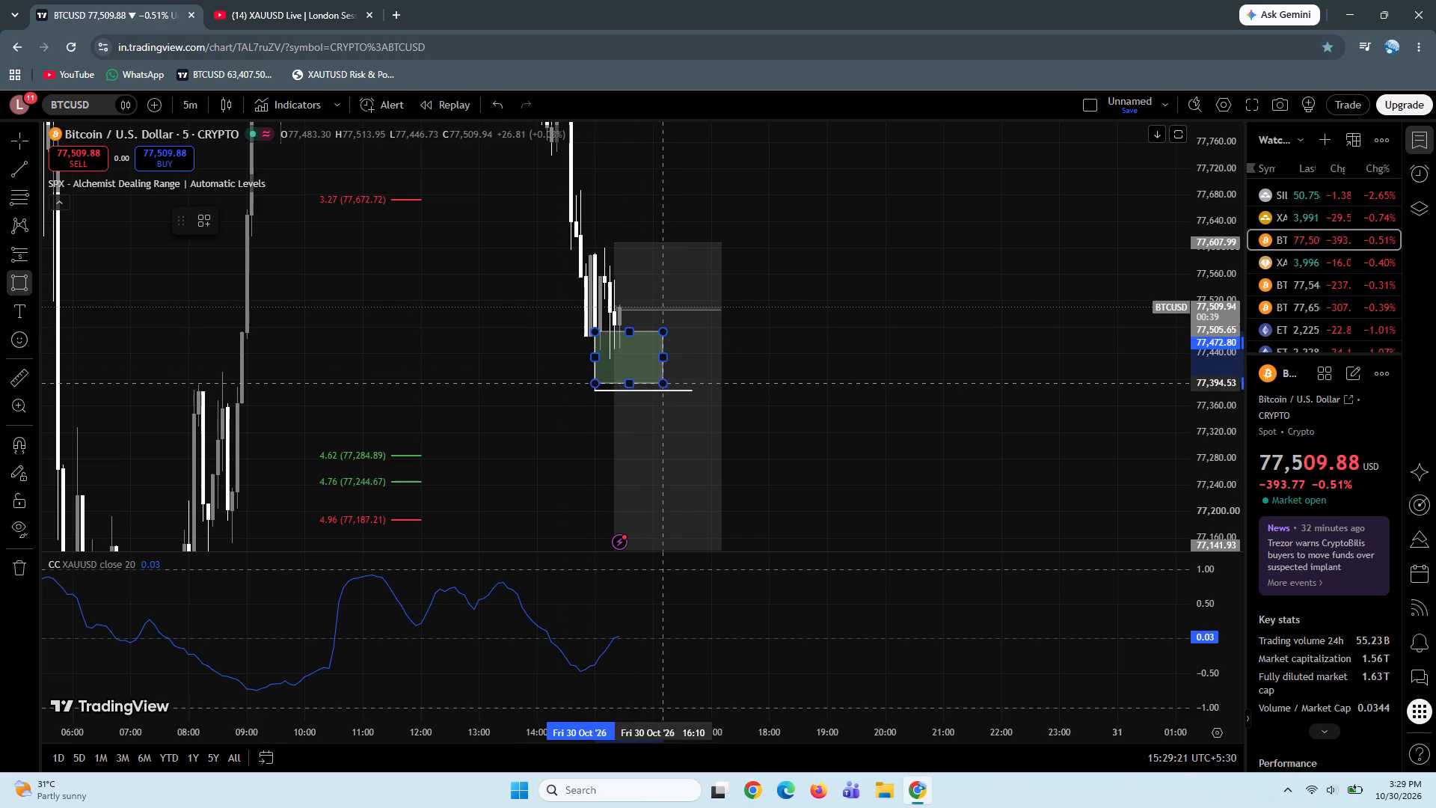
click(678, 390)
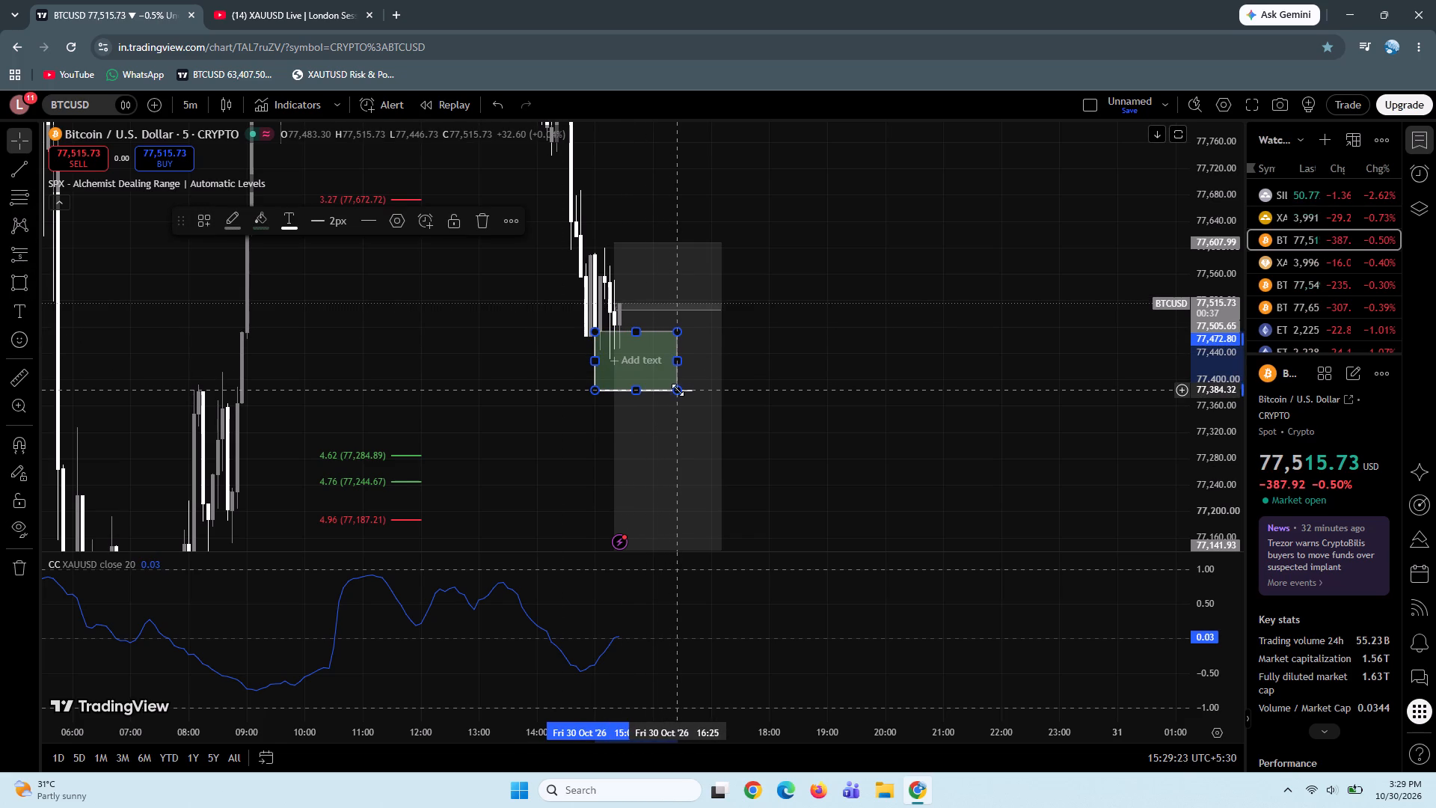
click(804, 350)
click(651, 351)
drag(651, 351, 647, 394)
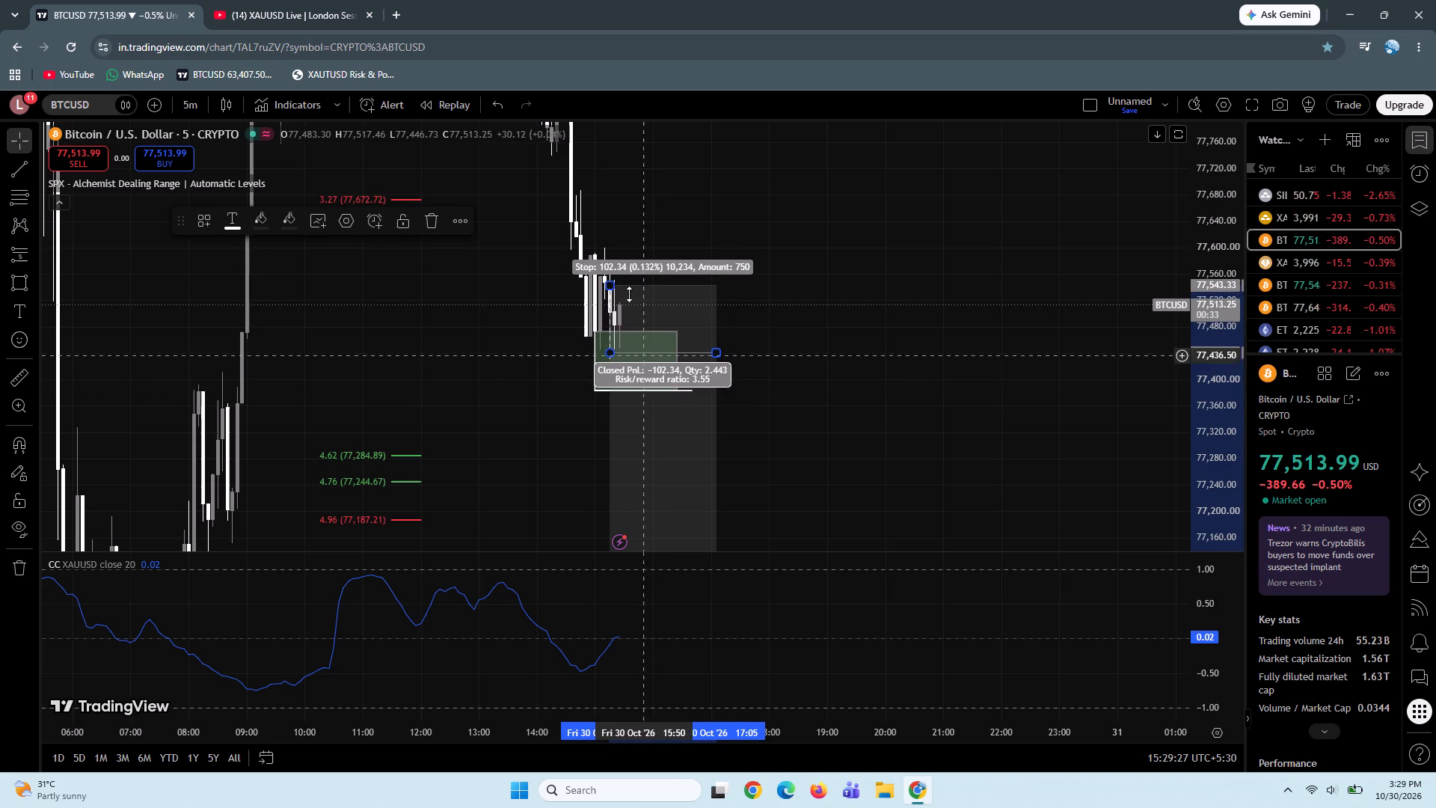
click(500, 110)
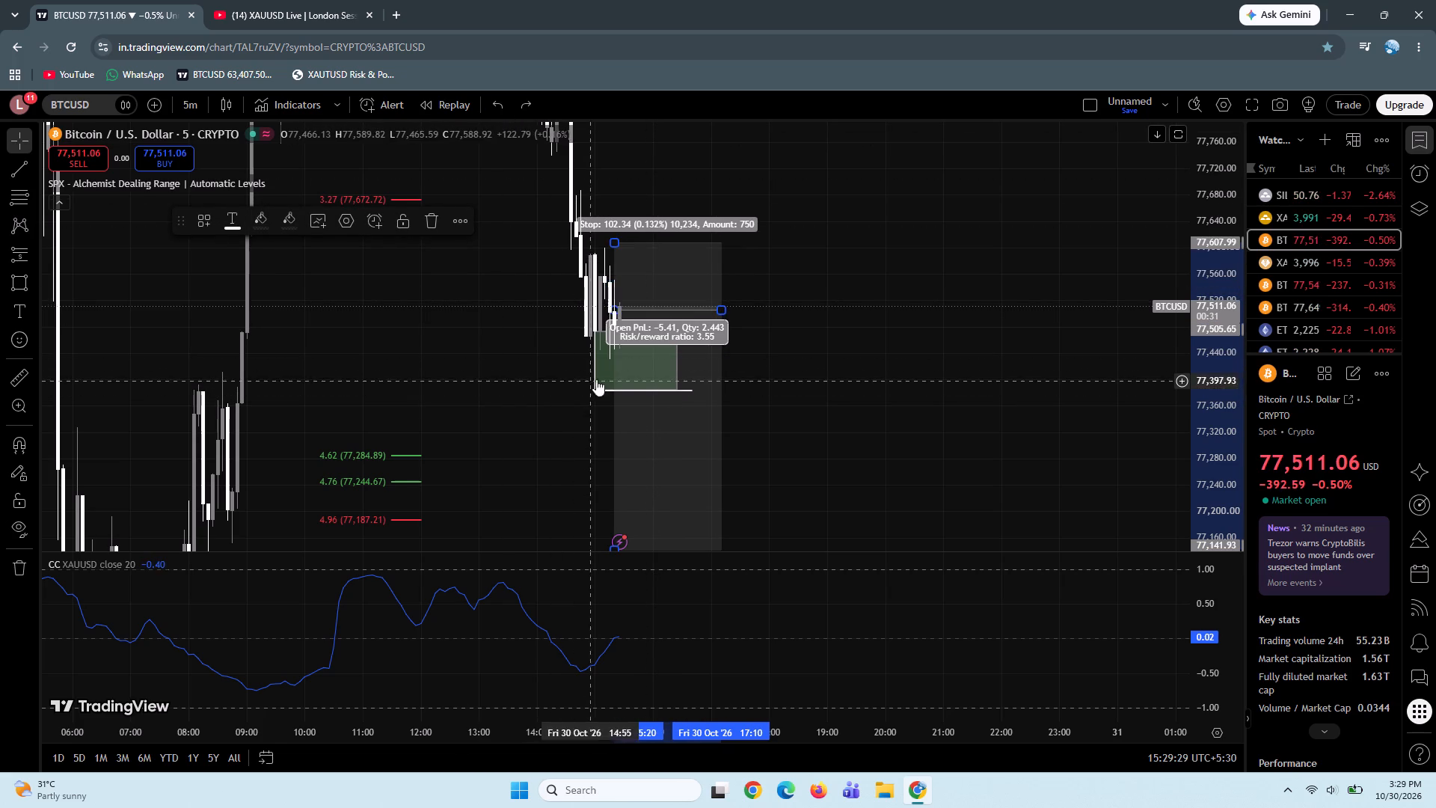
Move the green rectangle directly beneath the short white line, starting at the 15:00 candle with its top edge at about 77,381.
click(604, 372)
click(595, 370)
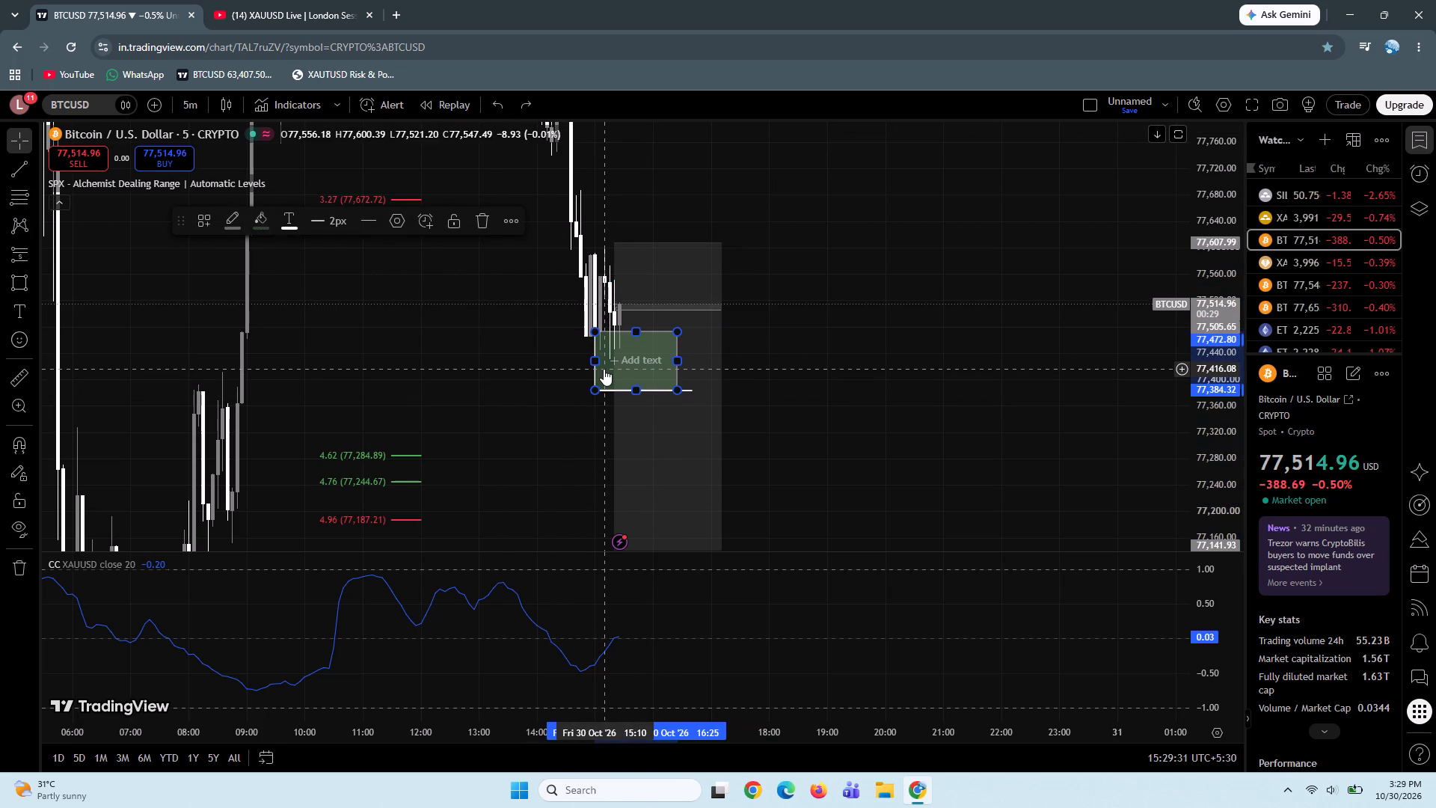
drag(604, 369, 602, 431)
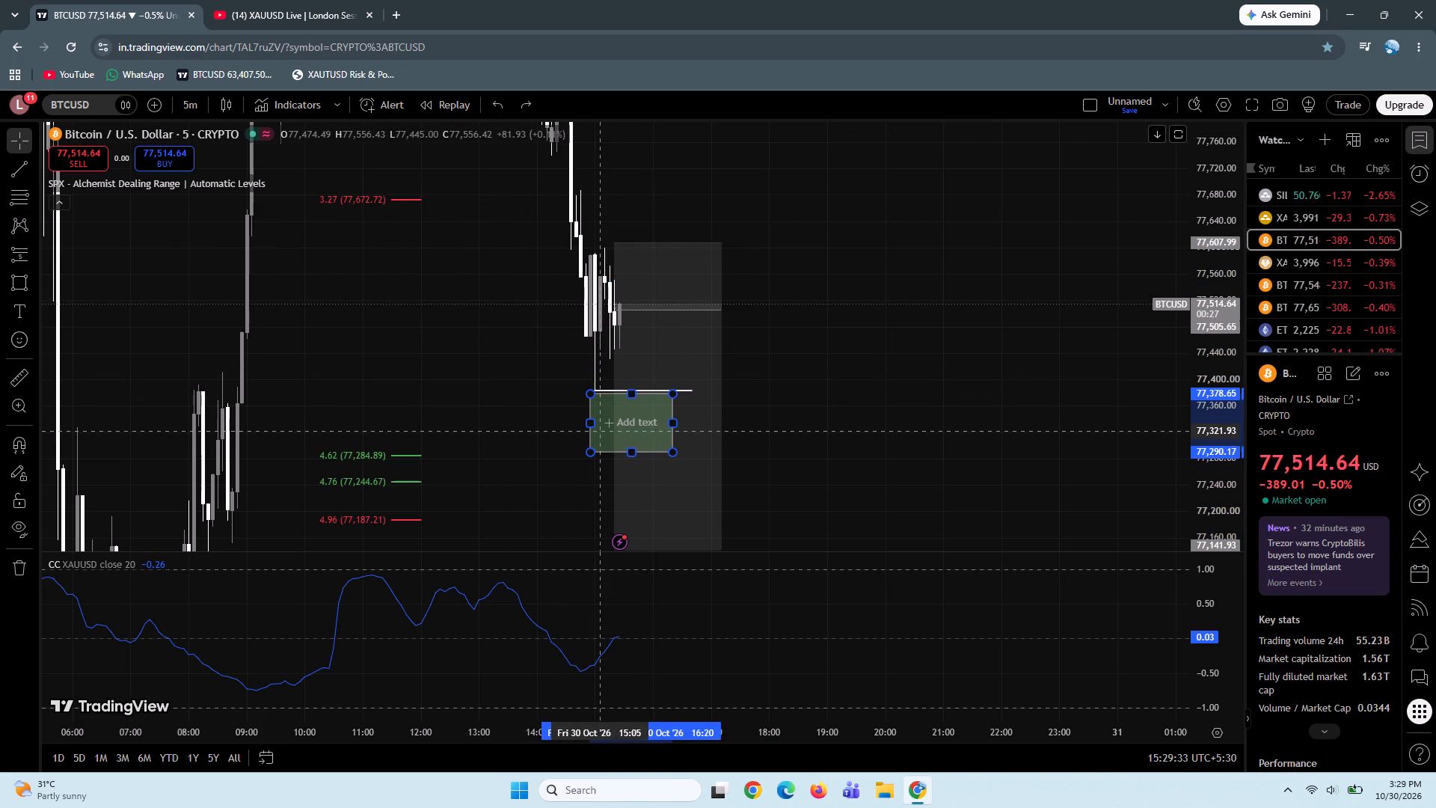
drag(602, 431, 604, 429)
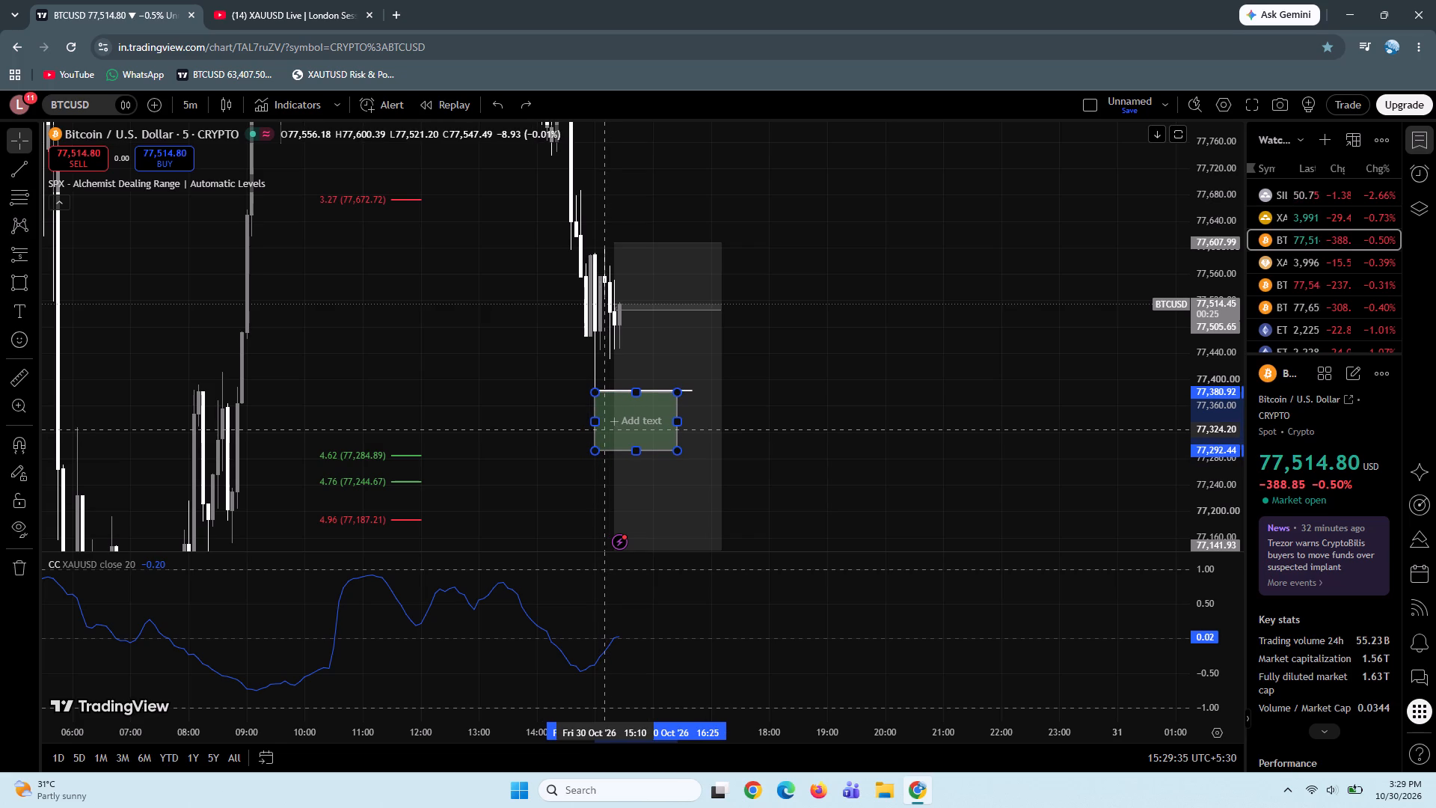
drag(604, 429, 604, 428)
Extend the short position's target down to 76,359.84, level with the earlier swing low.
drag(801, 431, 688, 424)
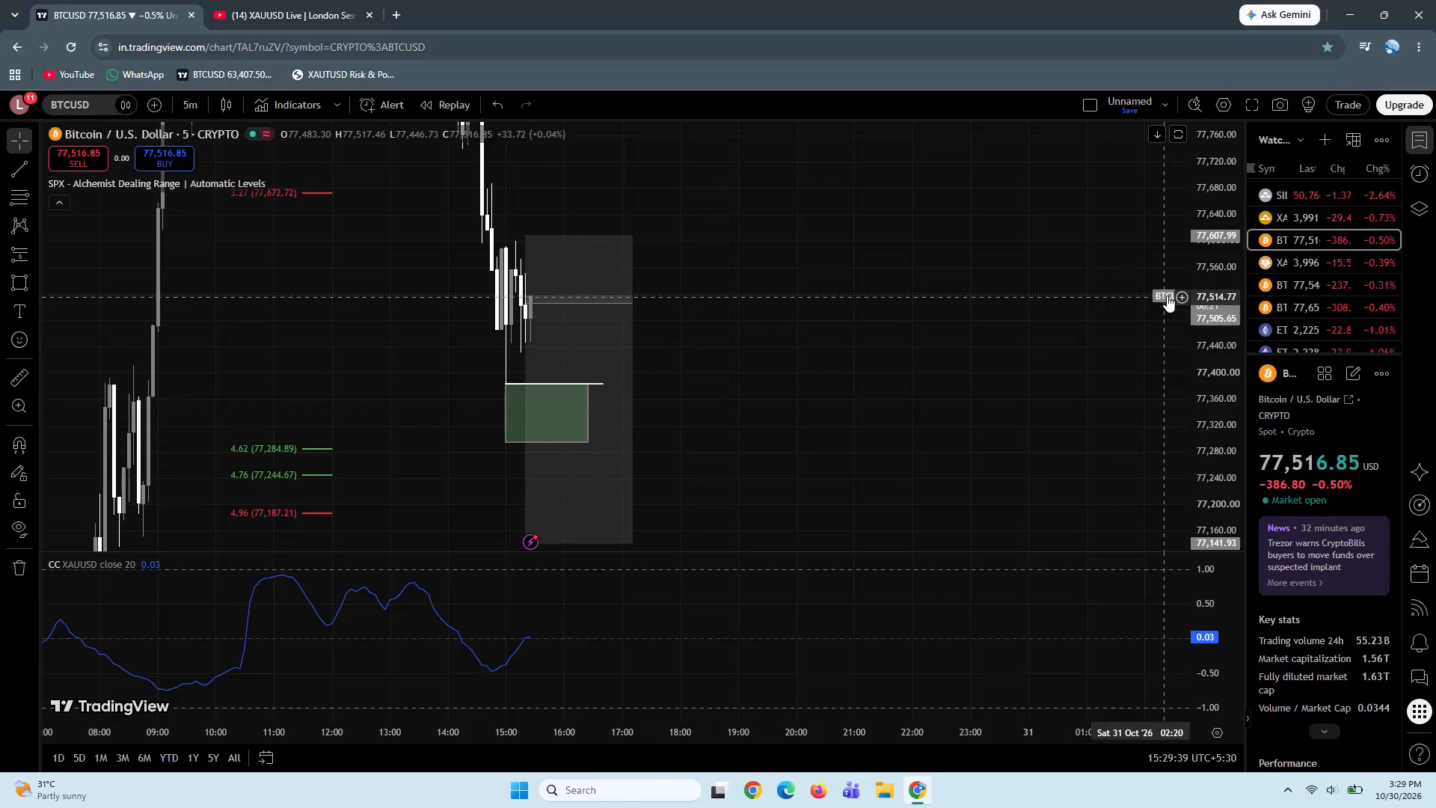
drag(1220, 207, 1222, 493)
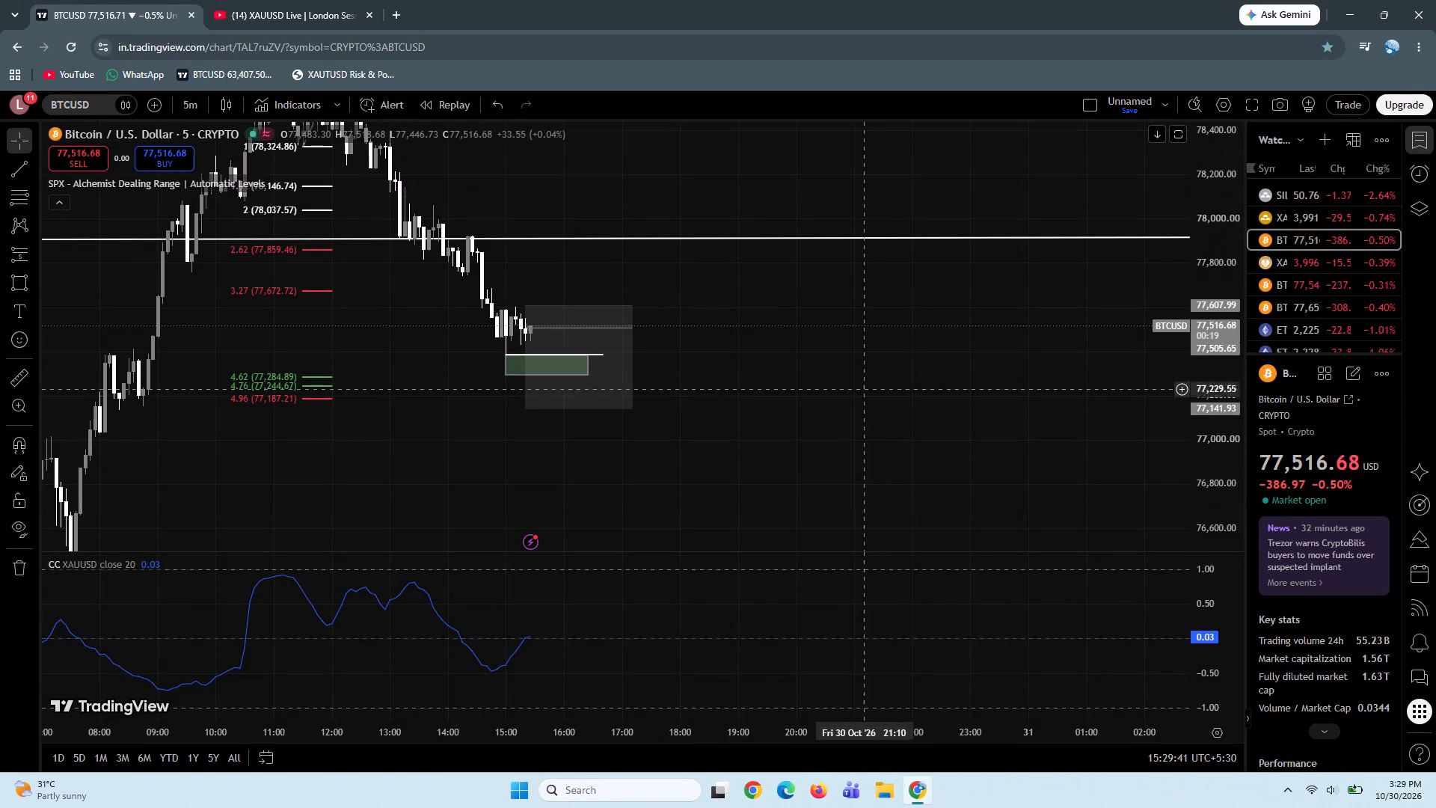
drag(847, 336, 859, 406)
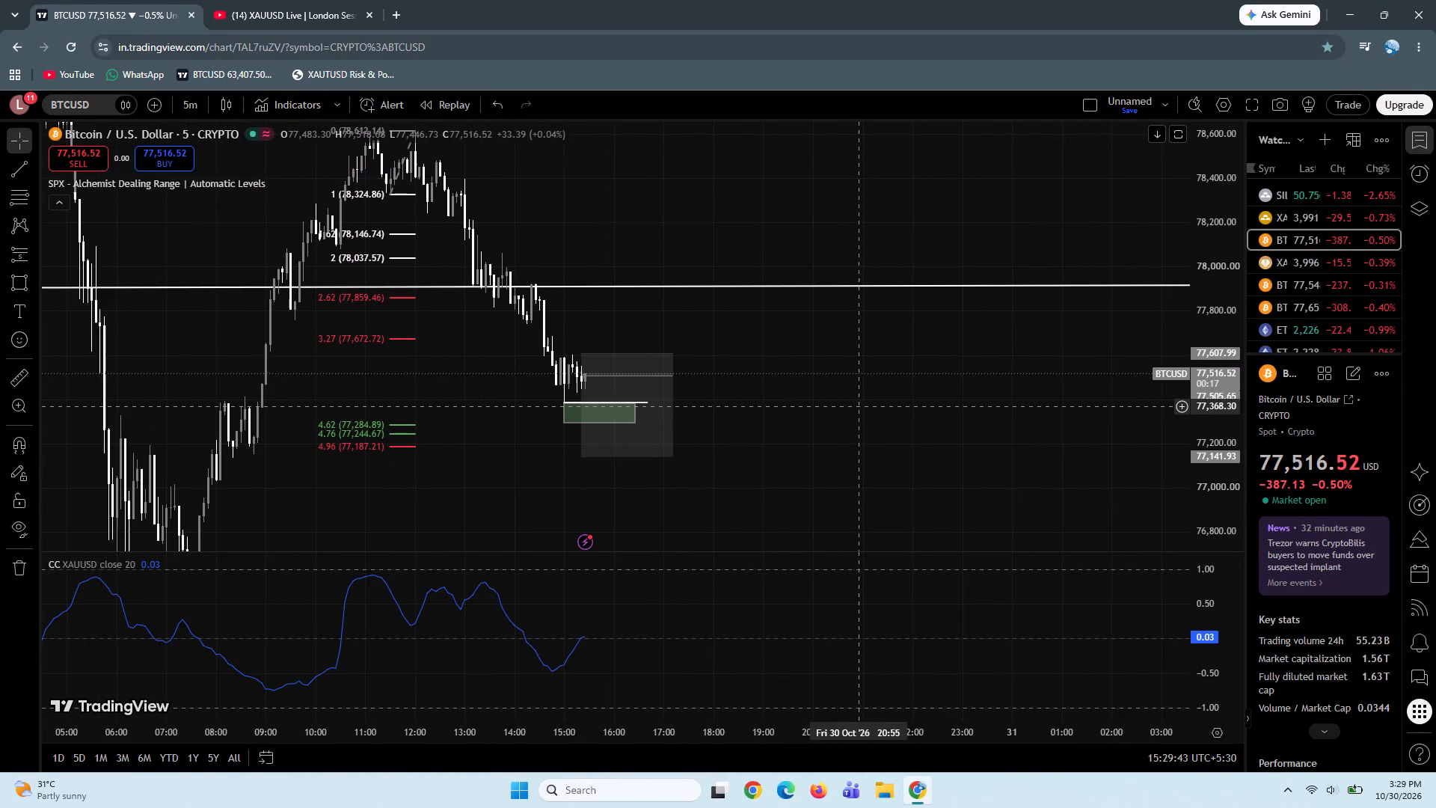
drag(639, 180, 638, 193)
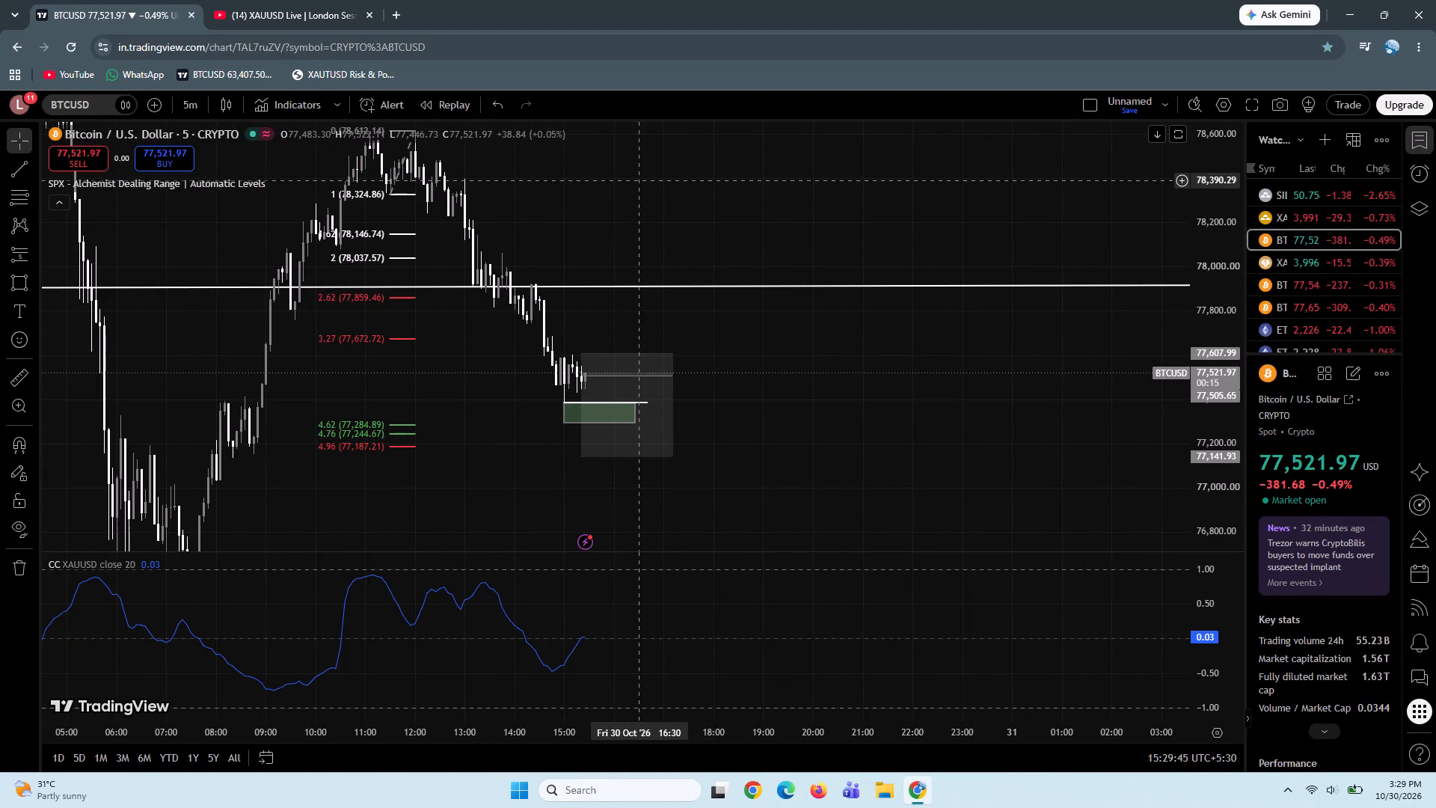
drag(638, 193, 630, 259)
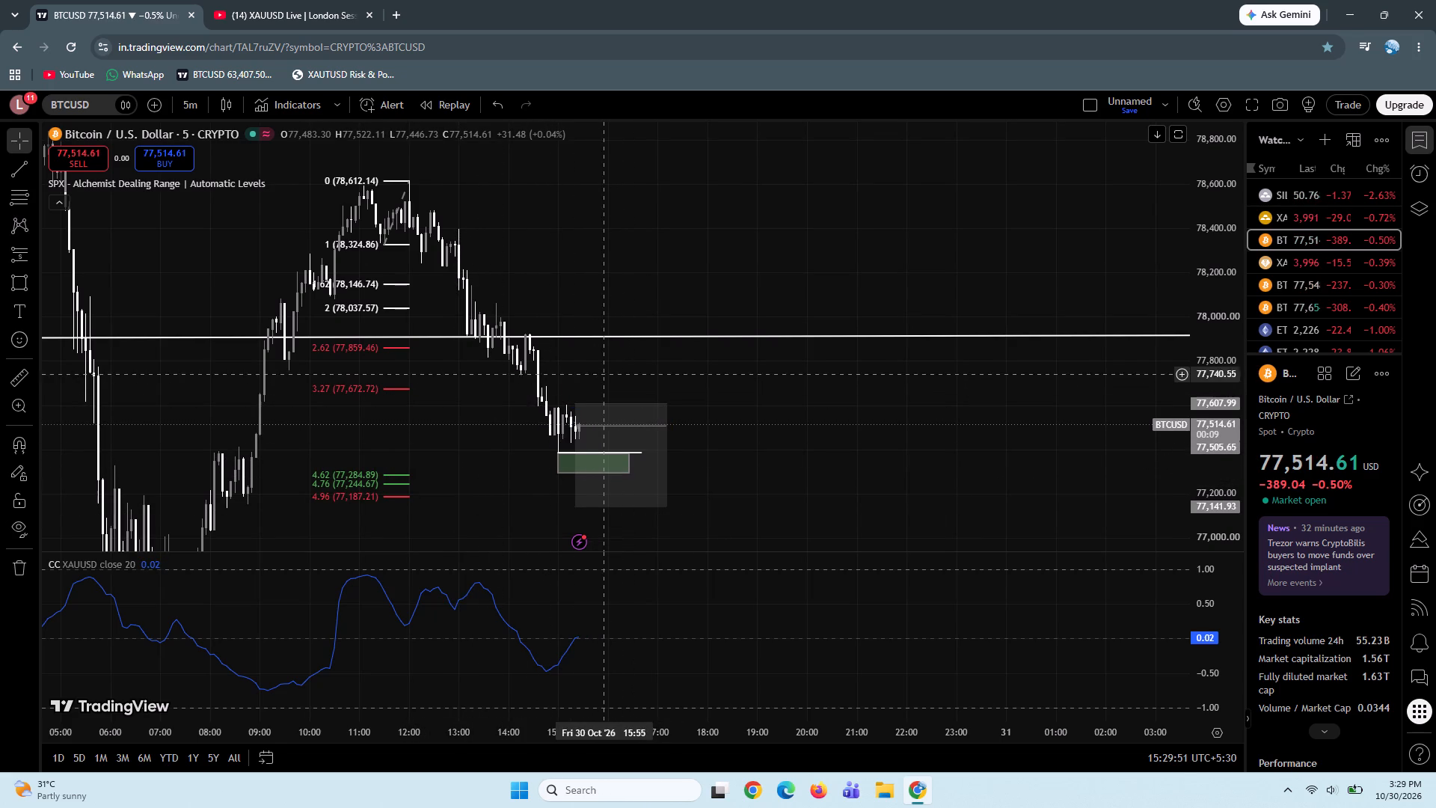
drag(743, 466, 729, 418)
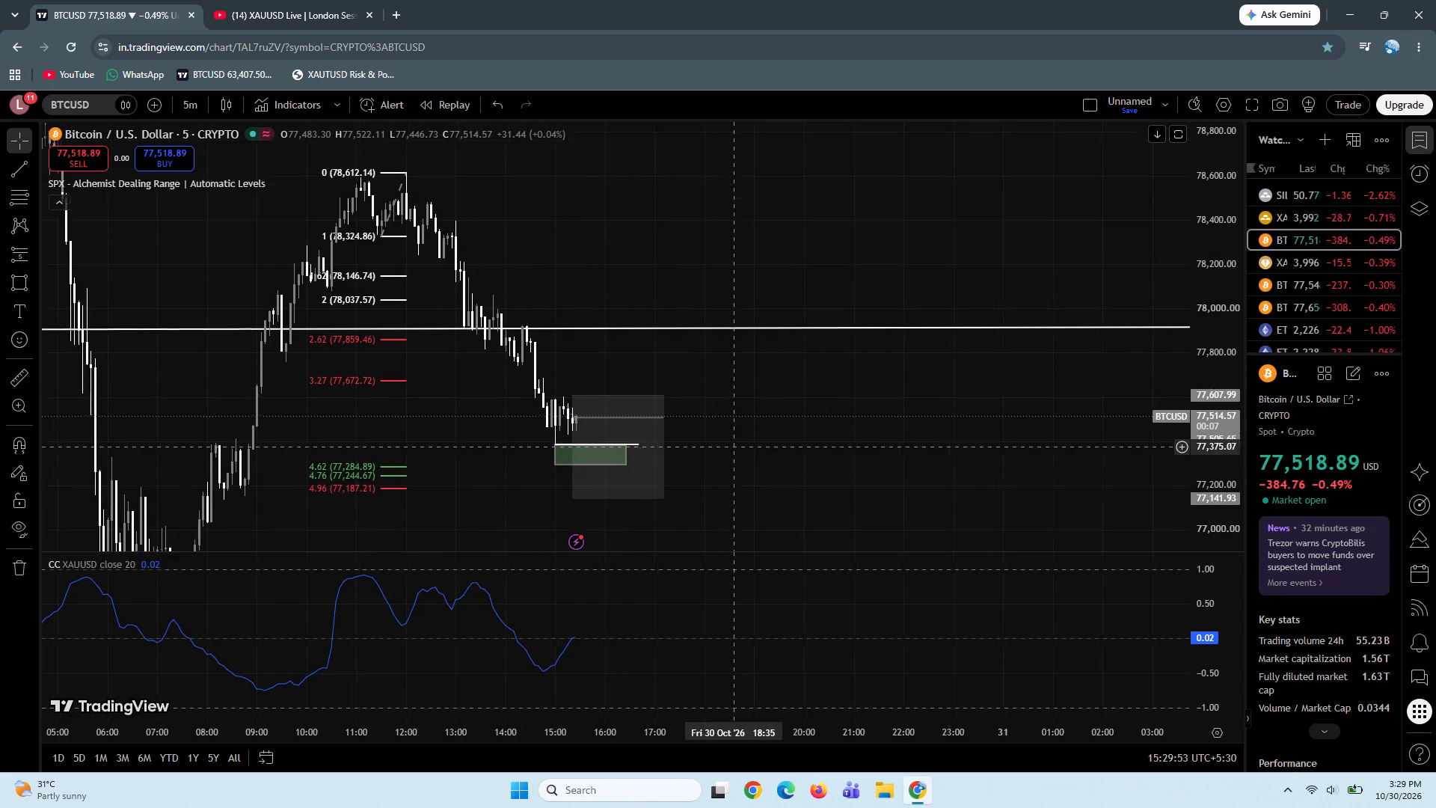
drag(729, 418, 716, 314)
drag(712, 489, 709, 453)
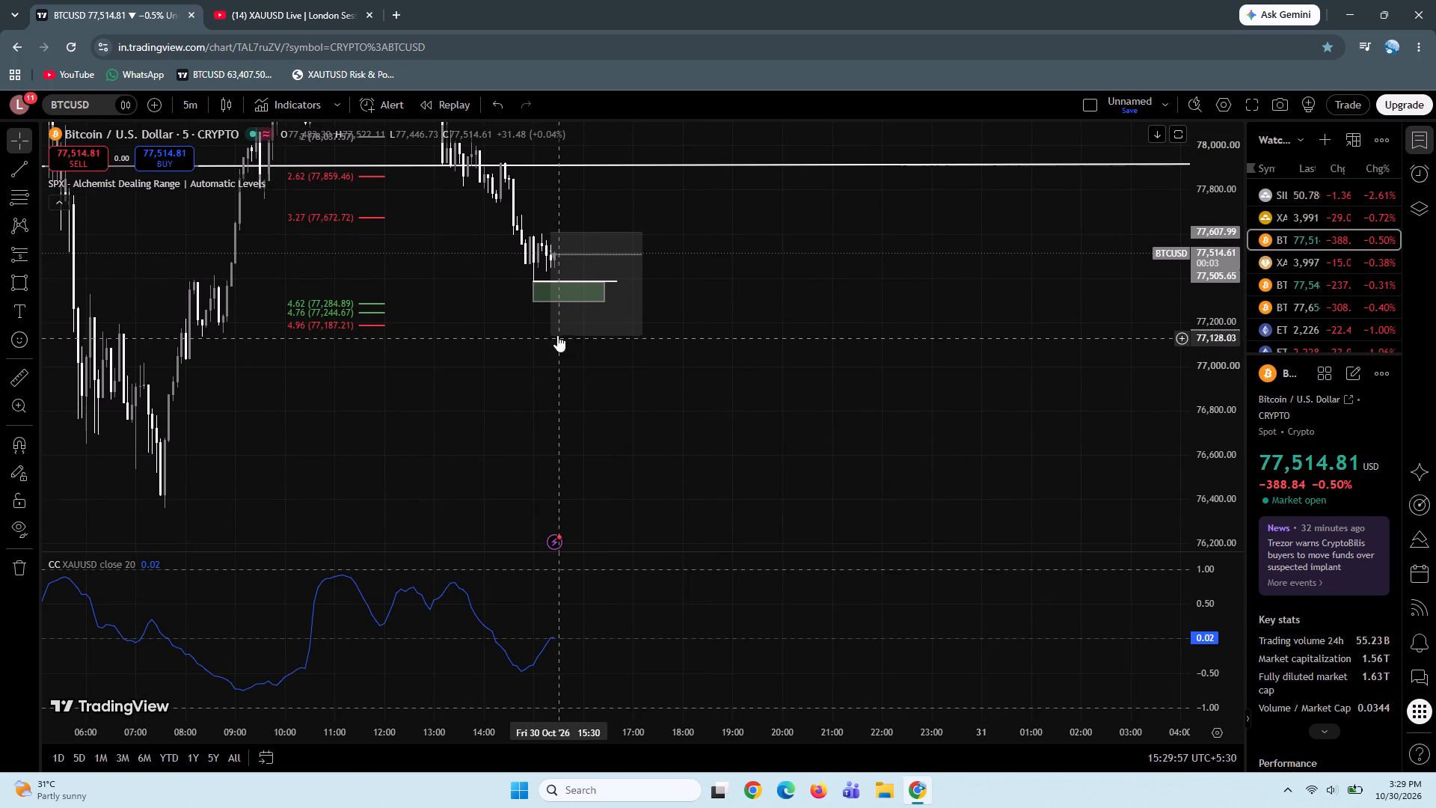
drag(550, 336, 527, 471)
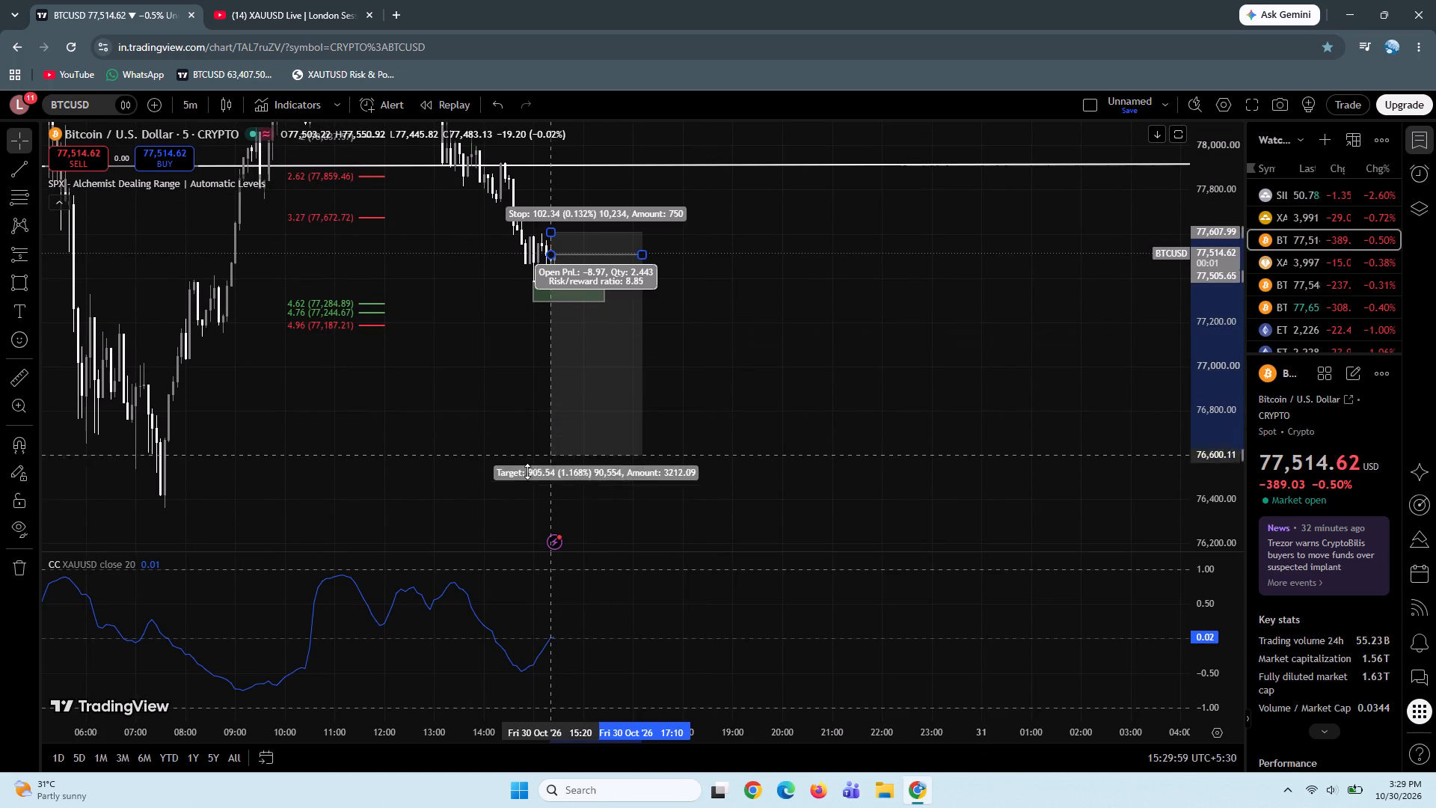
drag(527, 471, 519, 508)
click(742, 414)
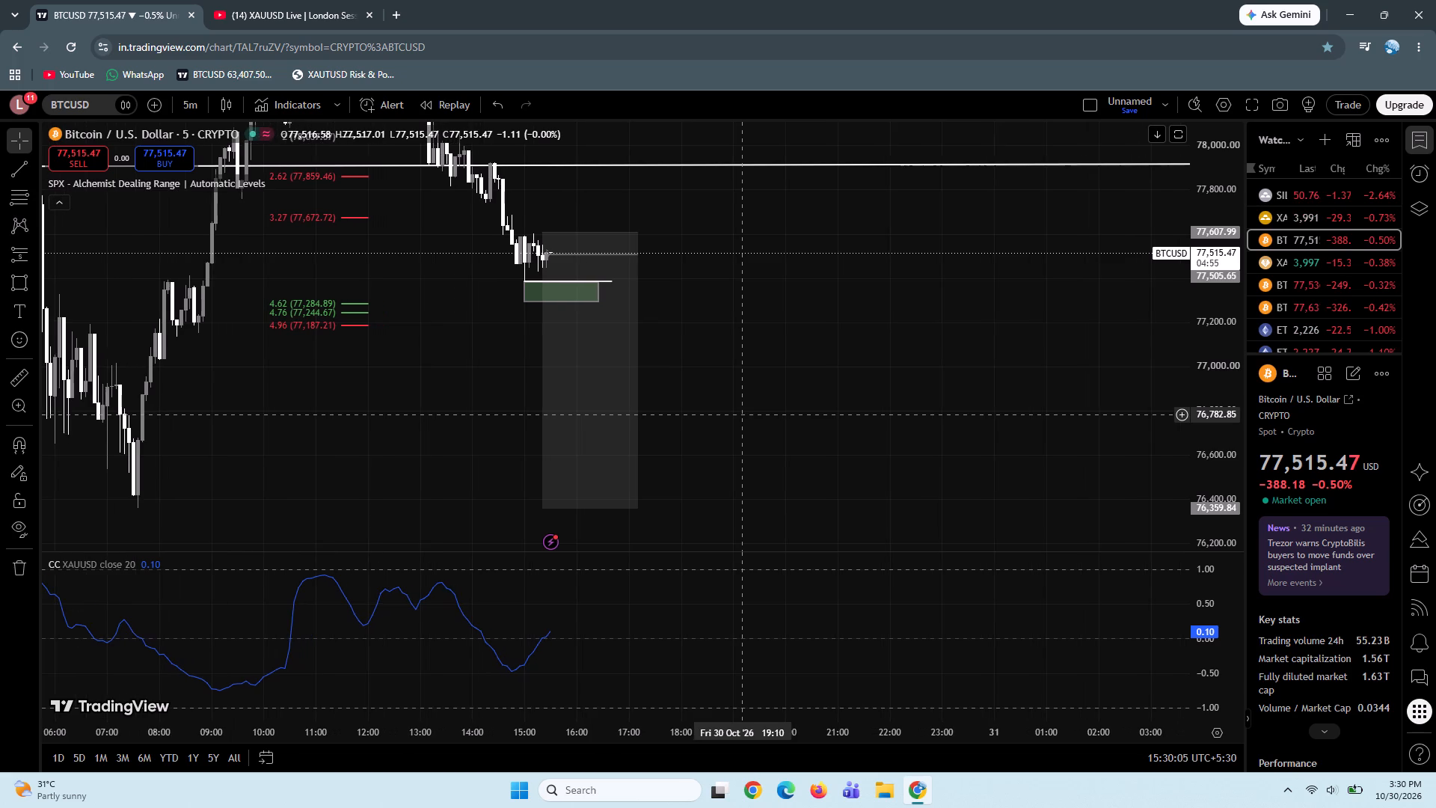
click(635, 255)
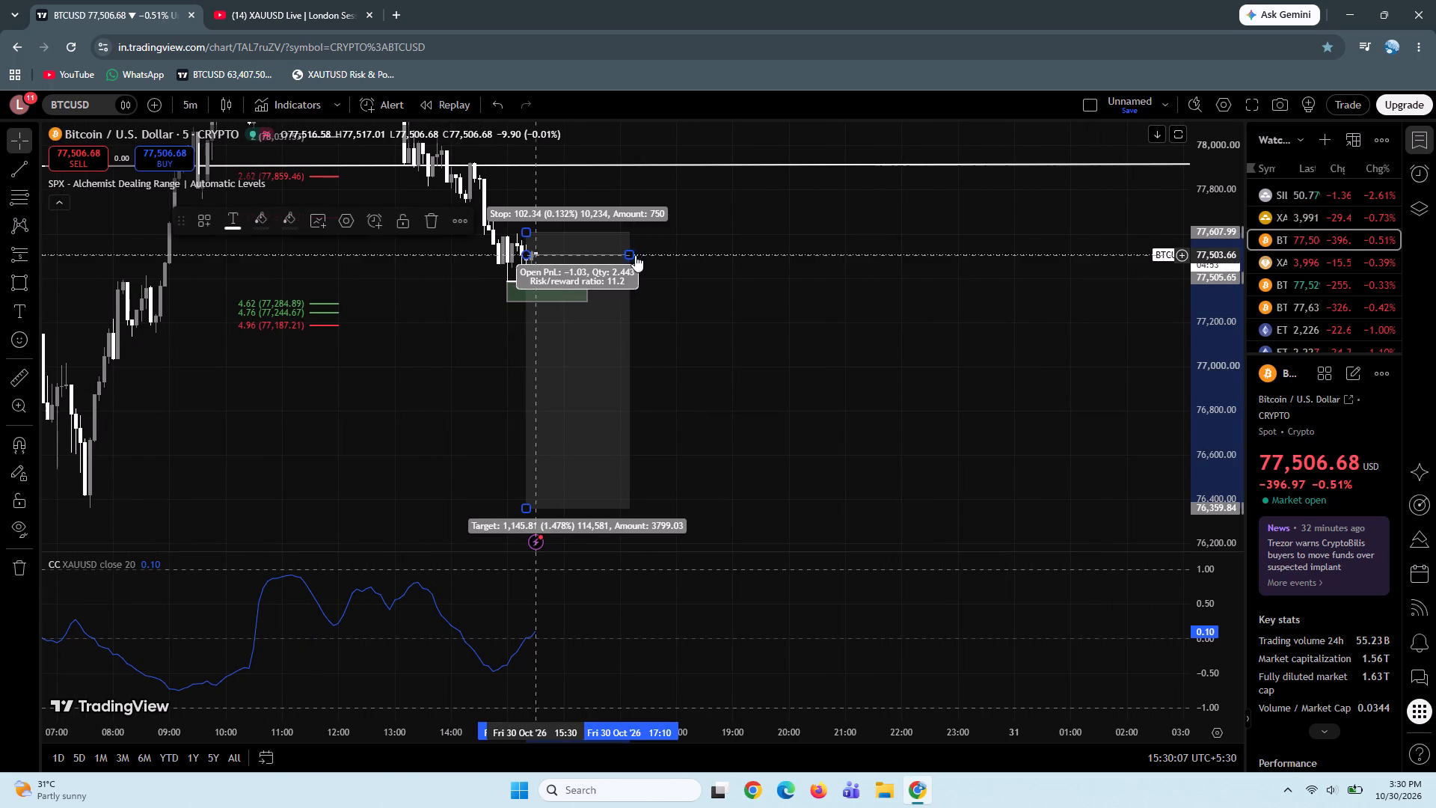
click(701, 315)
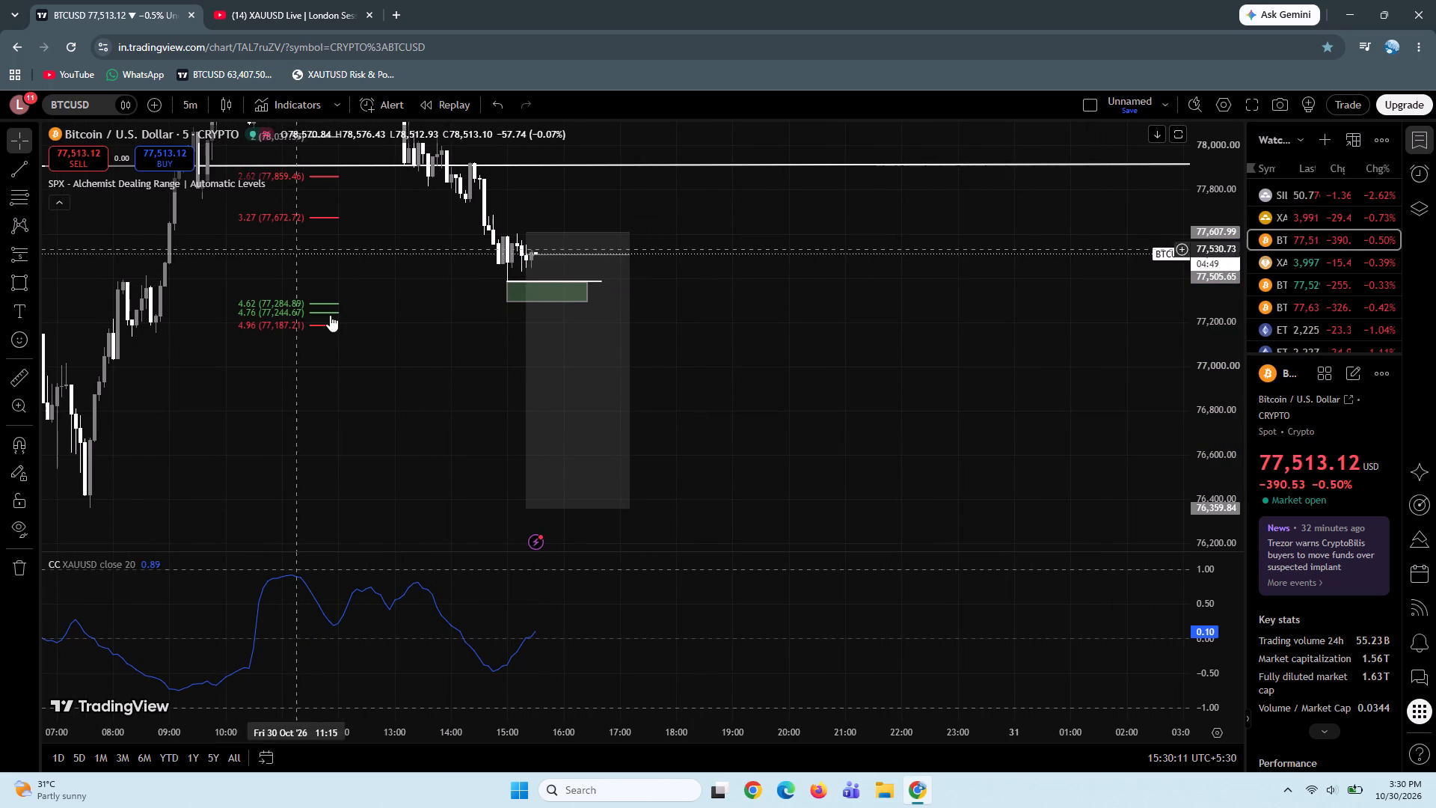
Examine BTCUSD's recent 5-minute price action and wider multi-day range around the short position, Fibonacci levels and green rectangle.
drag(298, 426, 569, 488)
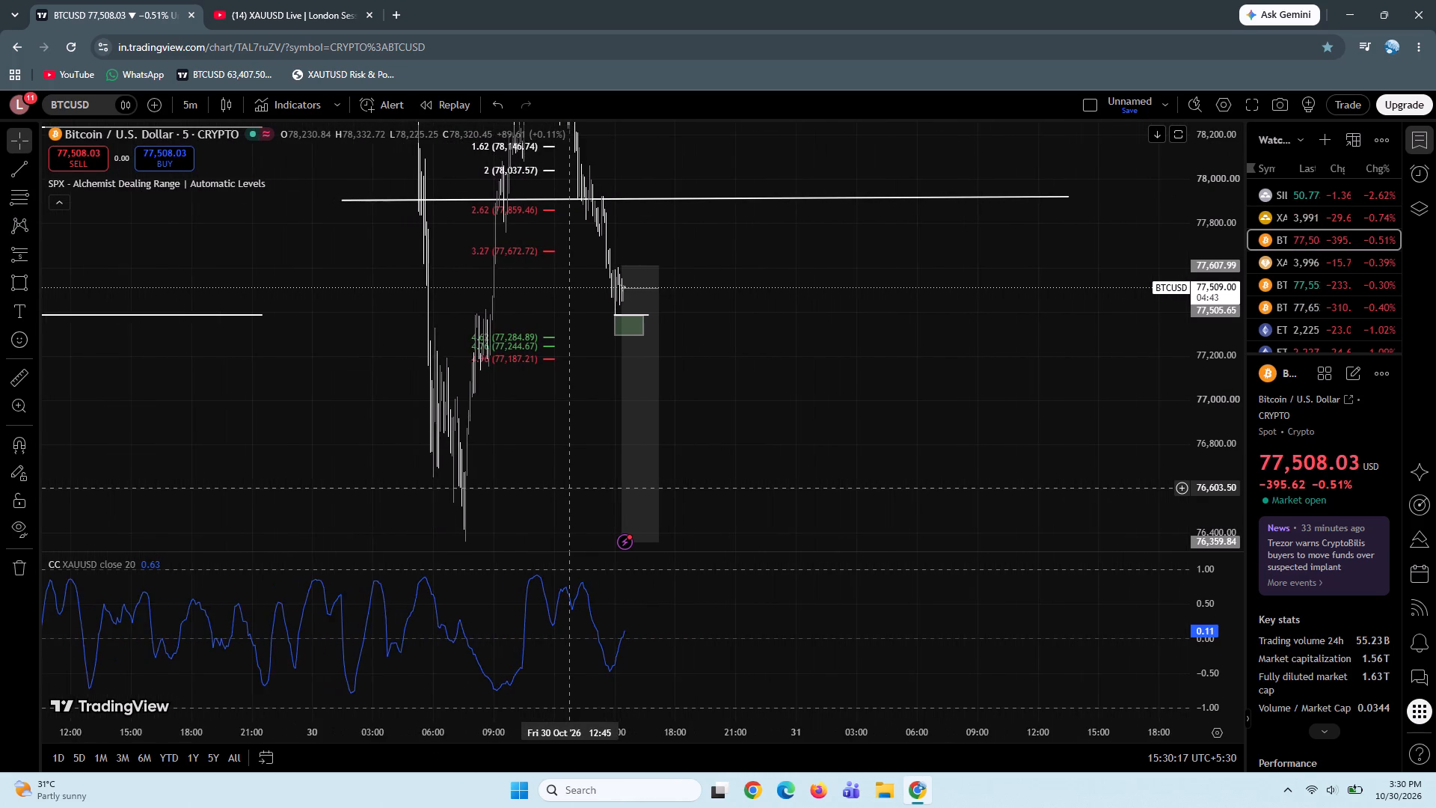
drag(343, 471, 735, 508)
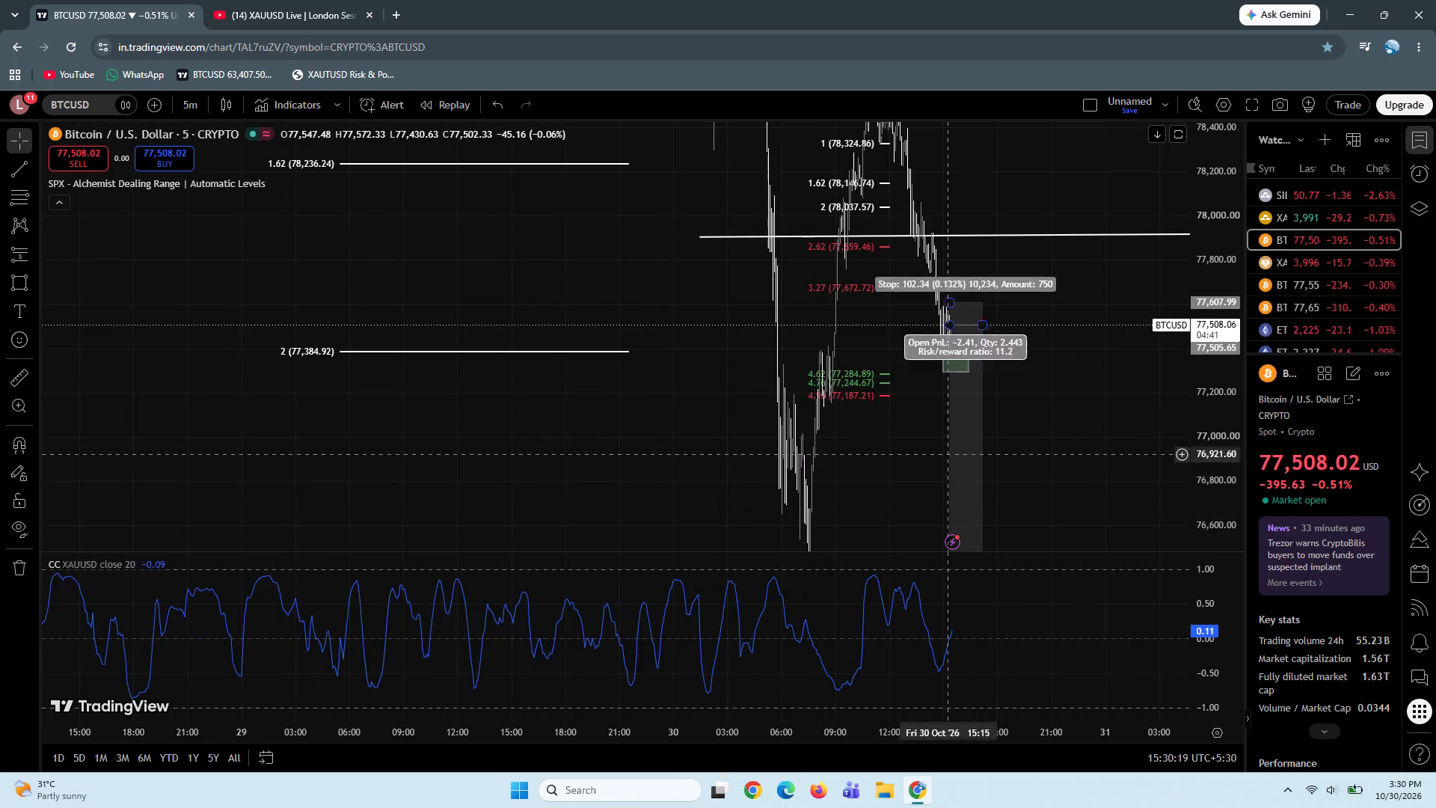
drag(1212, 165, 1195, 631)
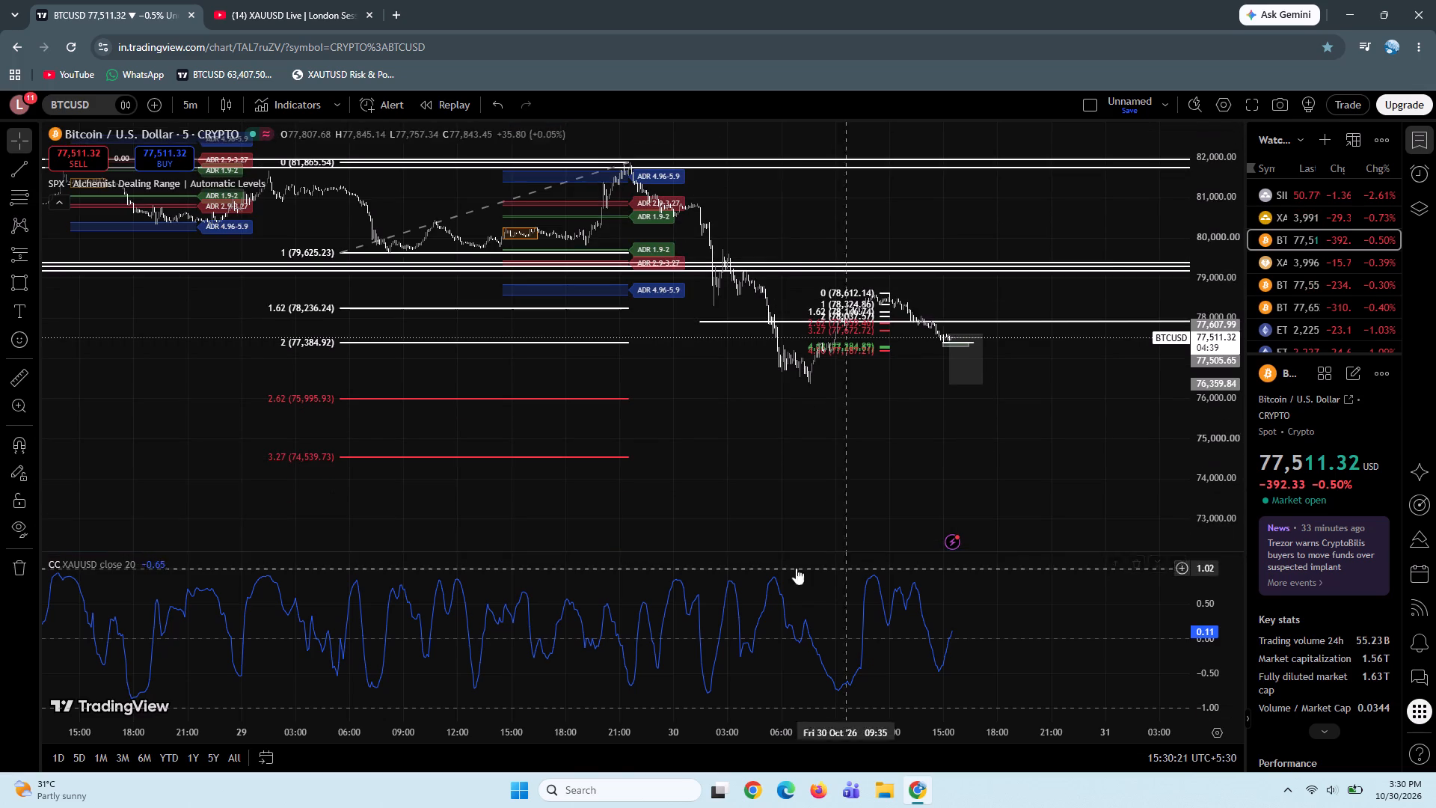
drag(782, 402, 764, 501)
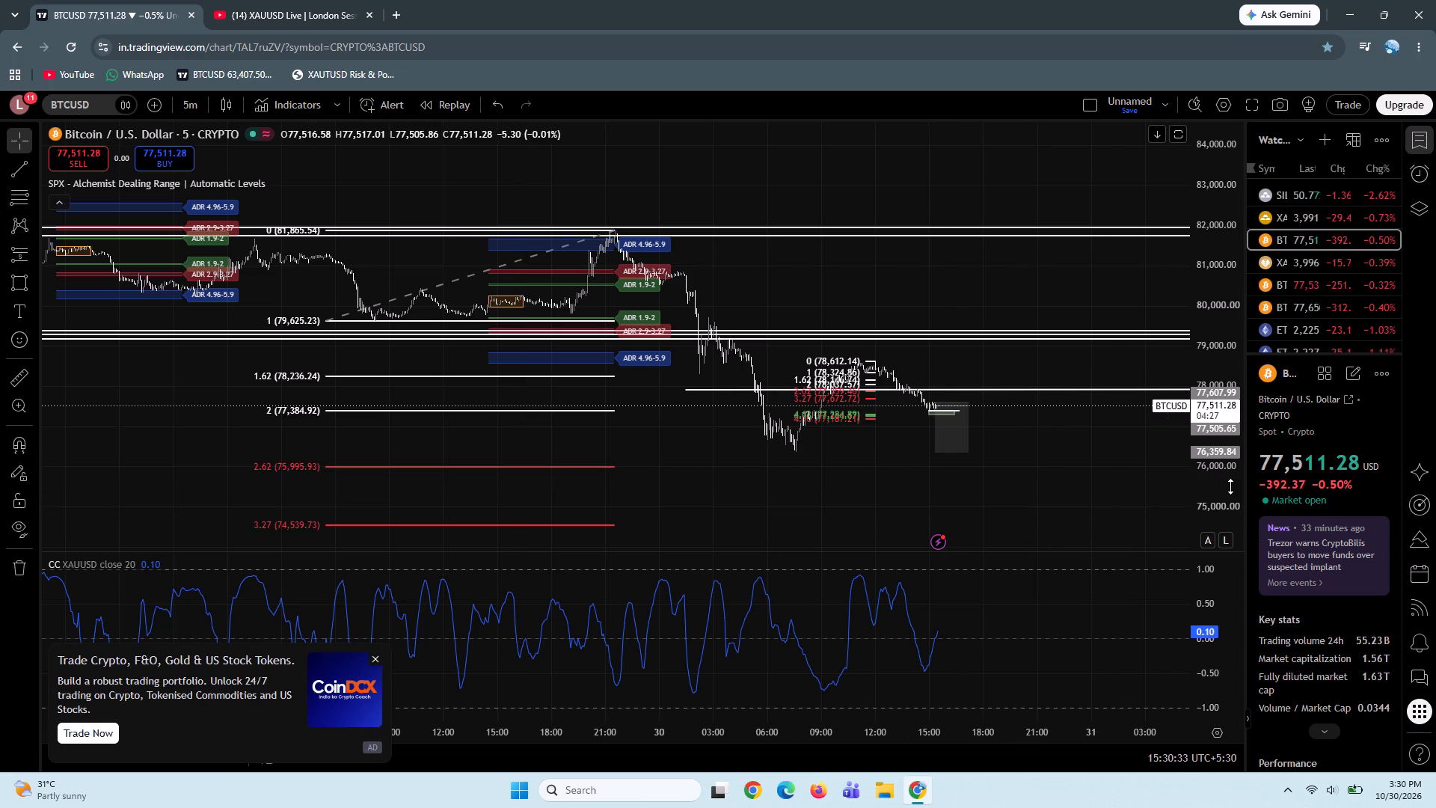
drag(1220, 486, 1213, 236)
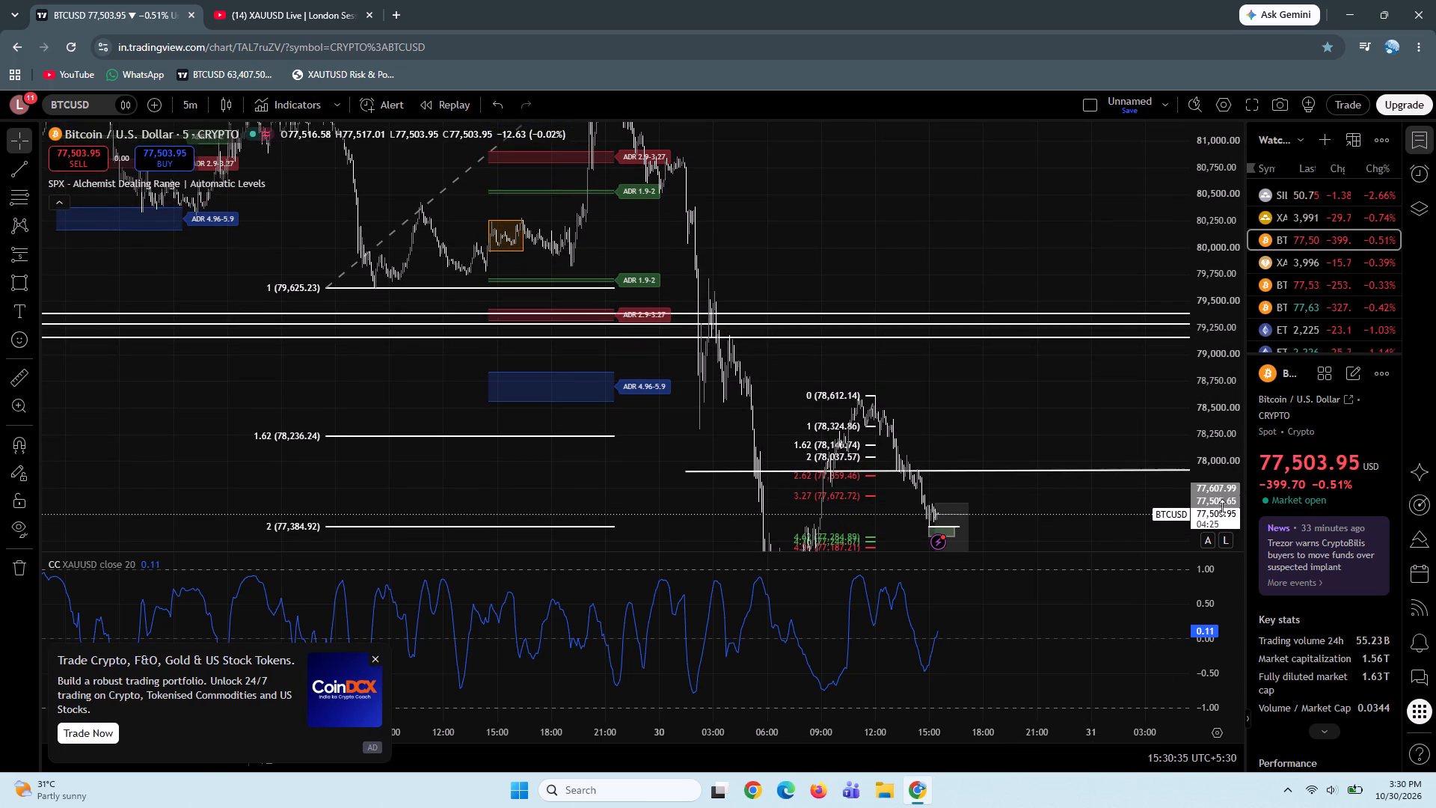
drag(1213, 444, 1206, 396)
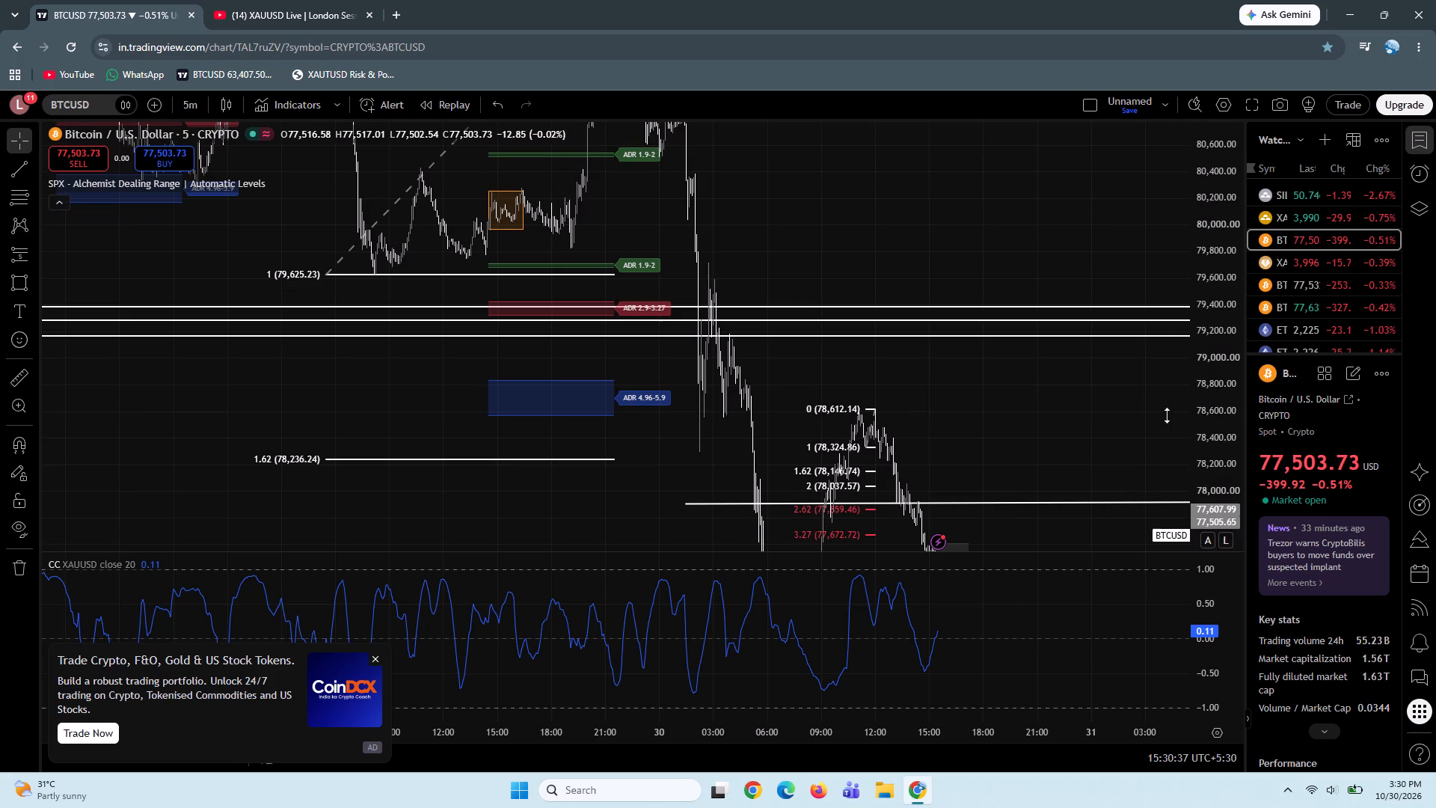
drag(1027, 426, 957, 301)
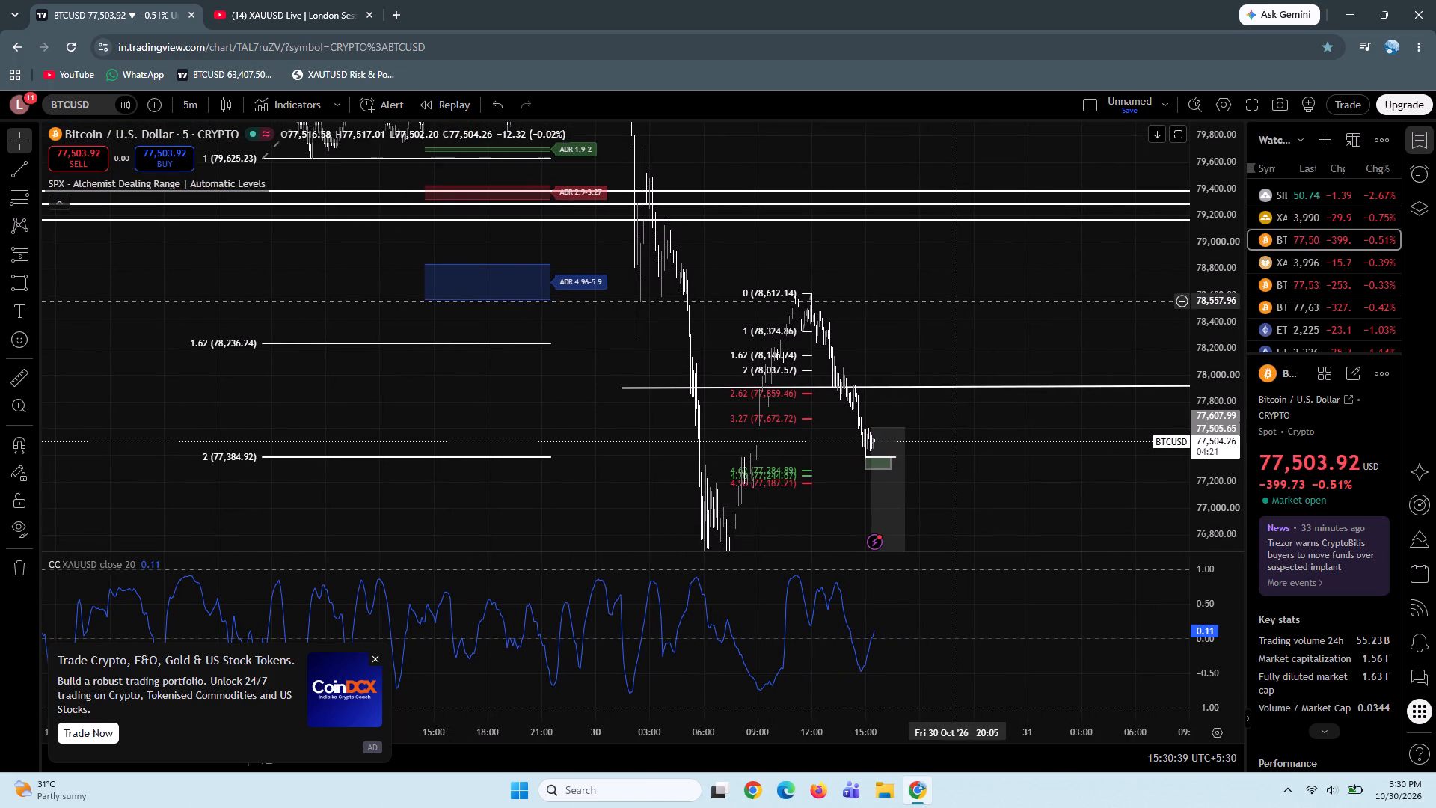
drag(957, 301, 932, 243)
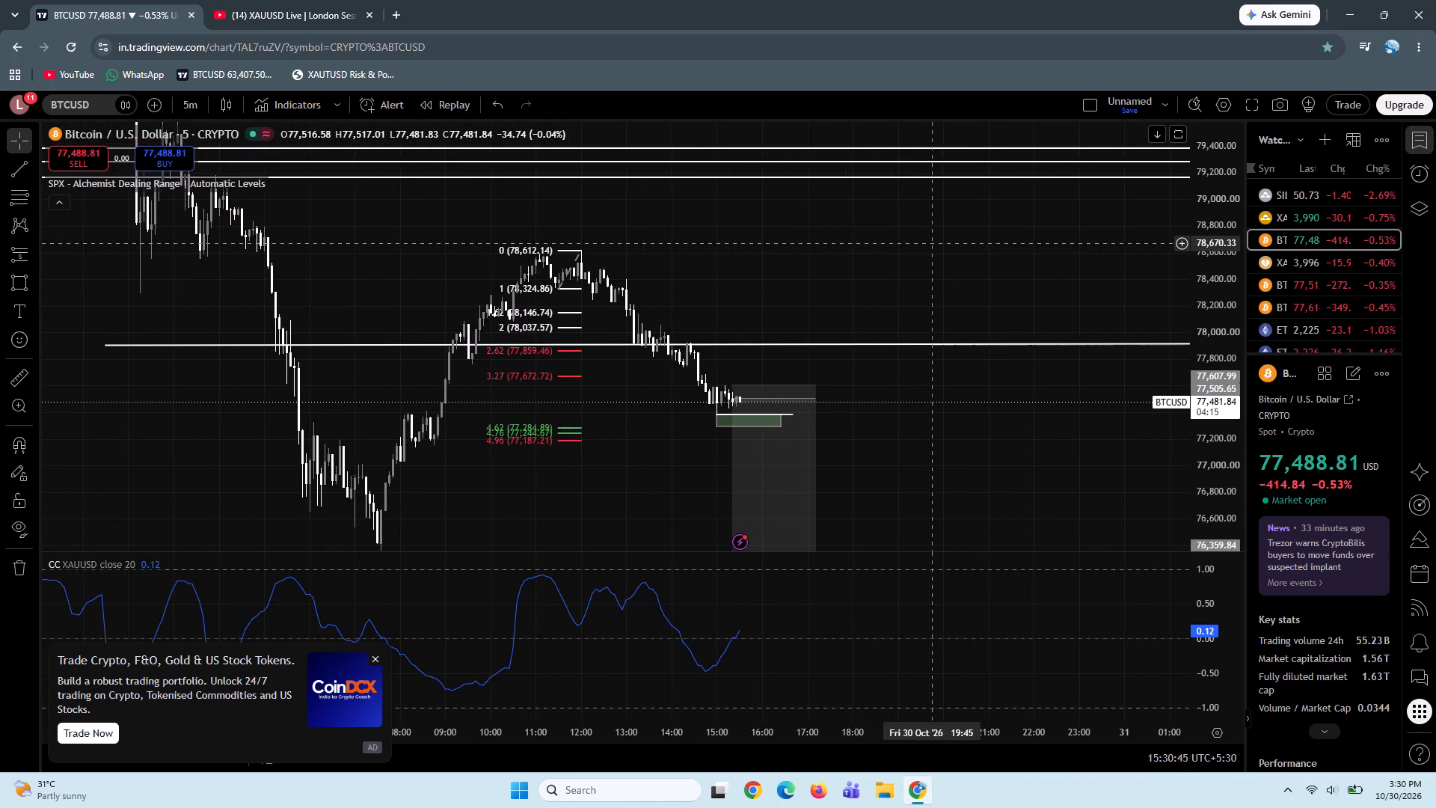
drag(1219, 433, 1167, 138)
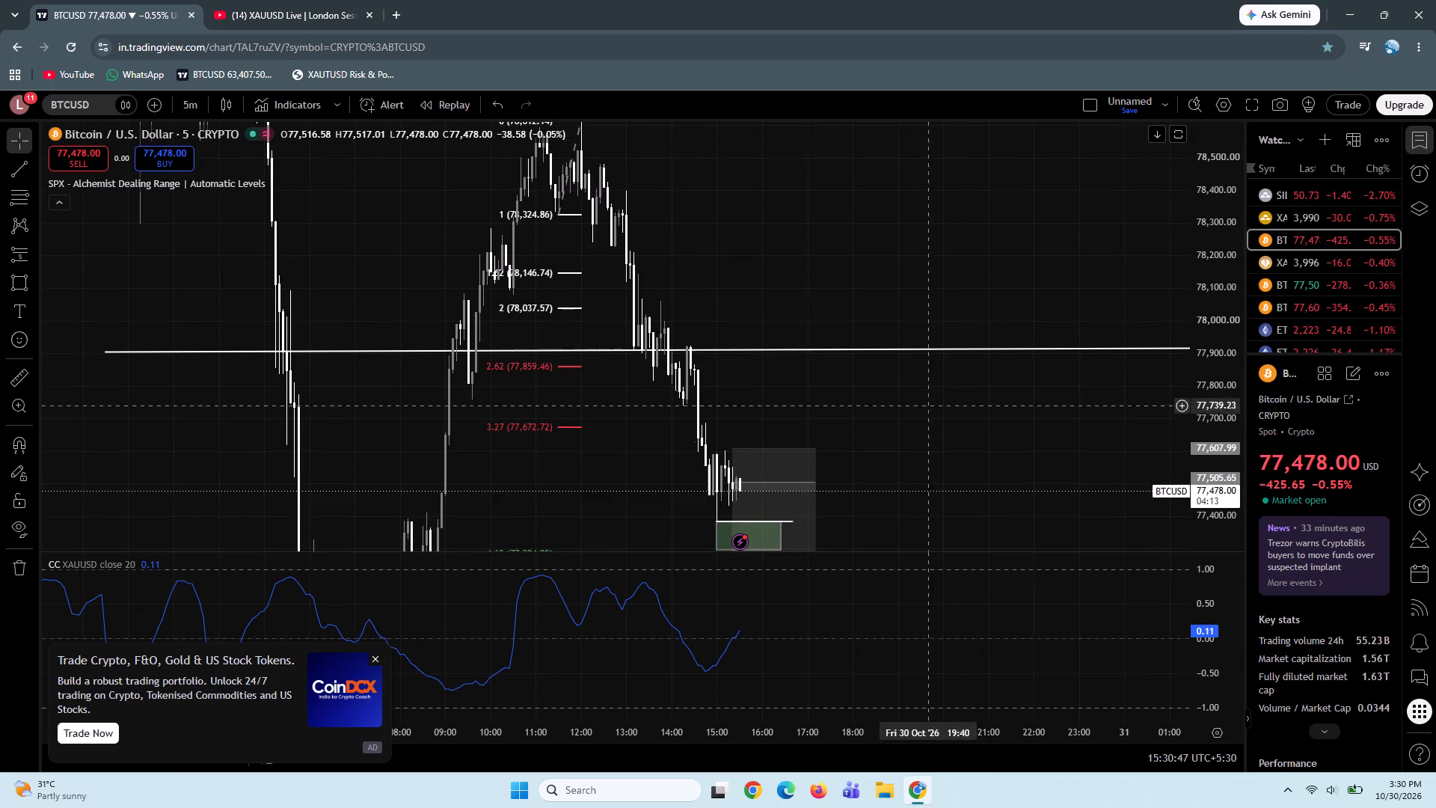
drag(906, 446, 897, 302)
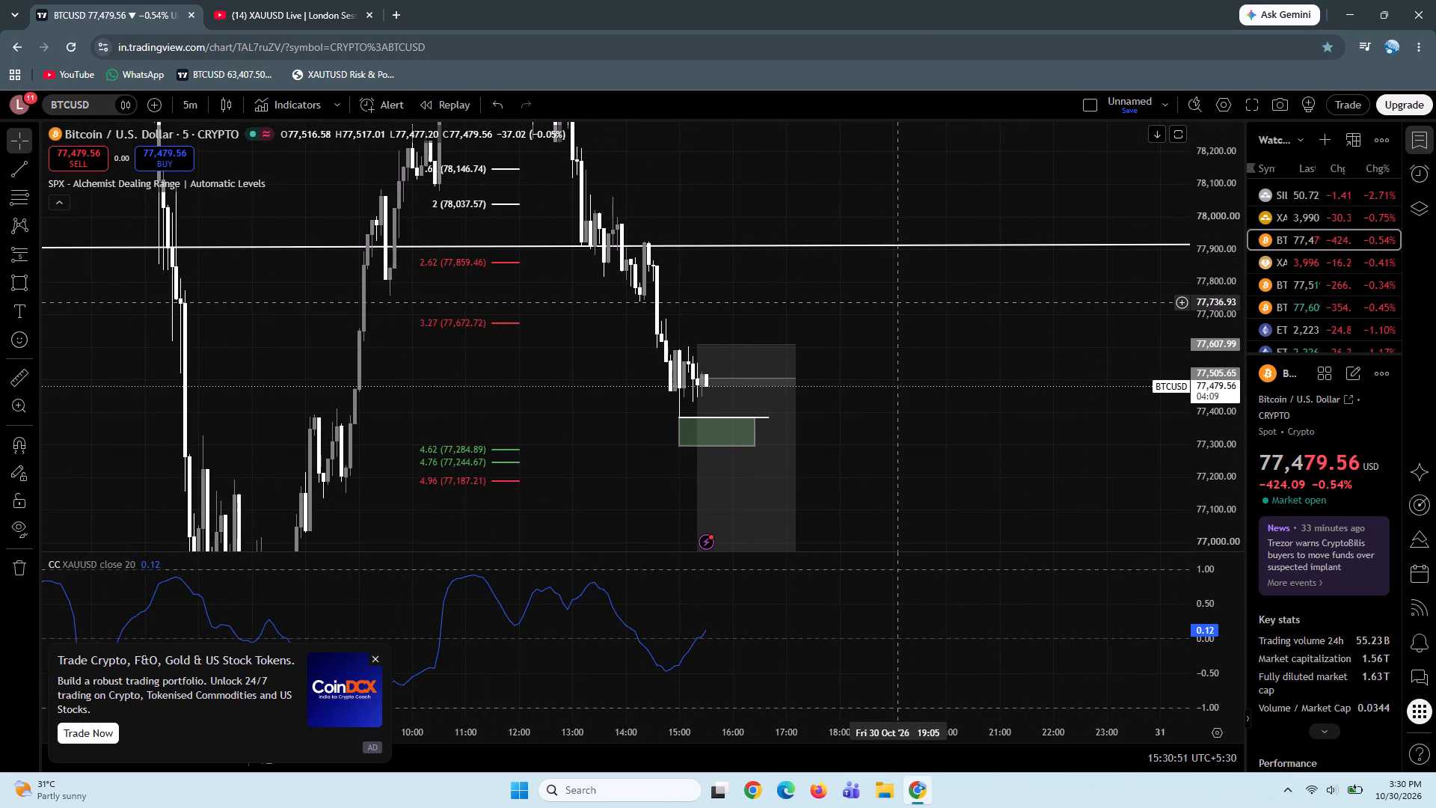
View the XAUTUSD.P chart briefly, then examine XAUUSD price action around its two green zones.
click(1301, 267)
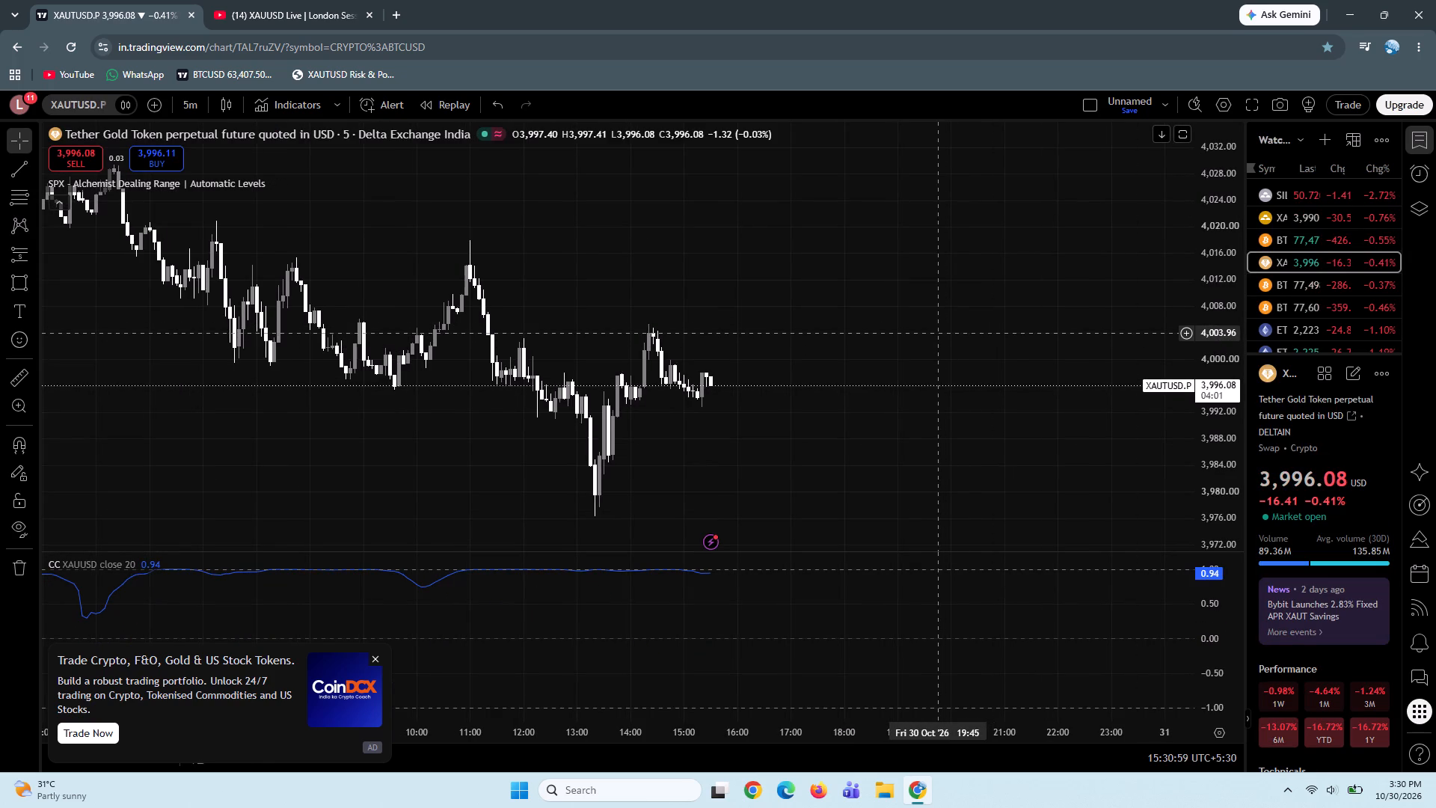
click(1298, 224)
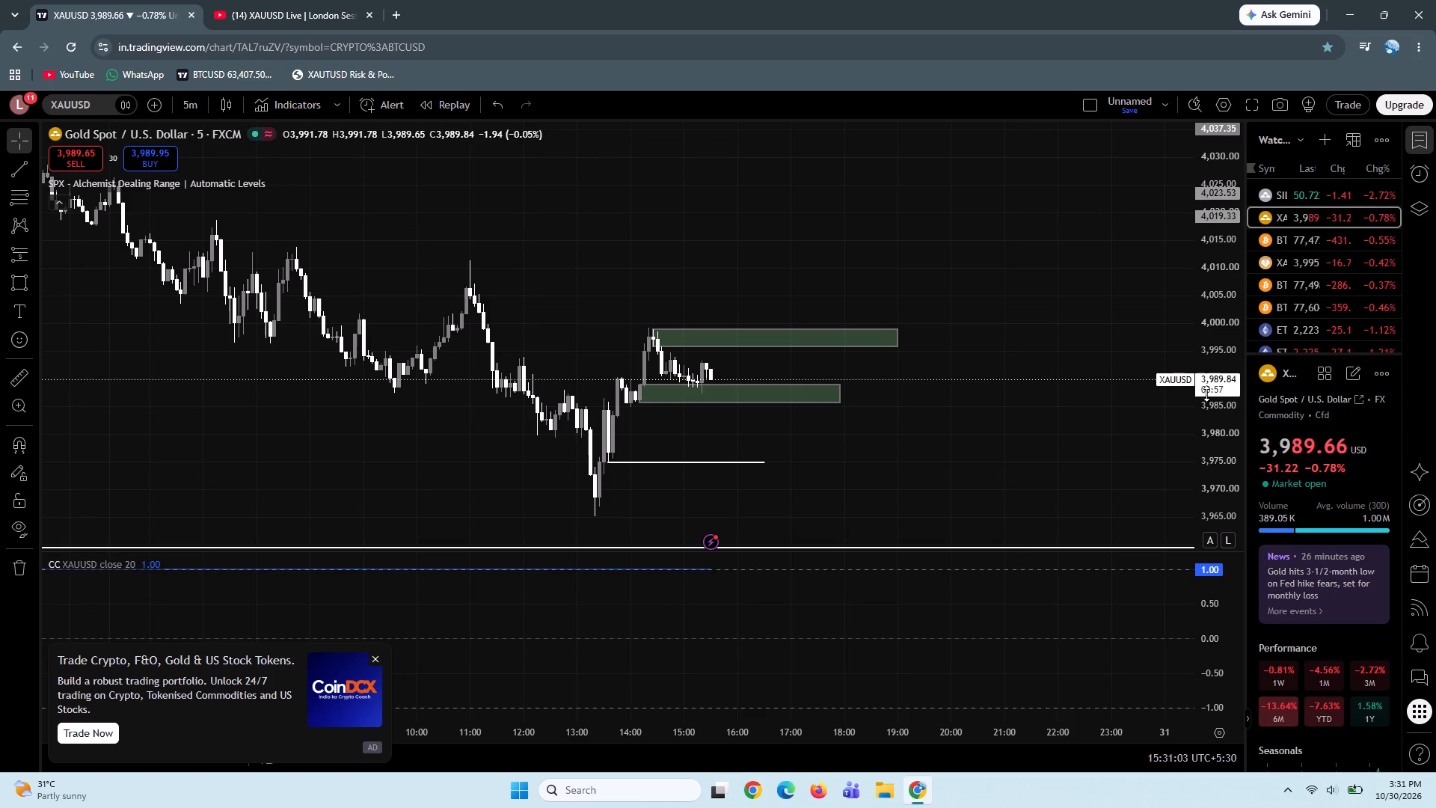
drag(1223, 423, 1198, 174)
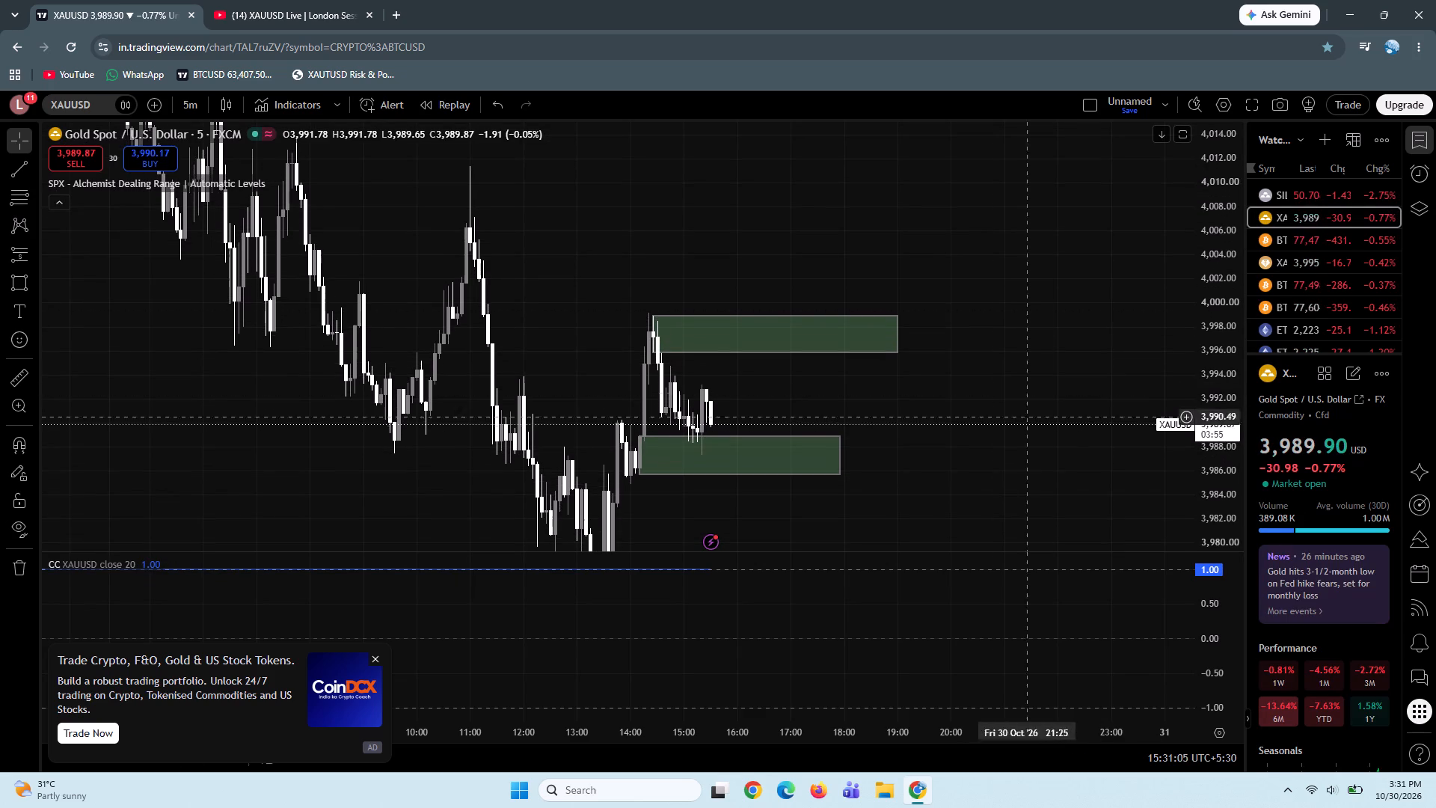
drag(960, 334, 960, 319)
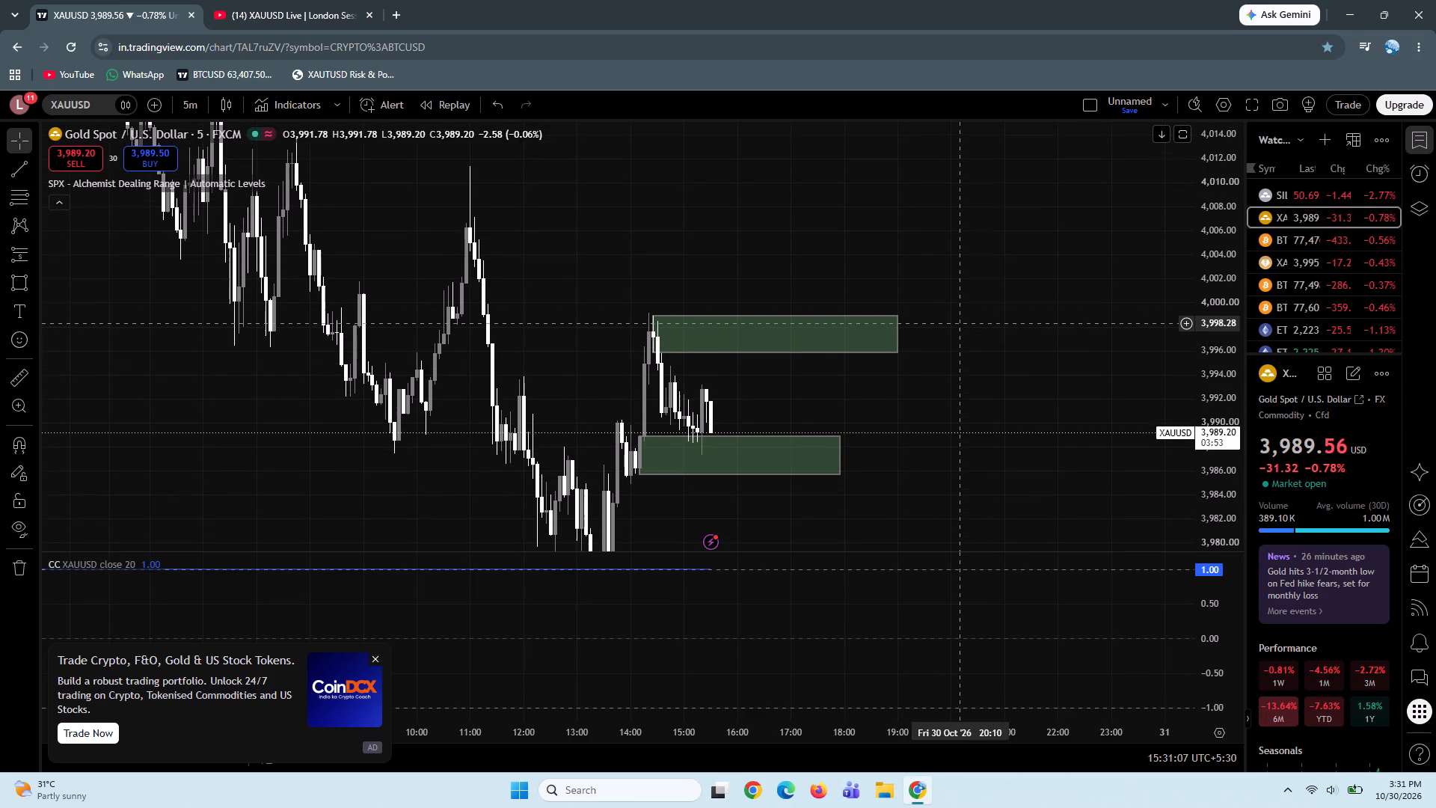
drag(960, 319, 960, 290)
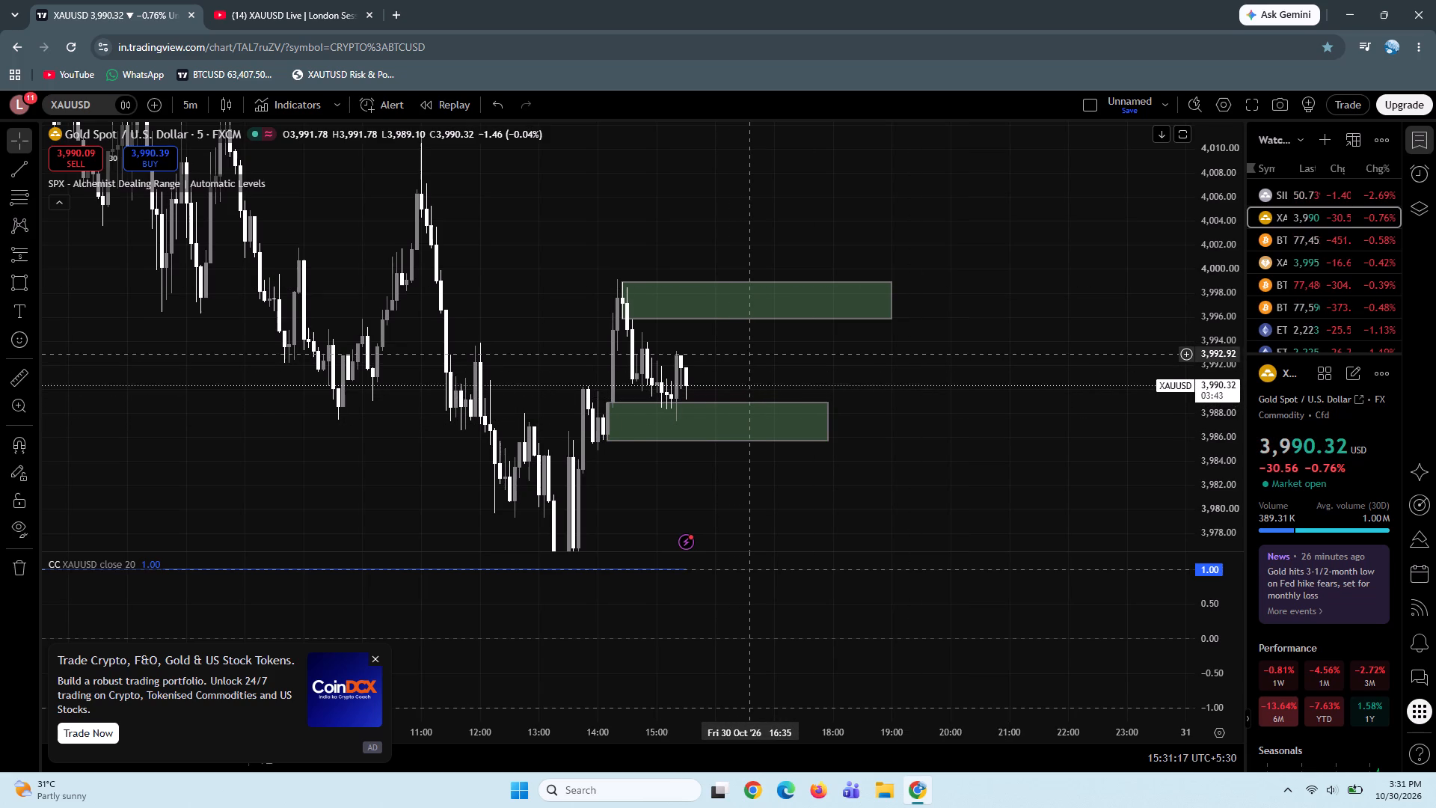
Return to the BTCUSD chart and examine price around the short position's entry and the green rectangle.
click(1310, 256)
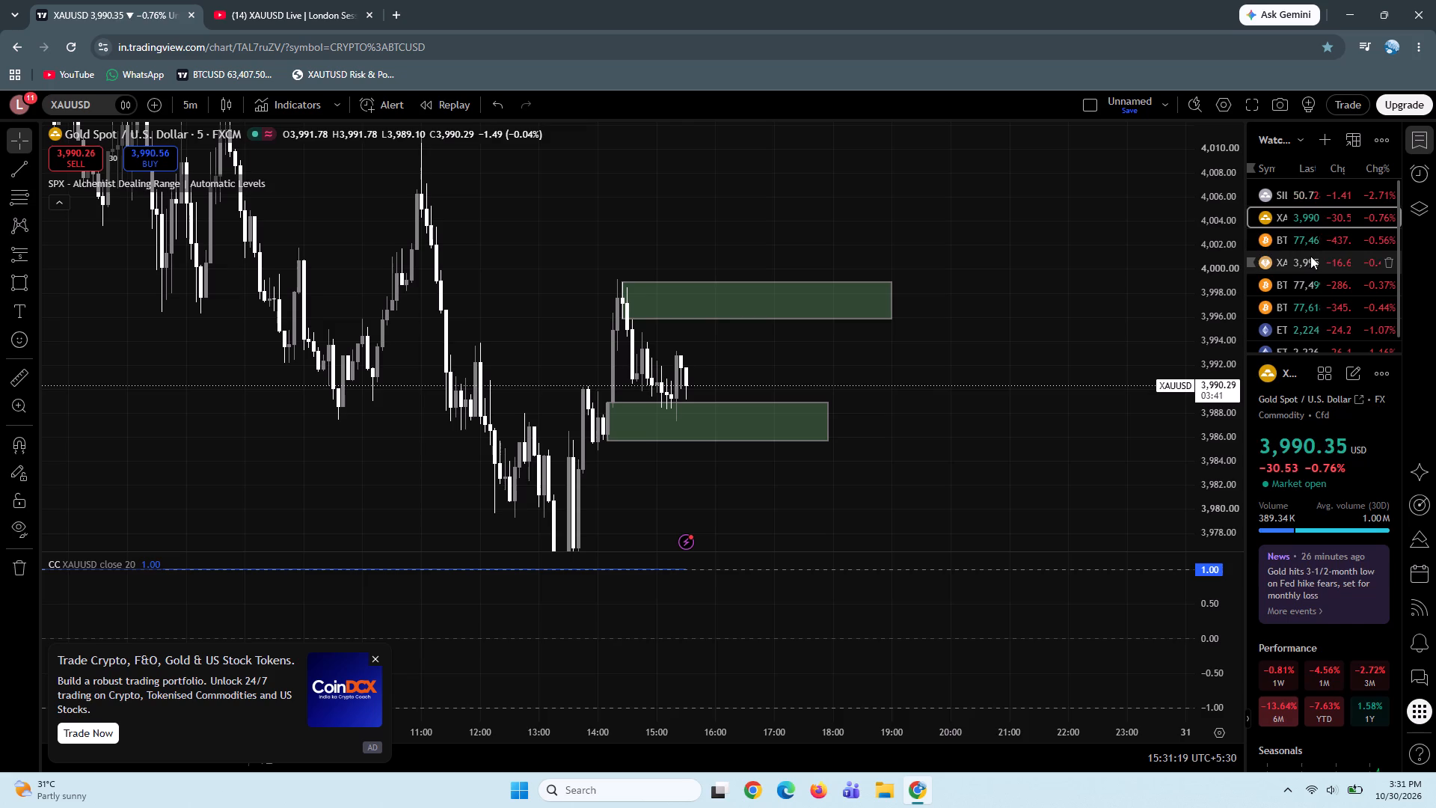
click(1309, 245)
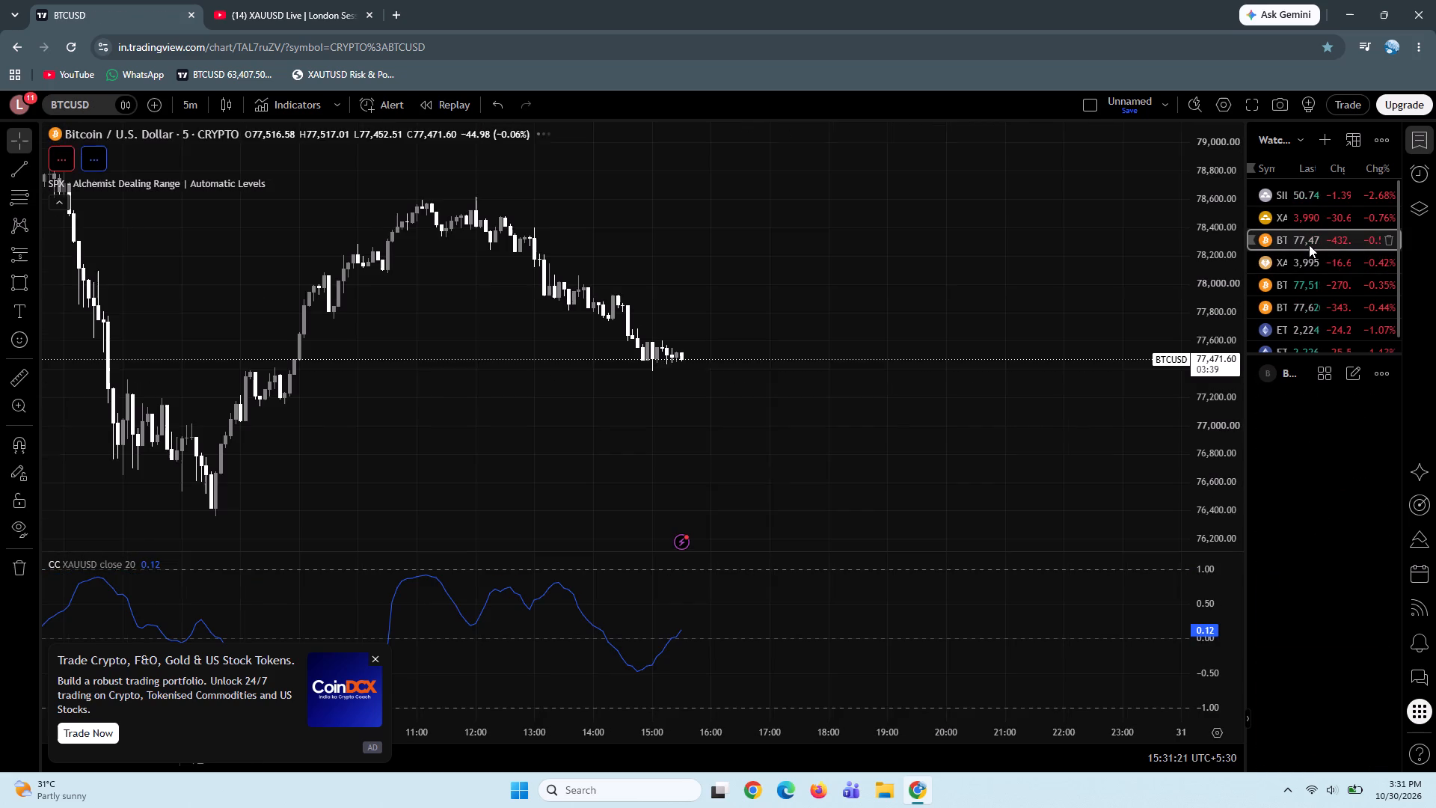
drag(1230, 406, 1228, 234)
drag(1034, 437, 1008, 380)
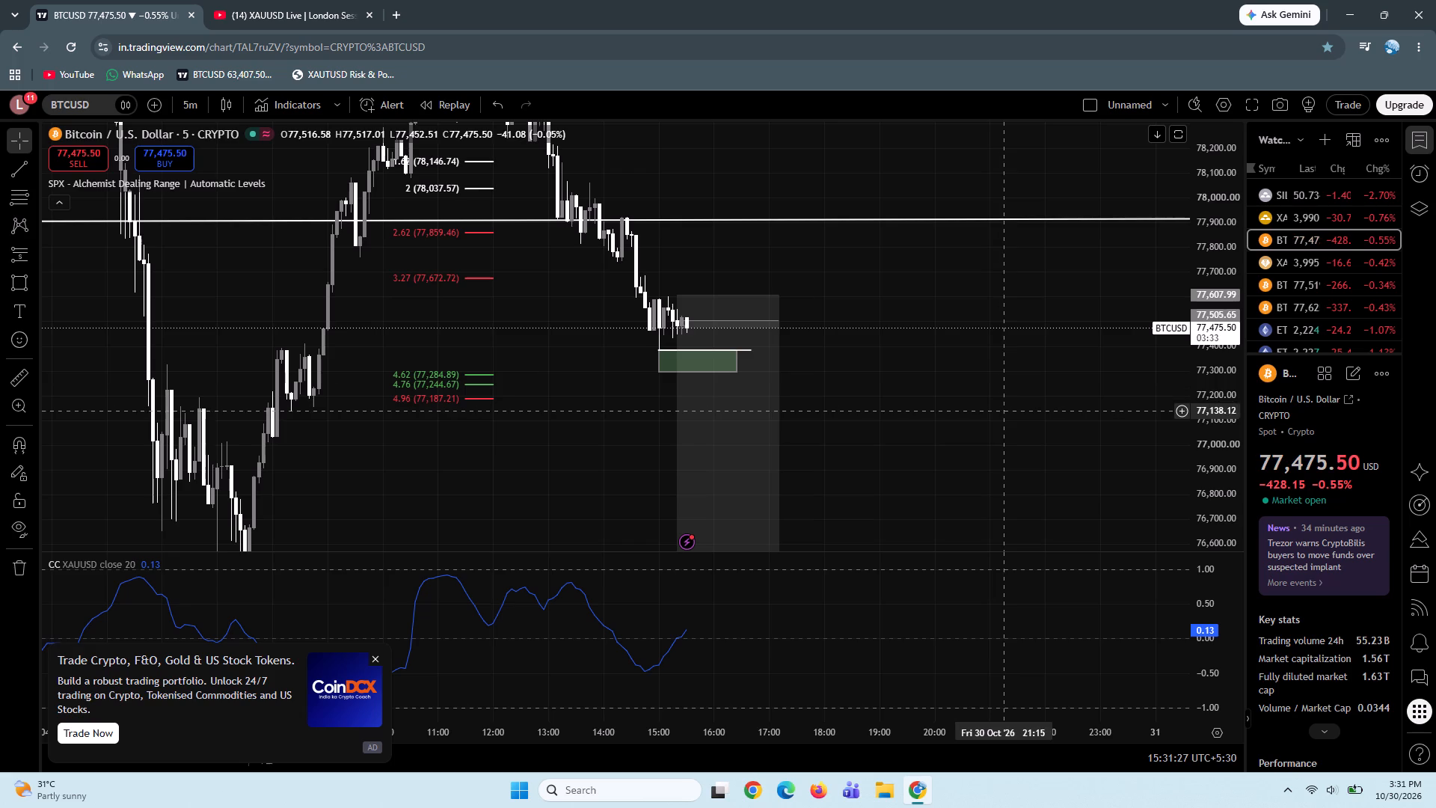
drag(1001, 411, 993, 385)
Switch to the YouTube XAUUSD Live London Session video, resume playback and jump ahead to 1:14:22.
click(325, 21)
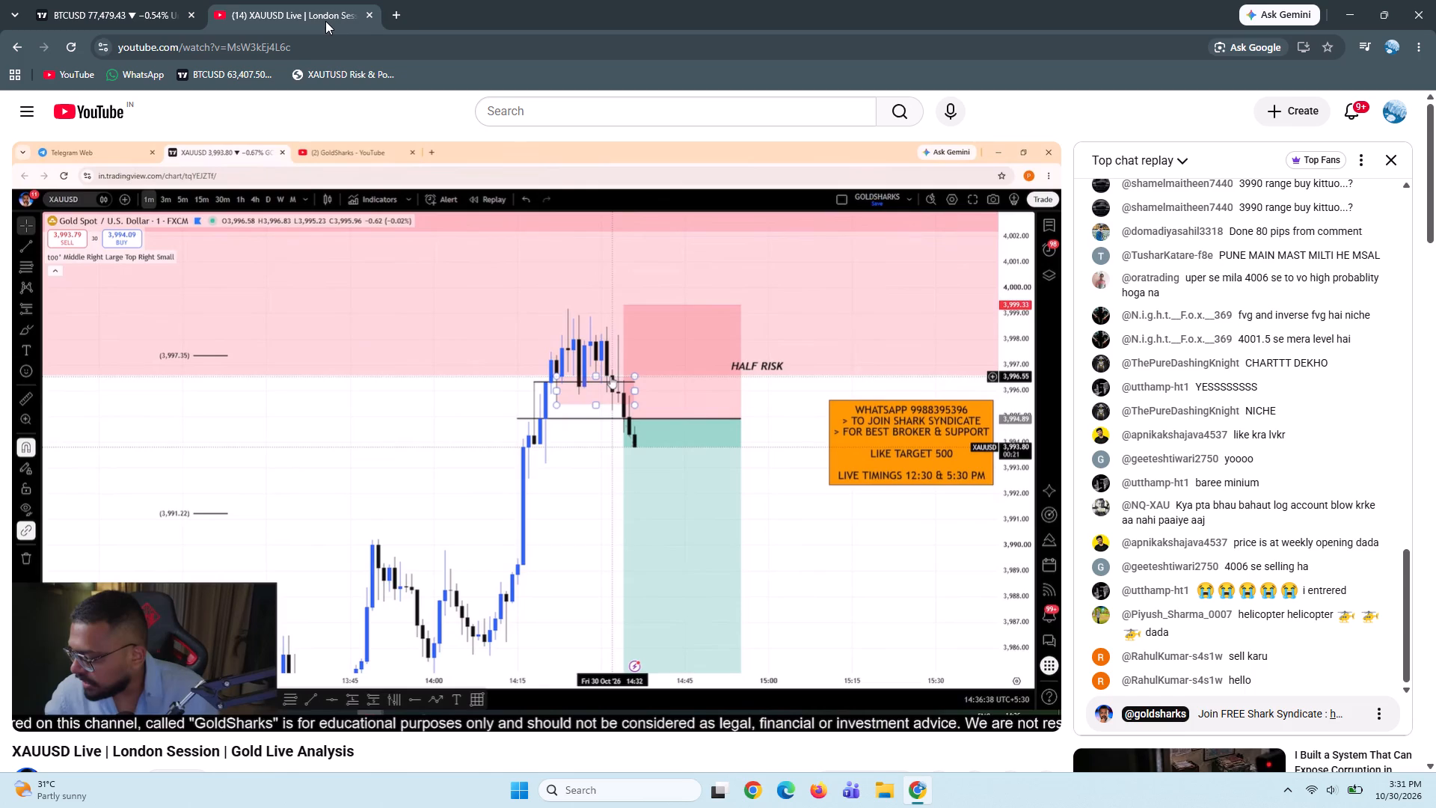
click(447, 404)
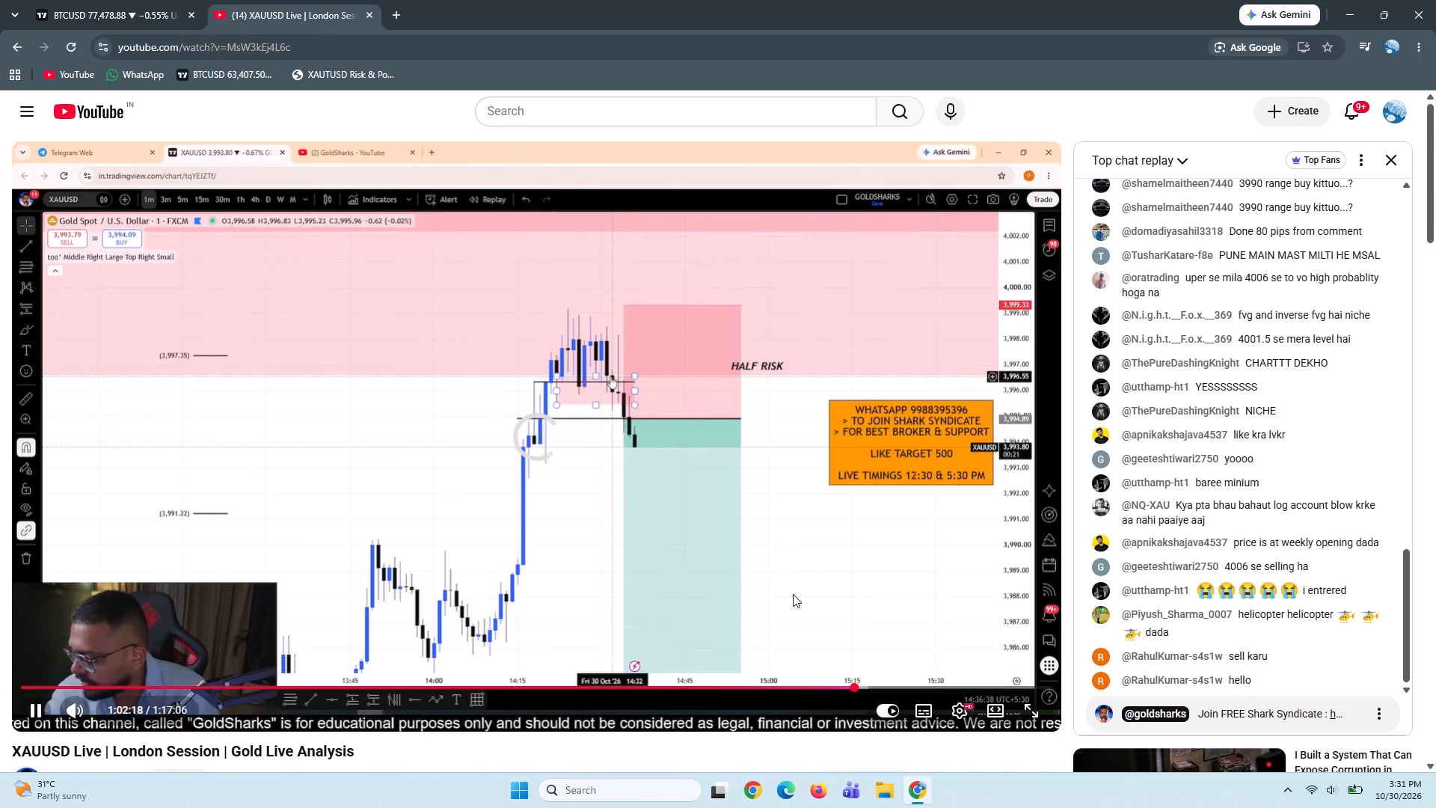
click(929, 684)
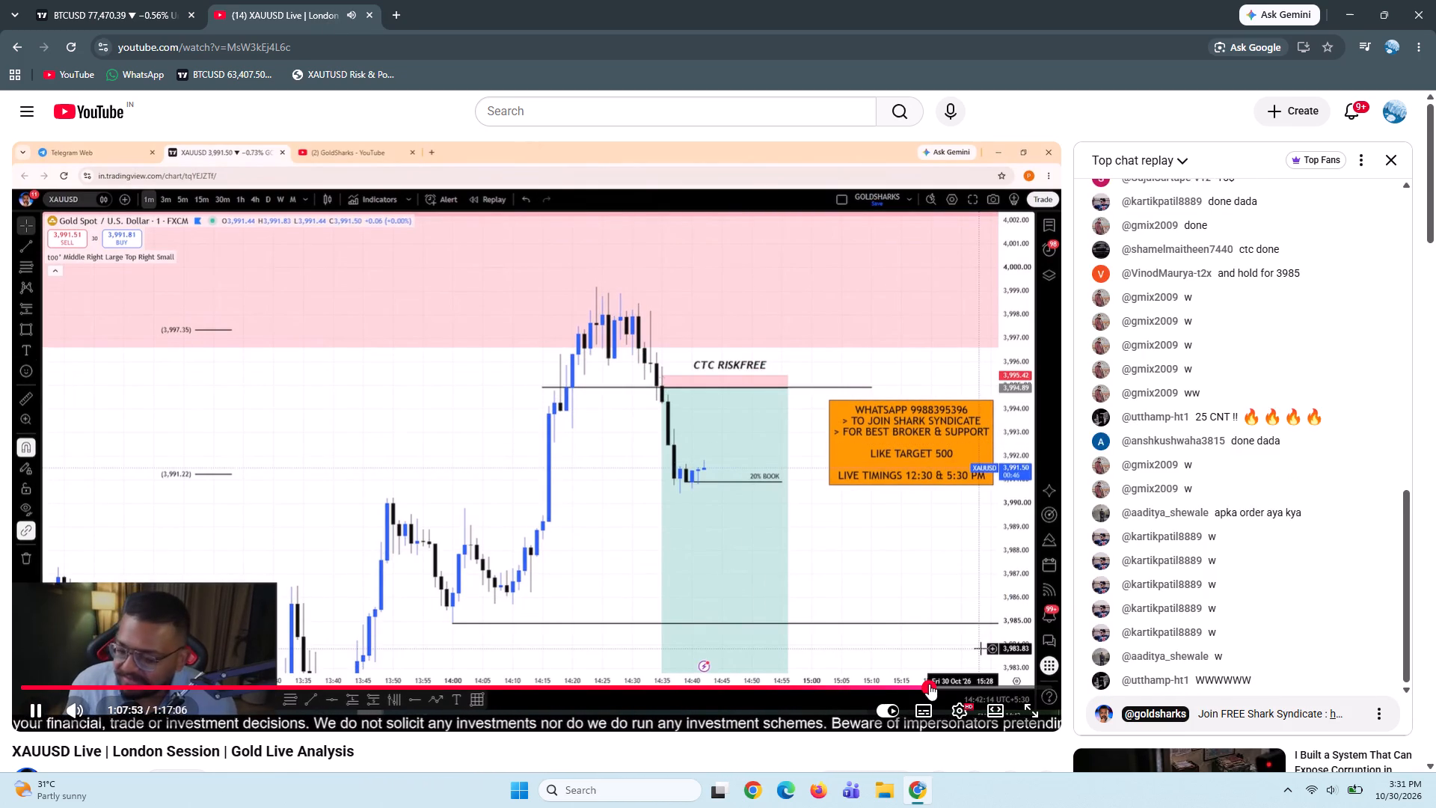
click(975, 687)
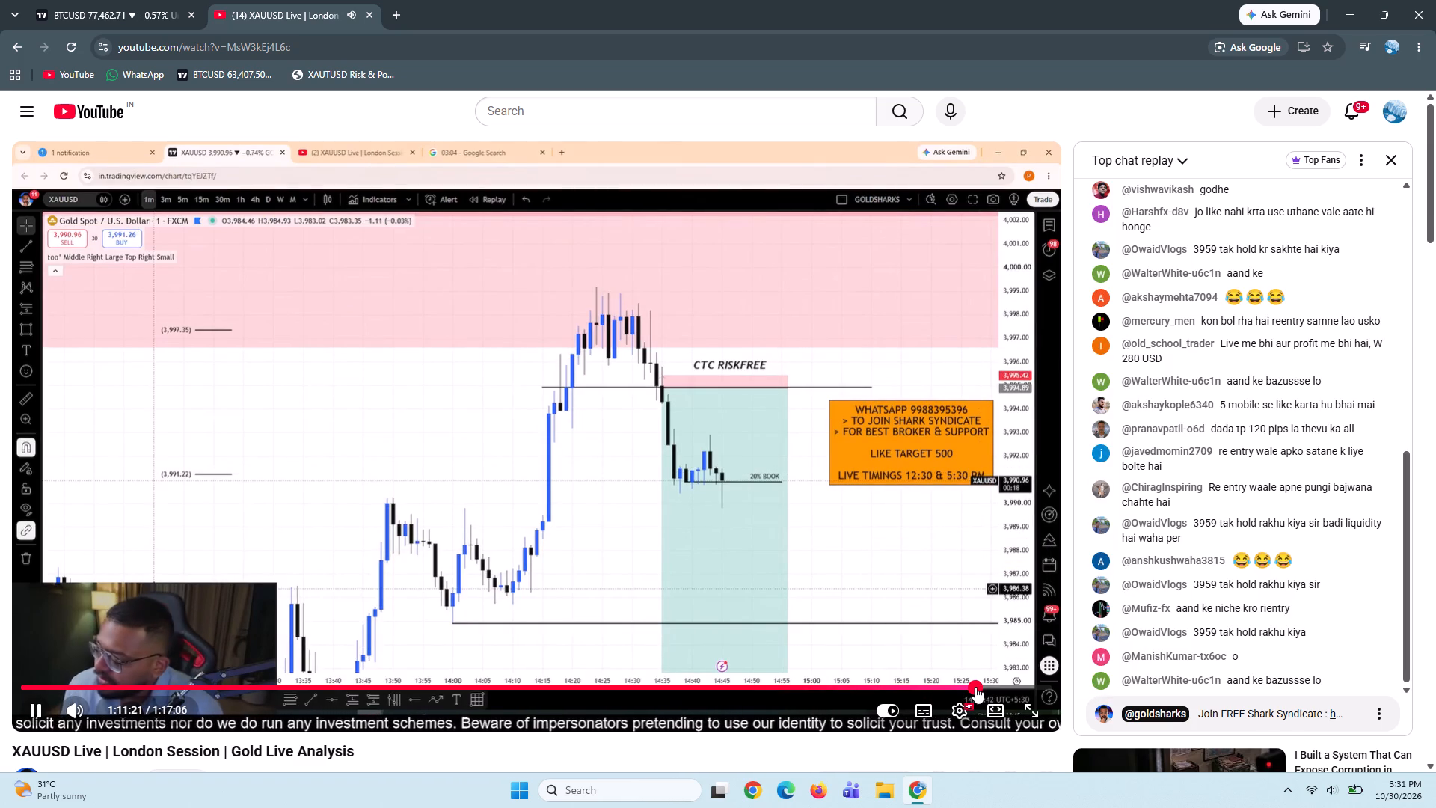
click(1016, 687)
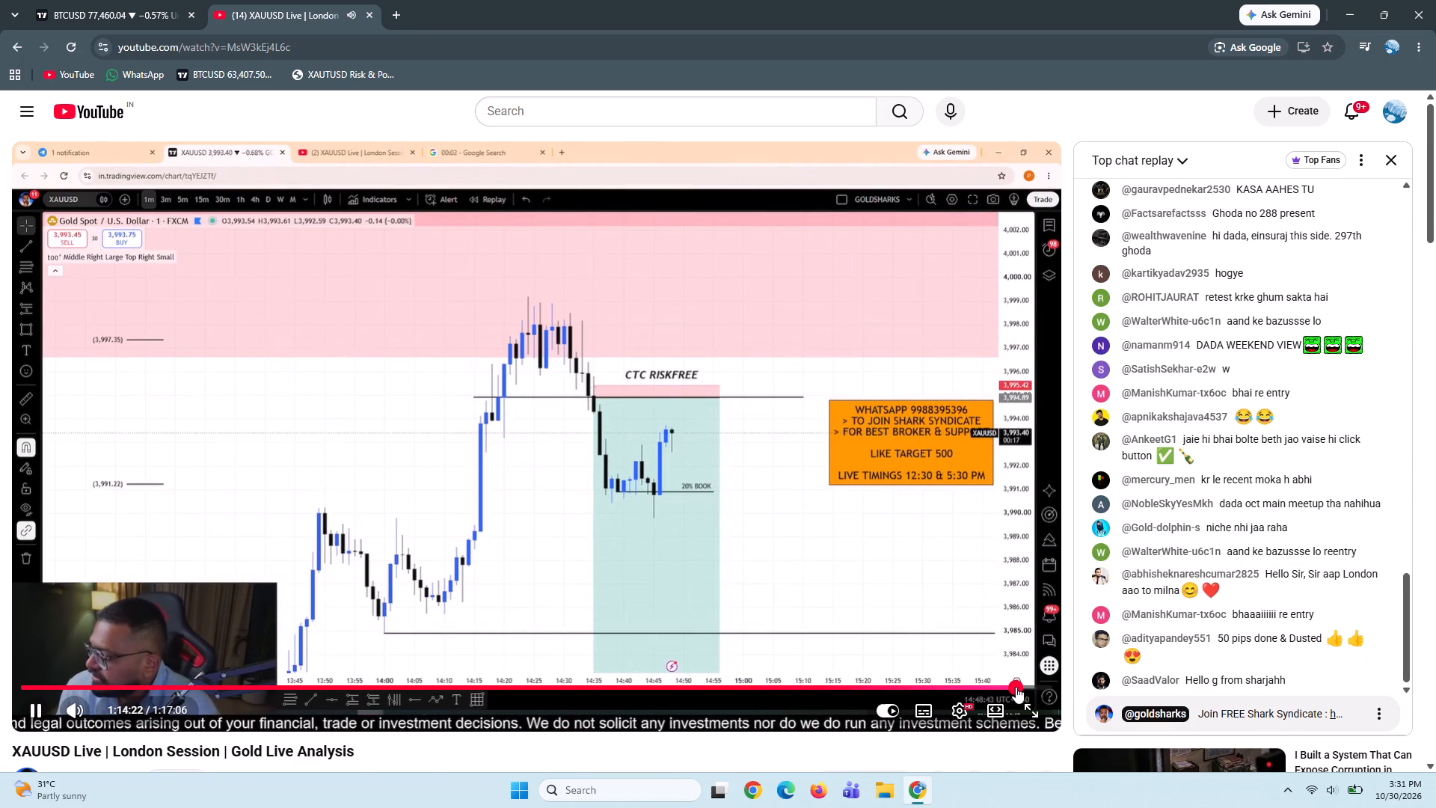
Skip forward through the rest of the XAUUSD livestream replay to about 1:17:02, following the host's short trade.
key(Right)
key(Right)
key(Right)
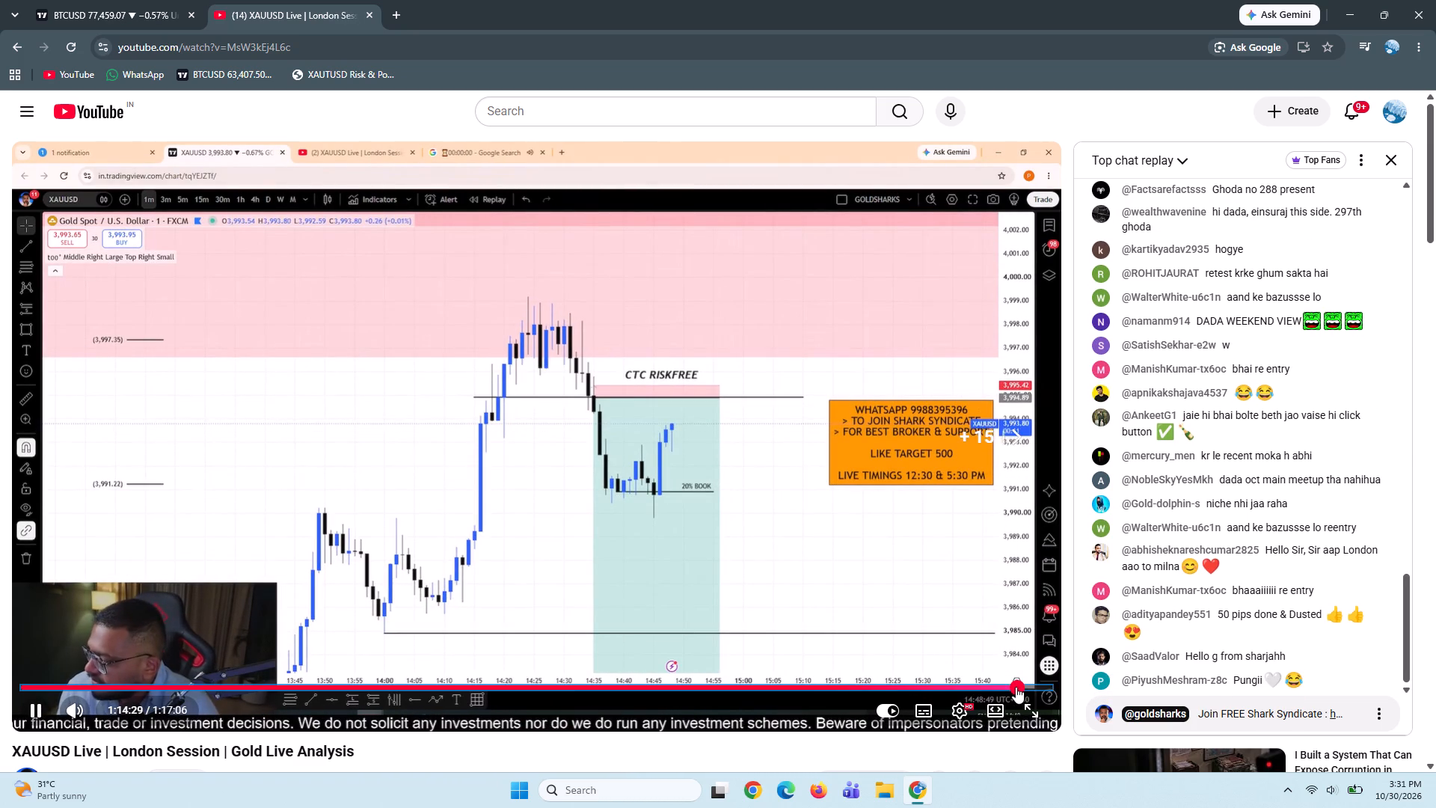
key(Right)
key(Right)
key(Right)
key(Right)
key(Right)
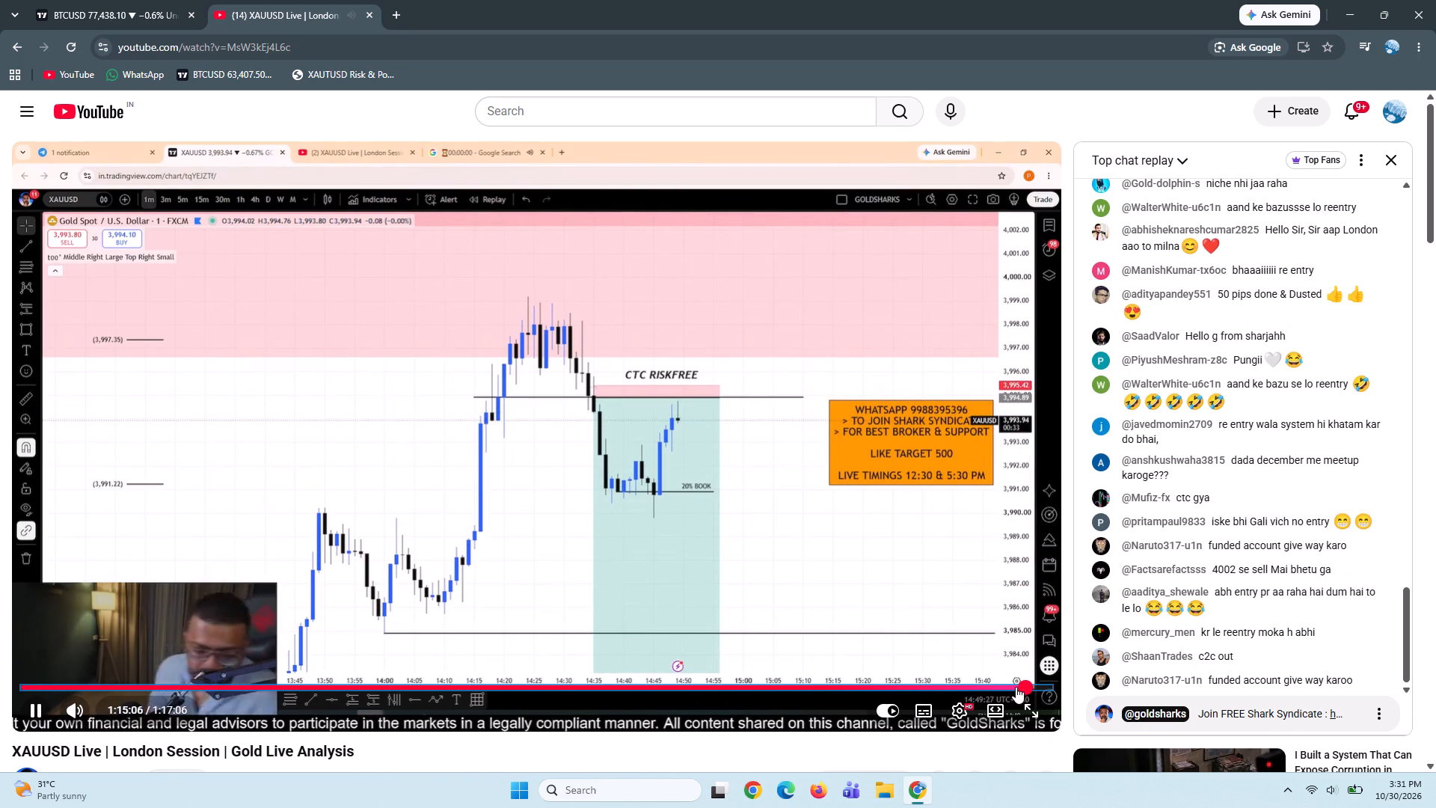
key(Right)
key(Right)
key(Right)
key(Right)
key(Right)
key(Right)
key(Right)
key(Right)
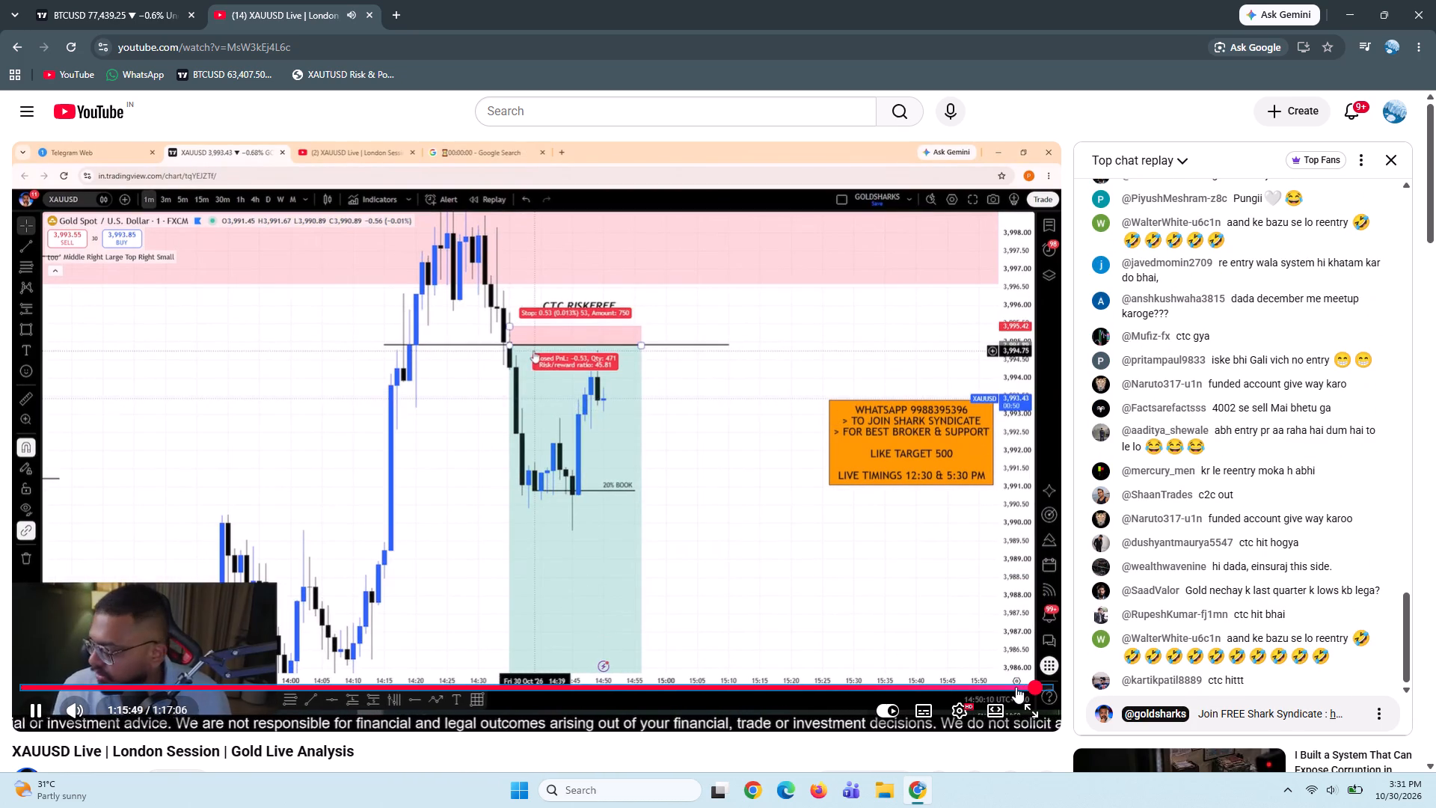
key(Right)
key(Right)
key(Right)
key(Right)
key(Right)
key(Right)
key(Right)
key(Right)
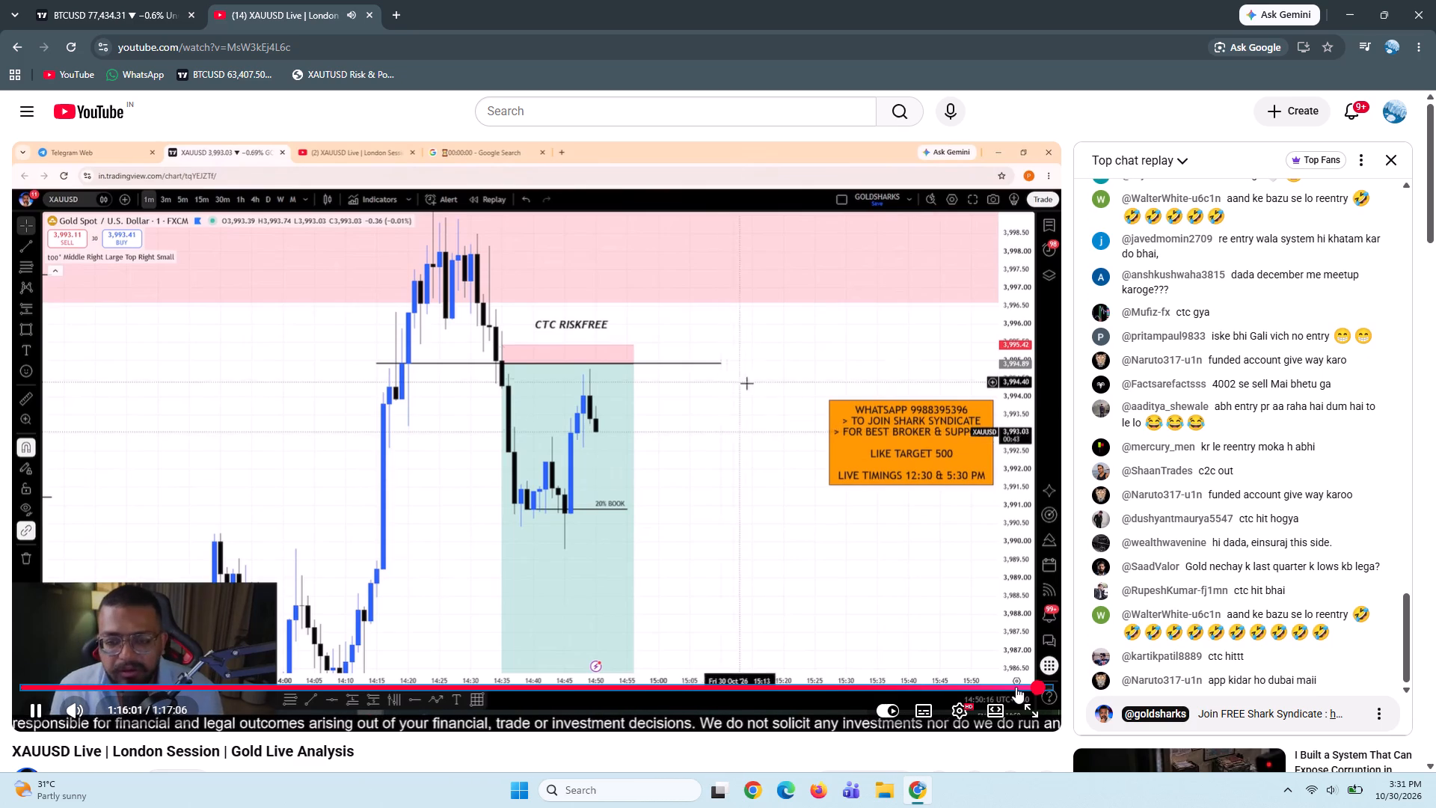
key(Right)
key(Right)
key(Right)
key(Right)
key(Right)
key(Right)
key(Right)
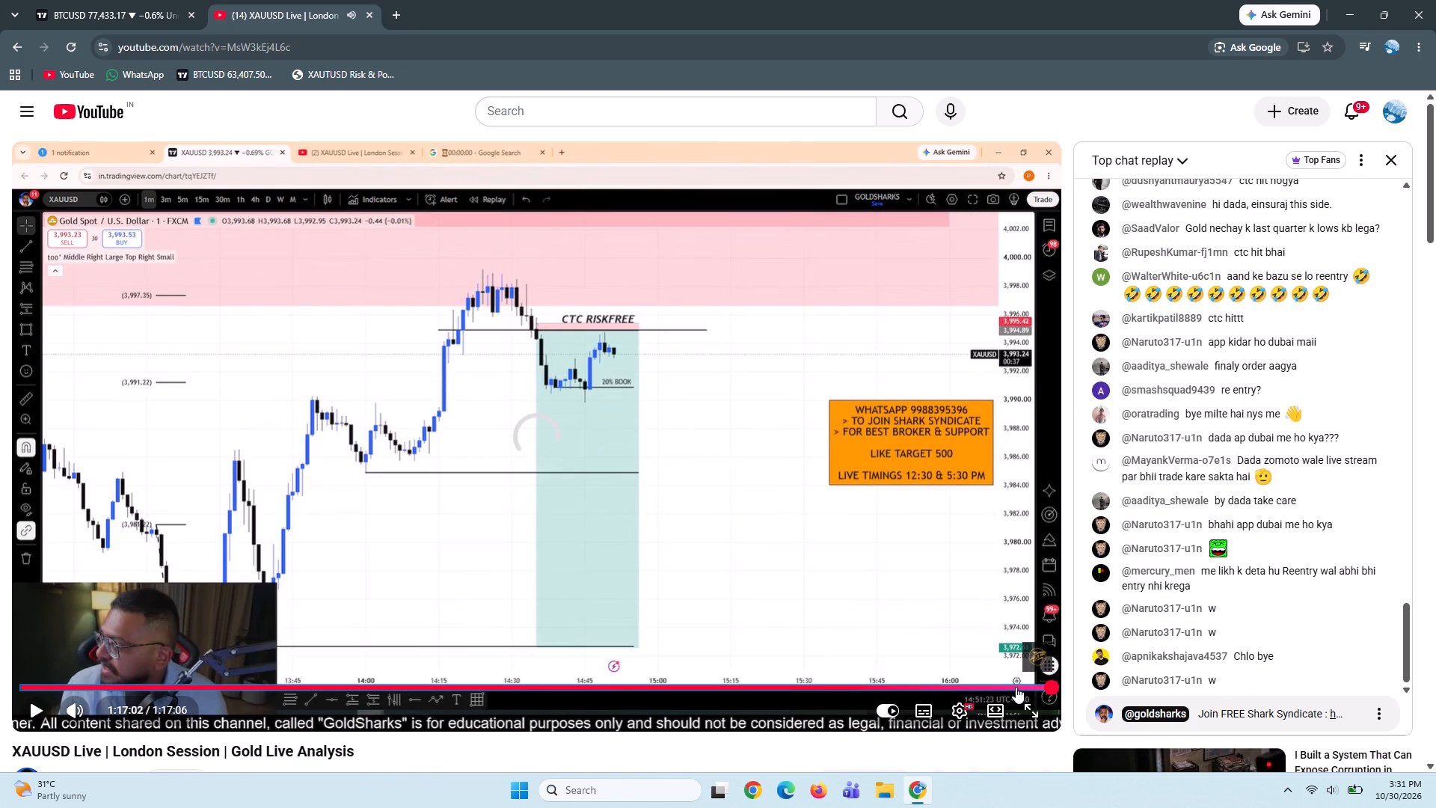
click(717, 484)
Return to the BTCUSD chart in TradingView and check the short position down to its 76,359.84 target.
click(138, 4)
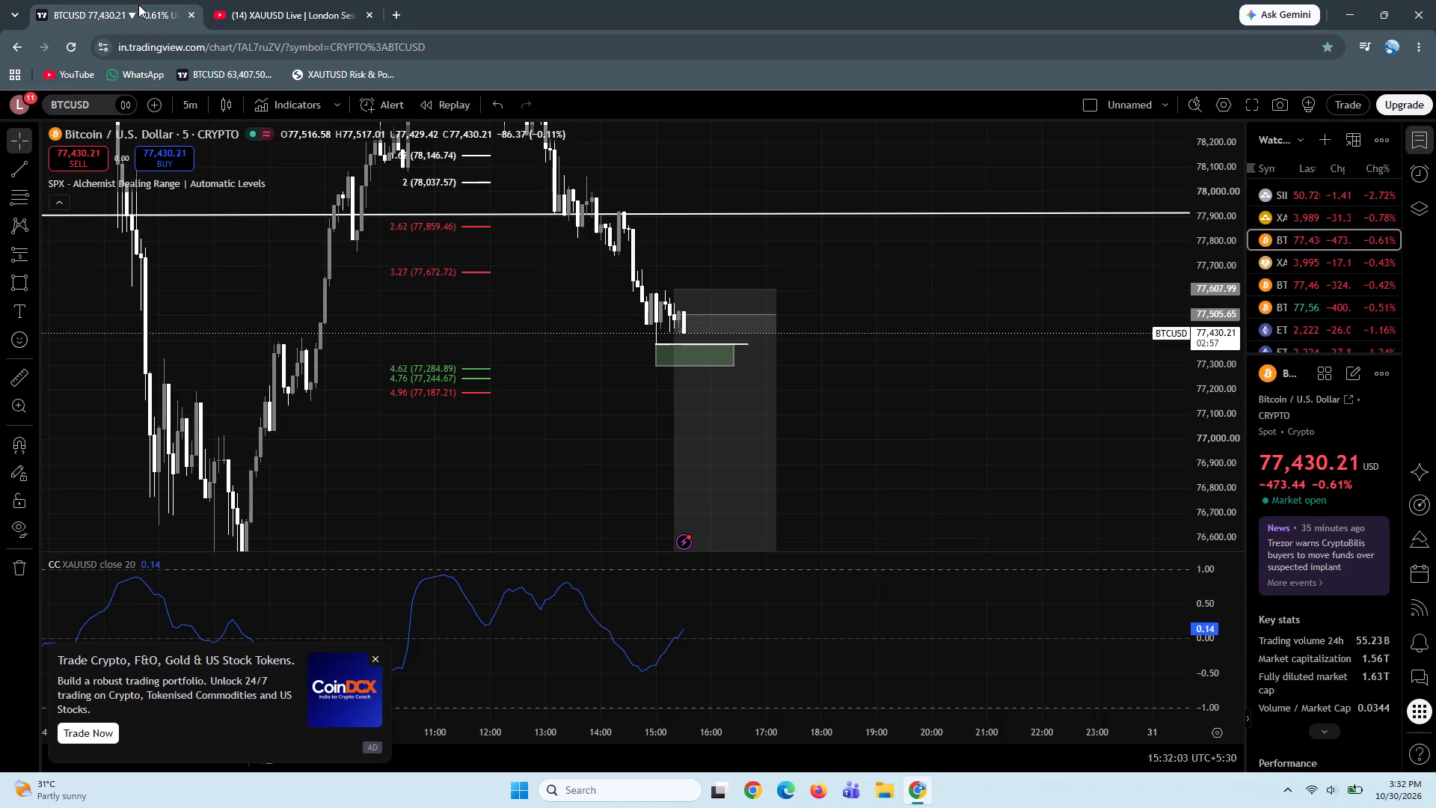
drag(865, 395, 825, 315)
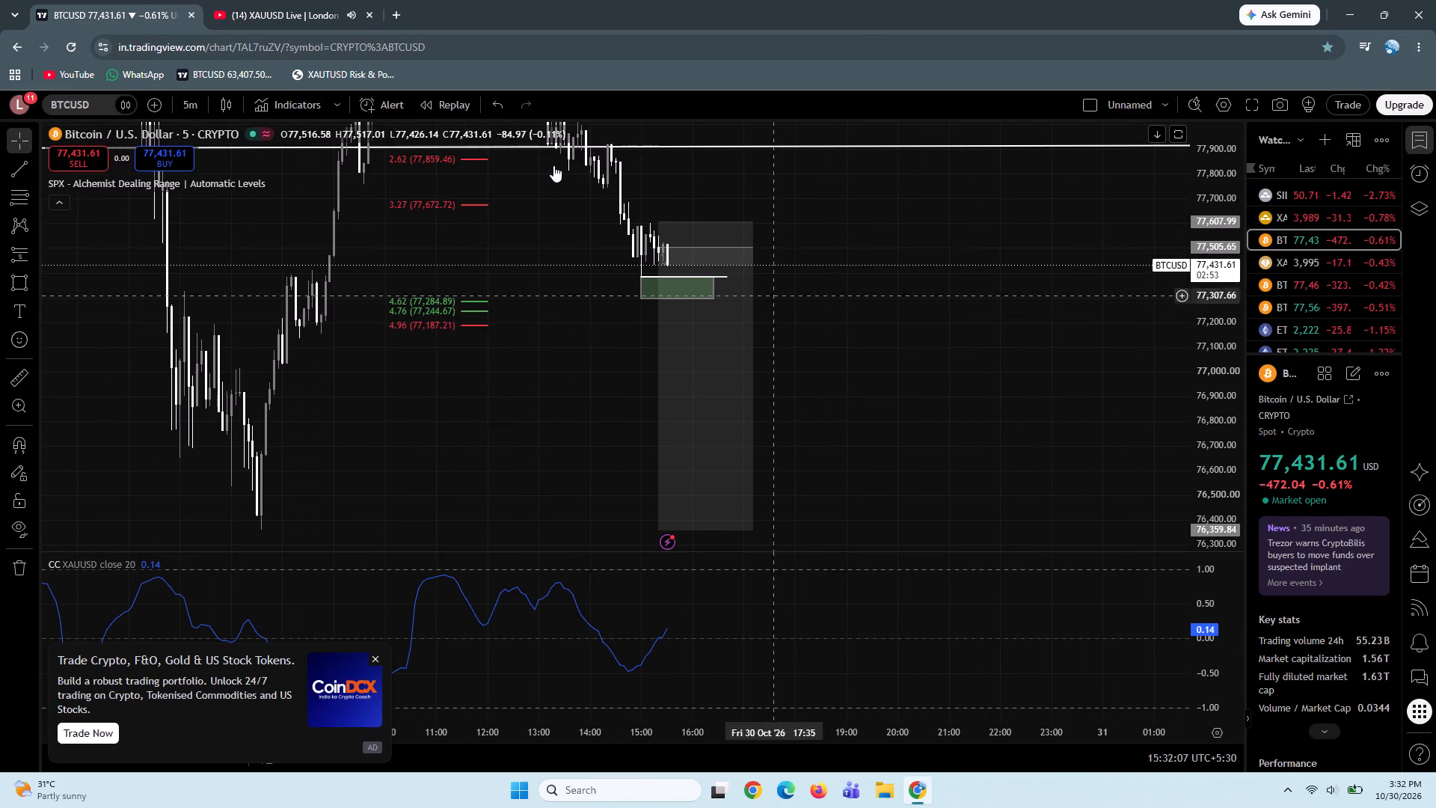
Check the YouTube video "Gold Just Lost $10 Trillion. Cheap or Cooked?" and return to the BTCUSD chart in TradingView.
click(230, 8)
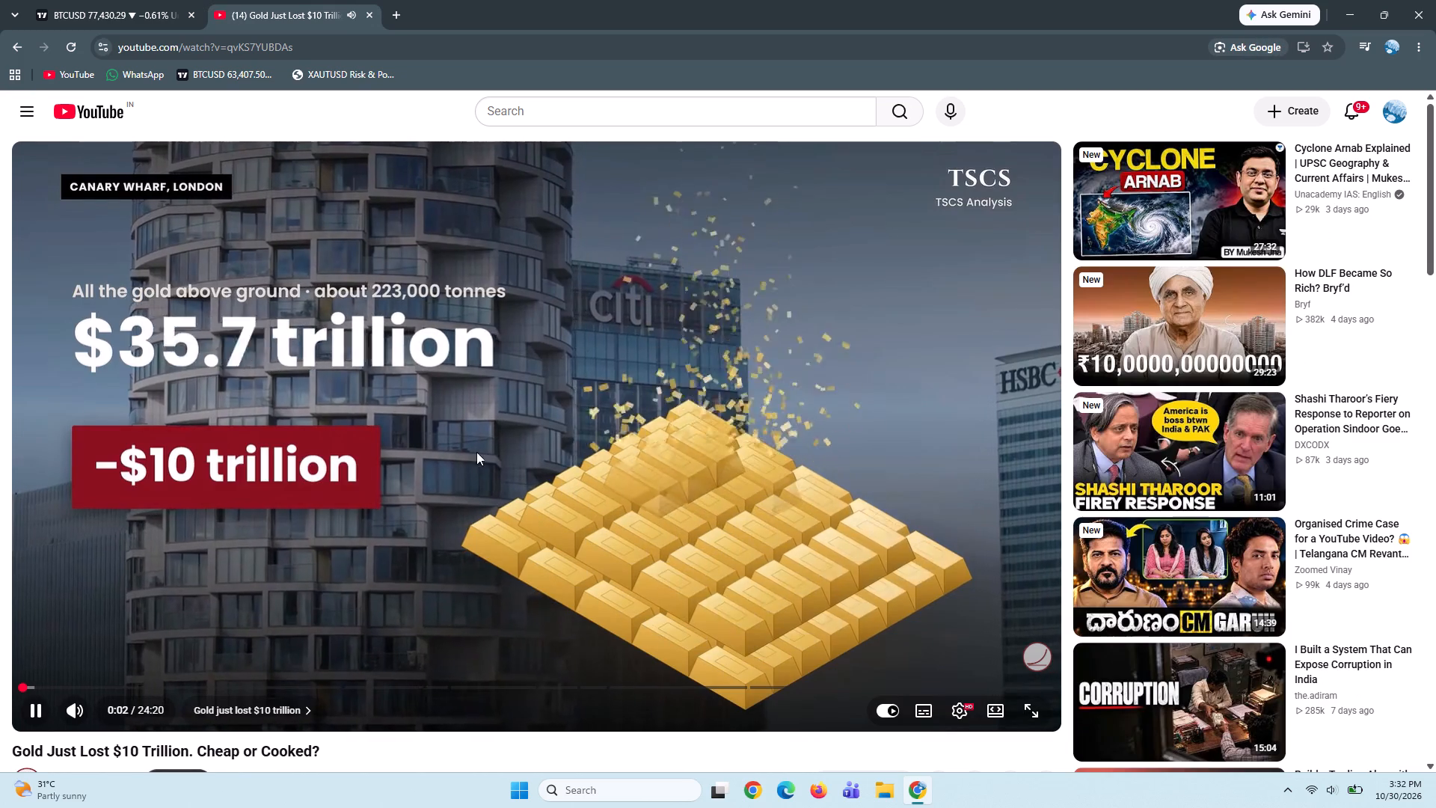
scroll(454, 426, right, 1)
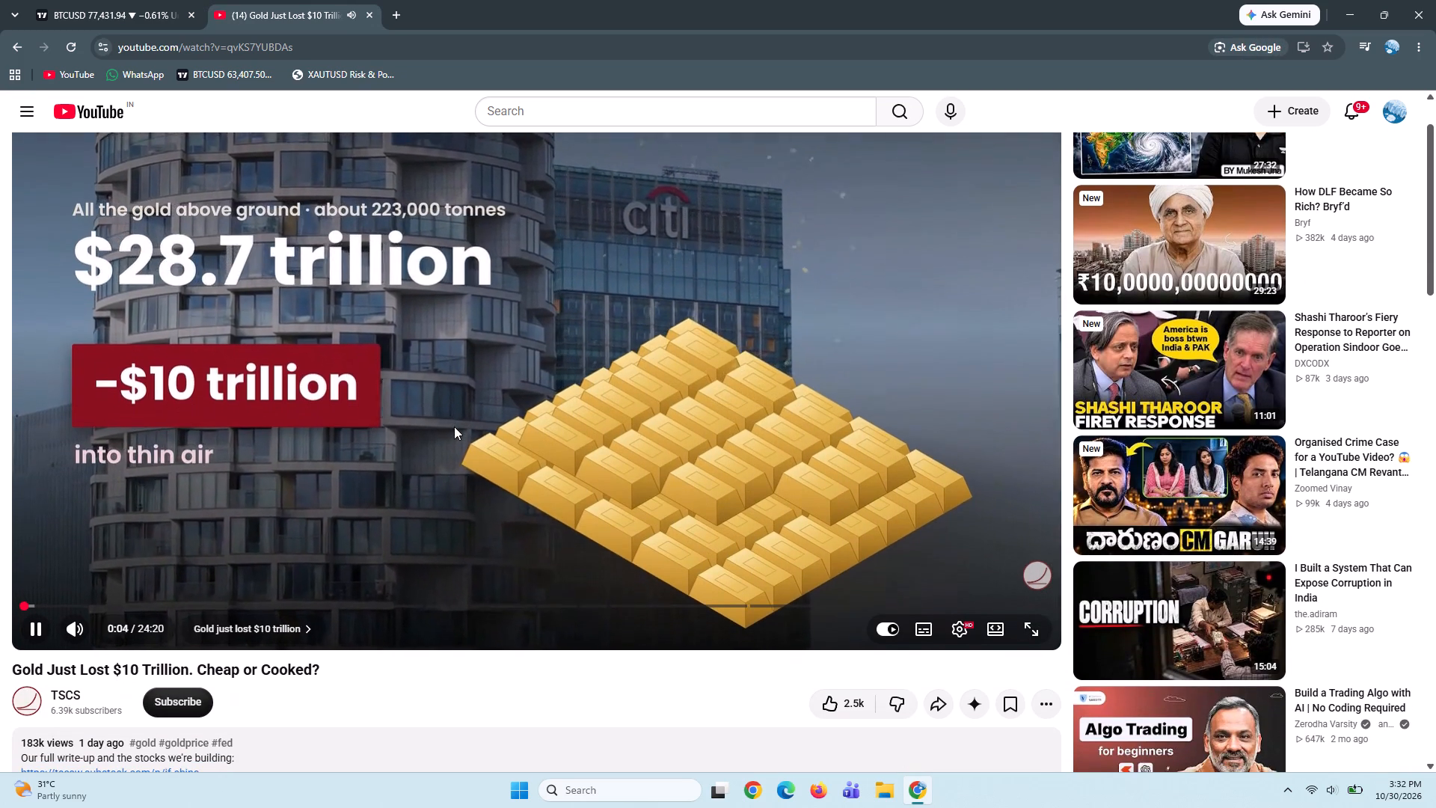
scroll(454, 426, right, 2)
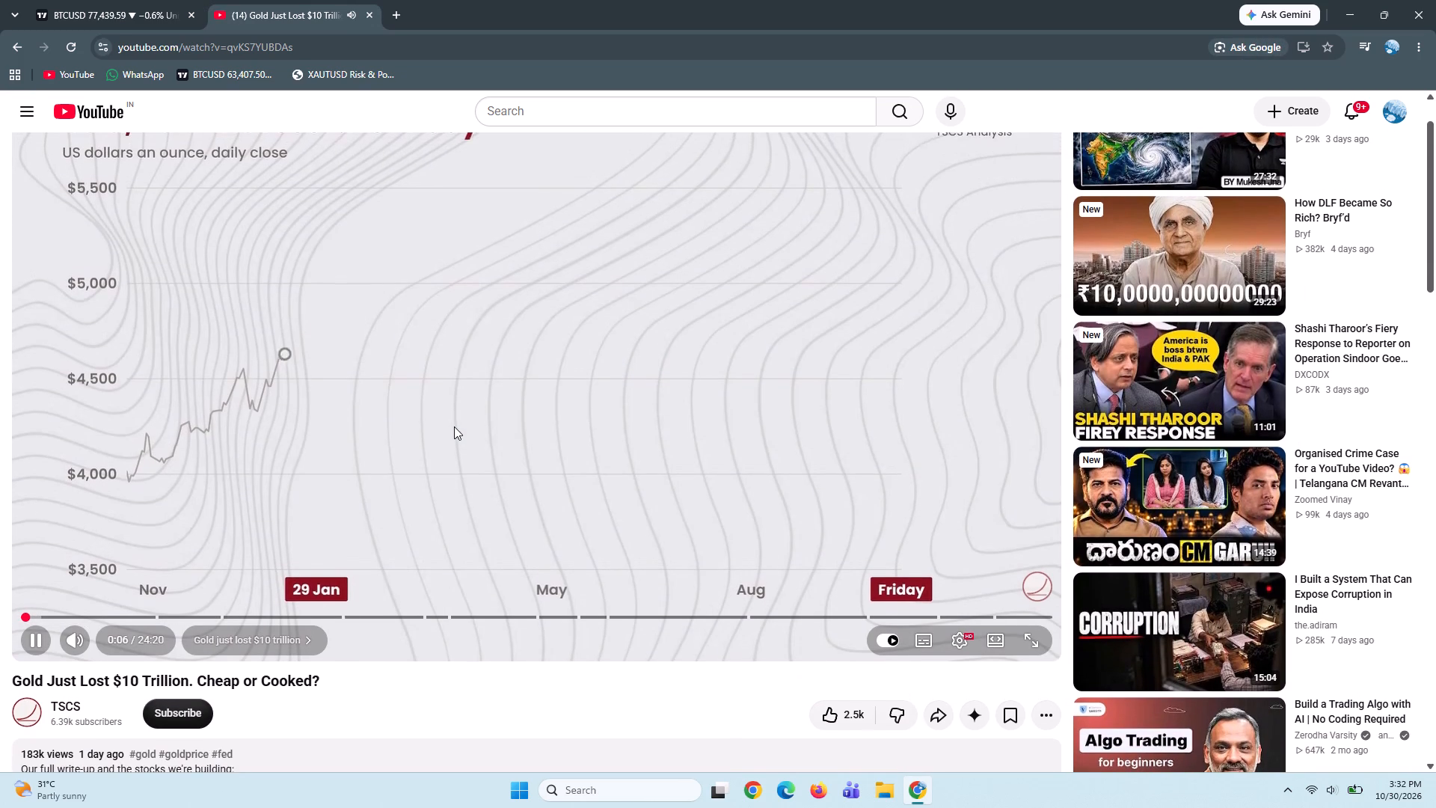
scroll(454, 426, right, 1)
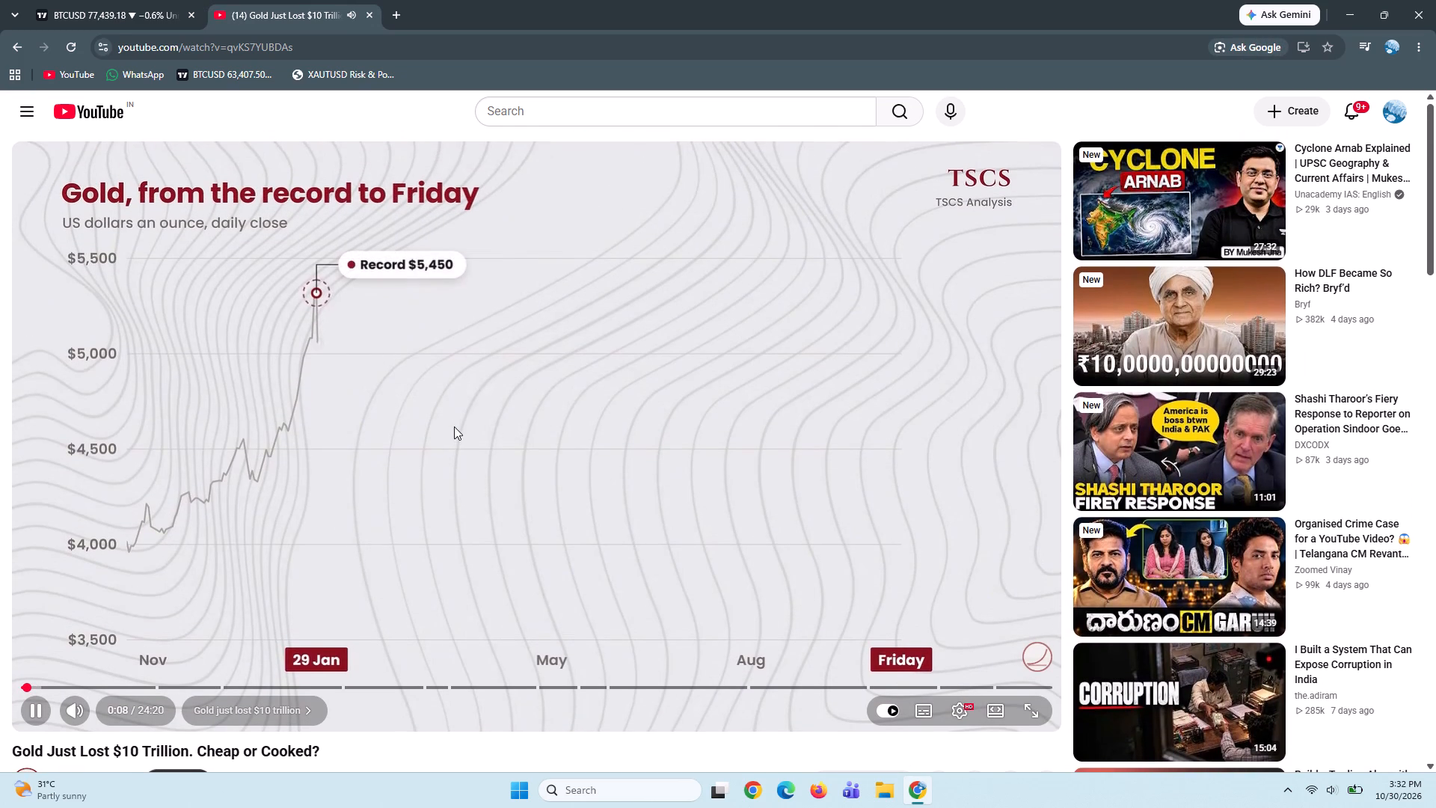
click(117, 0)
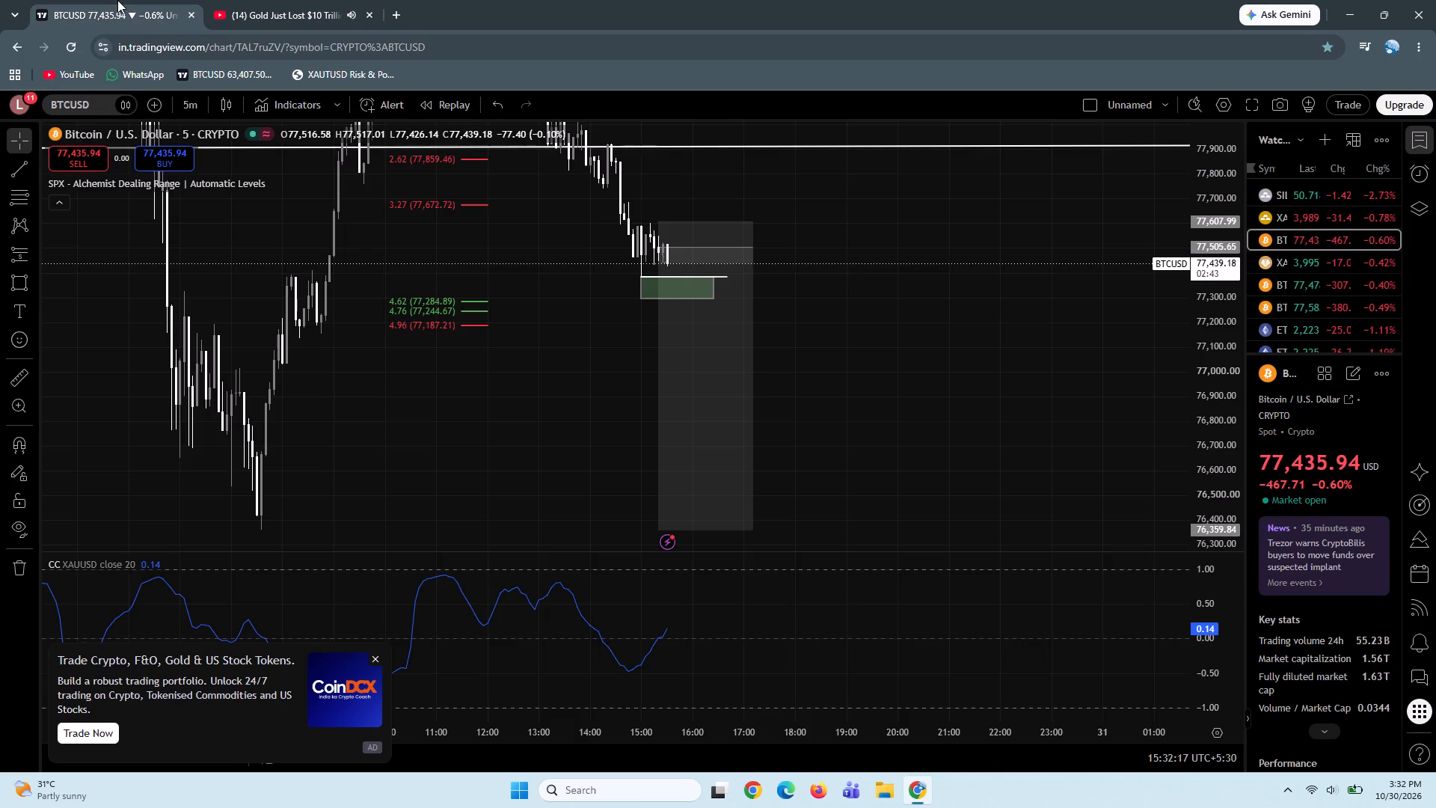
Watch the YouTube video "Gold Just Lost $10 Trillion. Cheap or Cooked?" while repeatedly checking the BTCUSD 5-minute chart.
click(325, 0)
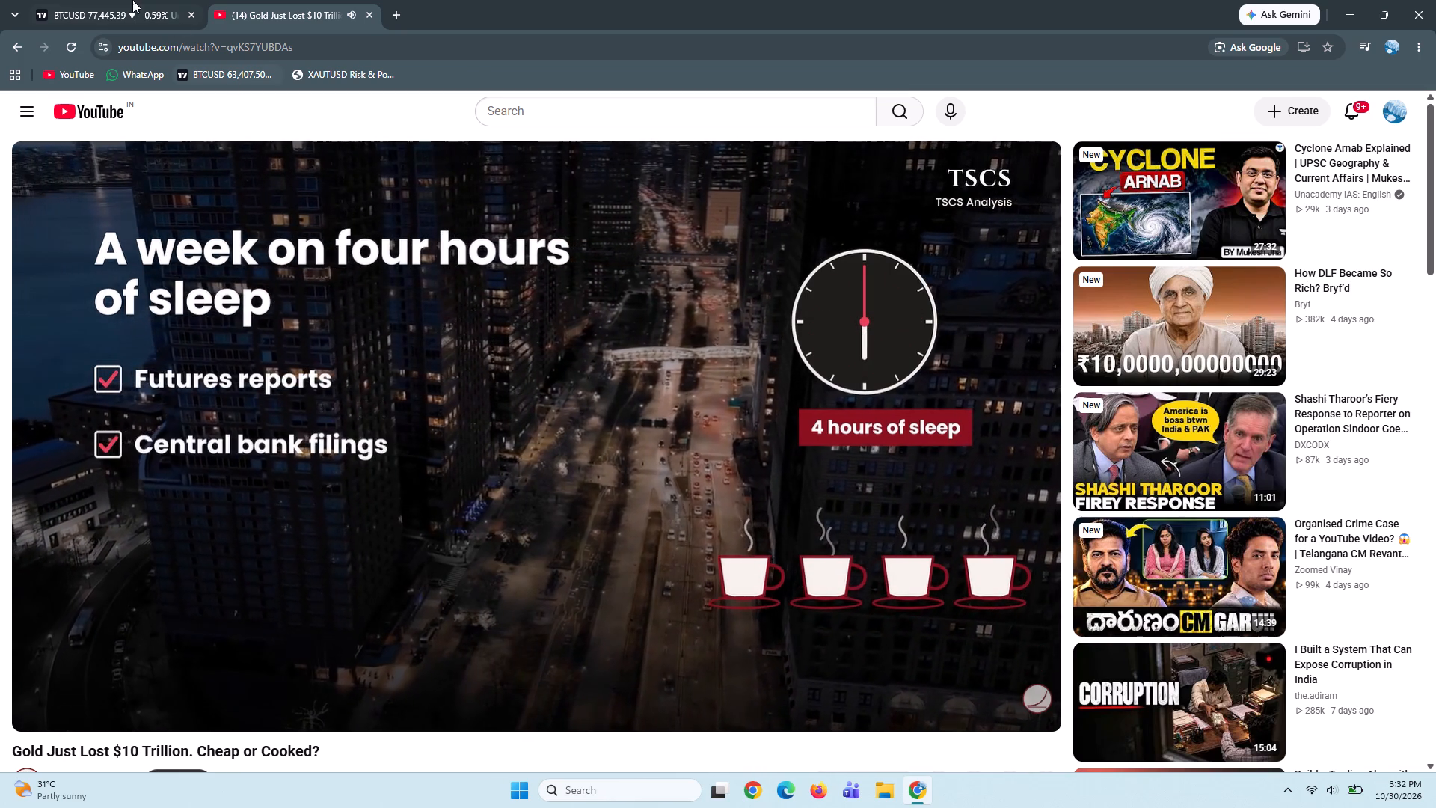
click(121, 0)
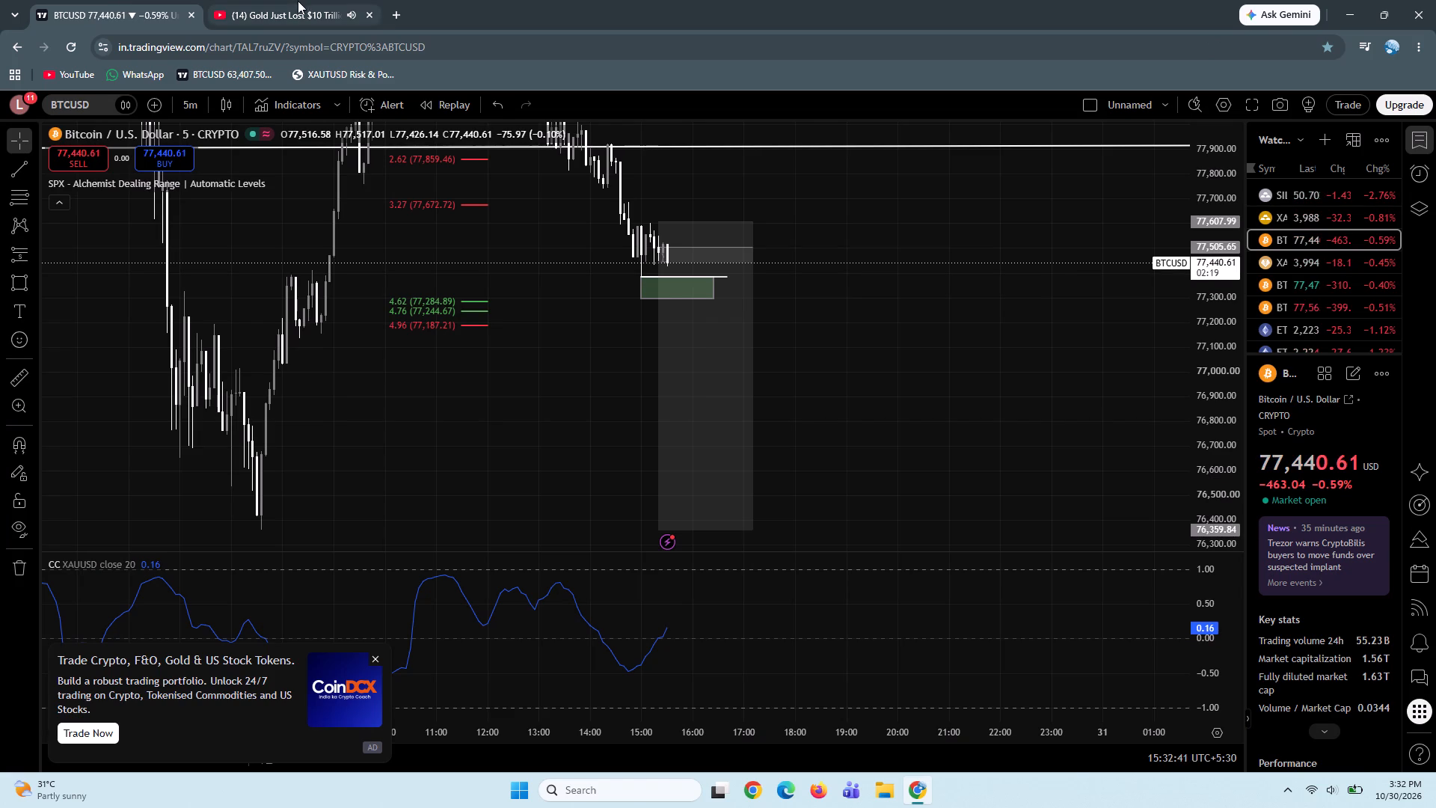
click(291, 7)
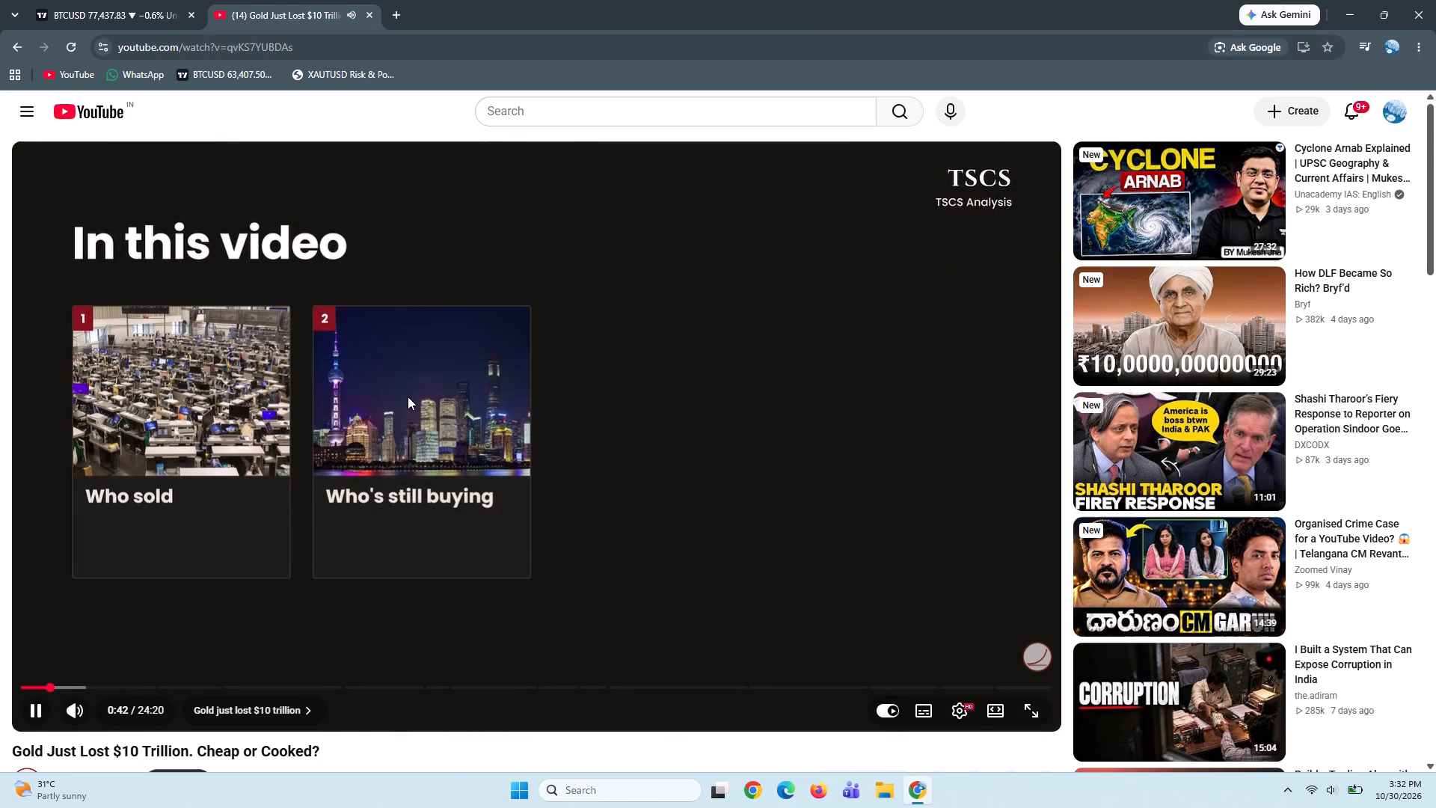
scroll(362, 479, up, 1)
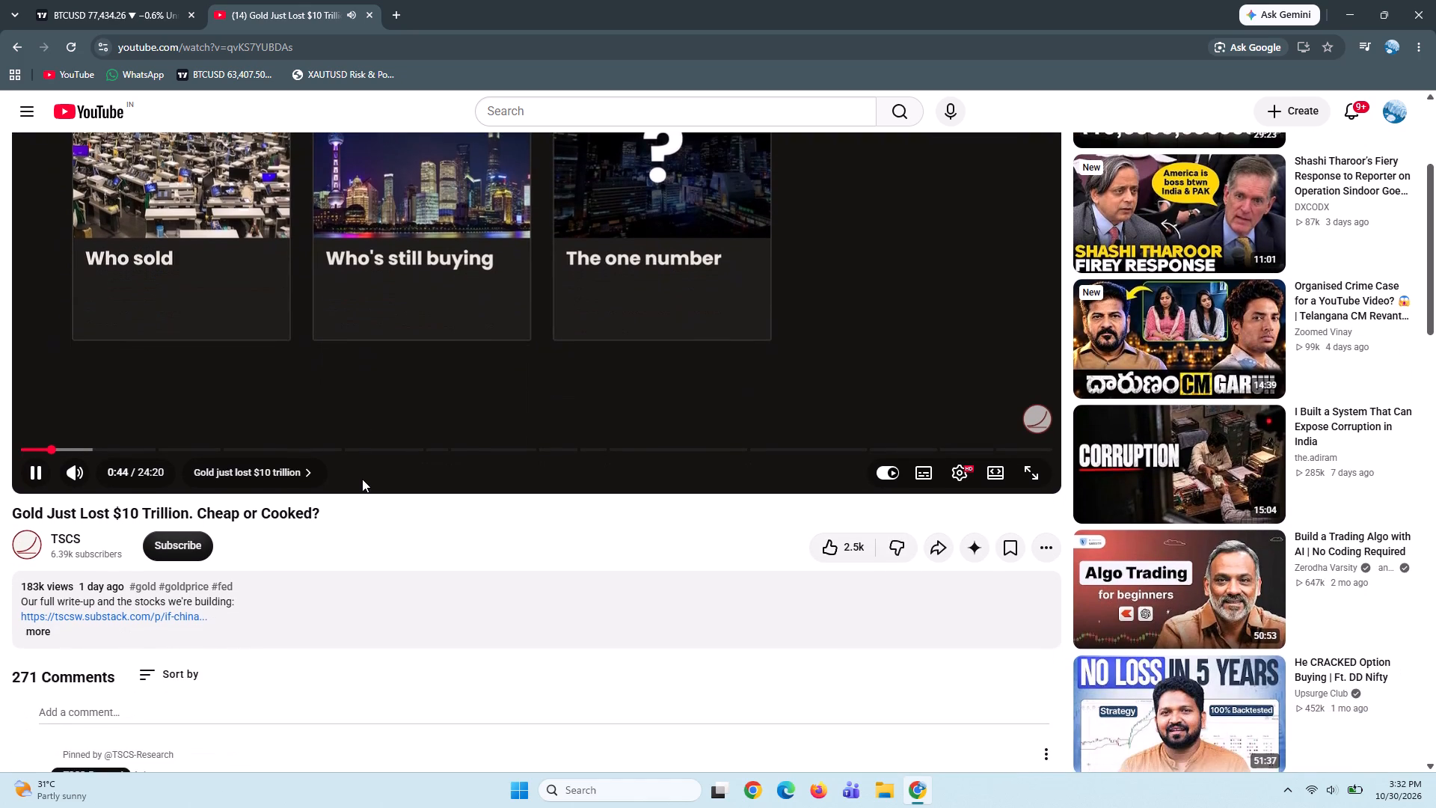
scroll(362, 479, up, 1)
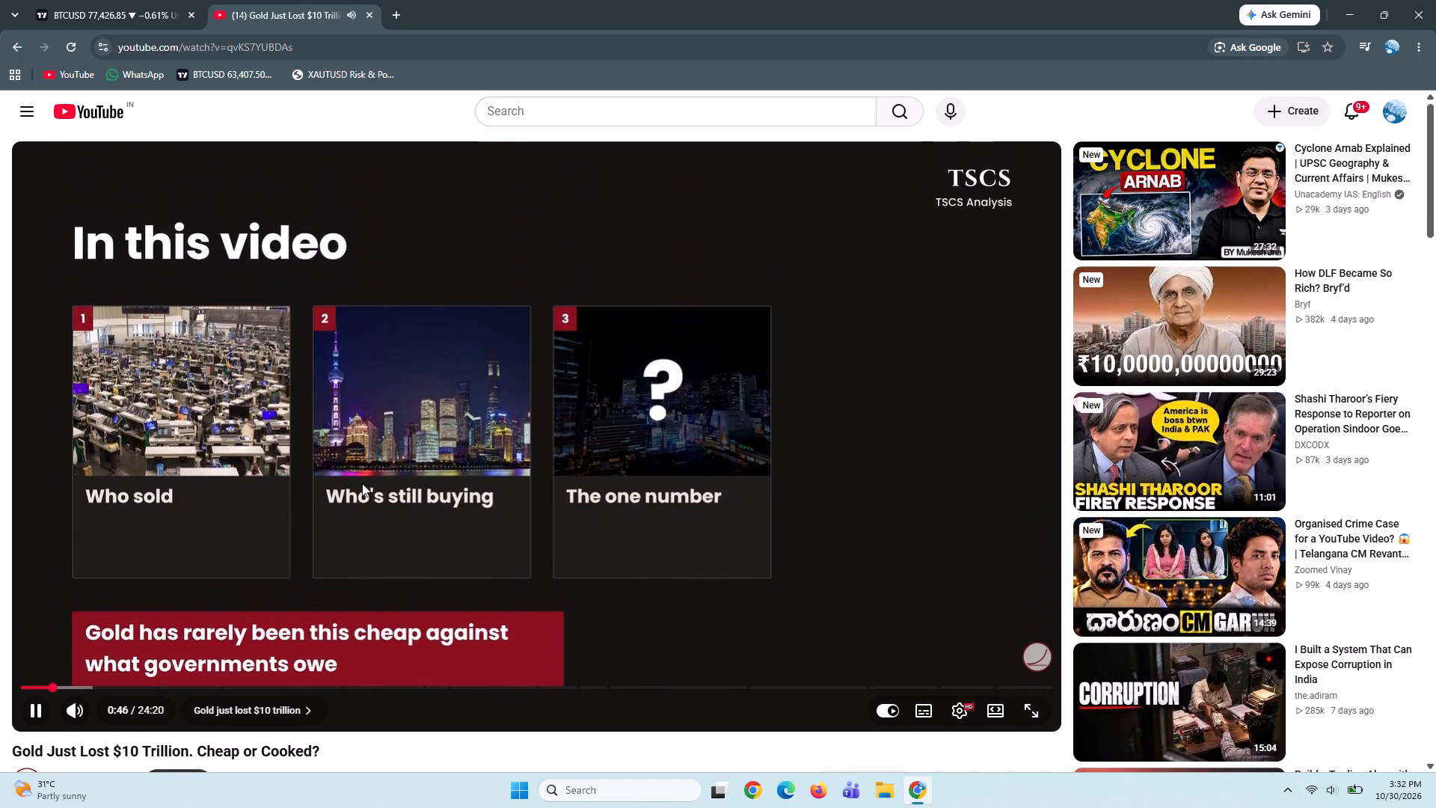
click(132, 0)
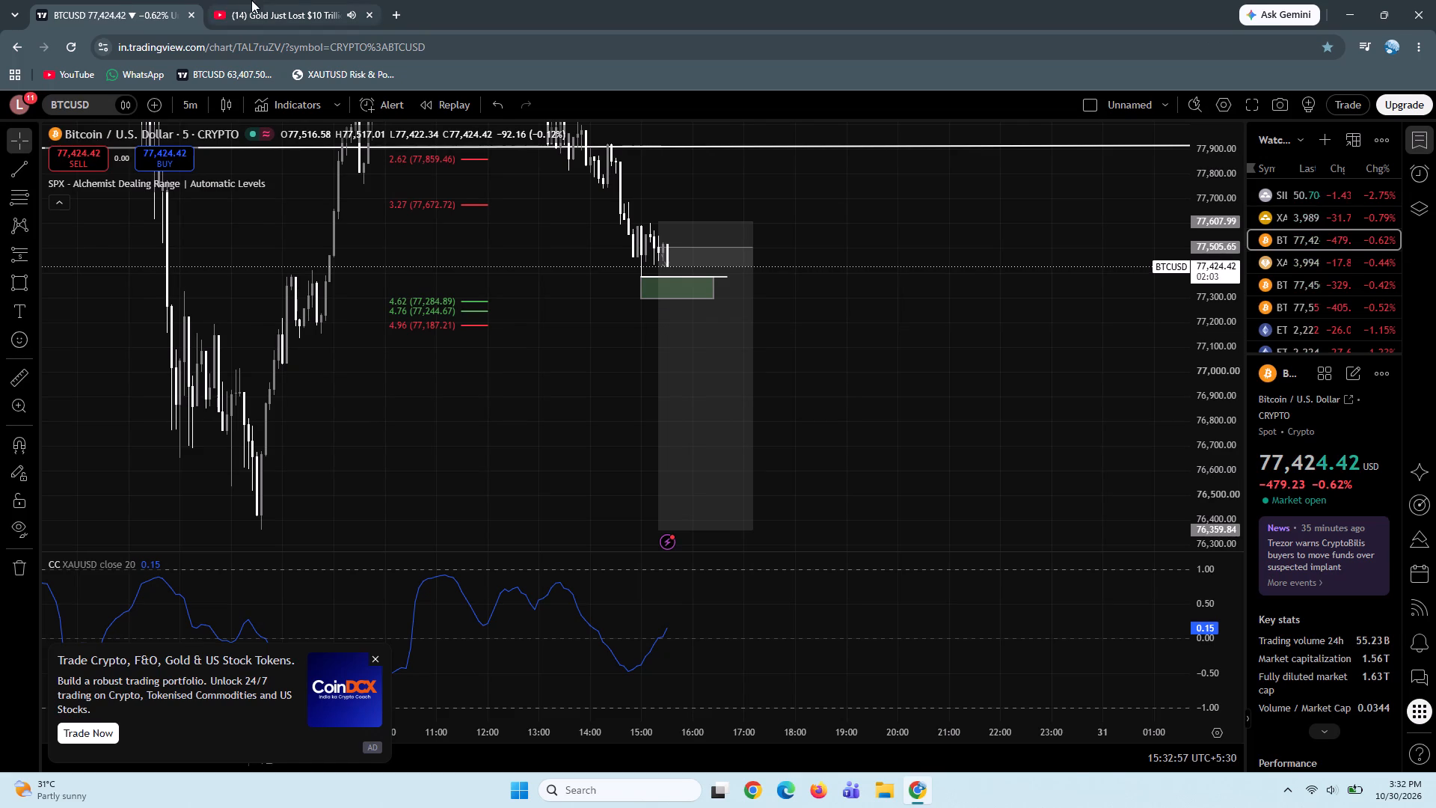
click(266, 7)
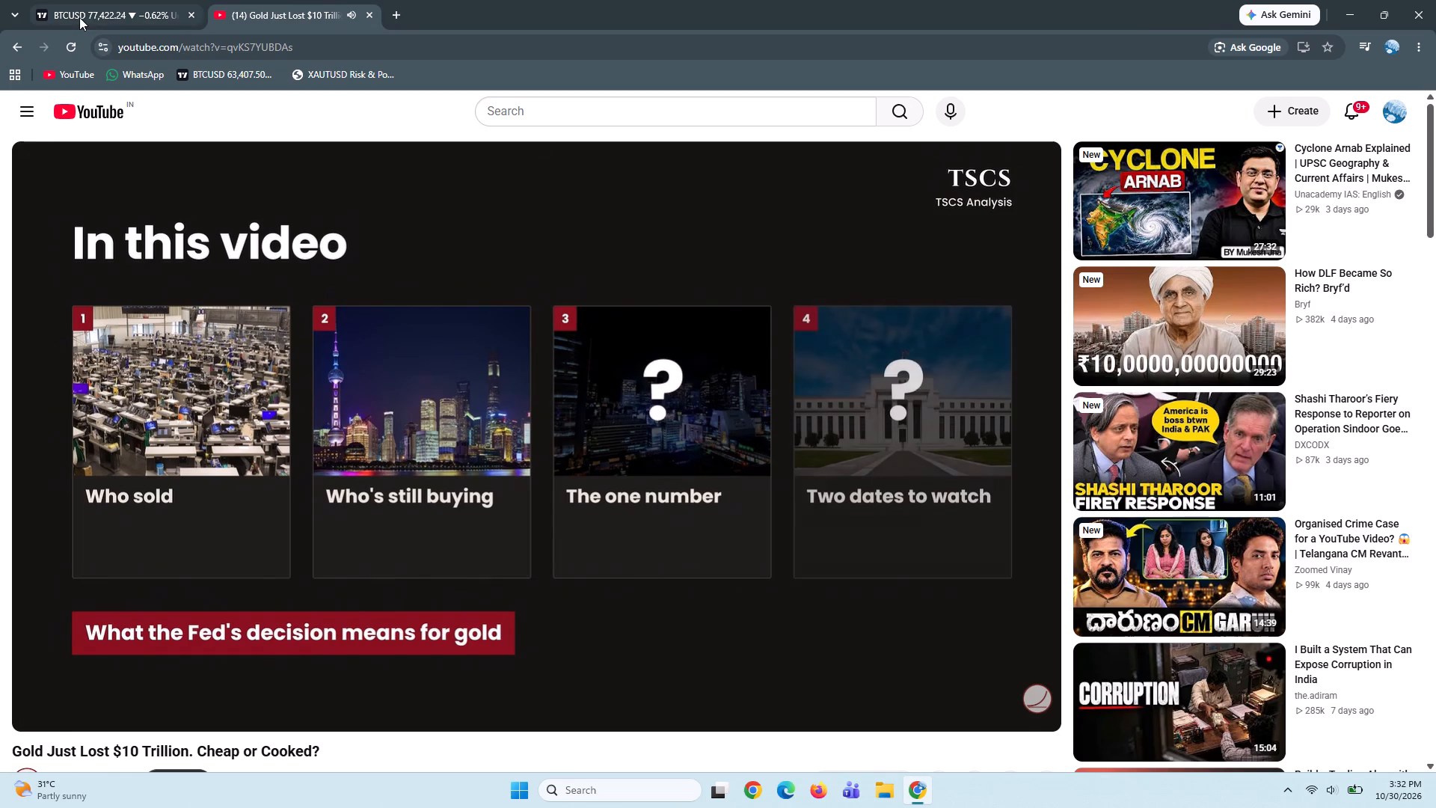
click(86, 16)
click(310, 0)
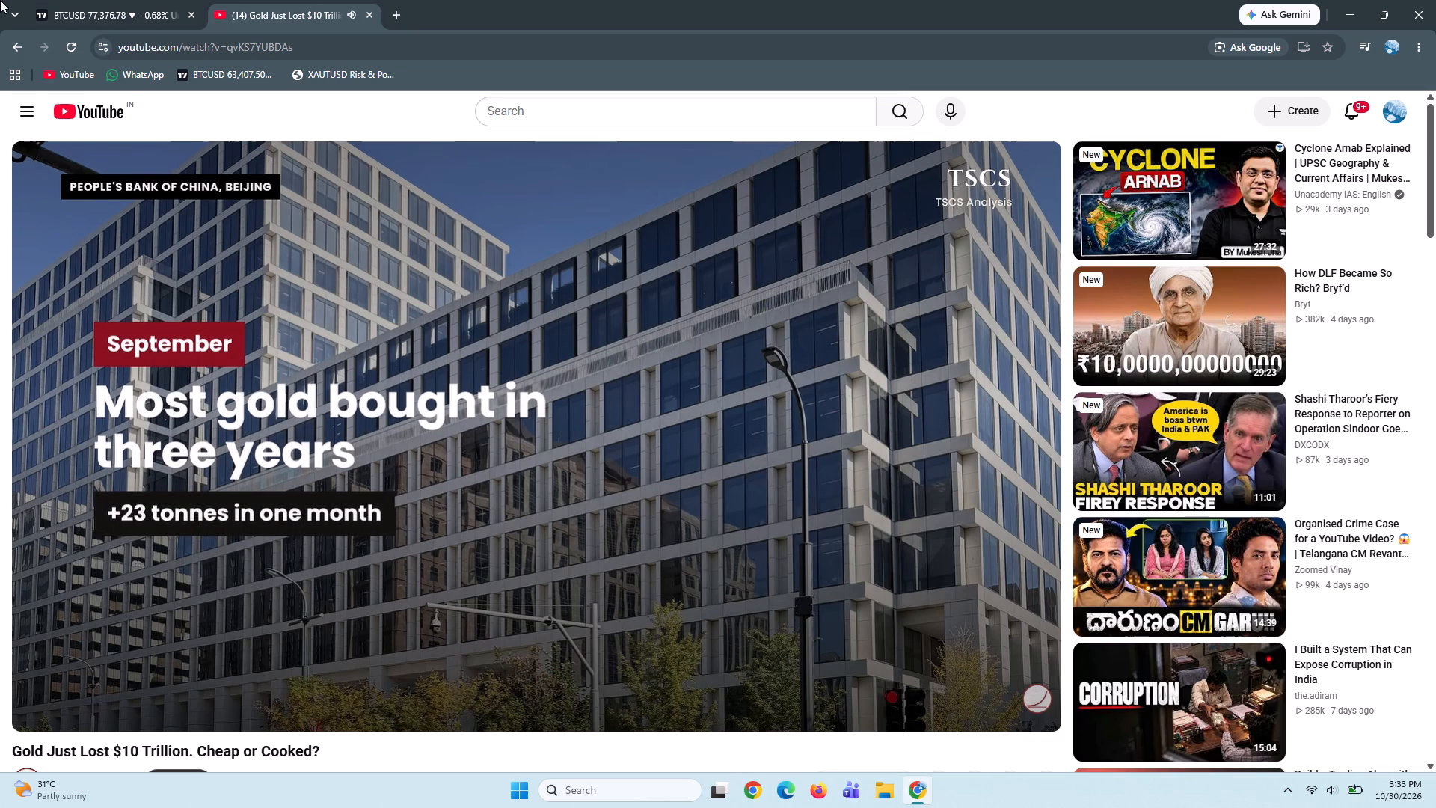
click(135, 0)
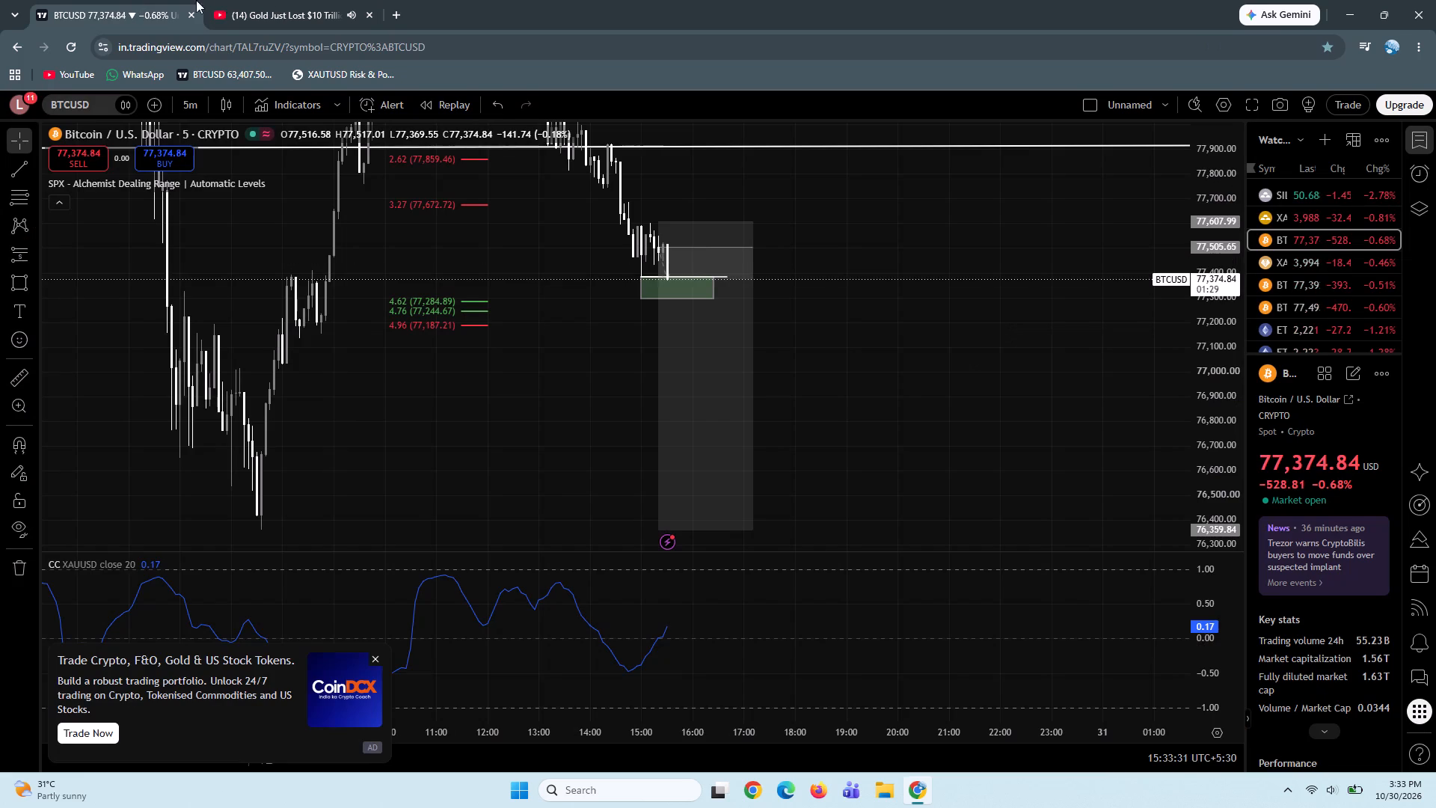
click(254, 3)
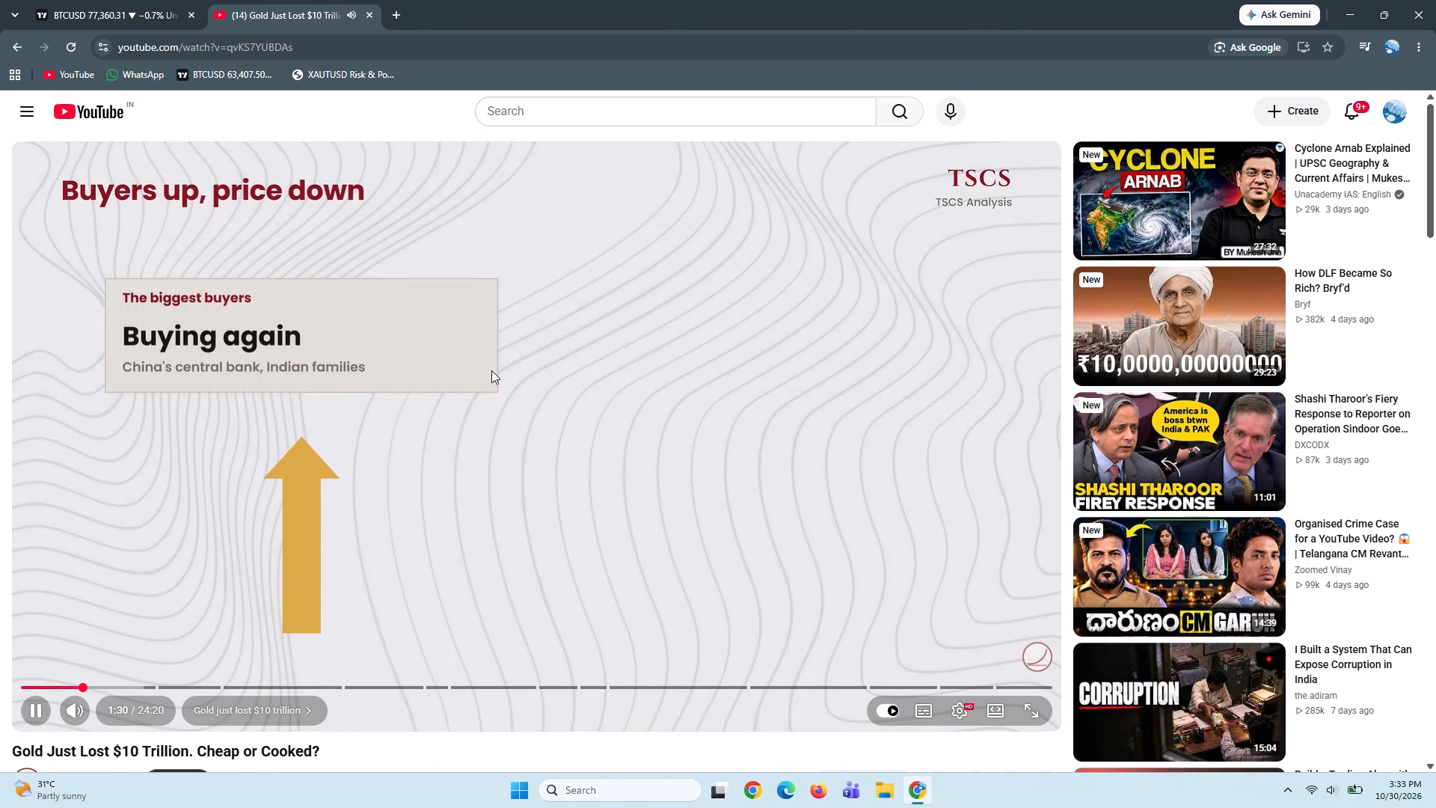
key(space)
key(space)
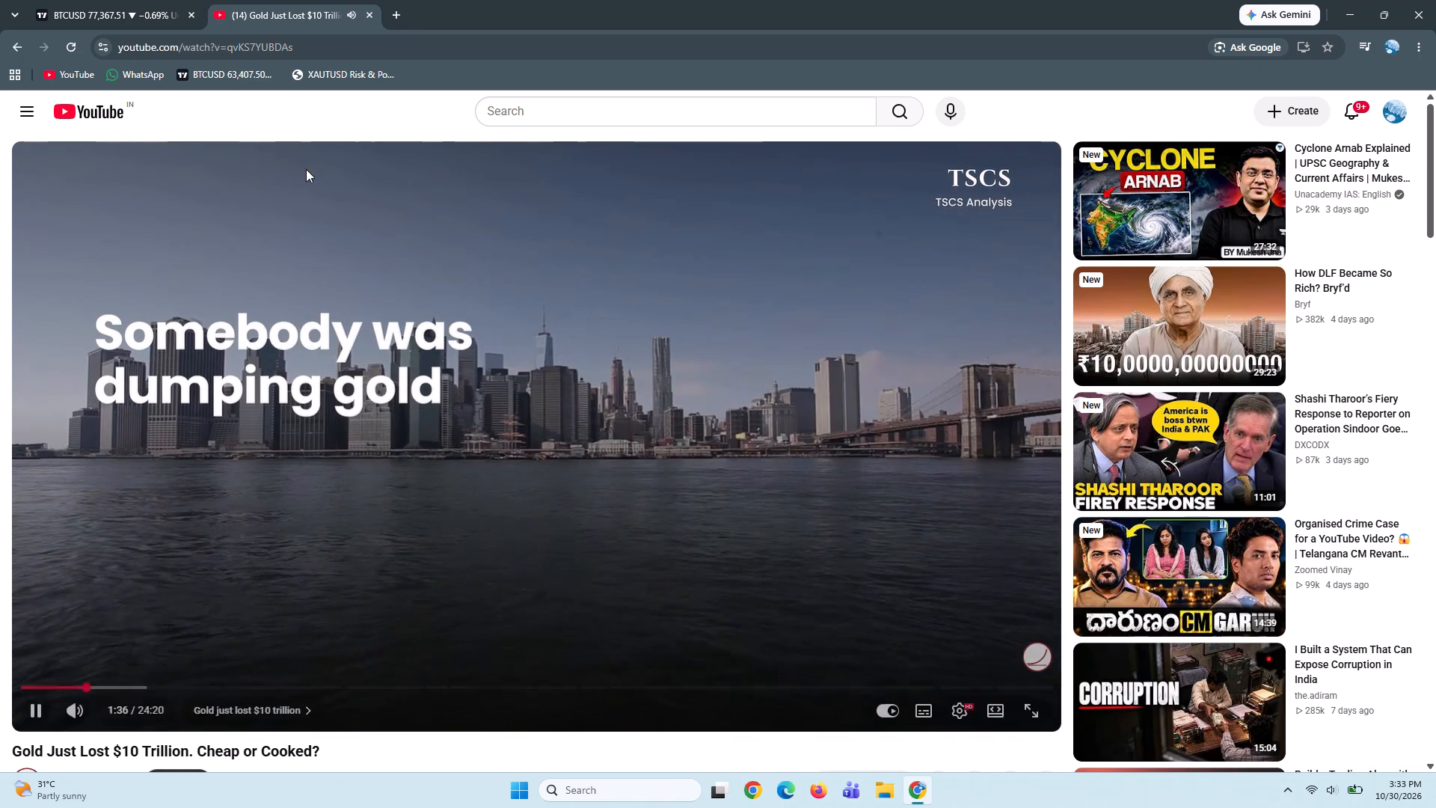
Examine BTCUSD price action around the green zone and the short position's entry up close, then return to the YouTube gold video.
click(138, 0)
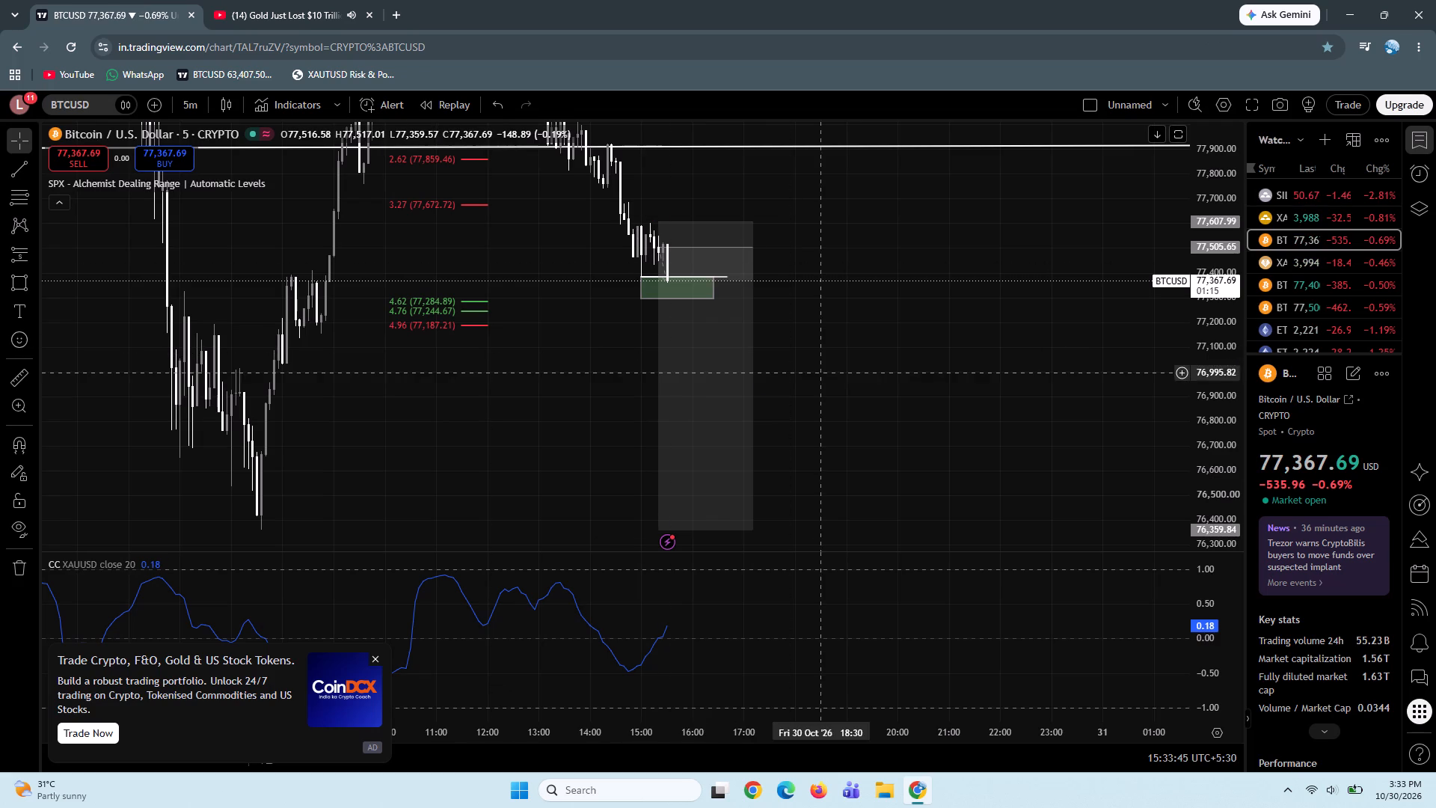
drag(820, 372, 768, 343)
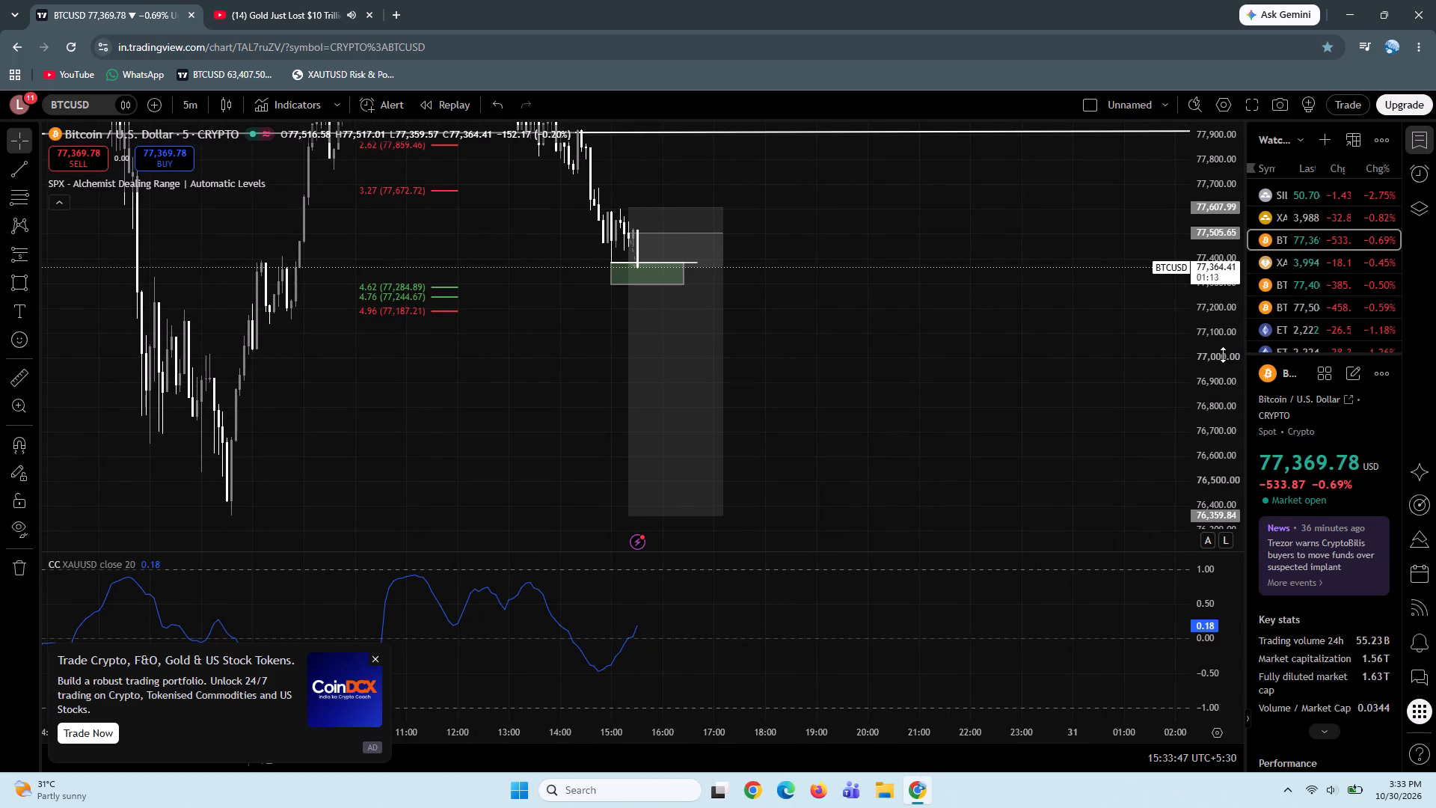
drag(1221, 355, 1184, 180)
drag(871, 185, 923, 301)
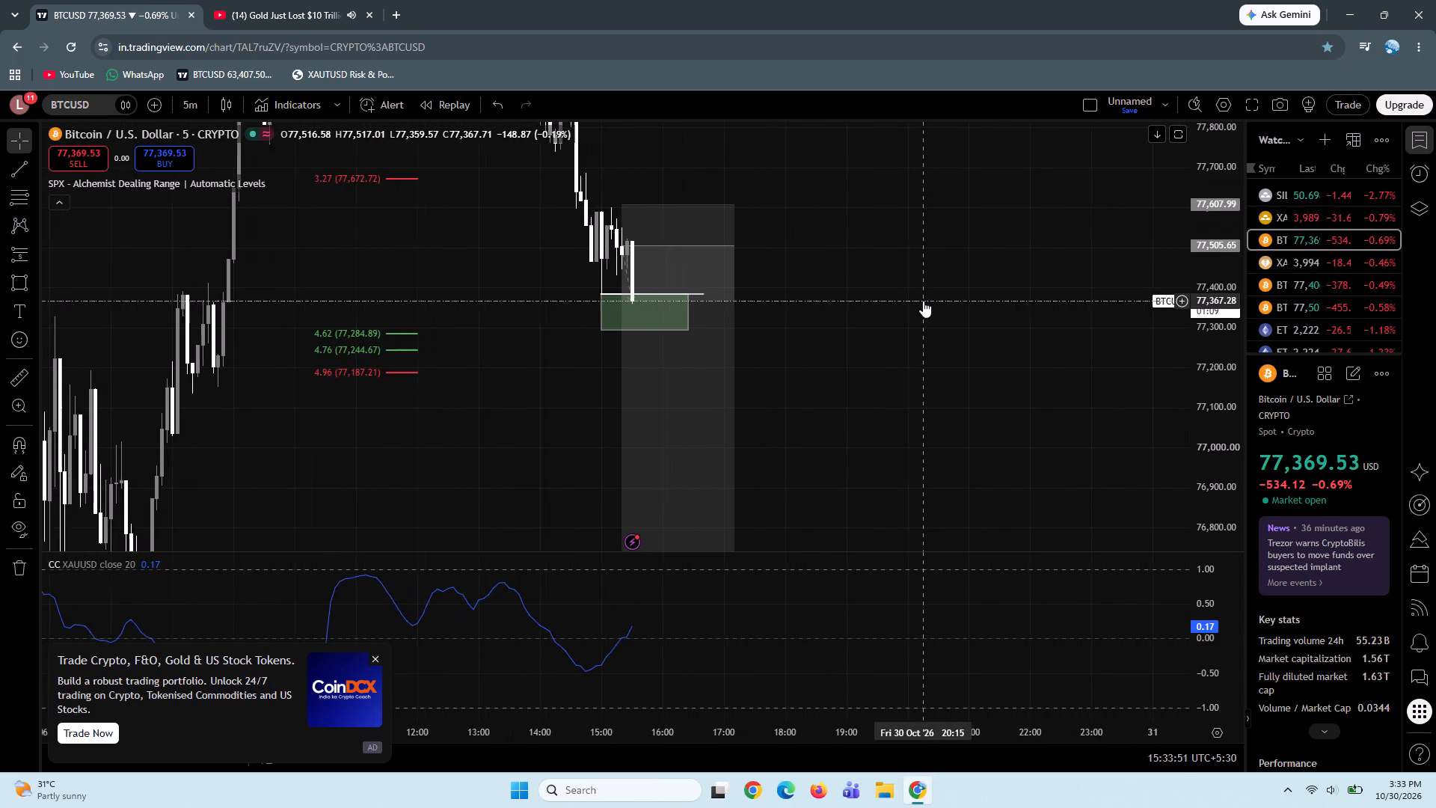
drag(838, 397, 865, 370)
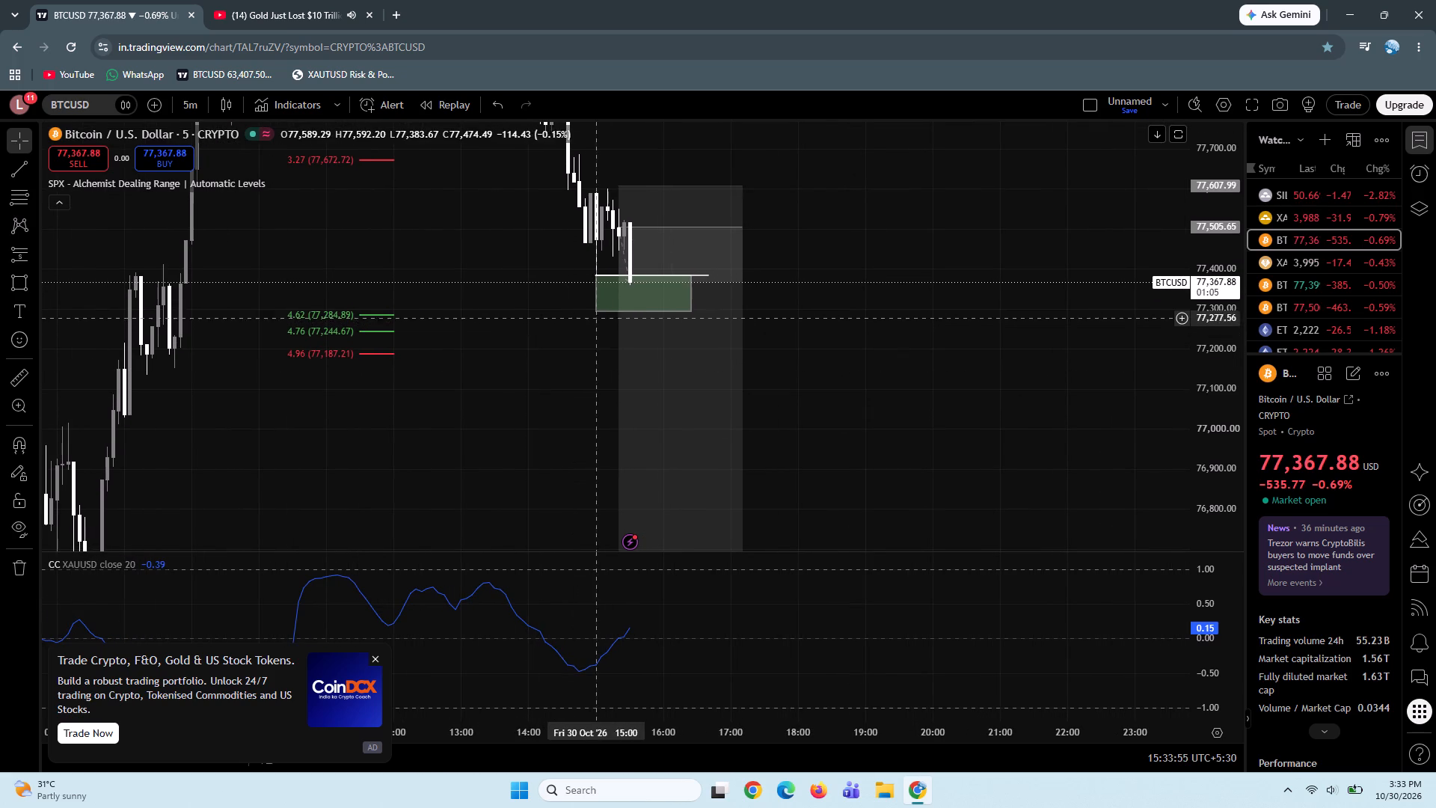
click(276, 1)
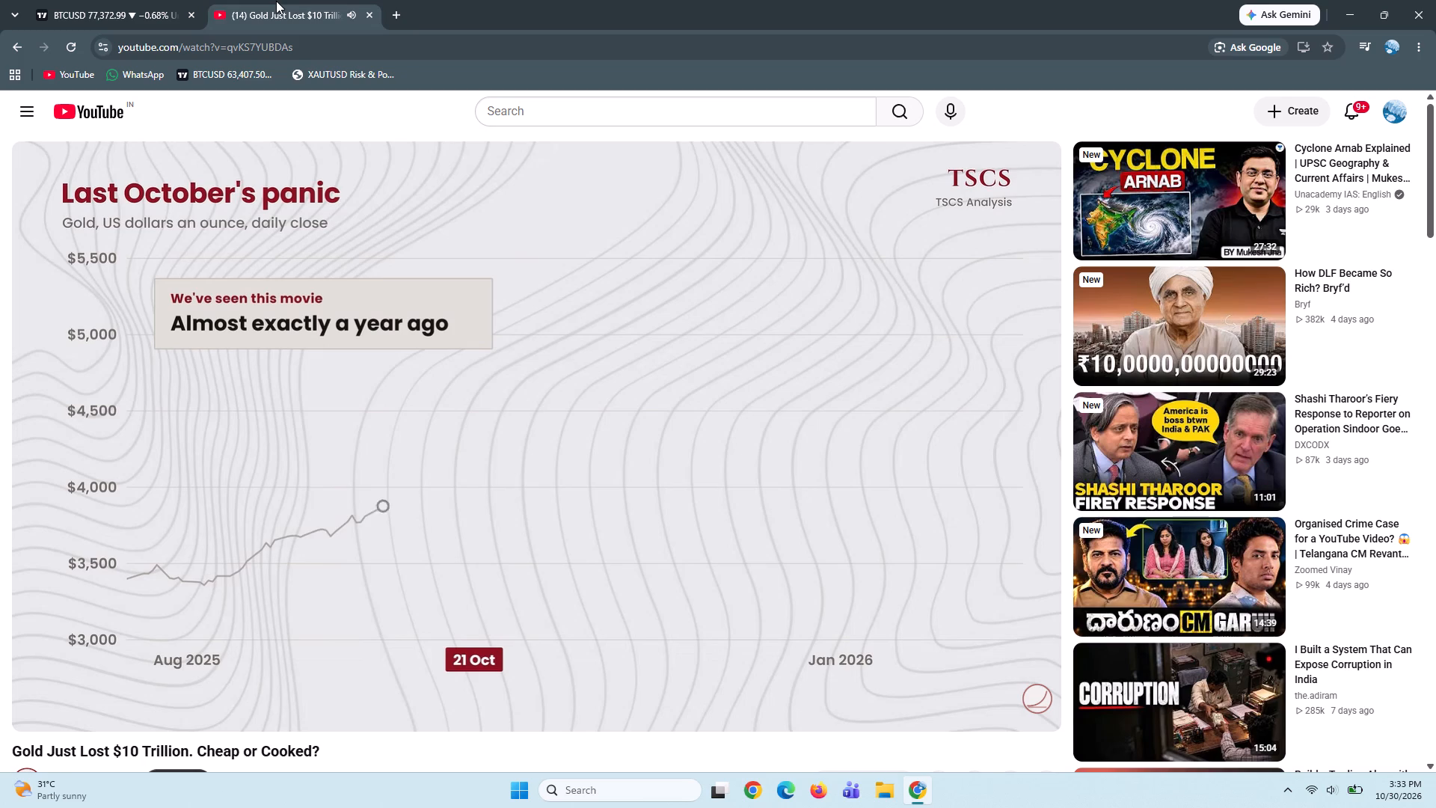
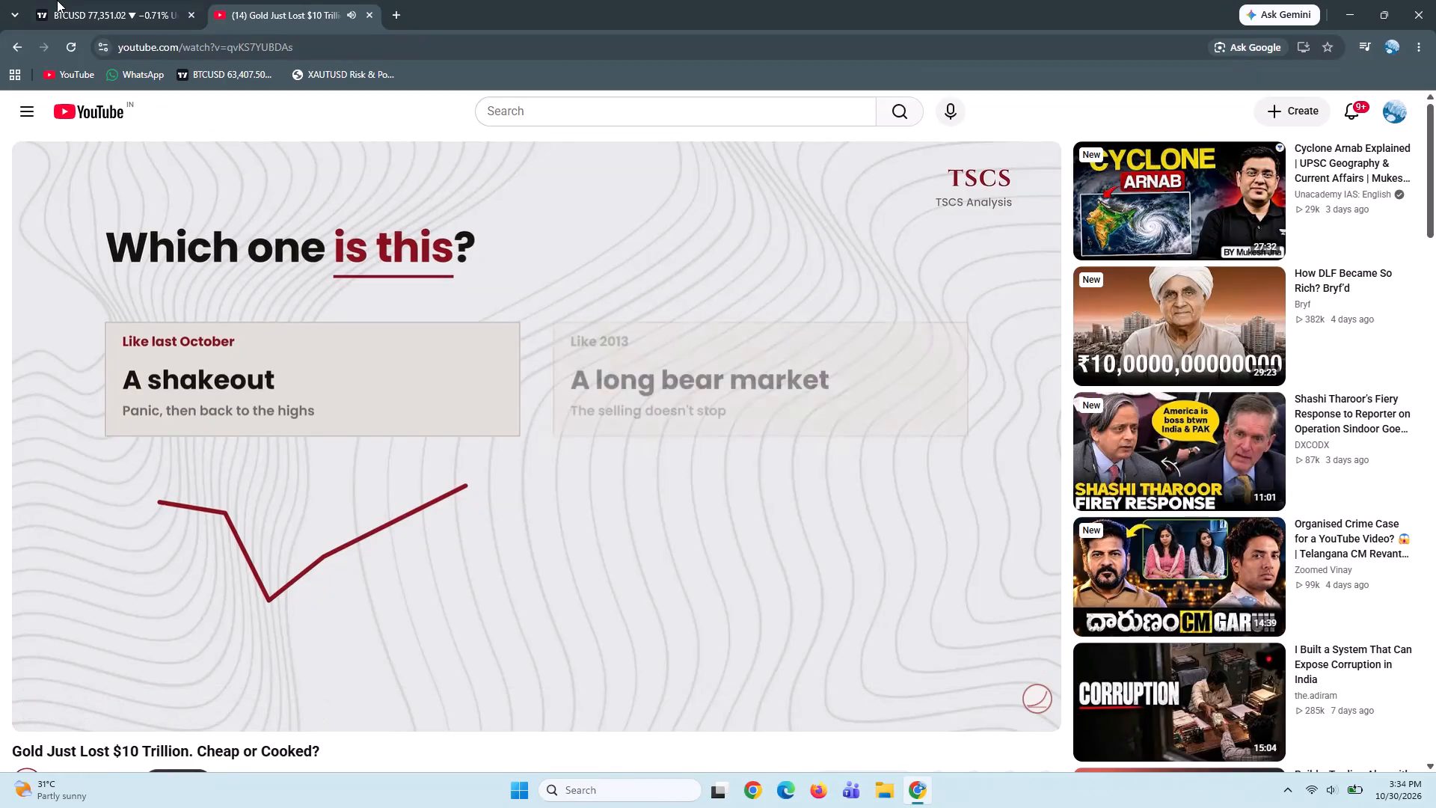
Check the BTCUSD 5-minute chart around the green zone and the short position, adjusting the price scale for a closer look.
click(57, 0)
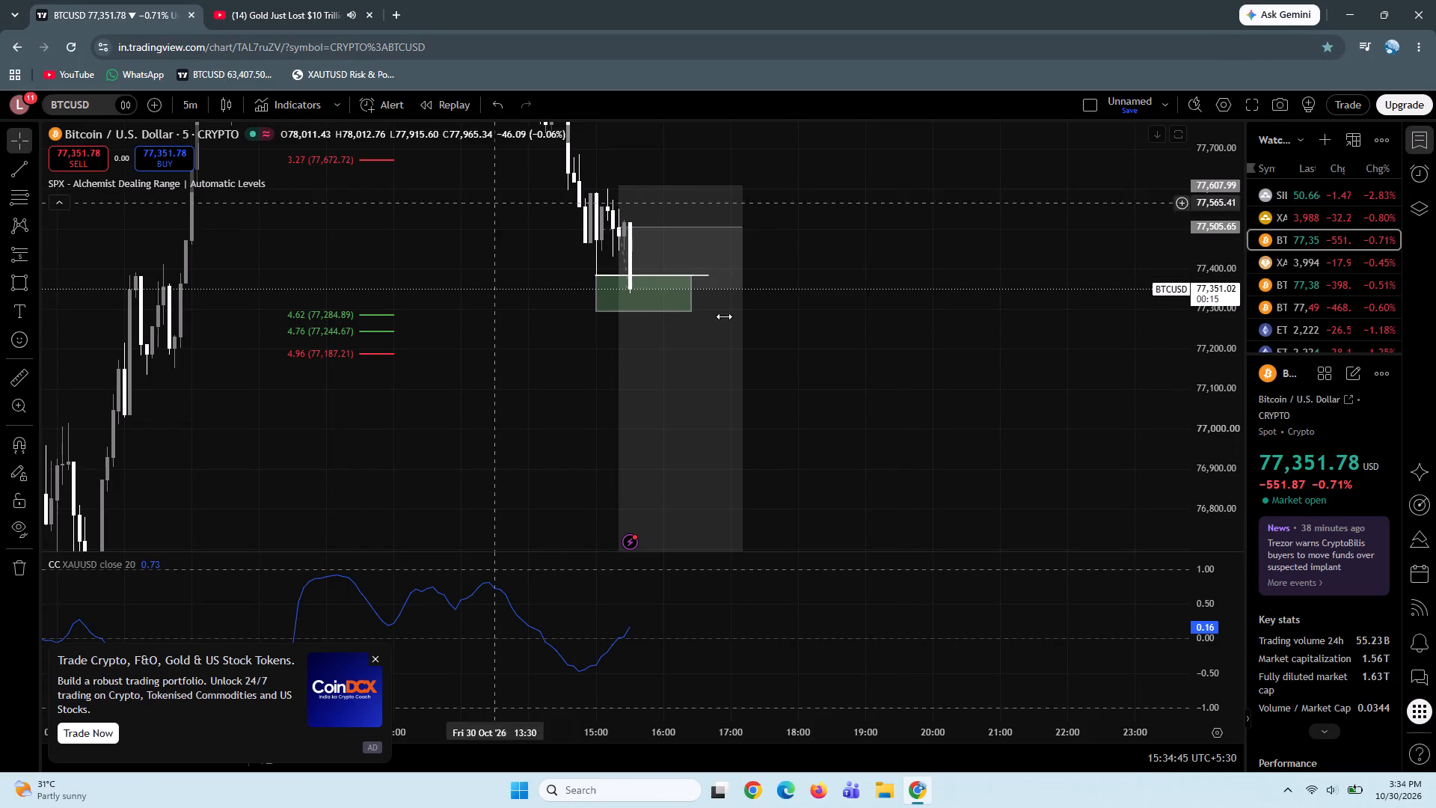
drag(852, 256, 920, 260)
scroll(920, 260, up, 1)
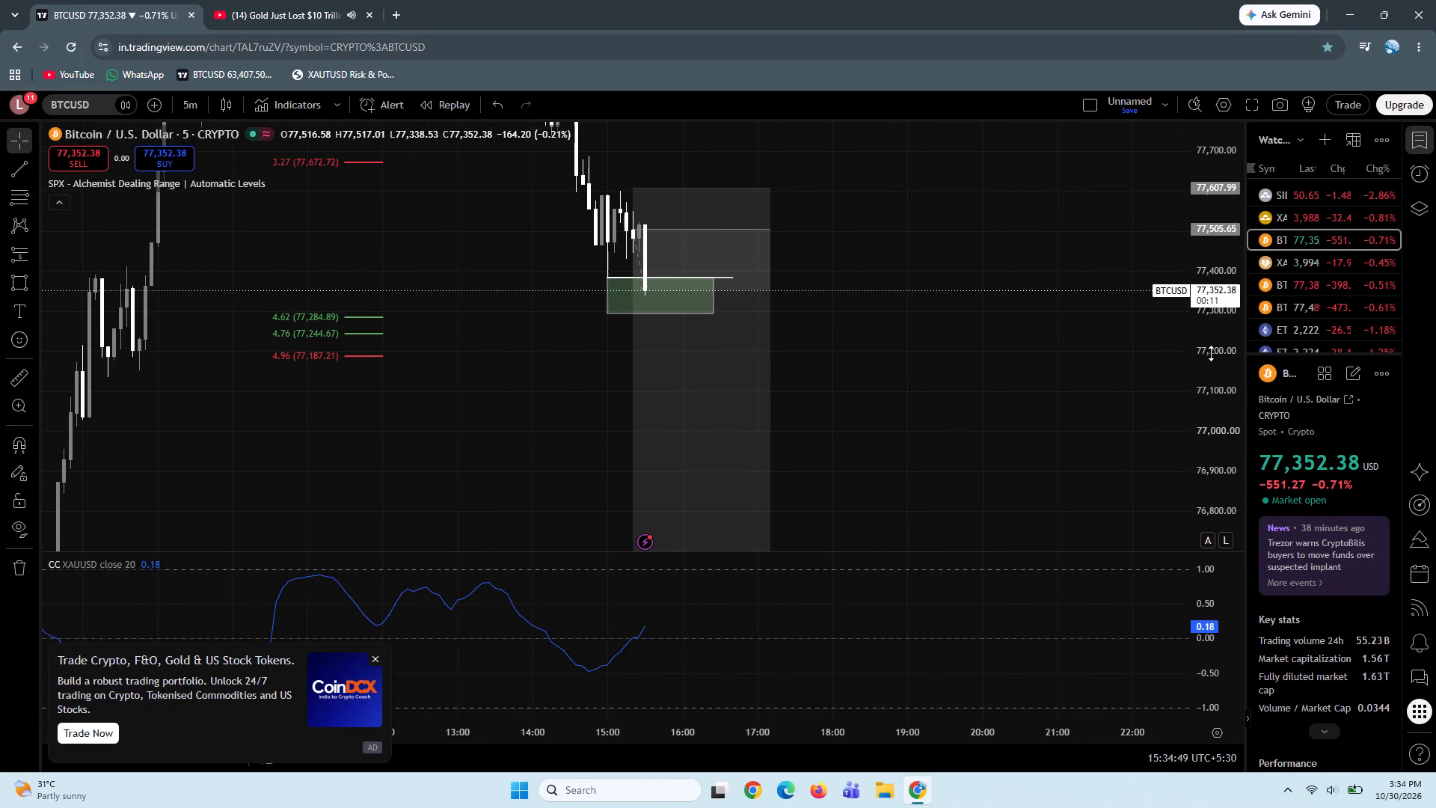
drag(1196, 355, 1212, 292)
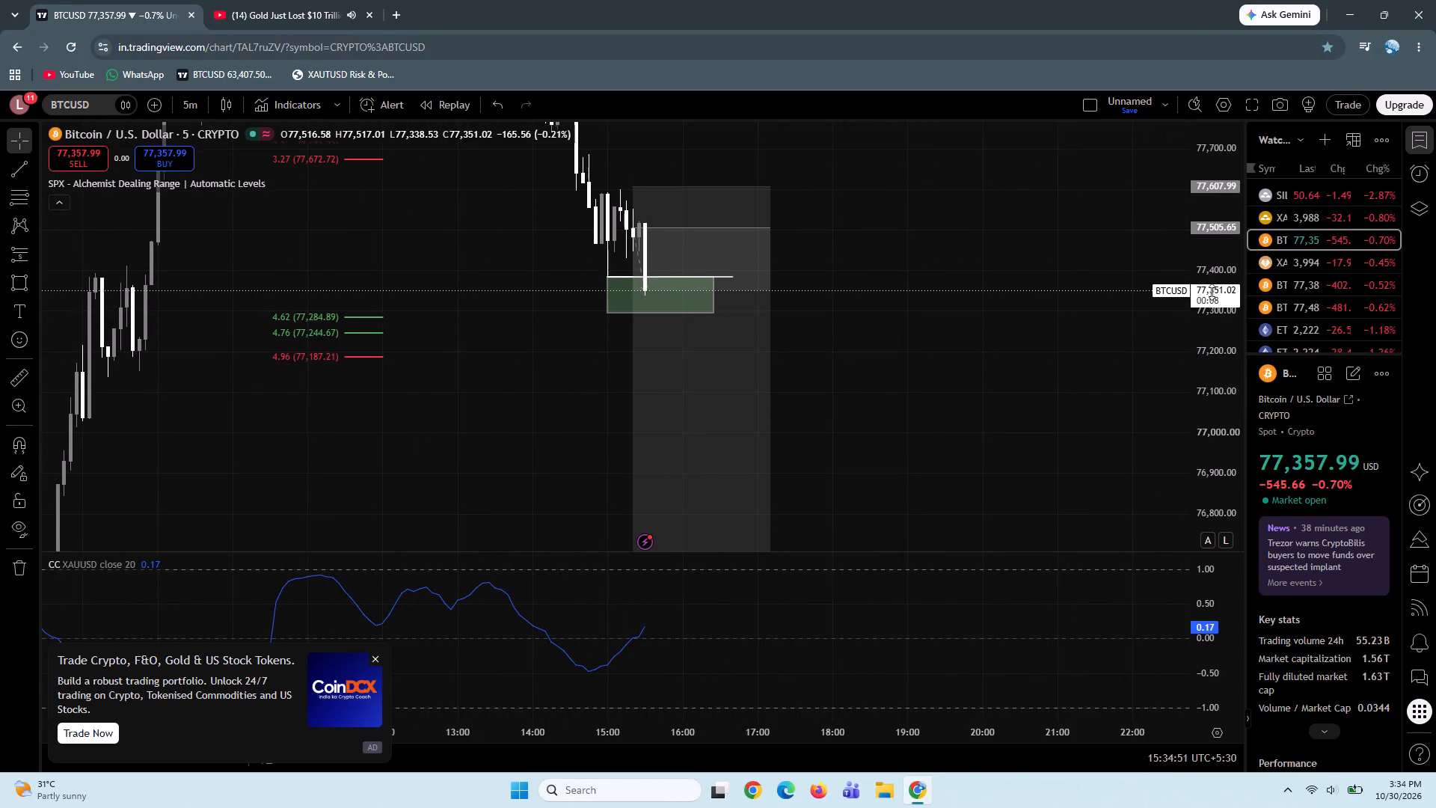
drag(1212, 292, 1218, 201)
drag(948, 351, 999, 300)
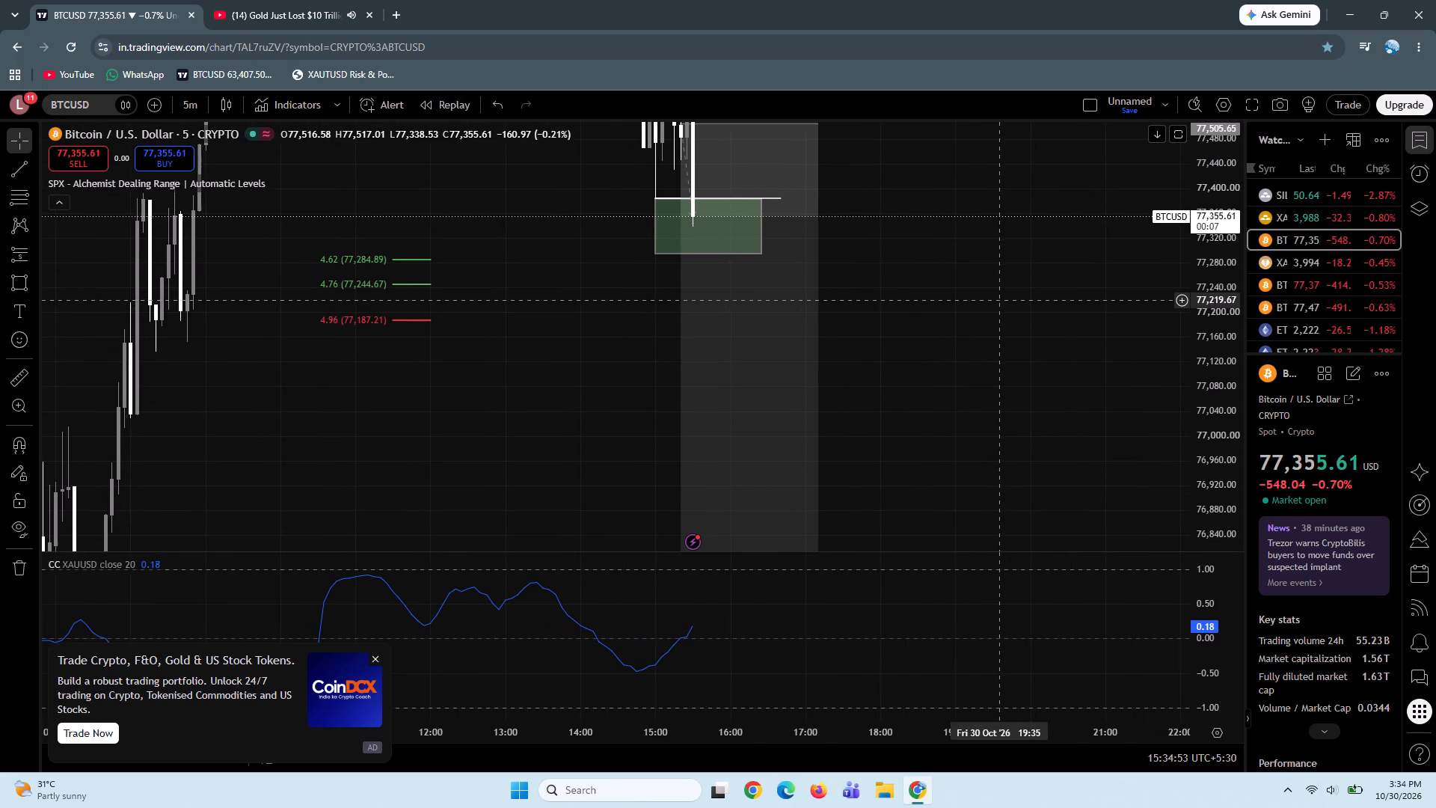
Return to the YouTube video "Gold Just Lost $10 Trillion. Cheap or Cooked?" and pause it at 3:03.
click(221, 1)
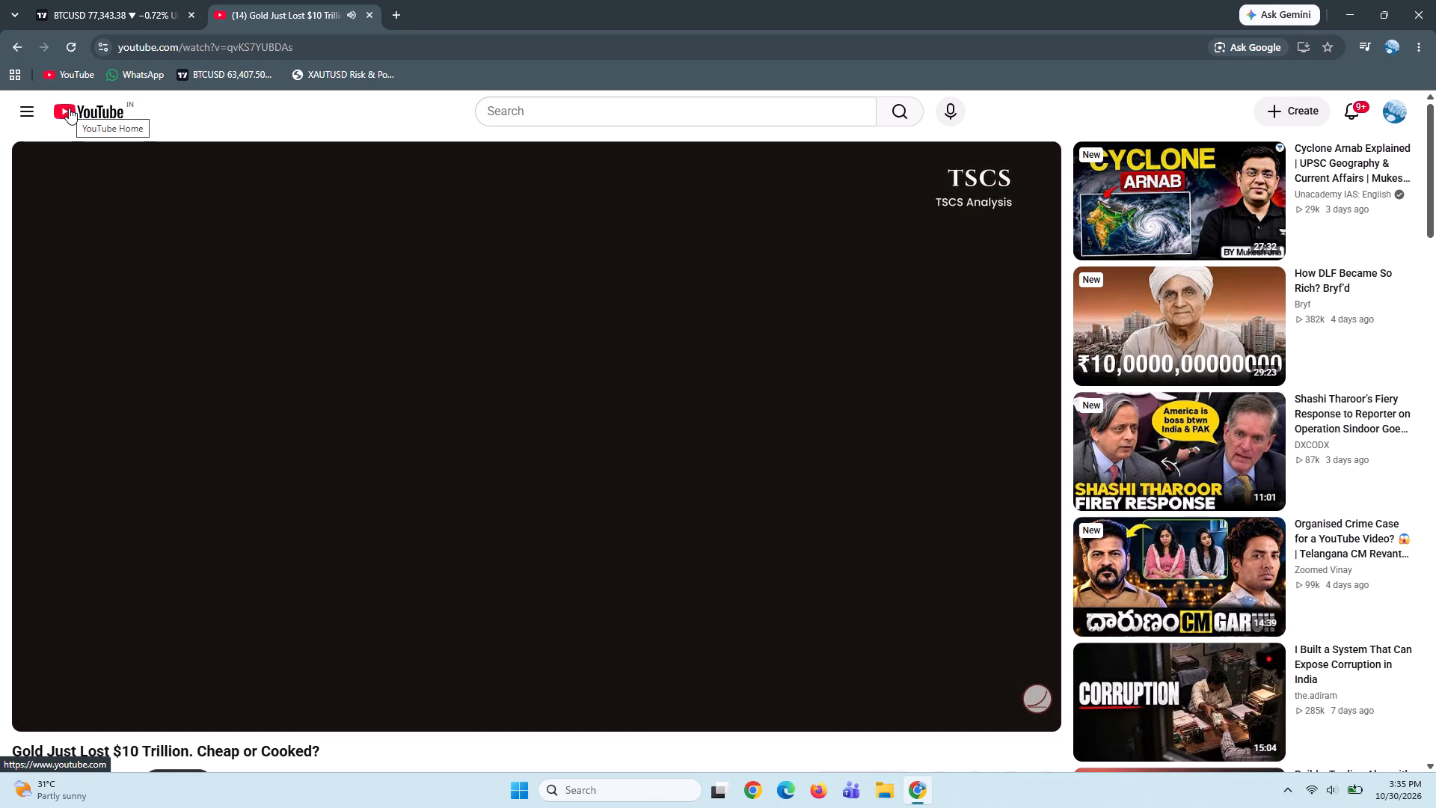
key(Left)
key(n)
key(space)
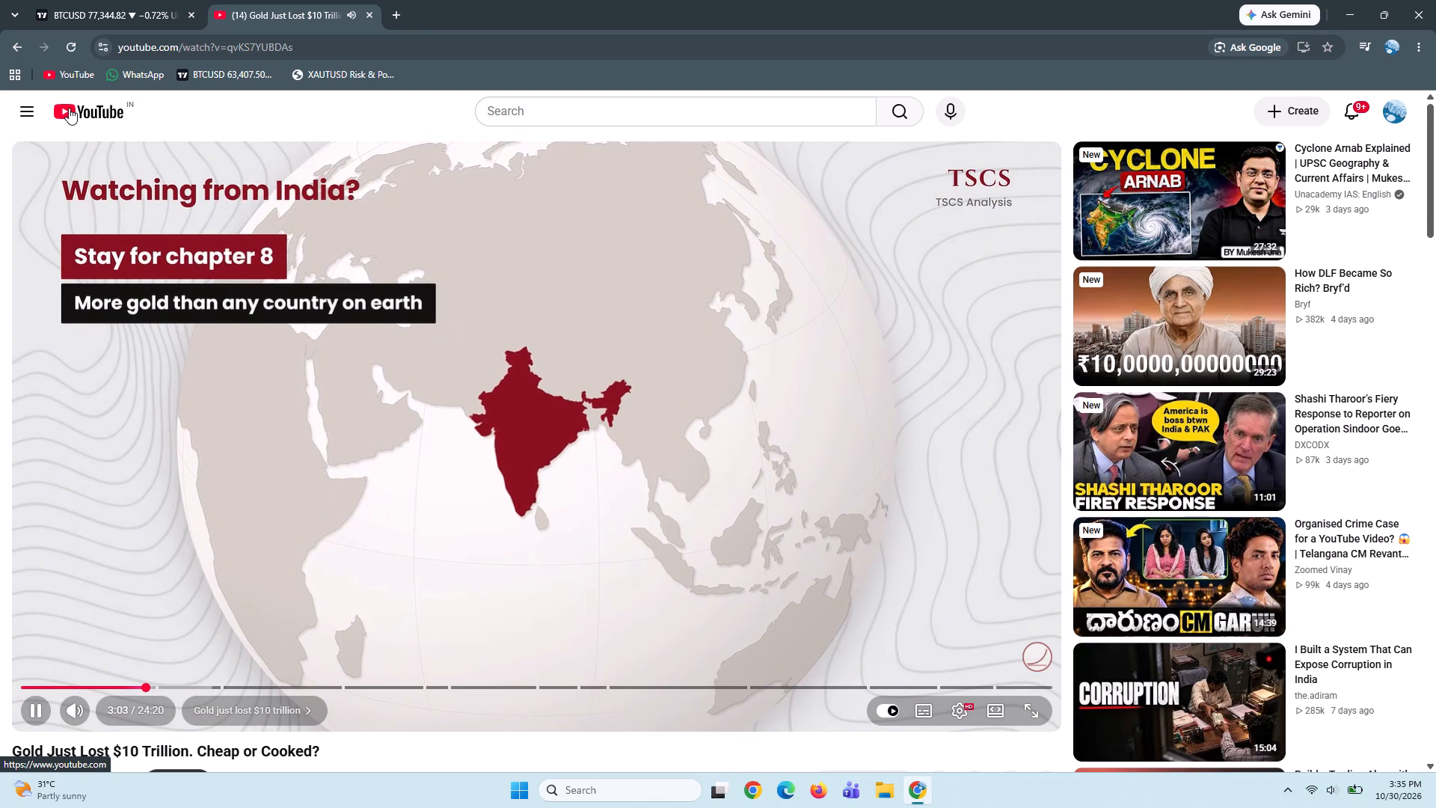
Read the viewer comments below the gold video, including the pinned one and those about paper gold and India.
scroll(187, 272, down, 1)
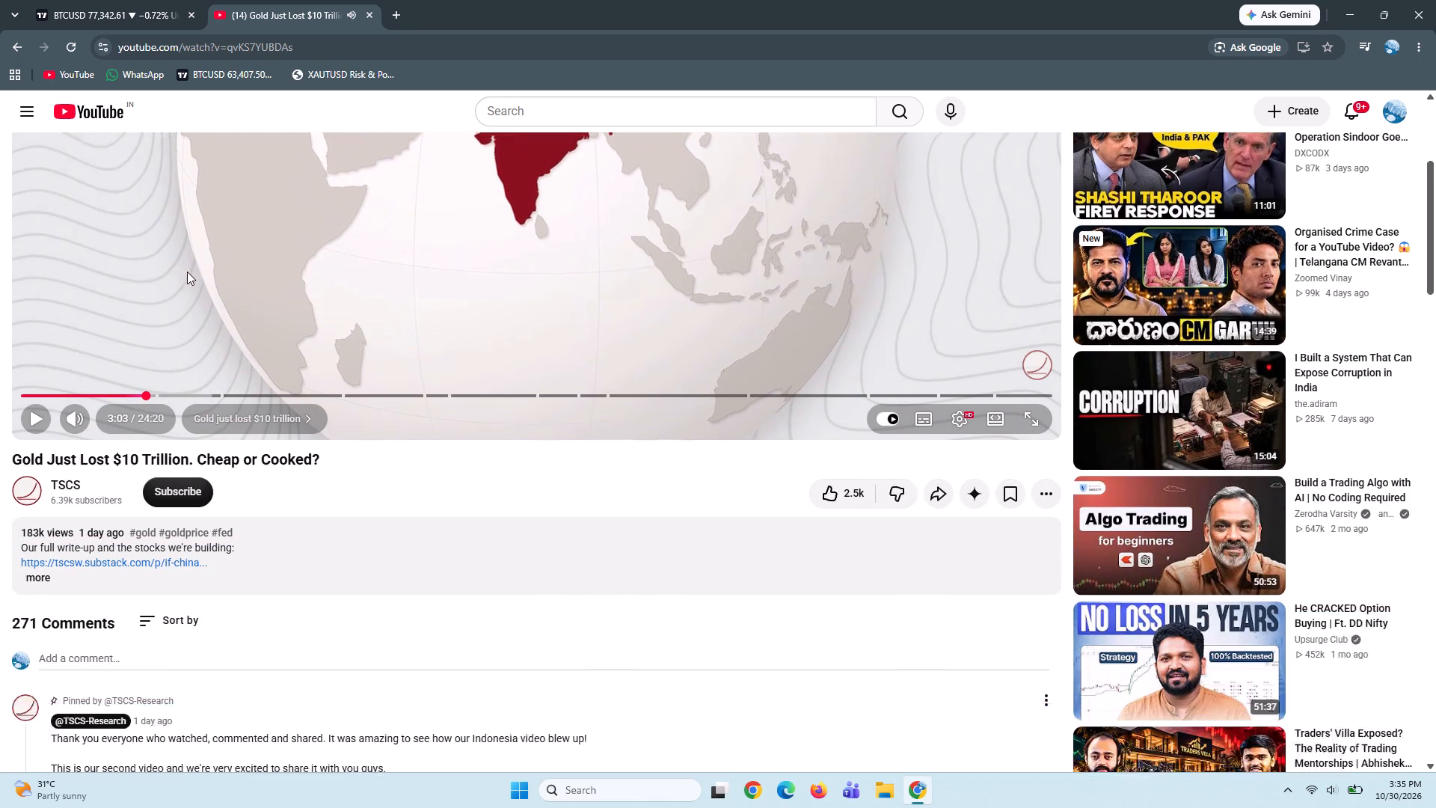
scroll(187, 272, down, 2)
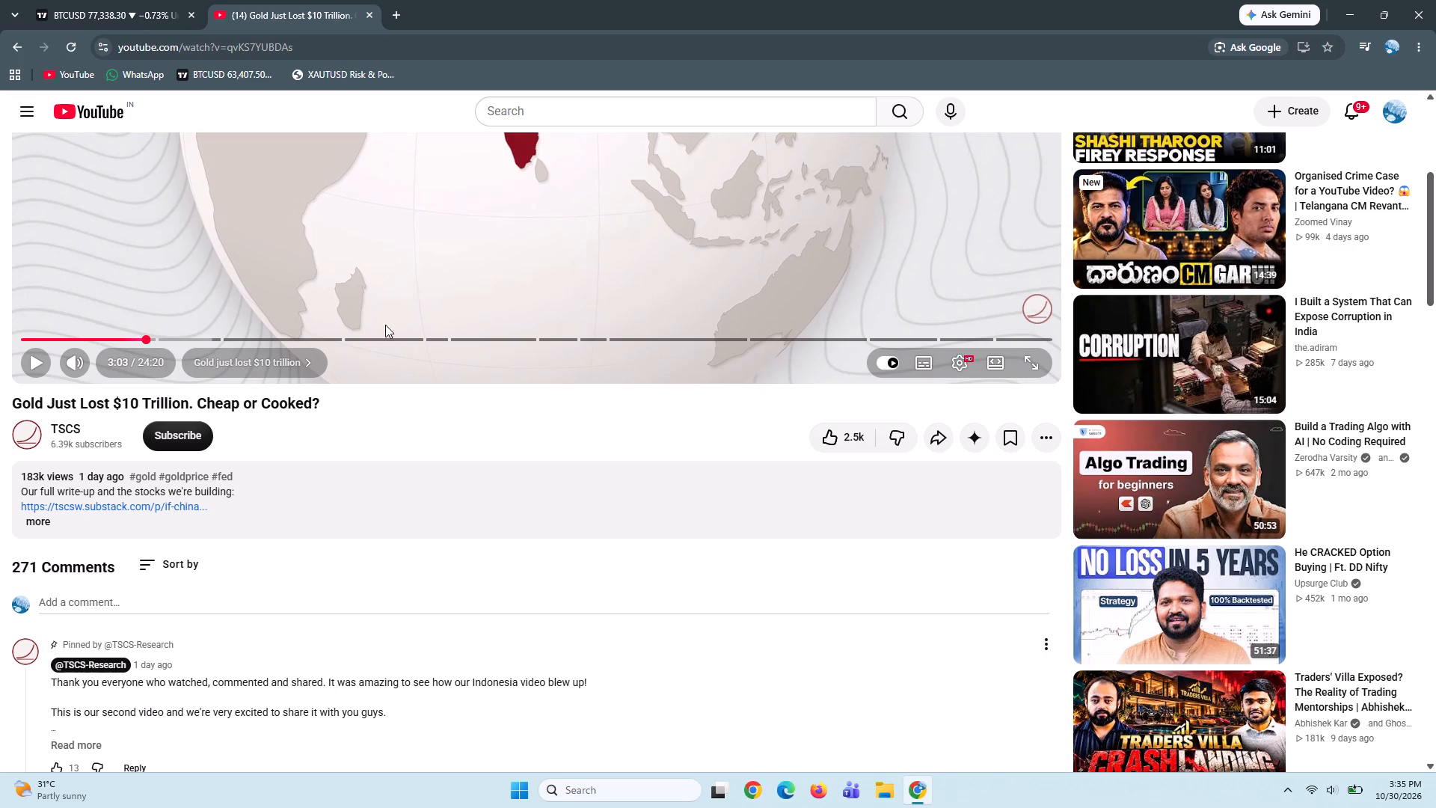
scroll(387, 581, down, 2)
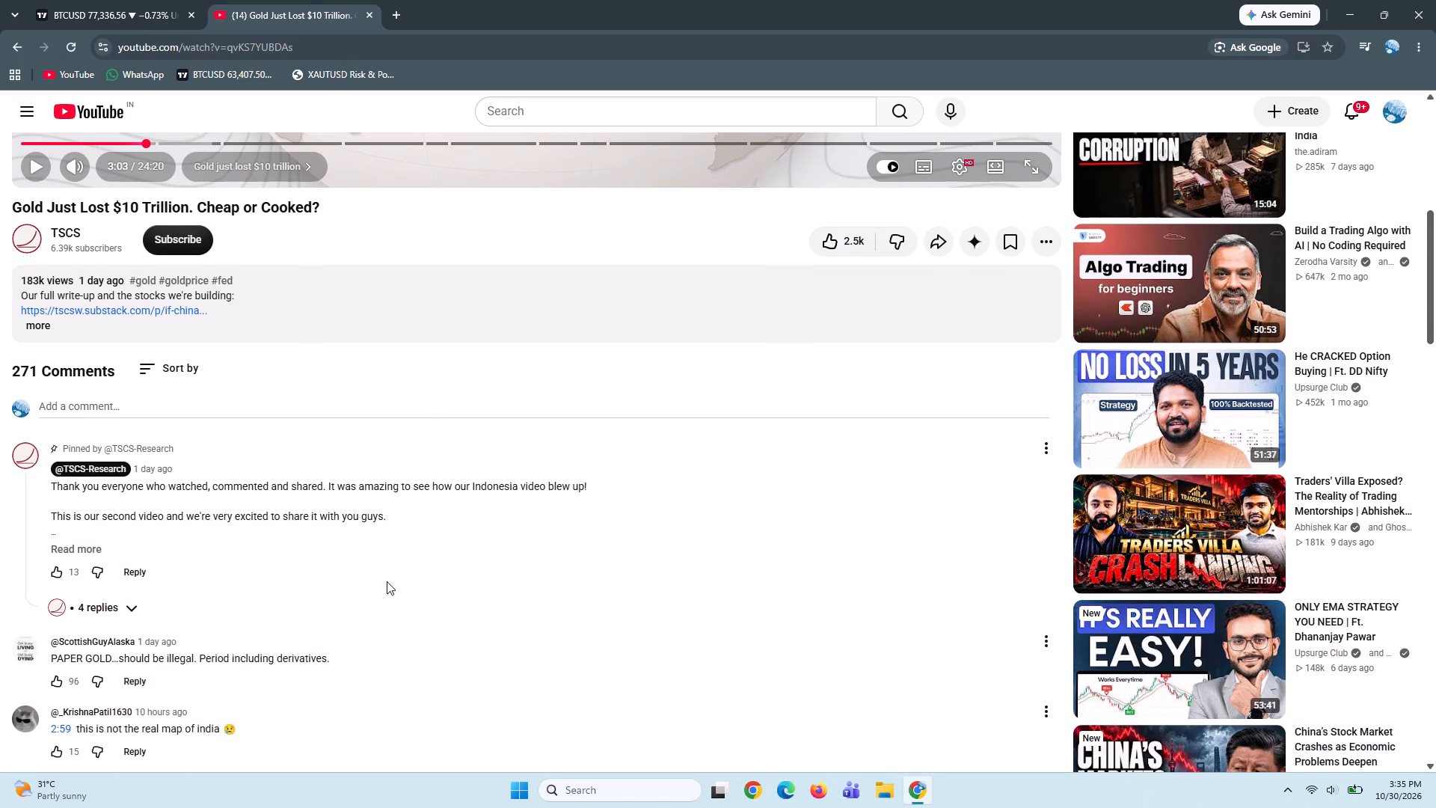
scroll(387, 581, right, 2)
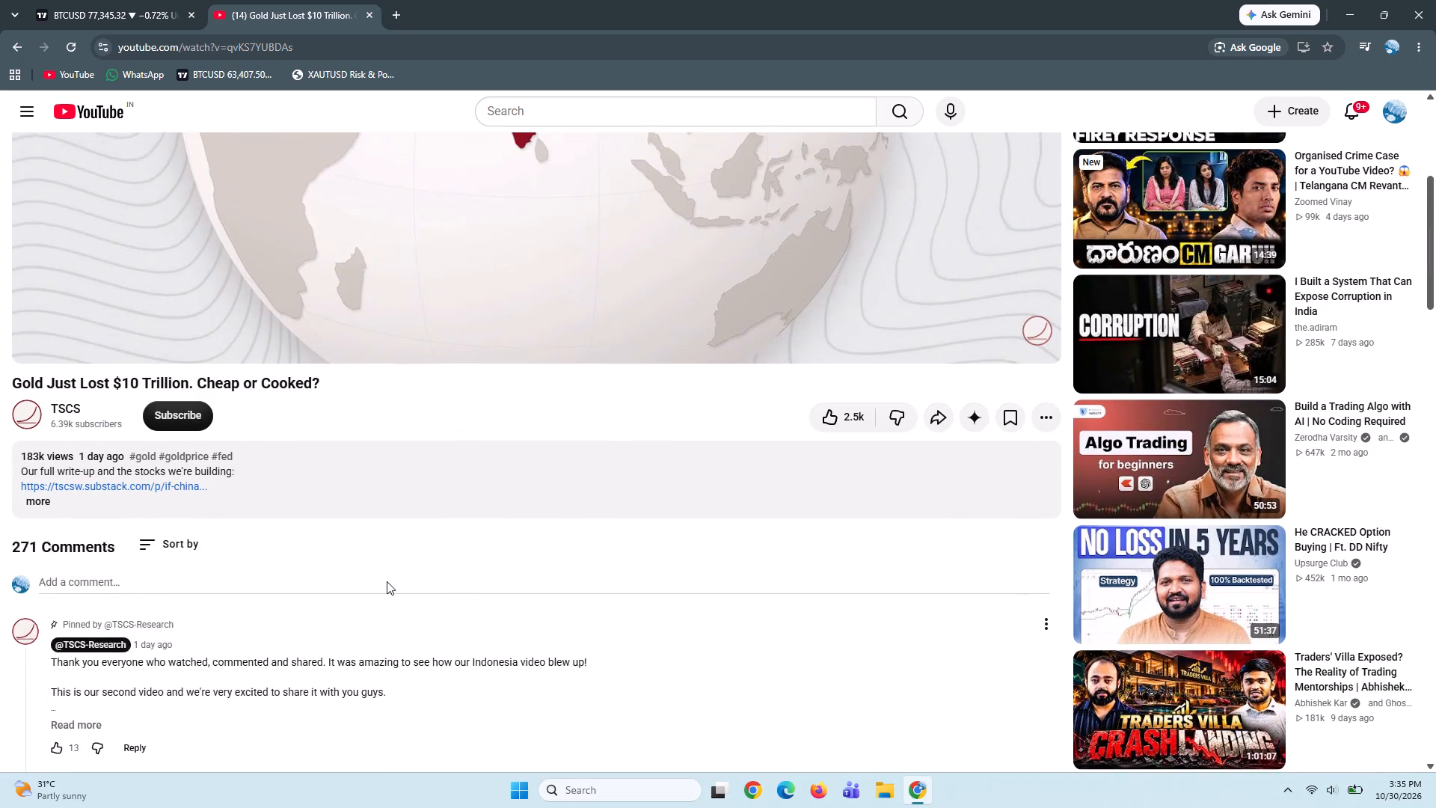
scroll(387, 581, up, 5)
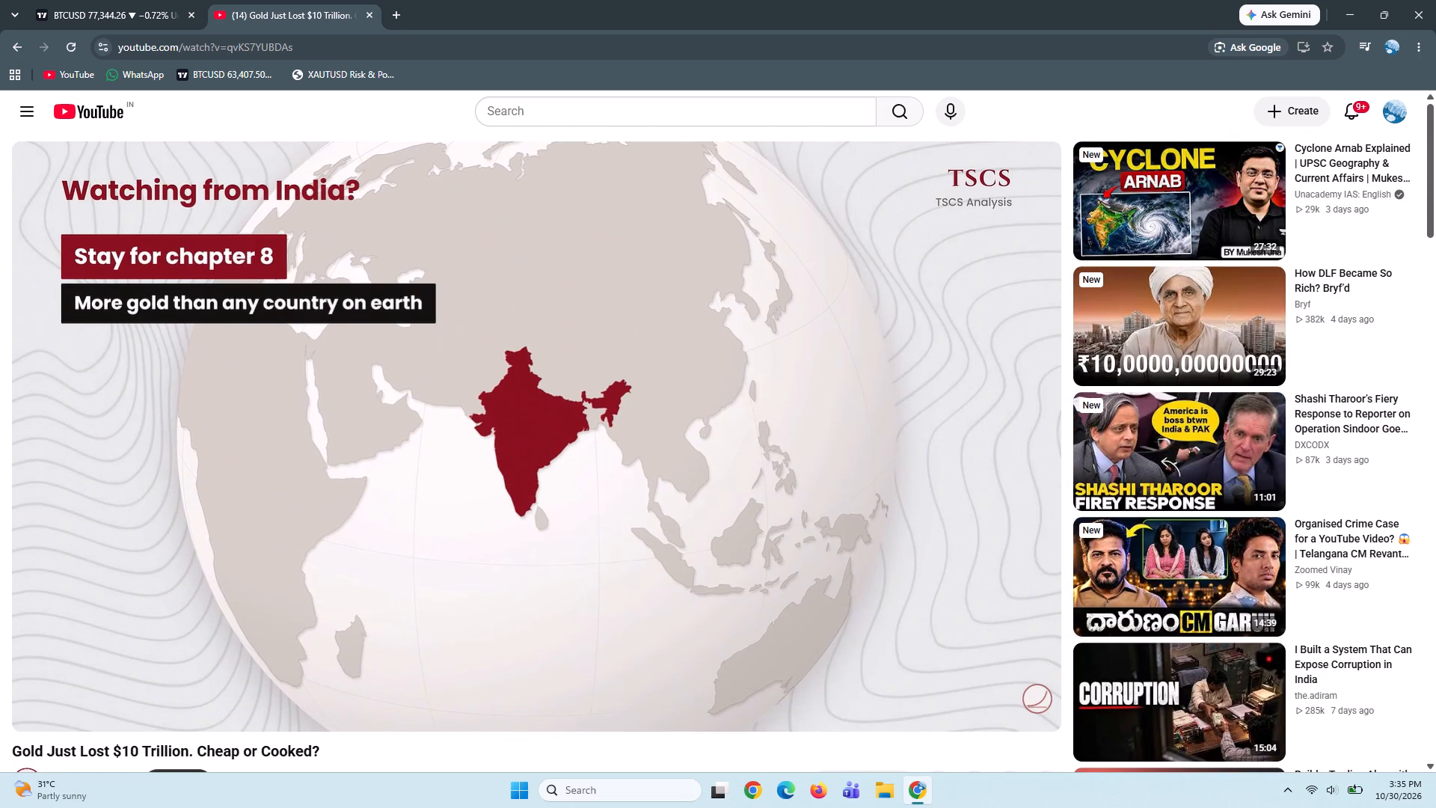
scroll(387, 581, down, 7)
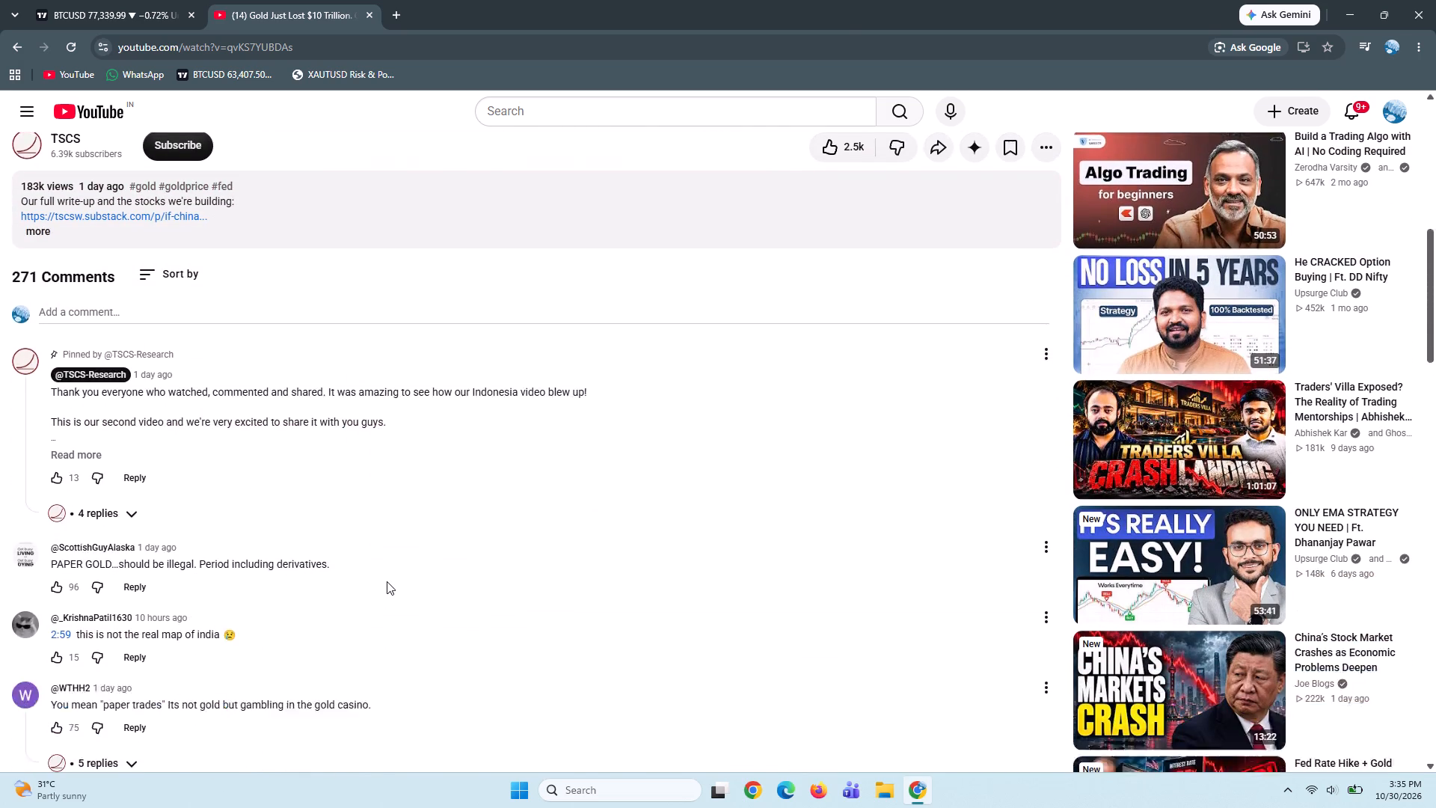
scroll(387, 581, down, 4)
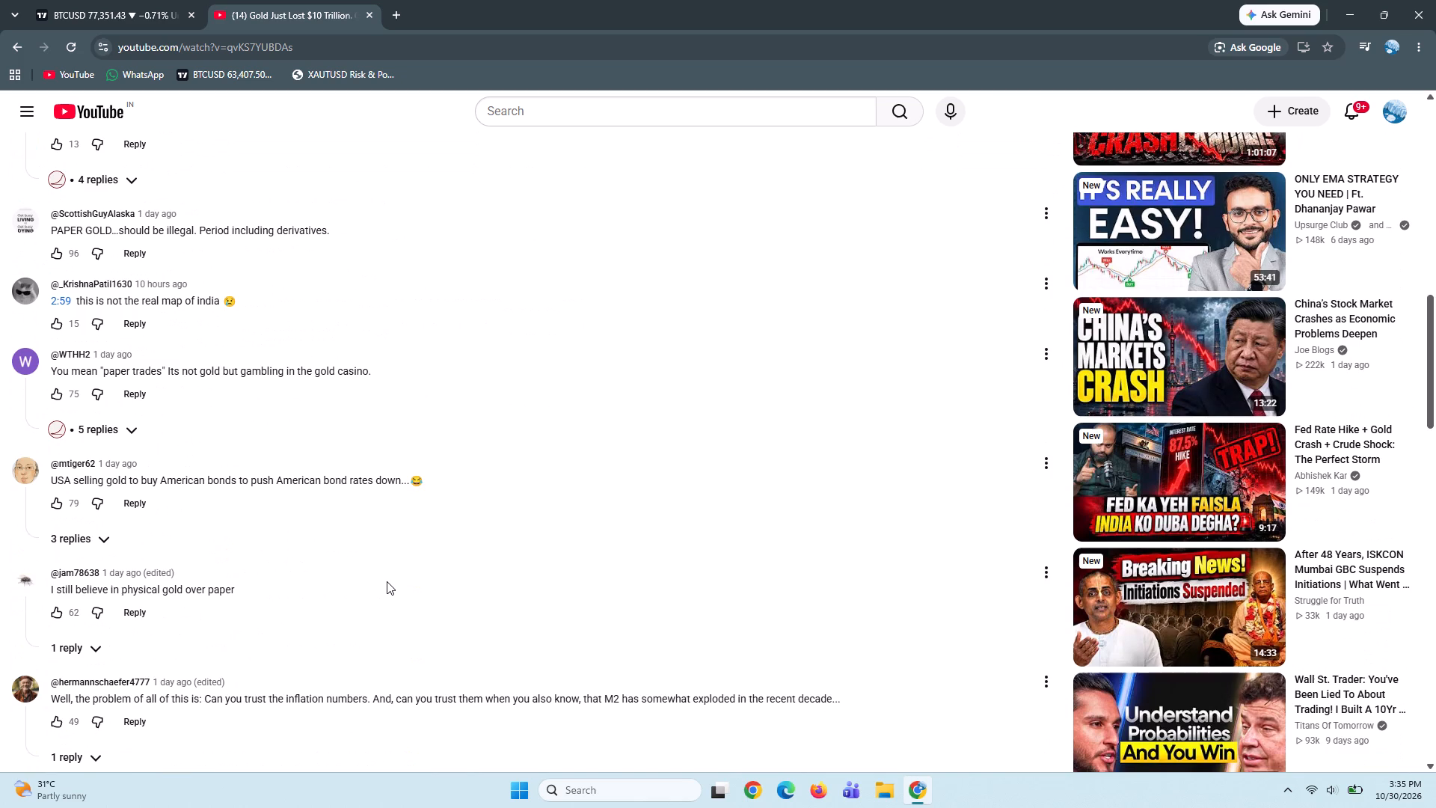
scroll(387, 581, down, 3)
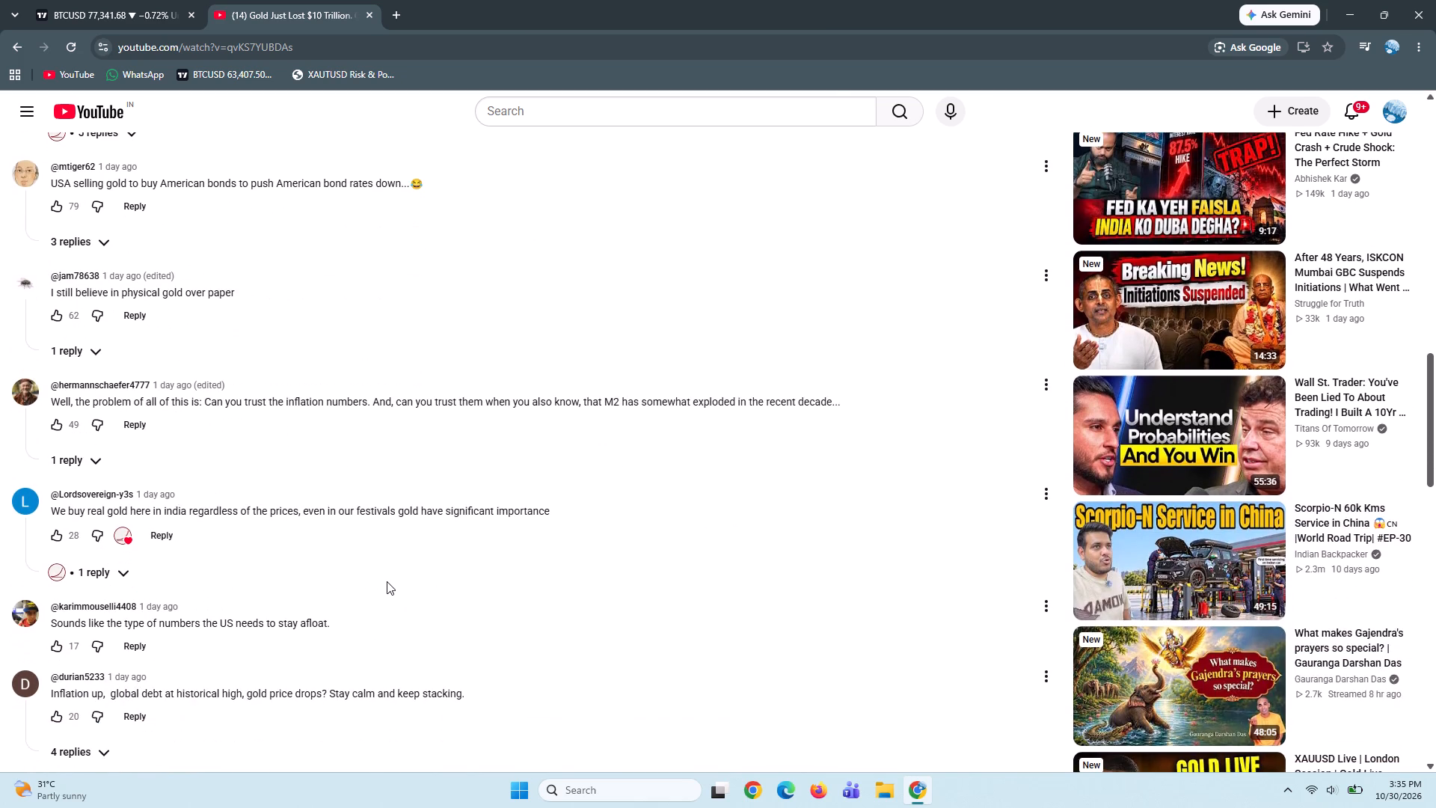
scroll(387, 581, down, 2)
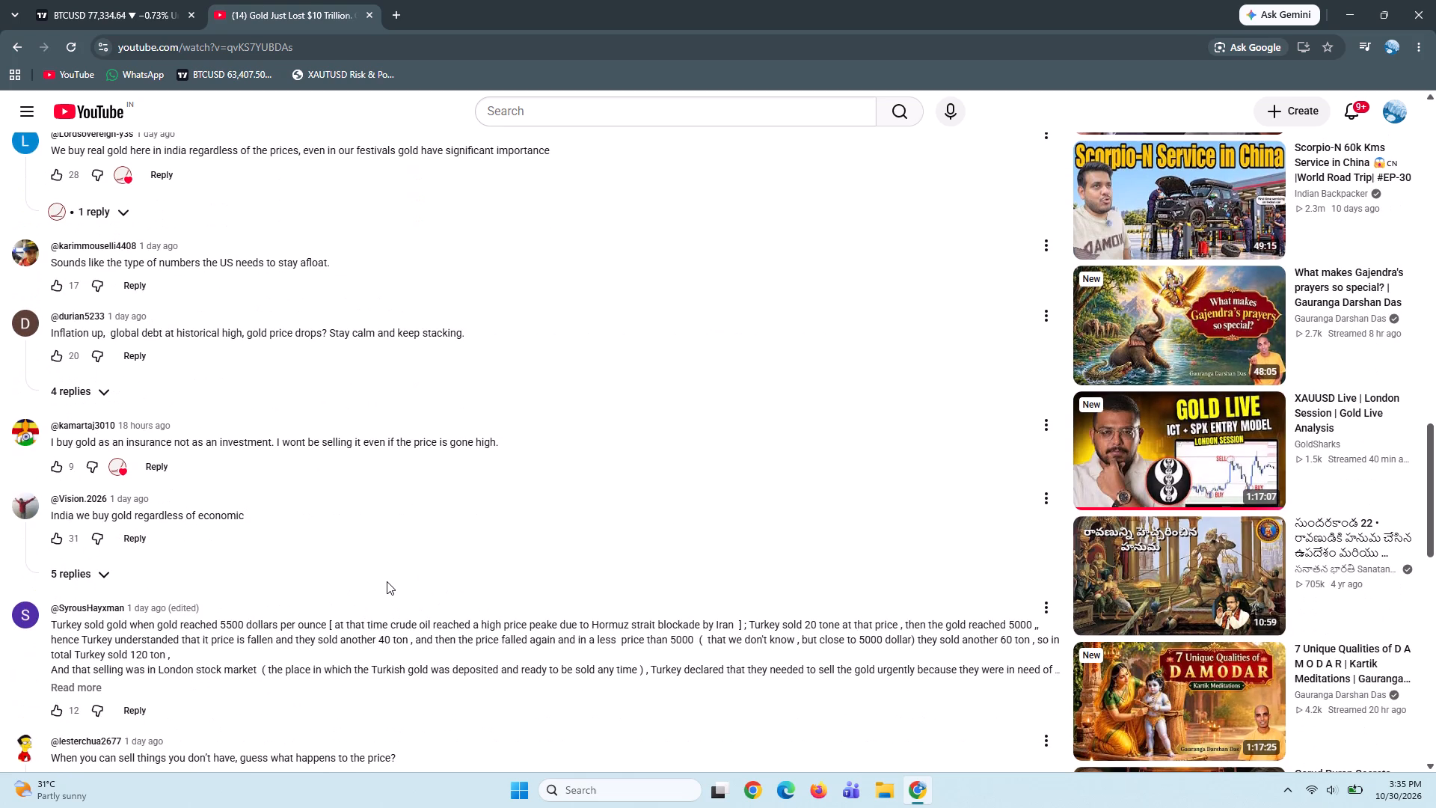
scroll(387, 581, down, 1)
scroll(387, 581, up, 9)
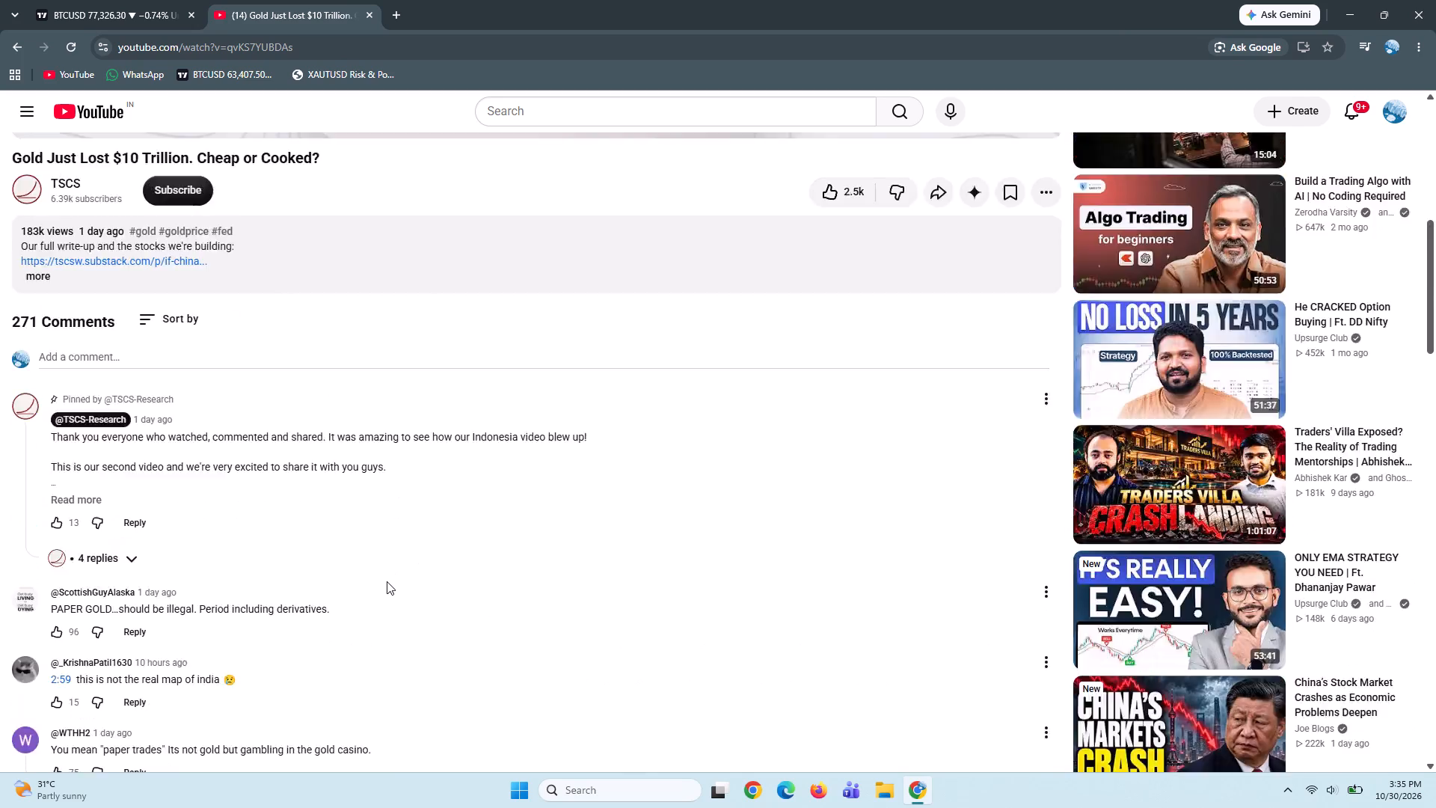
scroll(391, 508, down, 4)
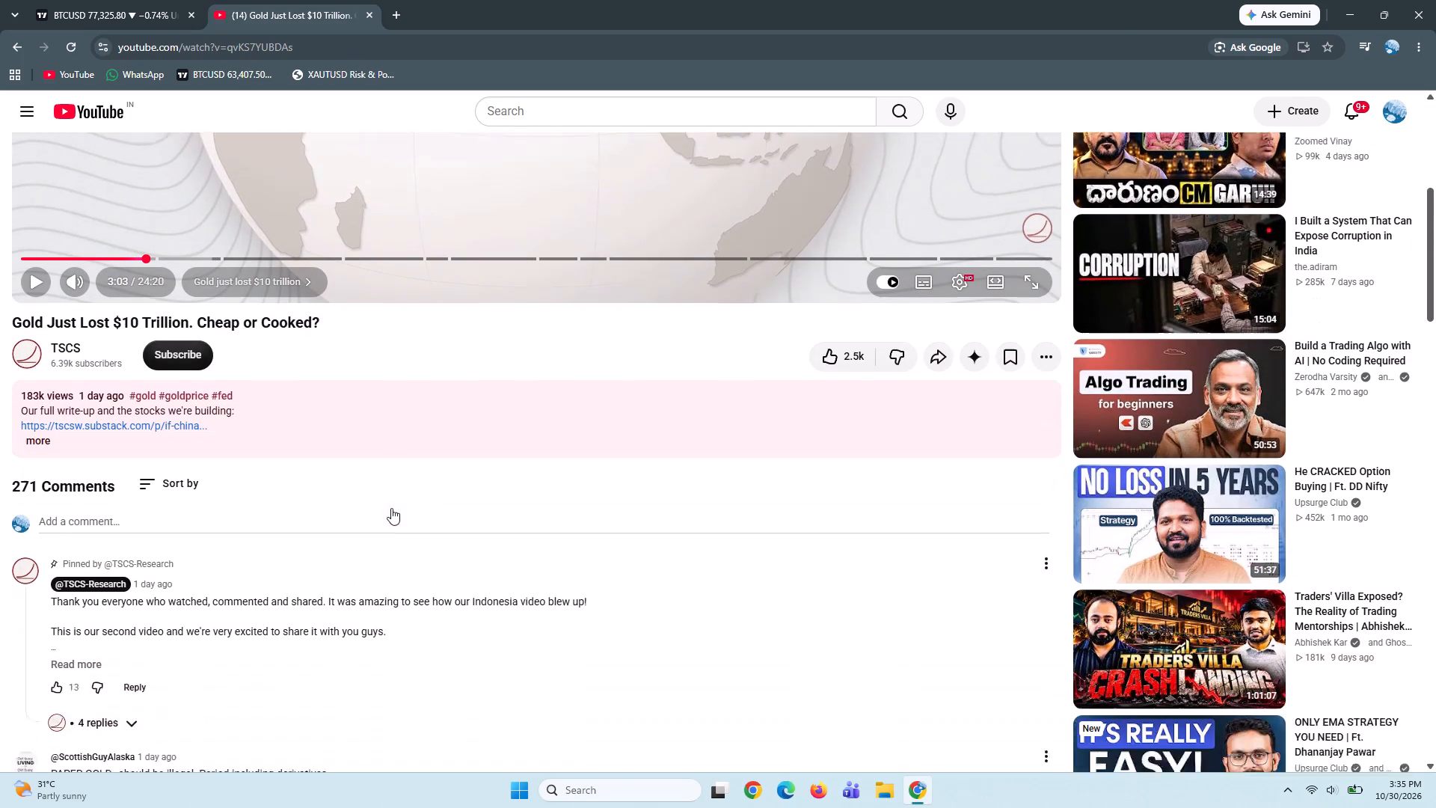
scroll(391, 508, down, 1)
scroll(281, 403, up, 6)
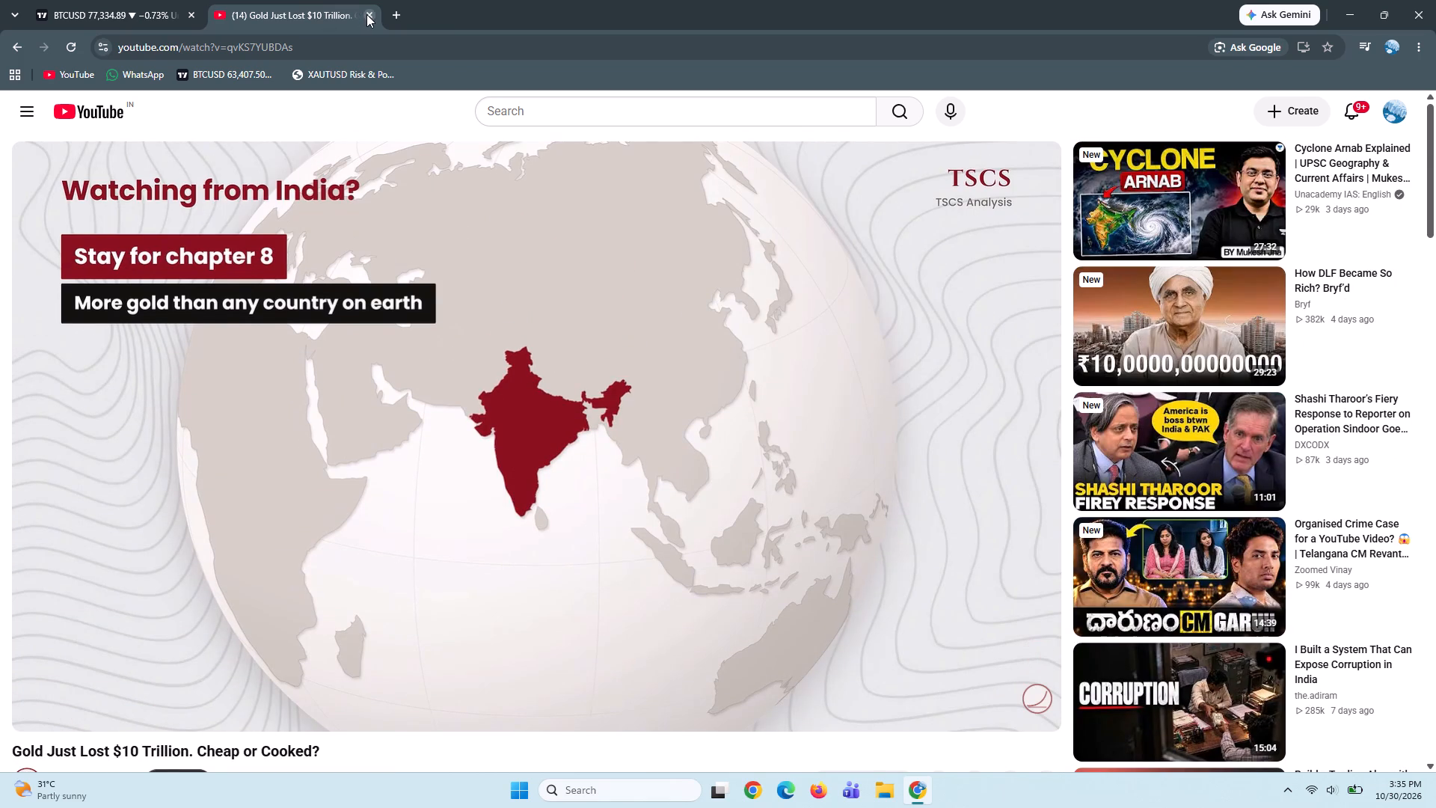
Dislike the video "Gold Just Lost $10 Trillion. Cheap or Cooked?".
scroll(537, 330, down, 4)
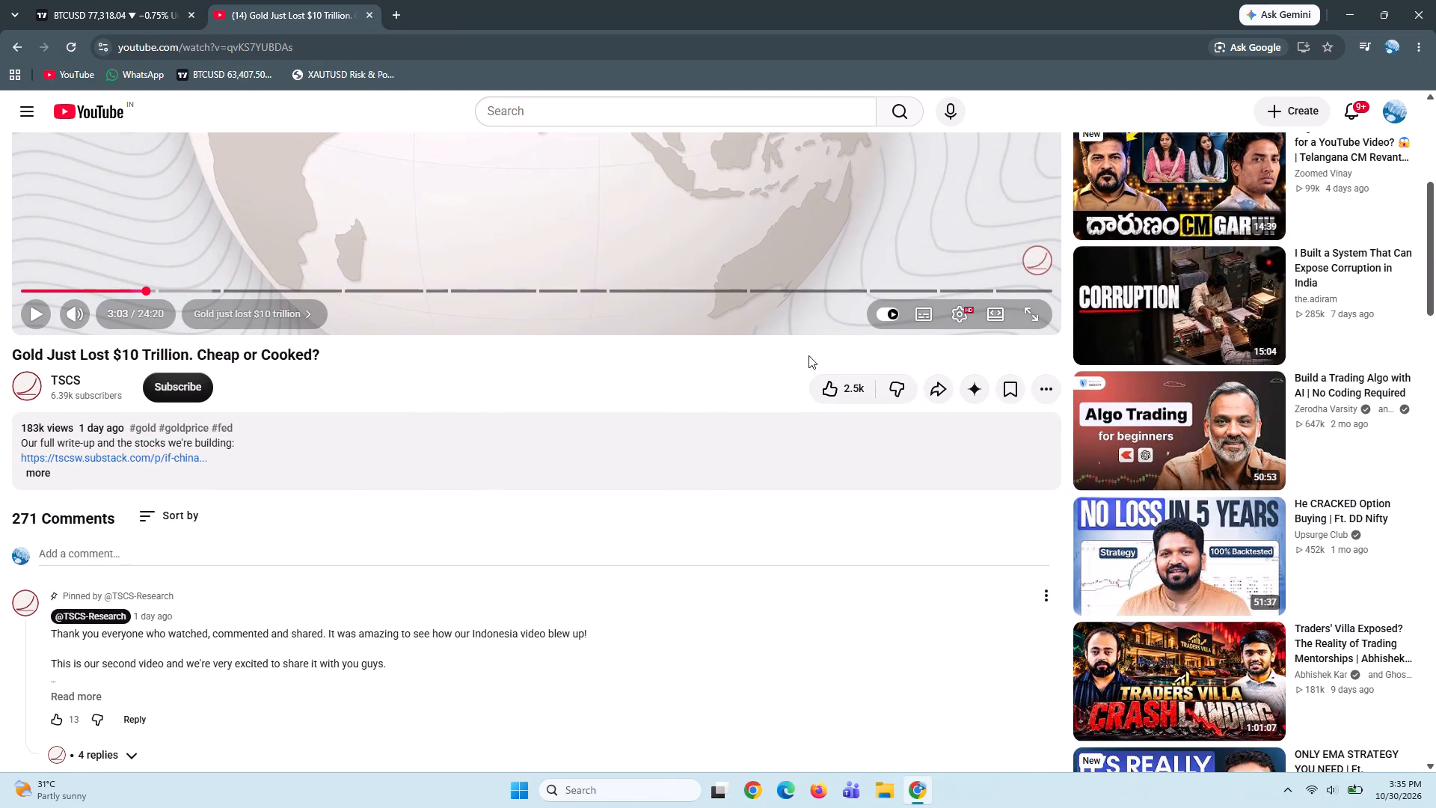
click(895, 380)
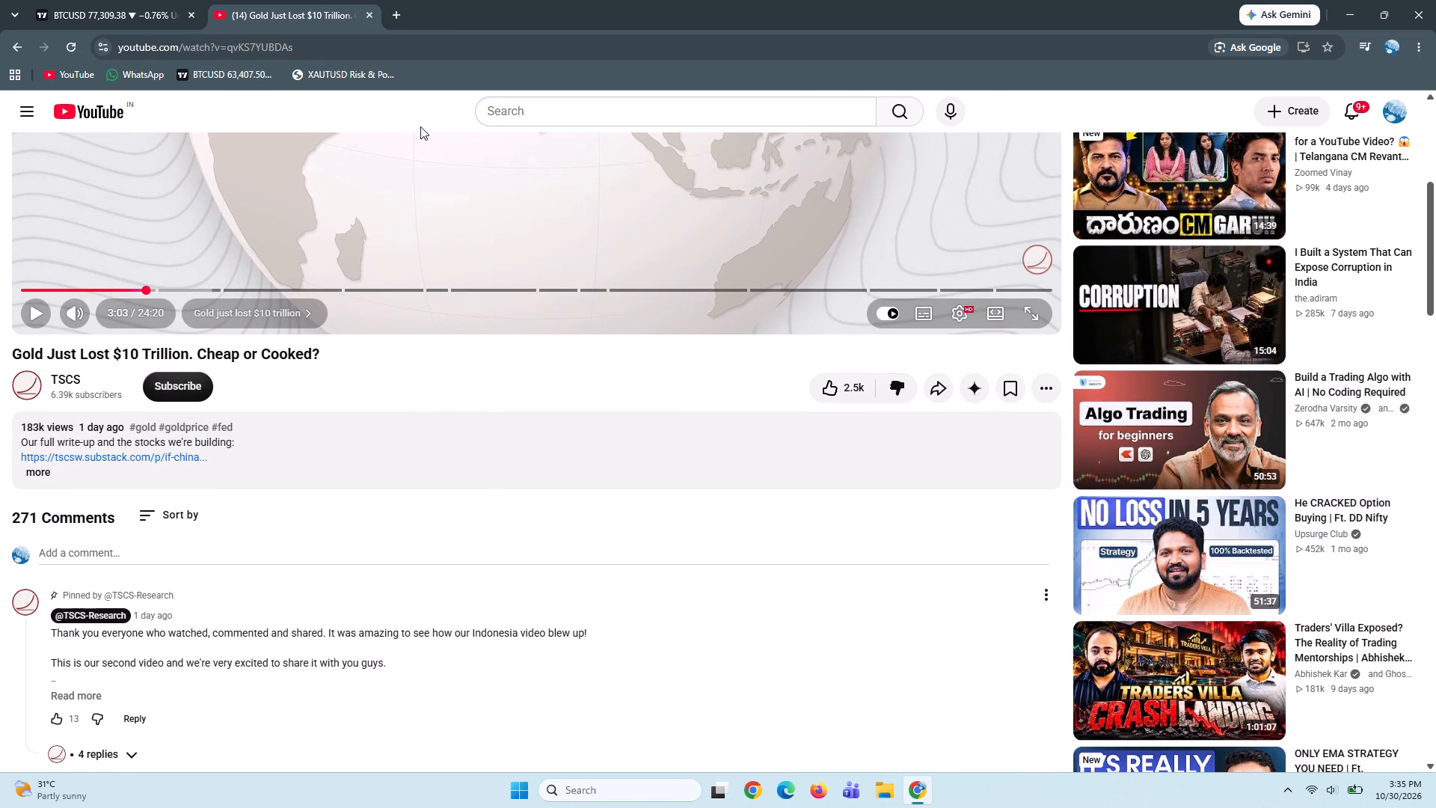
Close the YouTube gold video and go back to the BTCUSD chart in TradingView.
click(366, 13)
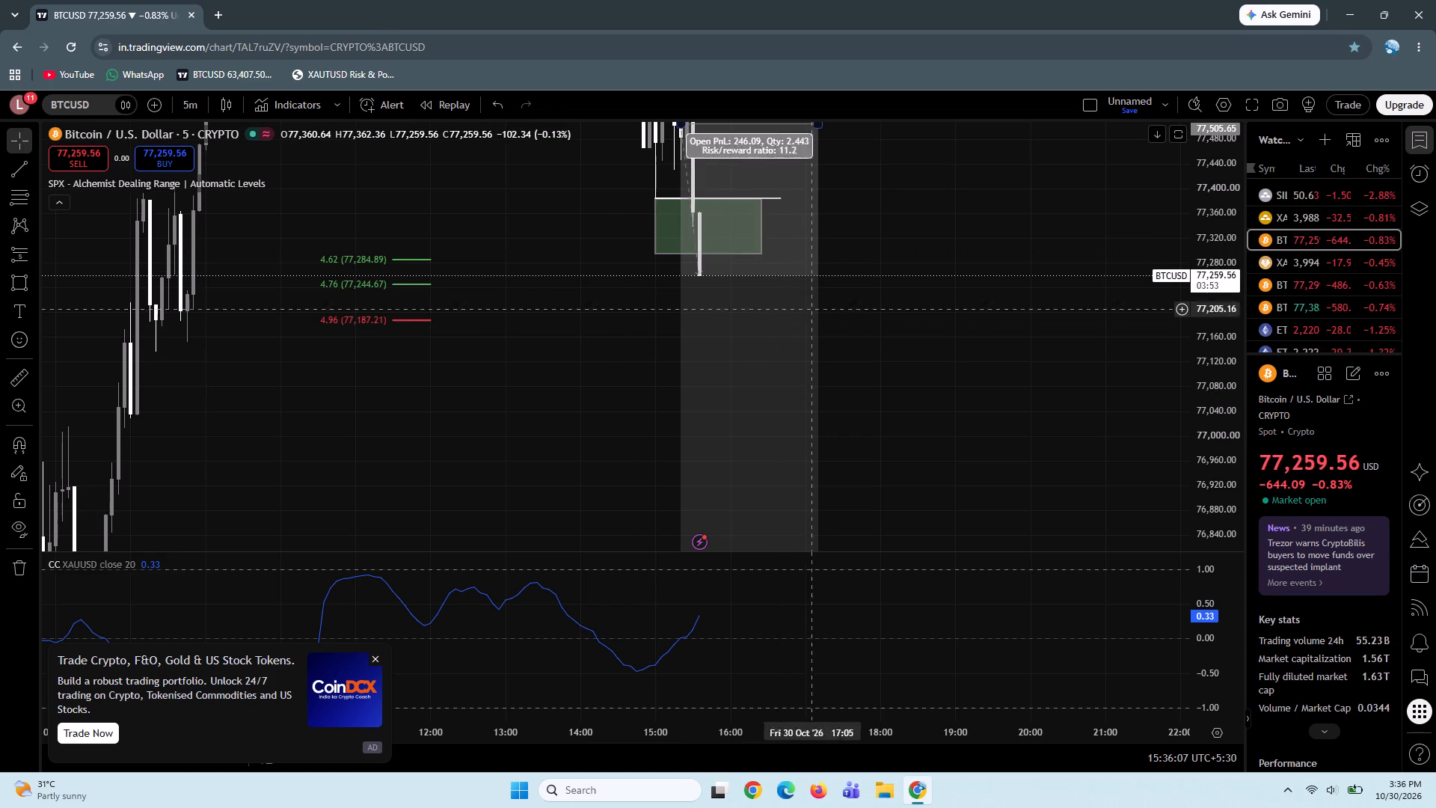
Adjust the BTCUSD short position's target to 76,371.73 on the 5-minute chart.
drag(1219, 194, 1224, 325)
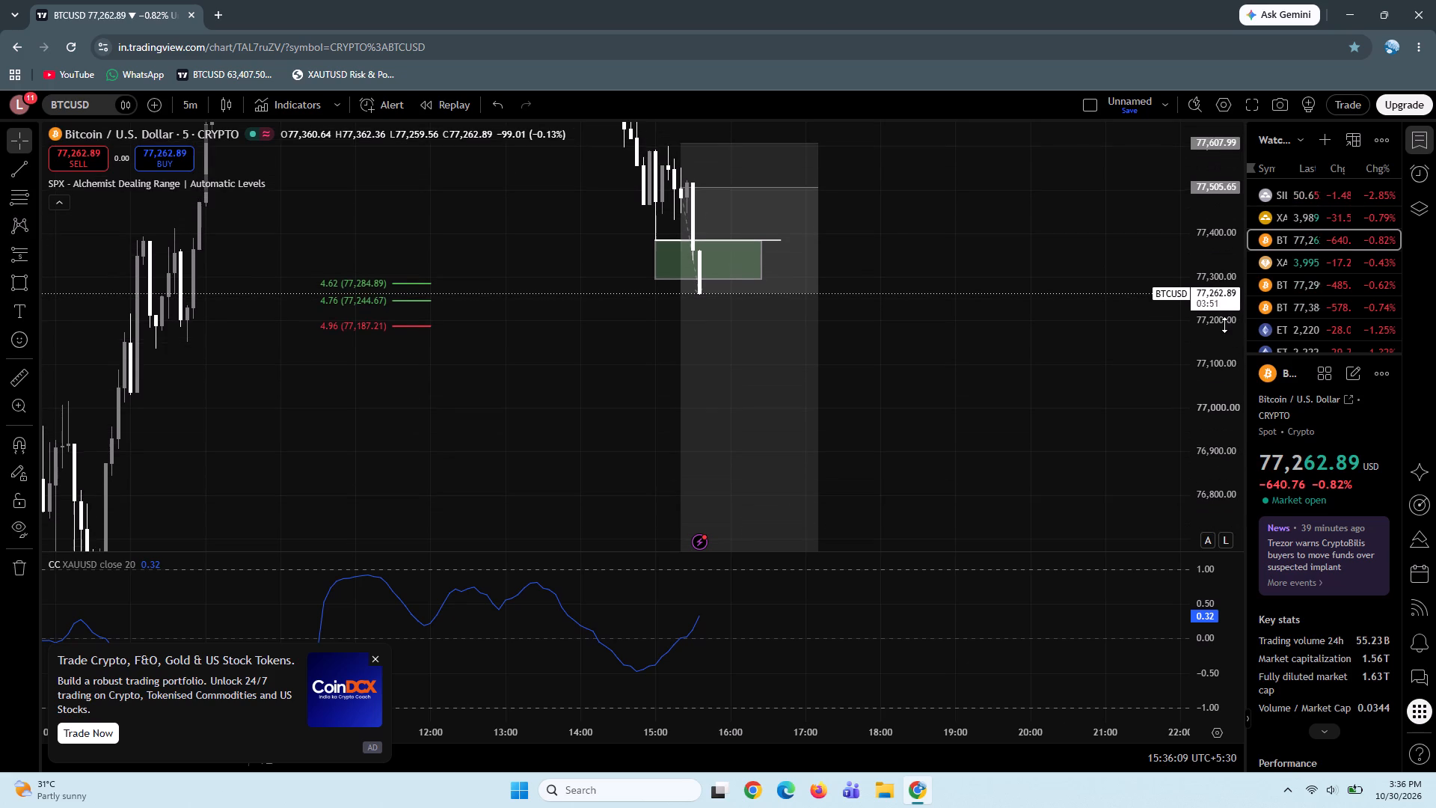
drag(1224, 325, 1224, 345)
drag(989, 400, 969, 390)
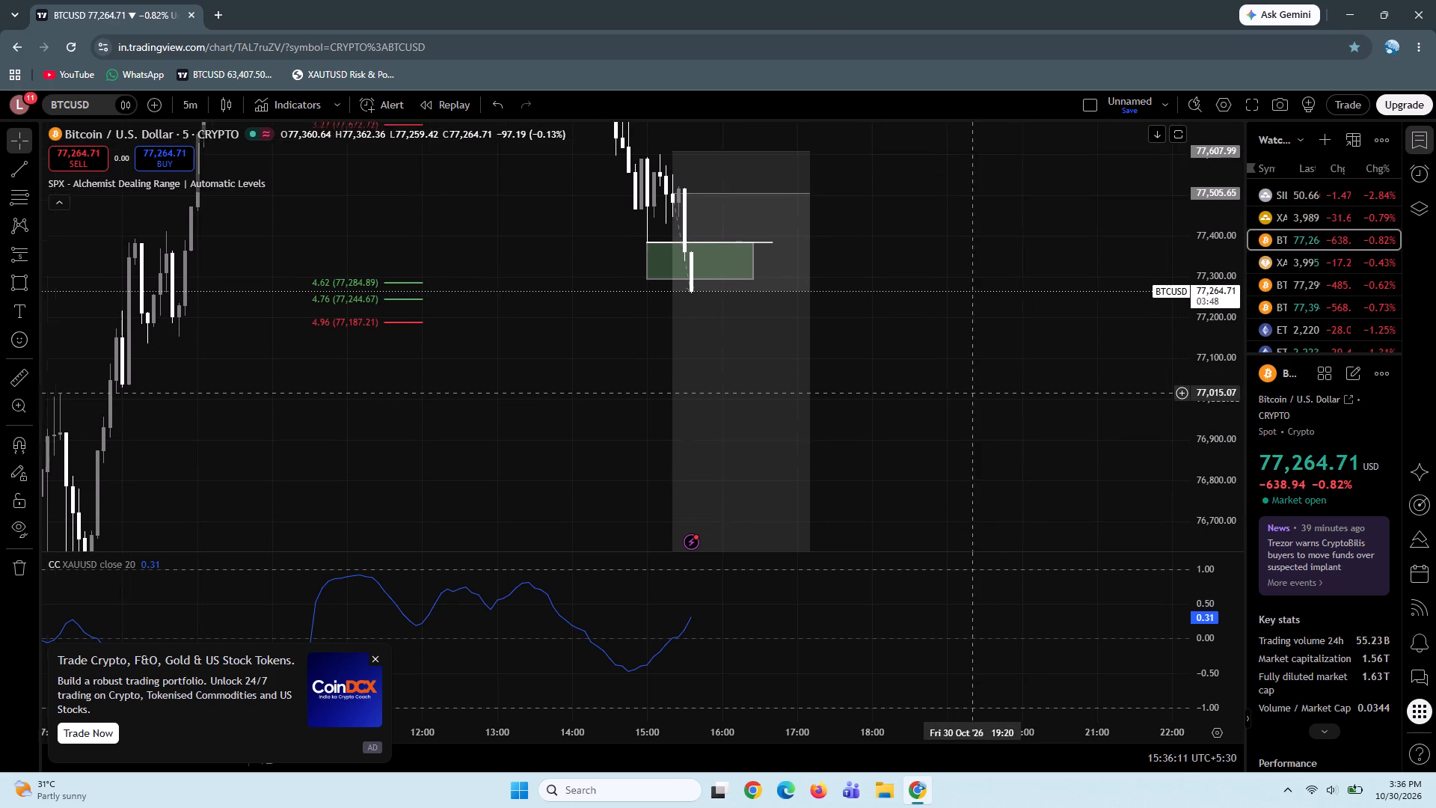
drag(969, 390, 958, 385)
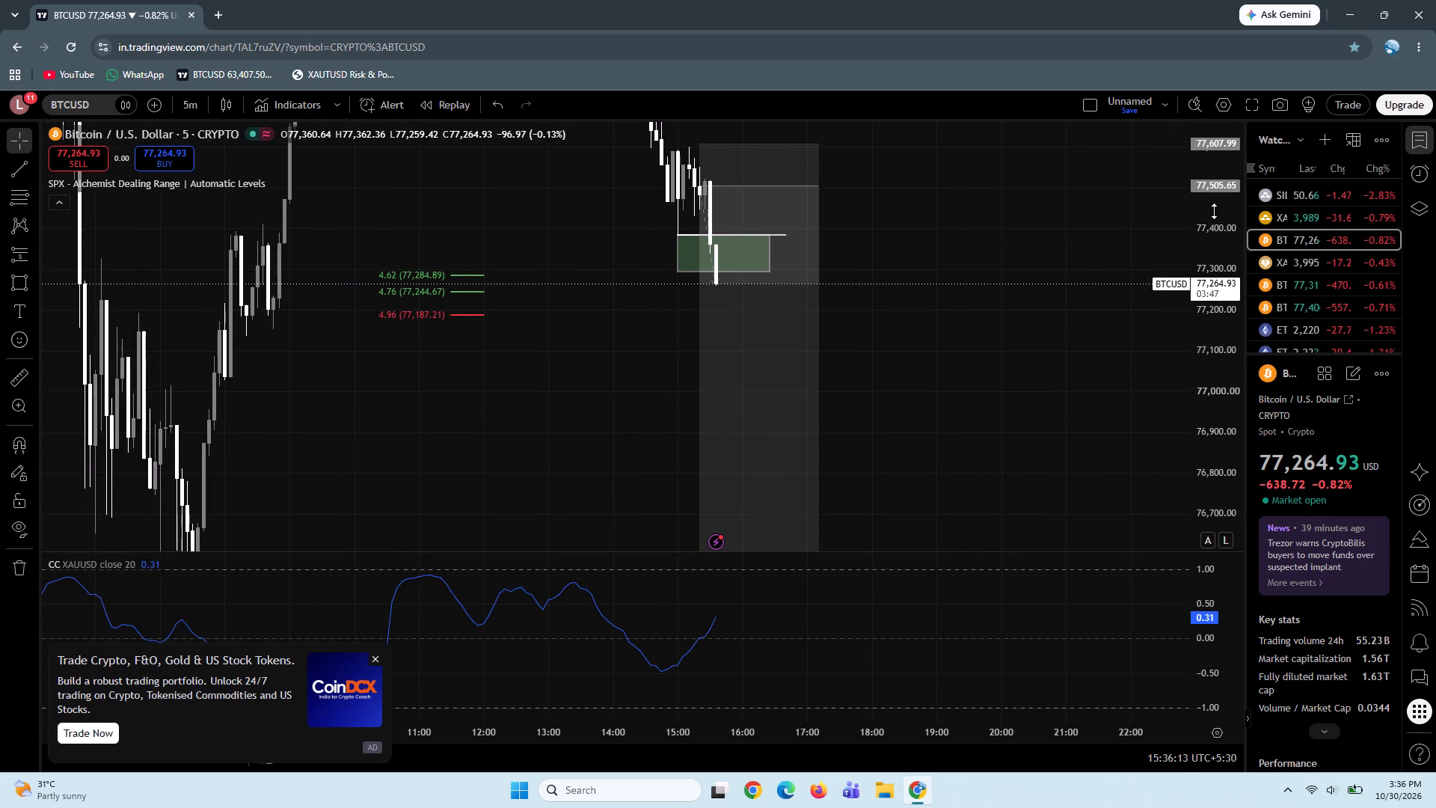
drag(1214, 211, 1232, 373)
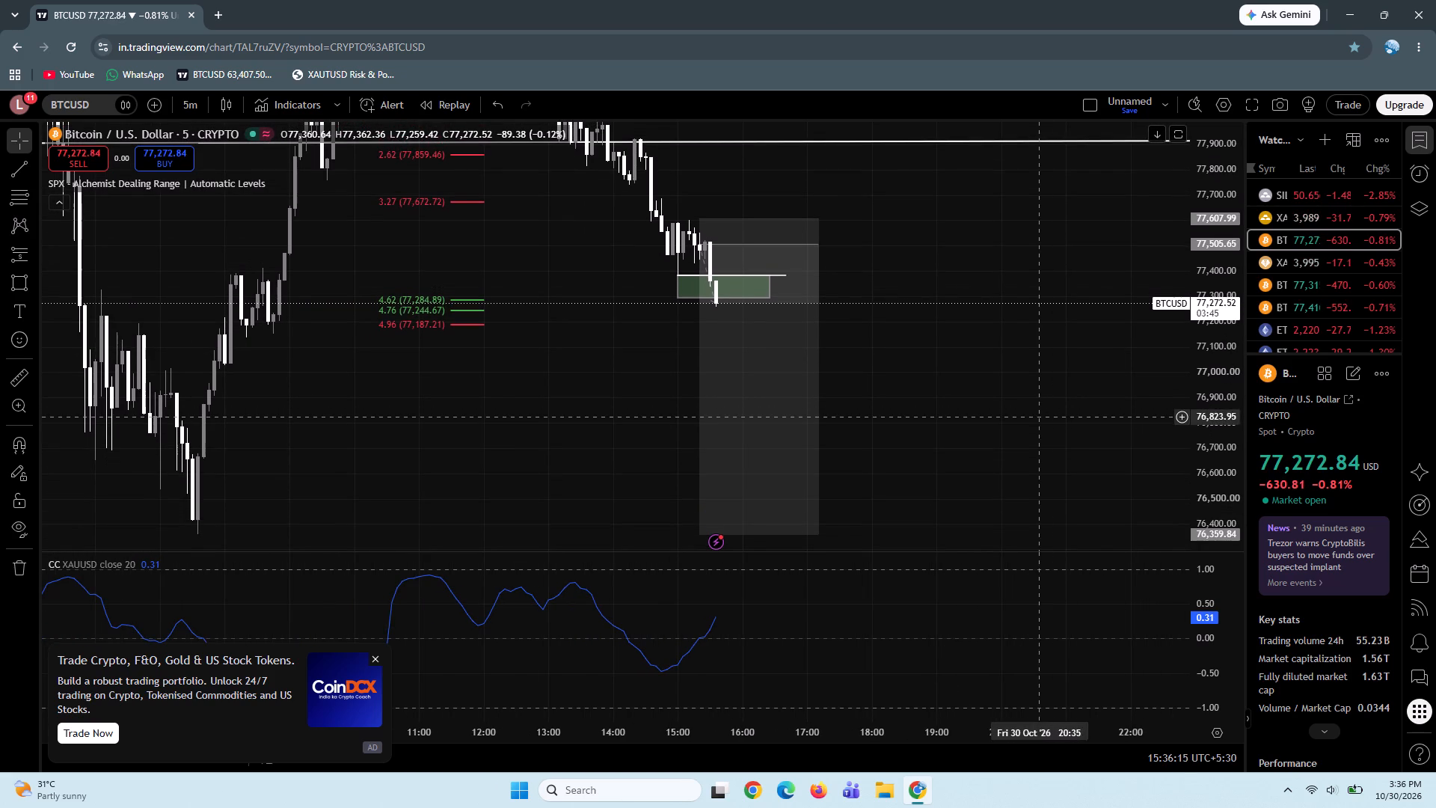
drag(1038, 417, 966, 340)
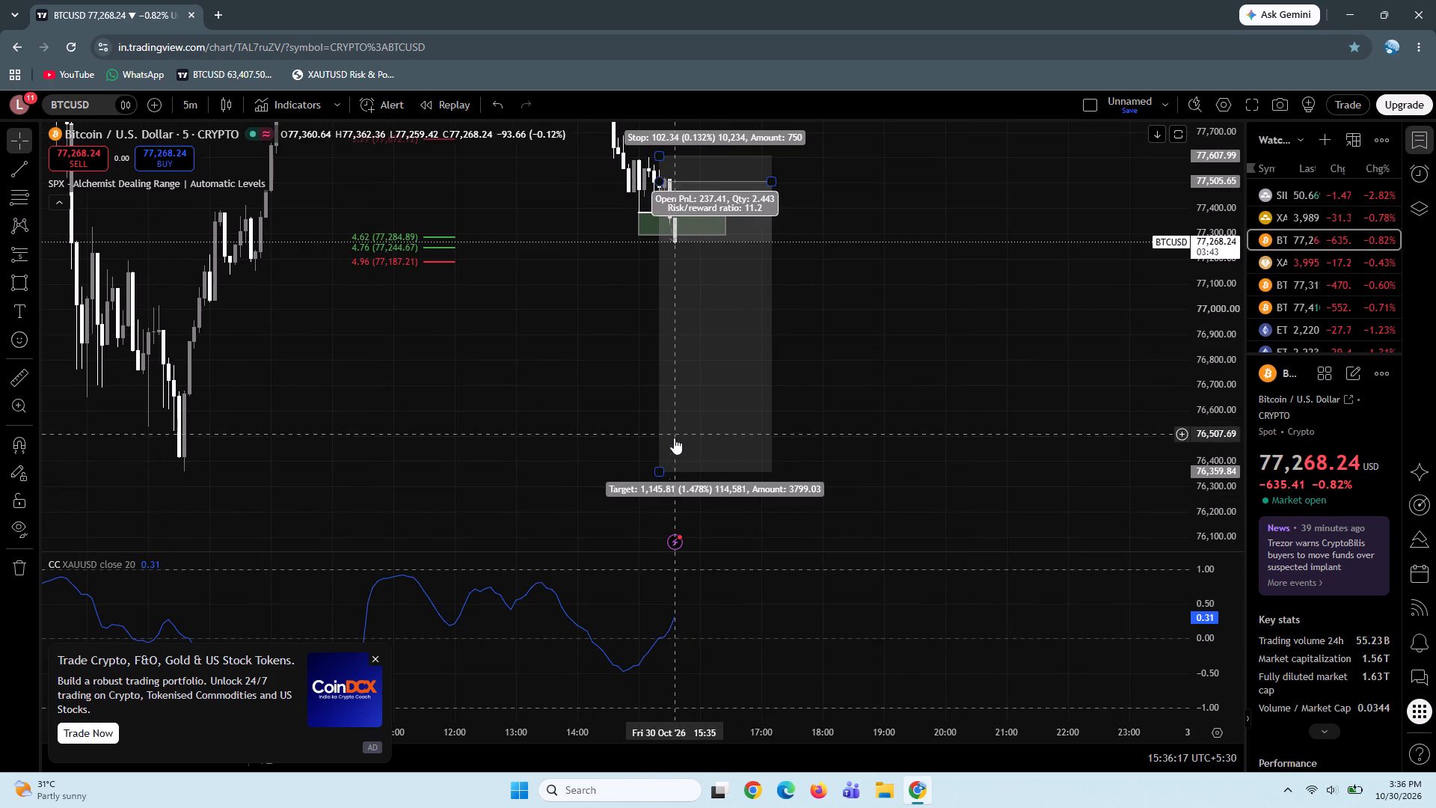
click(658, 473)
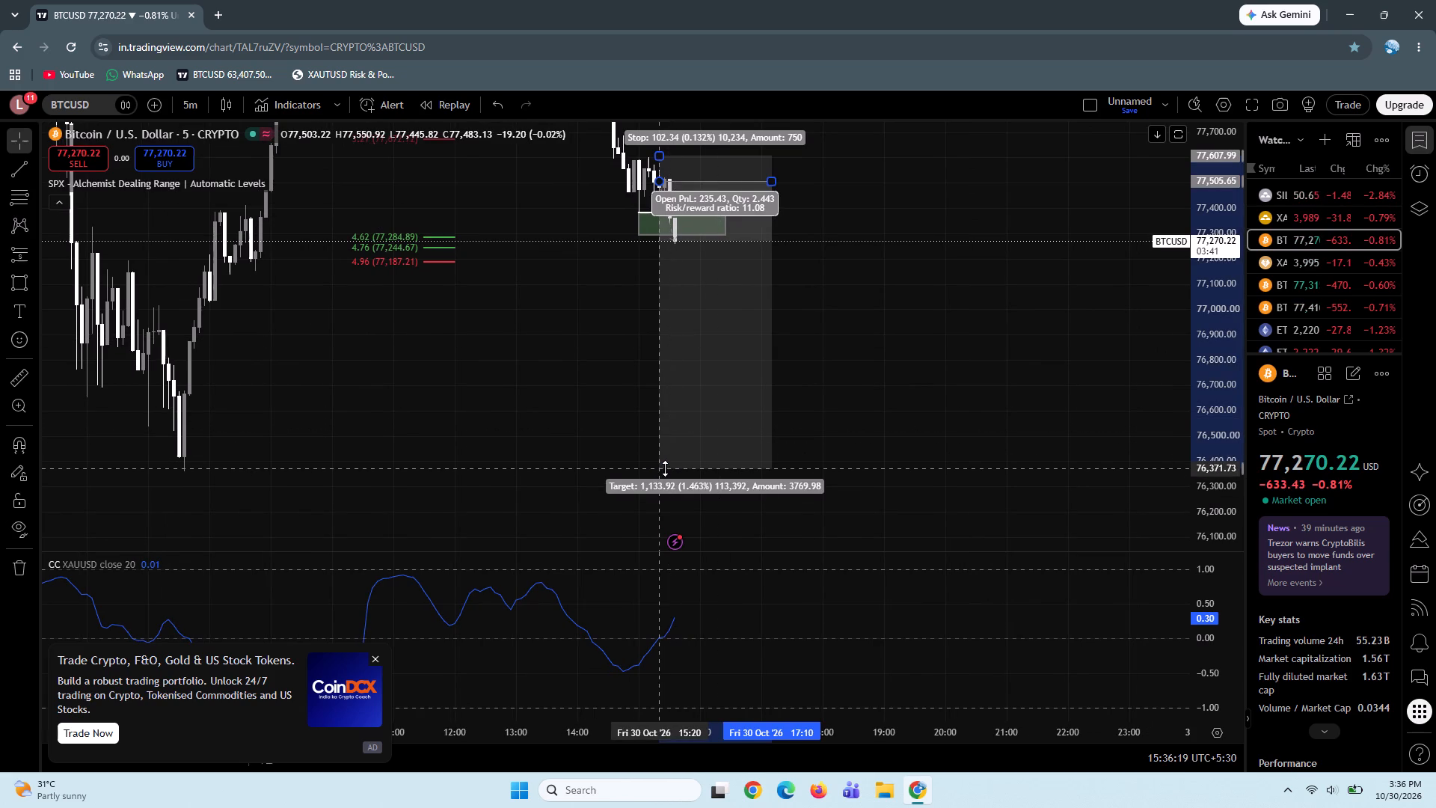
Dismiss the CoinDCX advertisement covering the BTCUSD chart.
click(375, 663)
Draw a Fib retracement on BTCUSD from the swing high at 77,015.00 down to the 07:35 low at 76,359.72.
drag(868, 369, 837, 395)
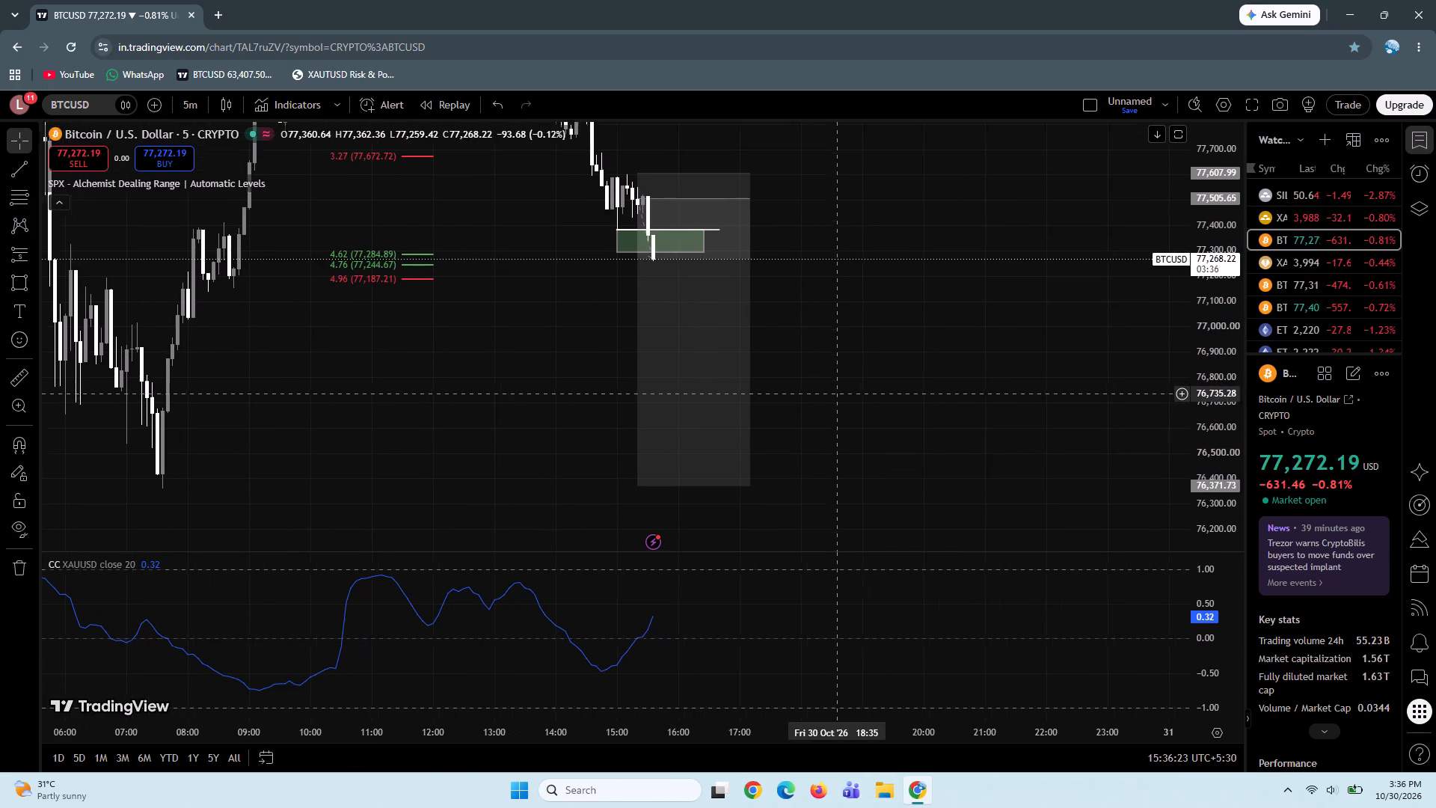
drag(837, 395, 835, 400)
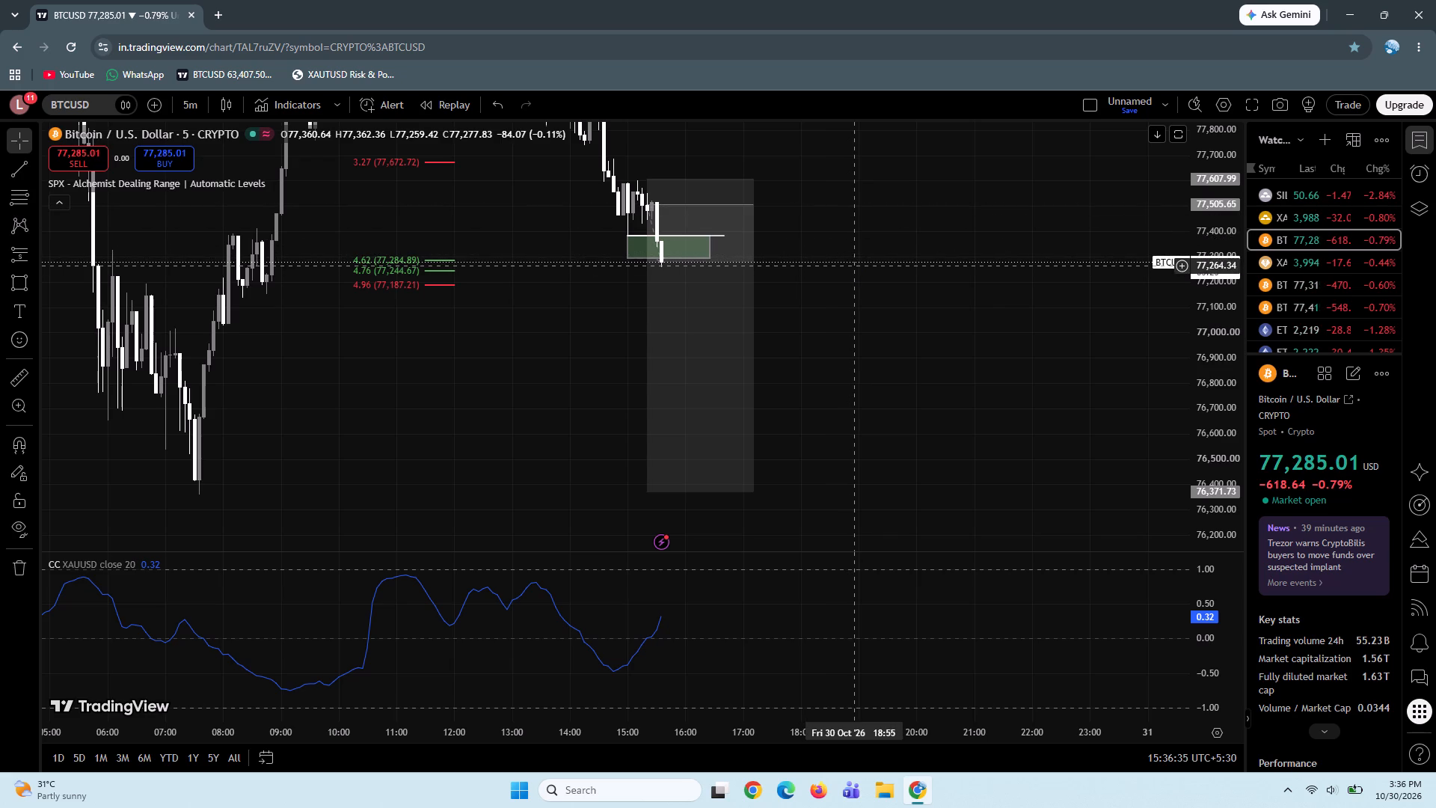
drag(867, 328, 857, 325)
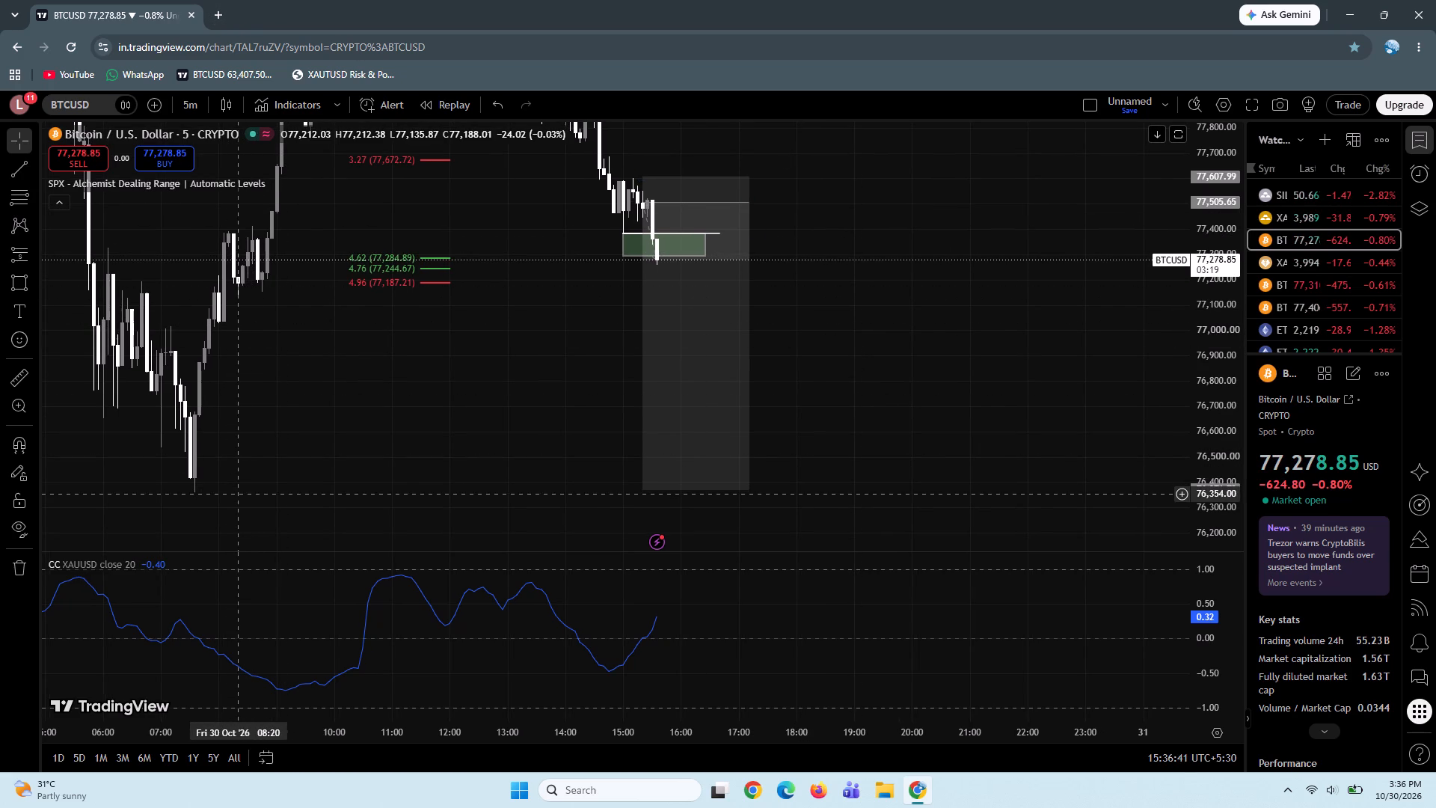
drag(414, 385, 432, 520)
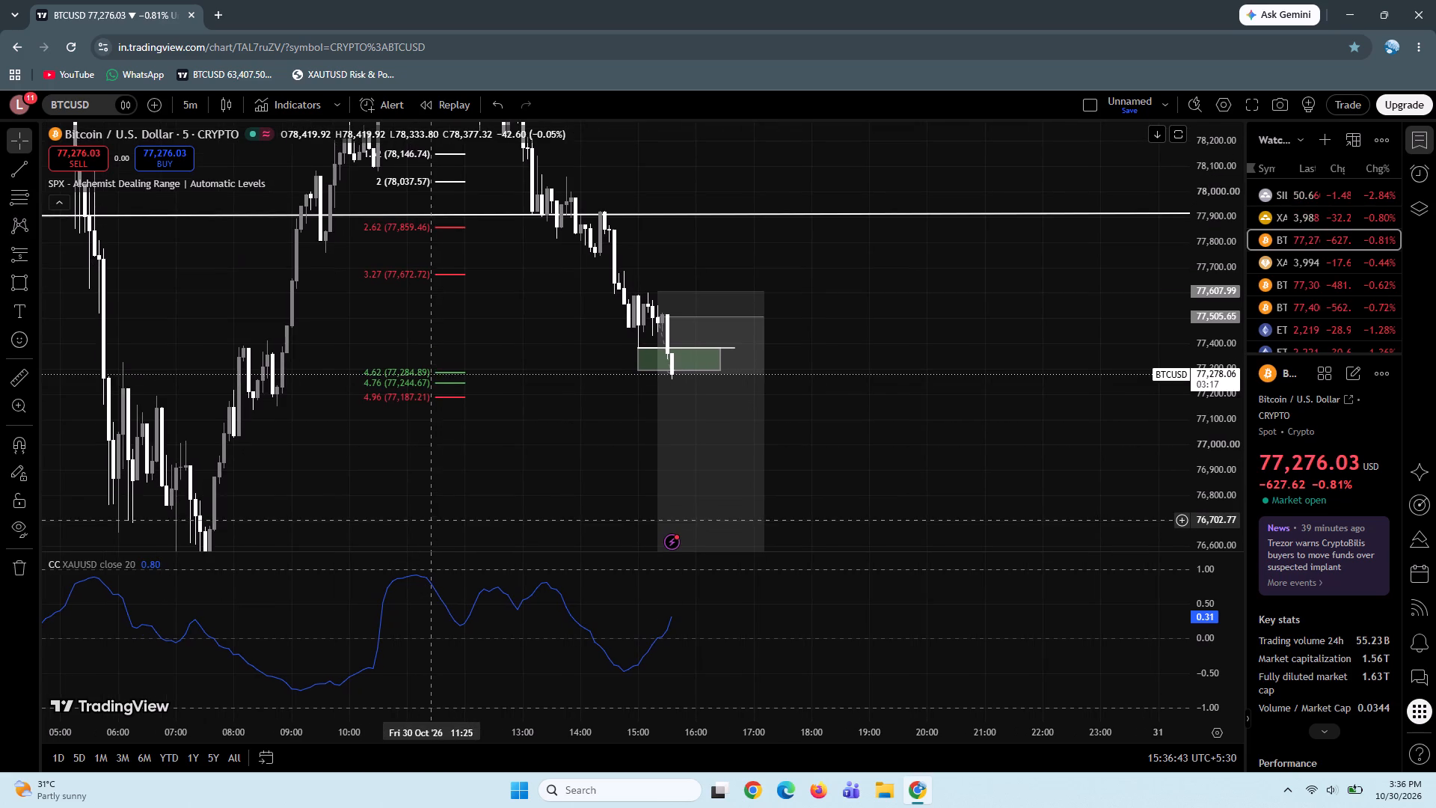
drag(520, 488, 554, 391)
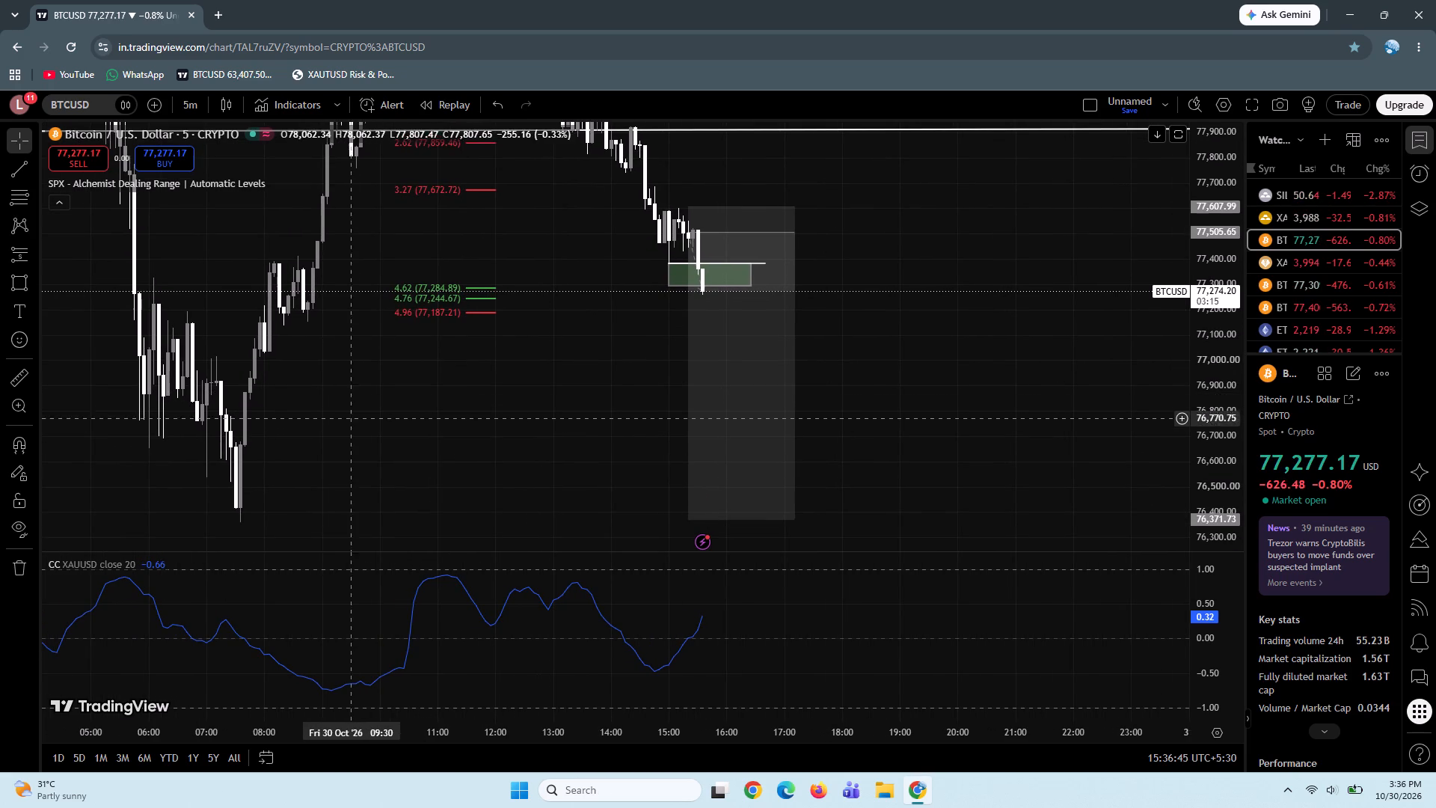
drag(358, 427, 408, 339)
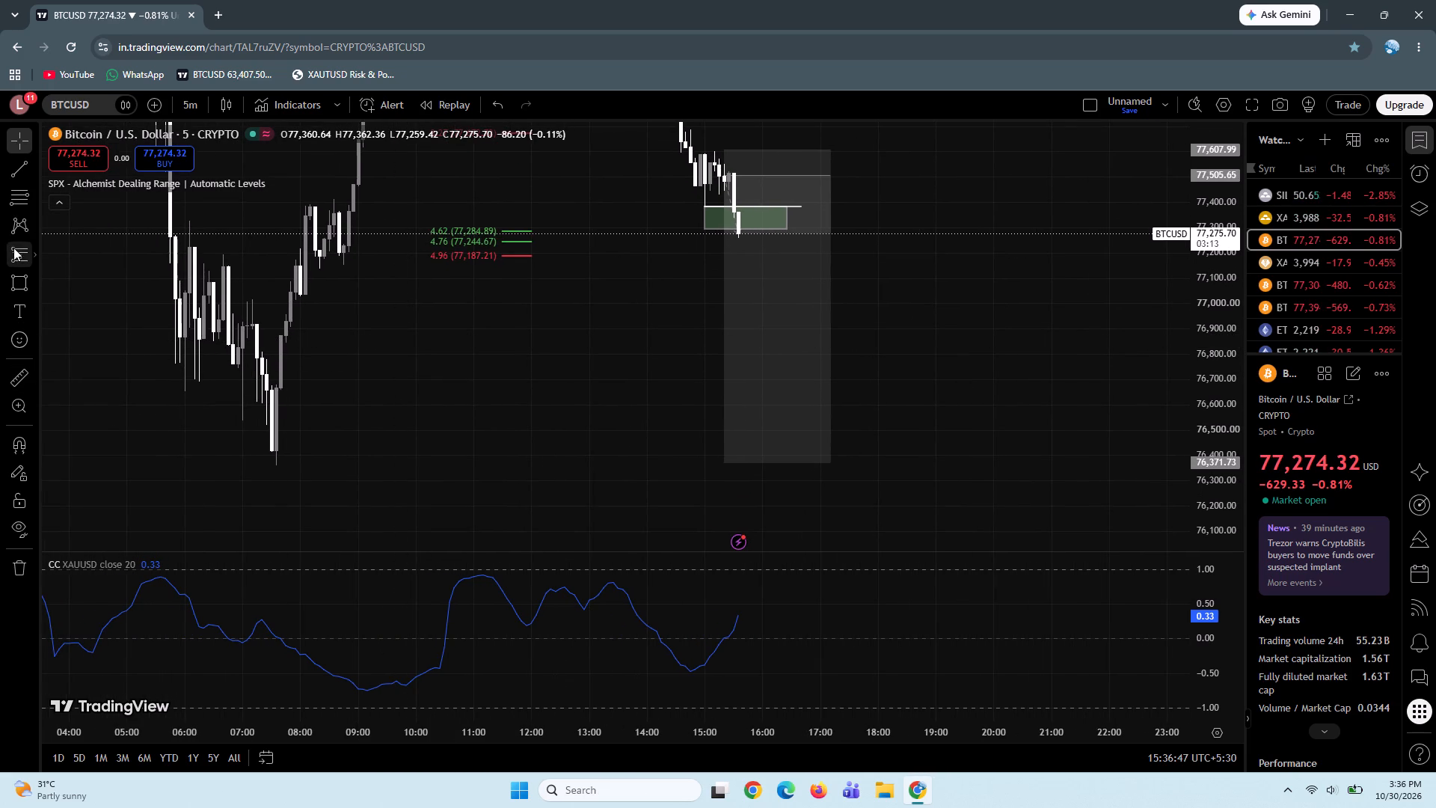
drag(16, 201, 150, 223)
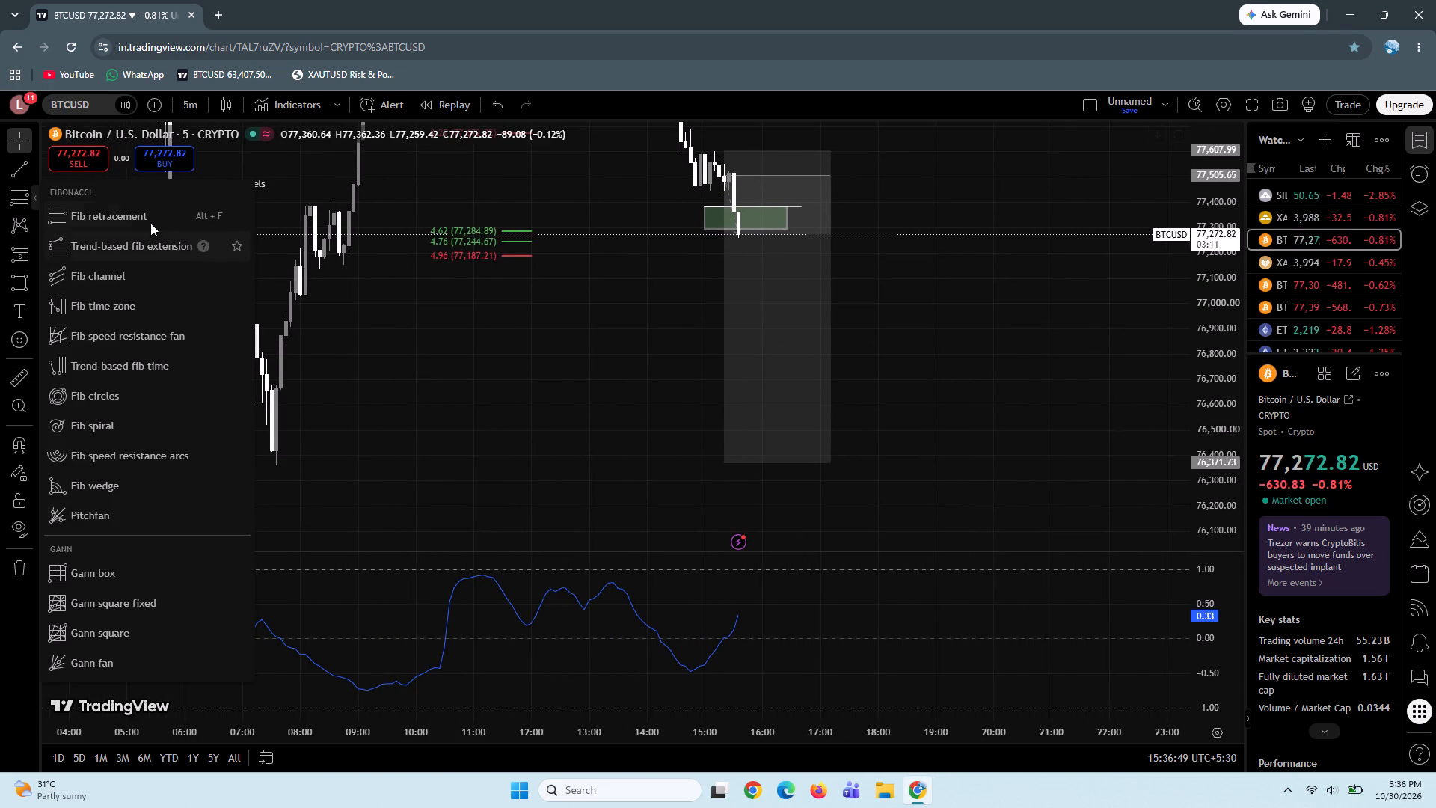
drag(150, 223, 94, 313)
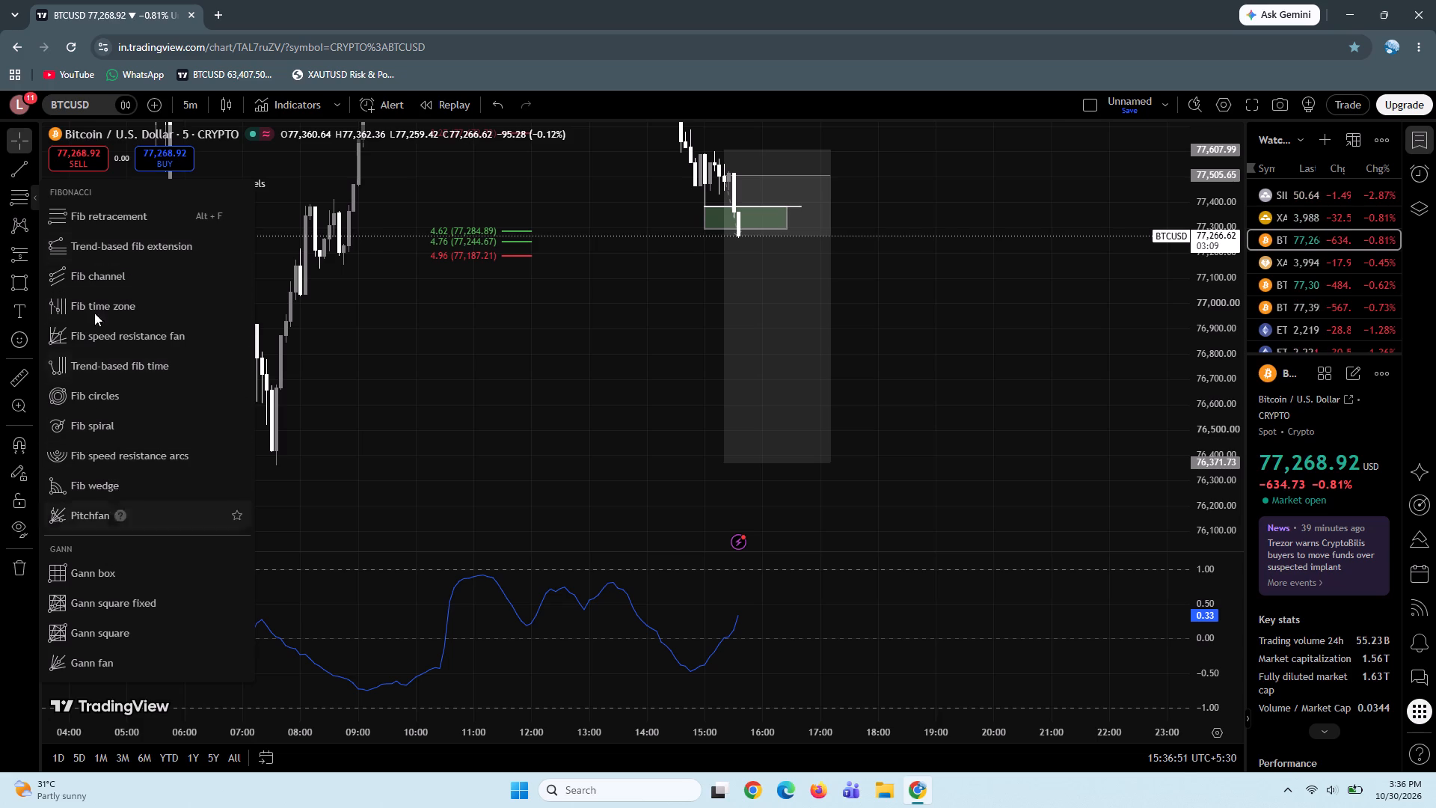
drag(94, 313, 93, 218)
click(93, 218)
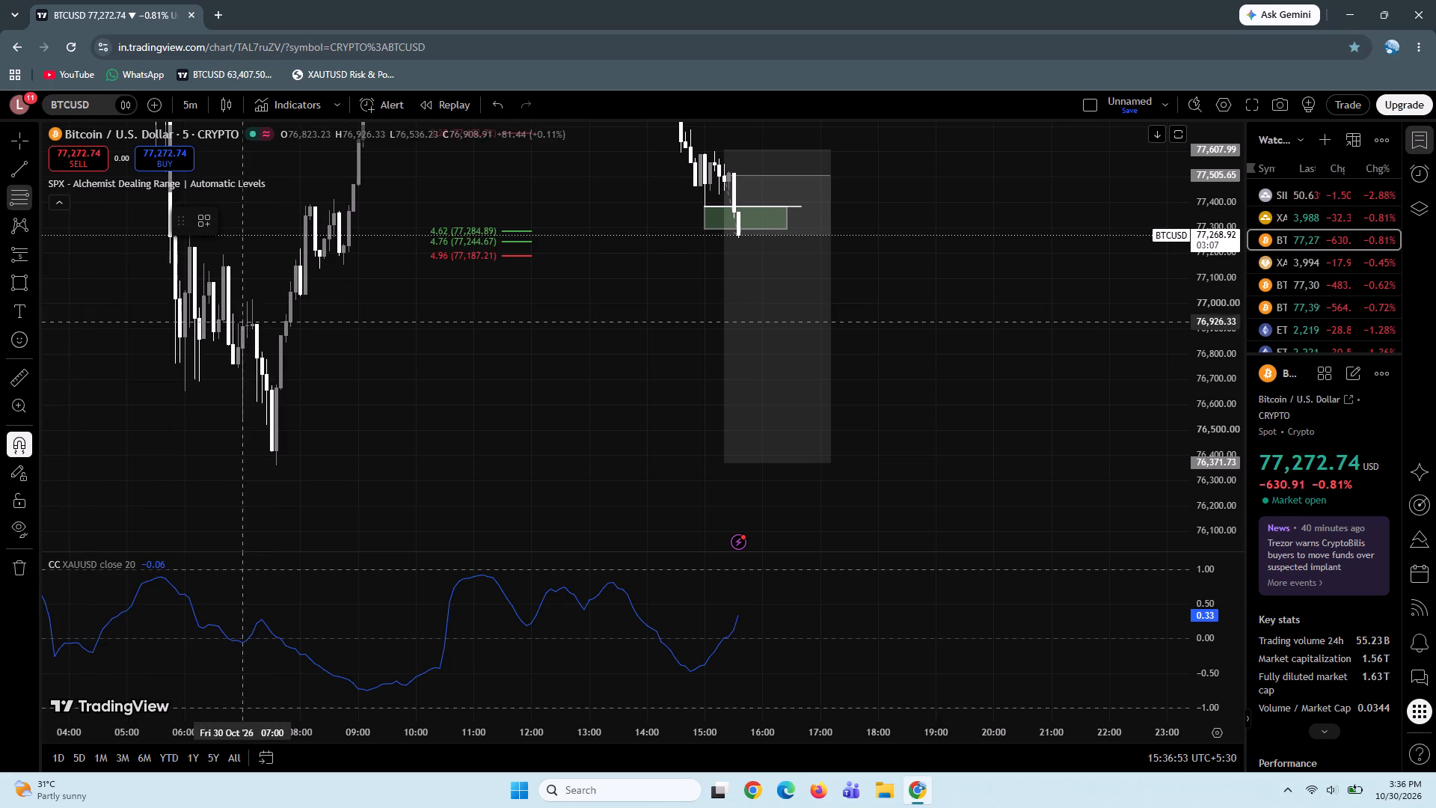
ctrl+click(252, 295)
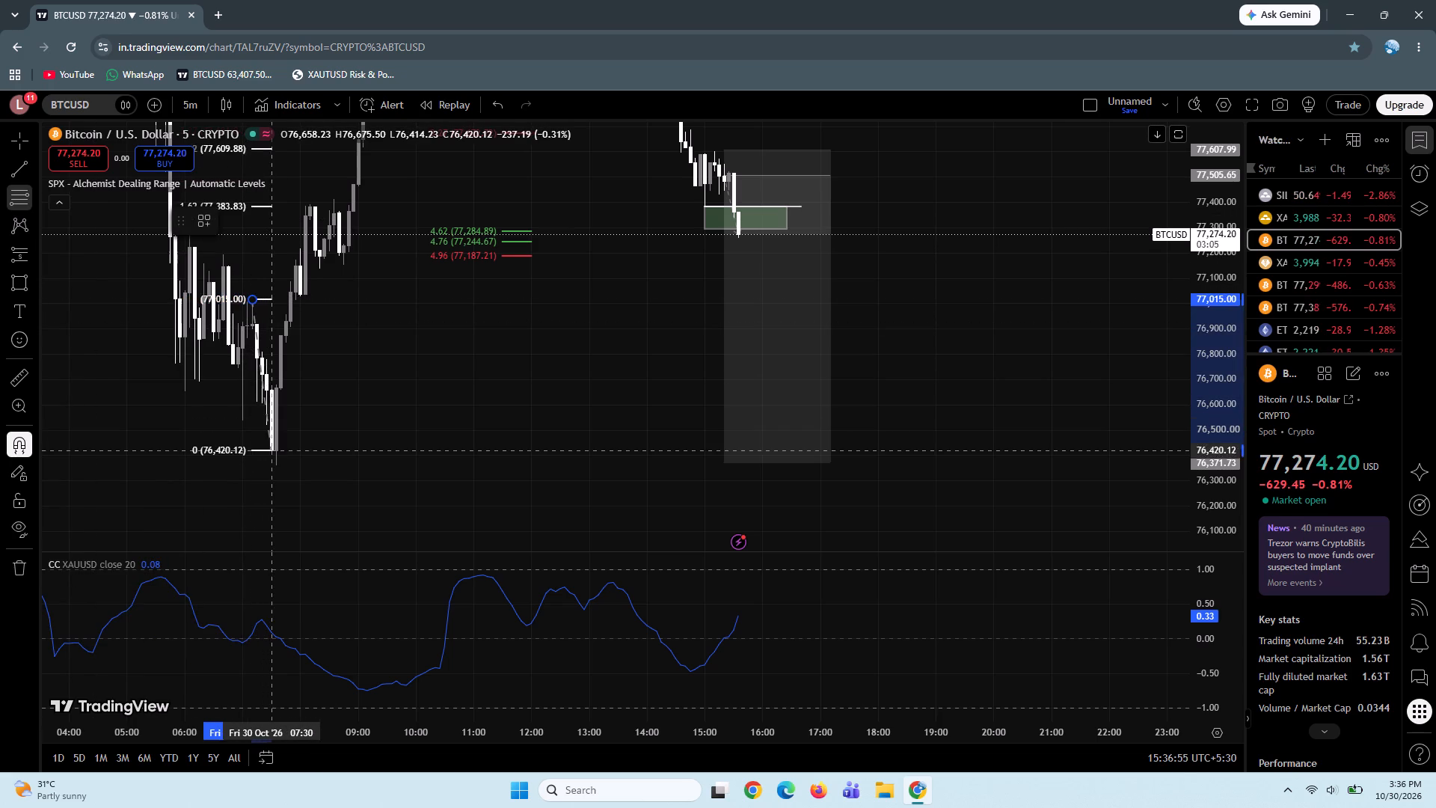
ctrl+click(277, 475)
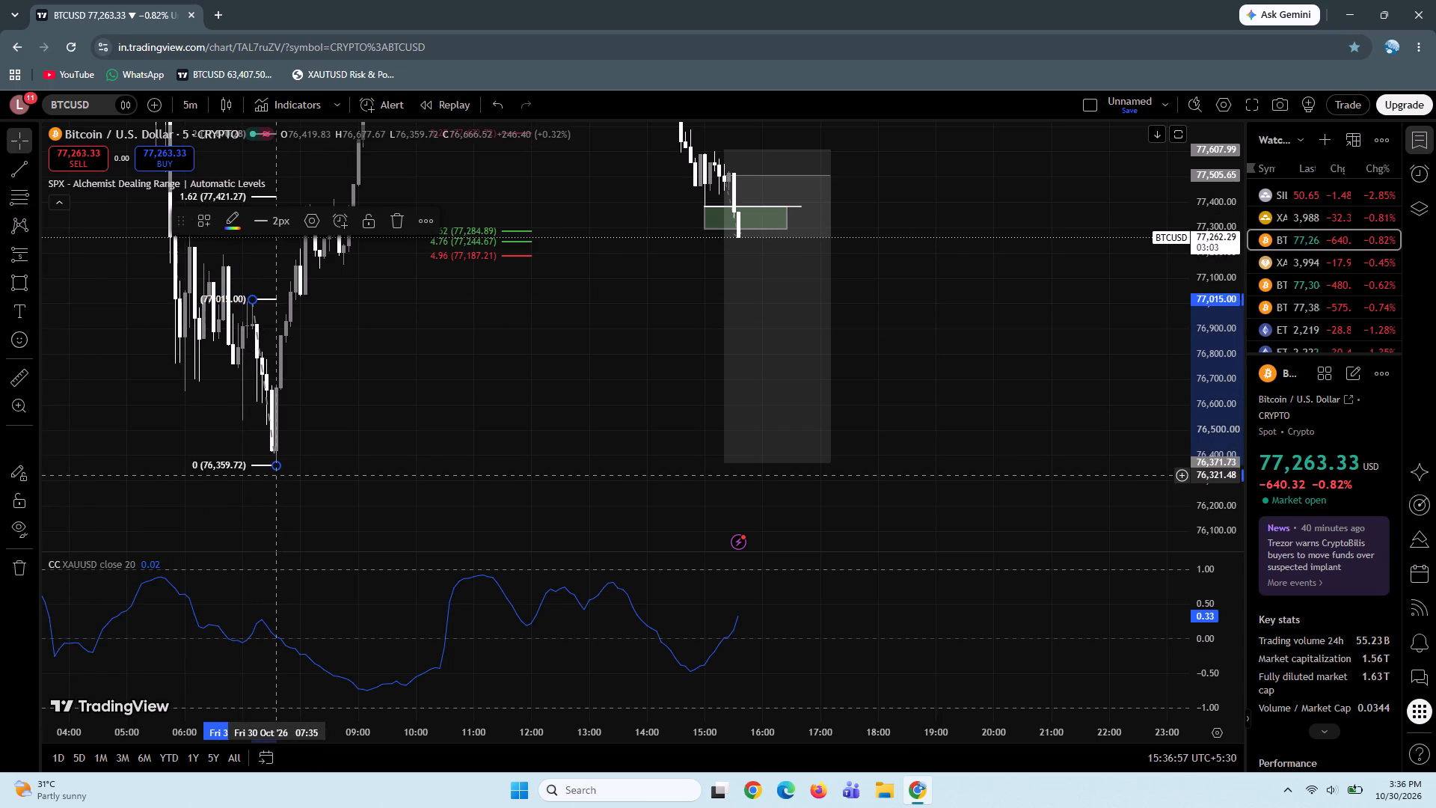
Examine BTCUSD price action against both Fibonacci retracements, the horizontal level, the green zone and the short position's target.
drag(387, 386, 433, 624)
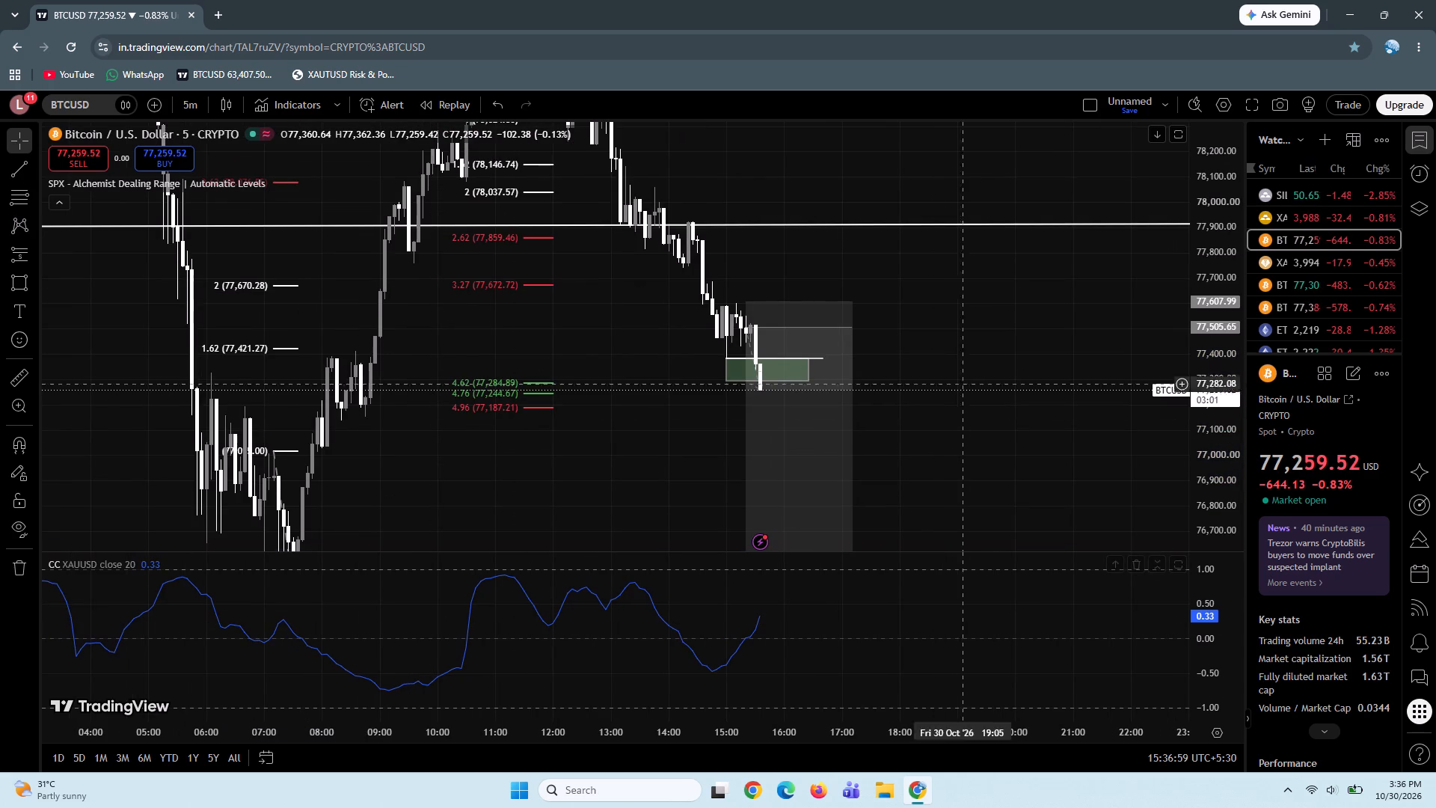
drag(1210, 190, 1206, 315)
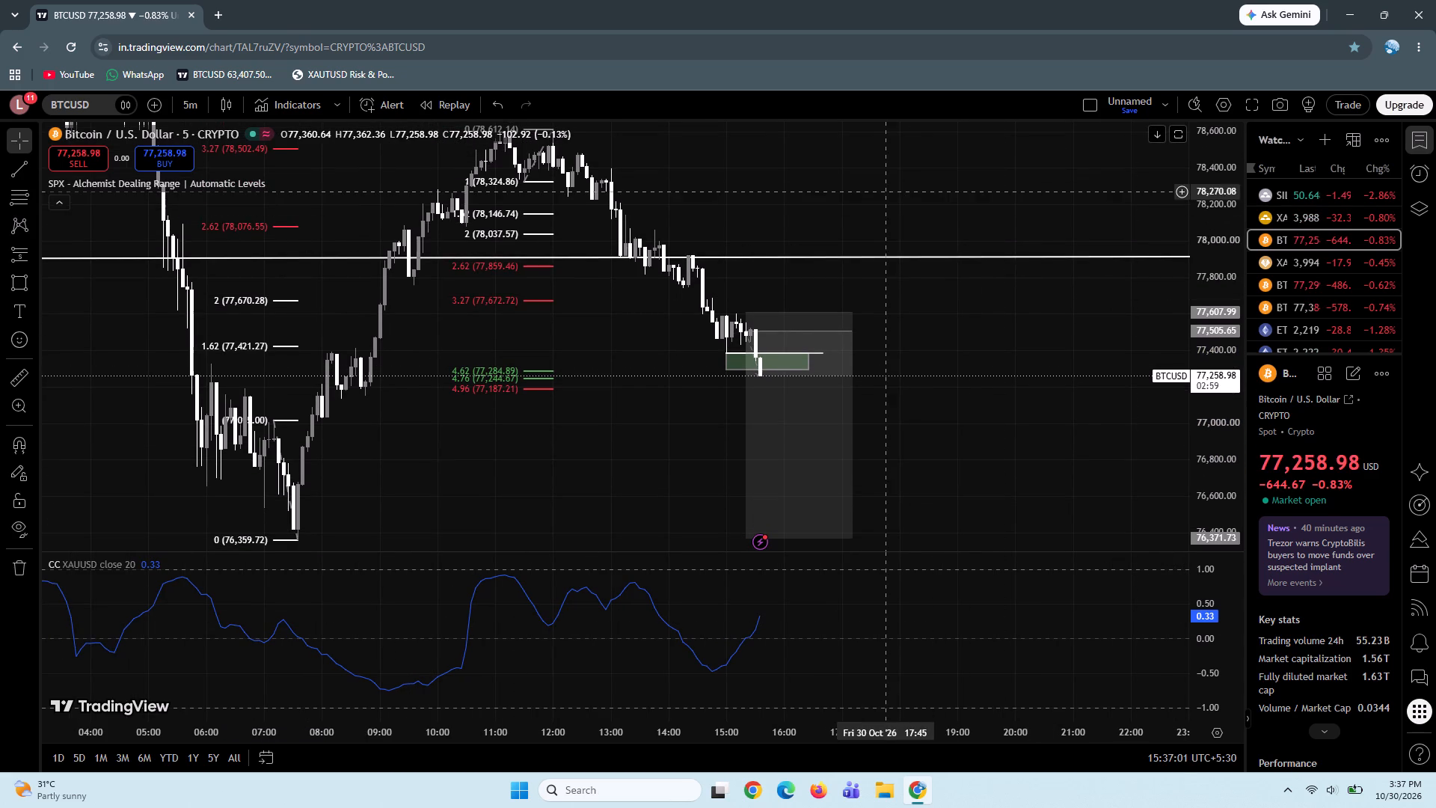
drag(884, 192, 912, 367)
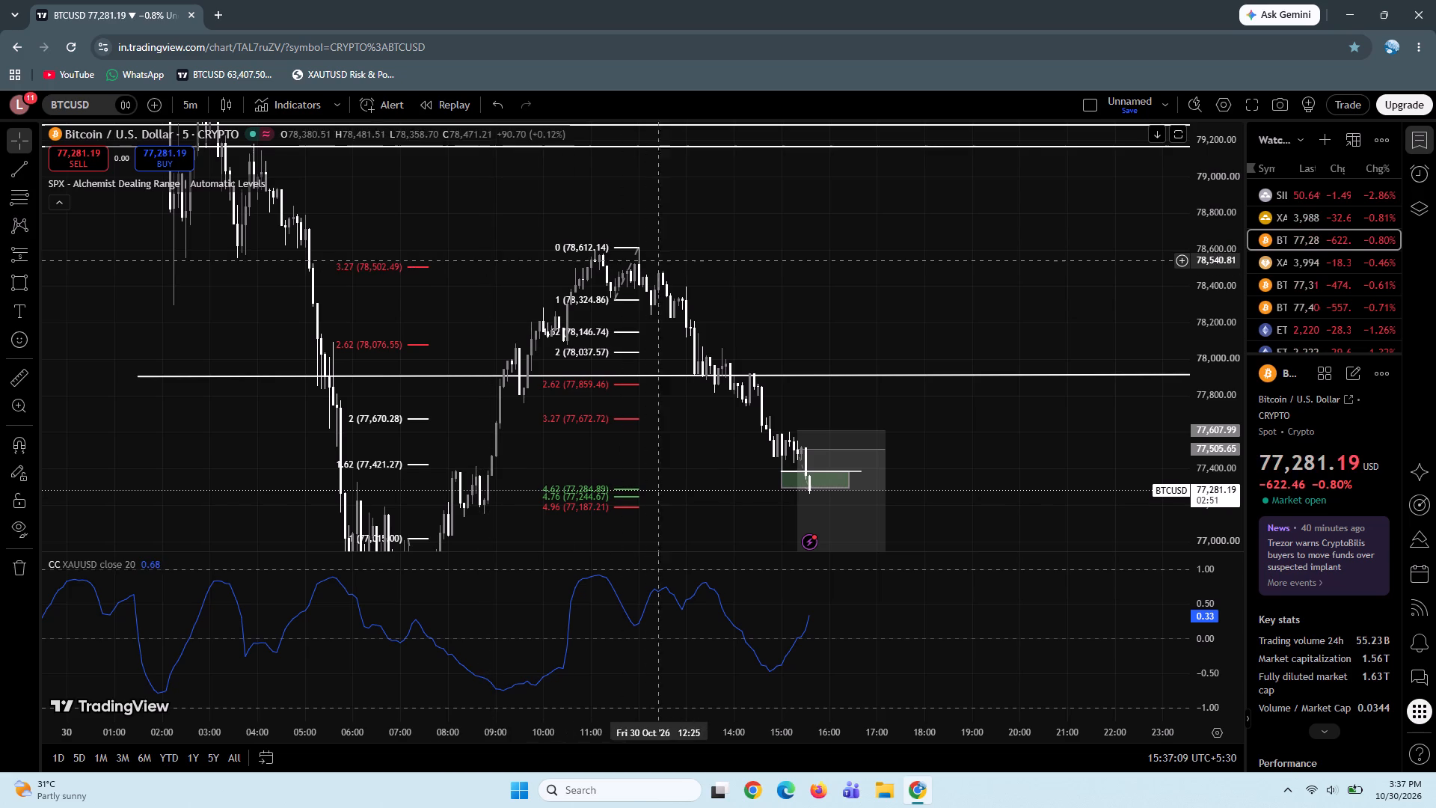
drag(711, 269, 687, 116)
drag(767, 233, 763, 230)
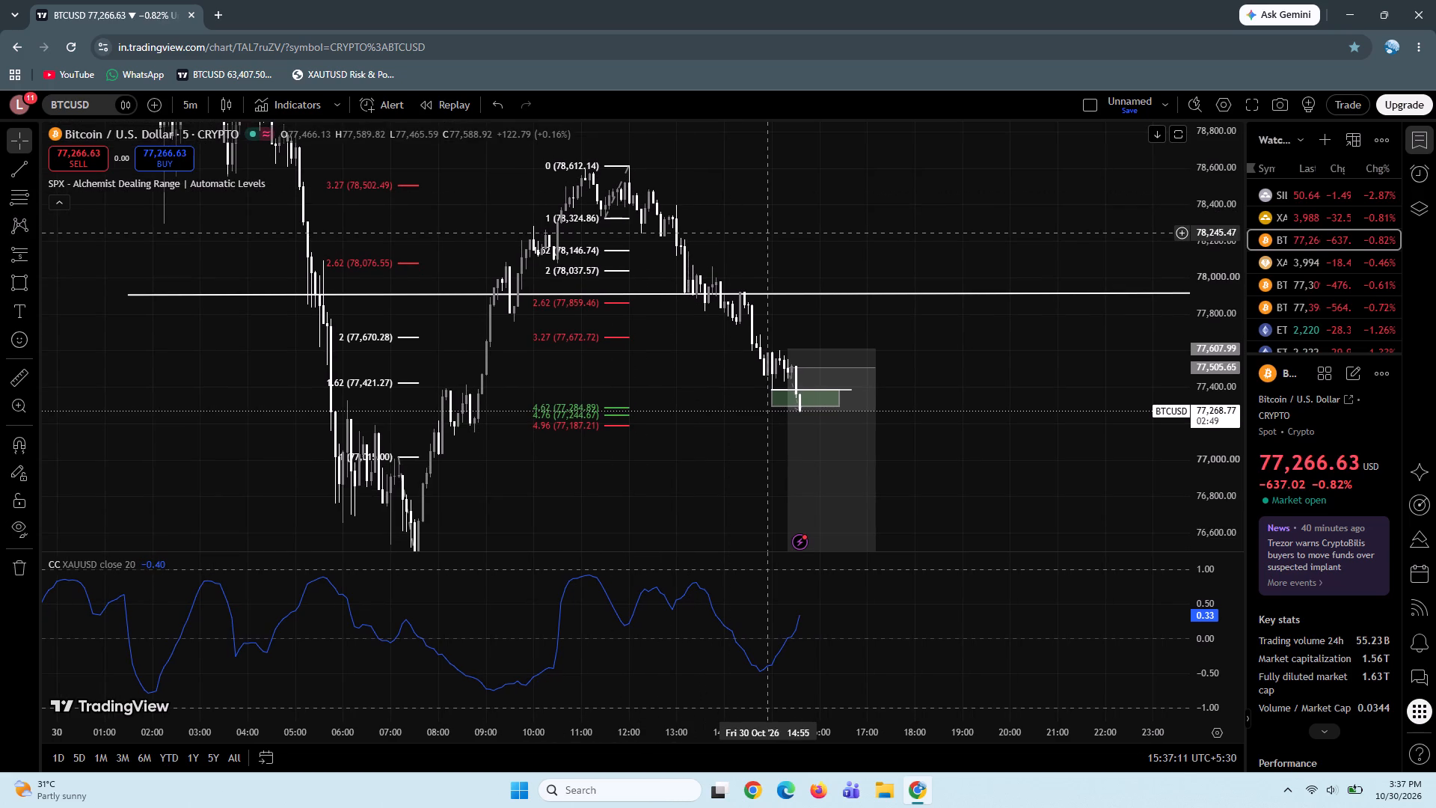
drag(763, 230, 736, 183)
drag(927, 441, 930, 437)
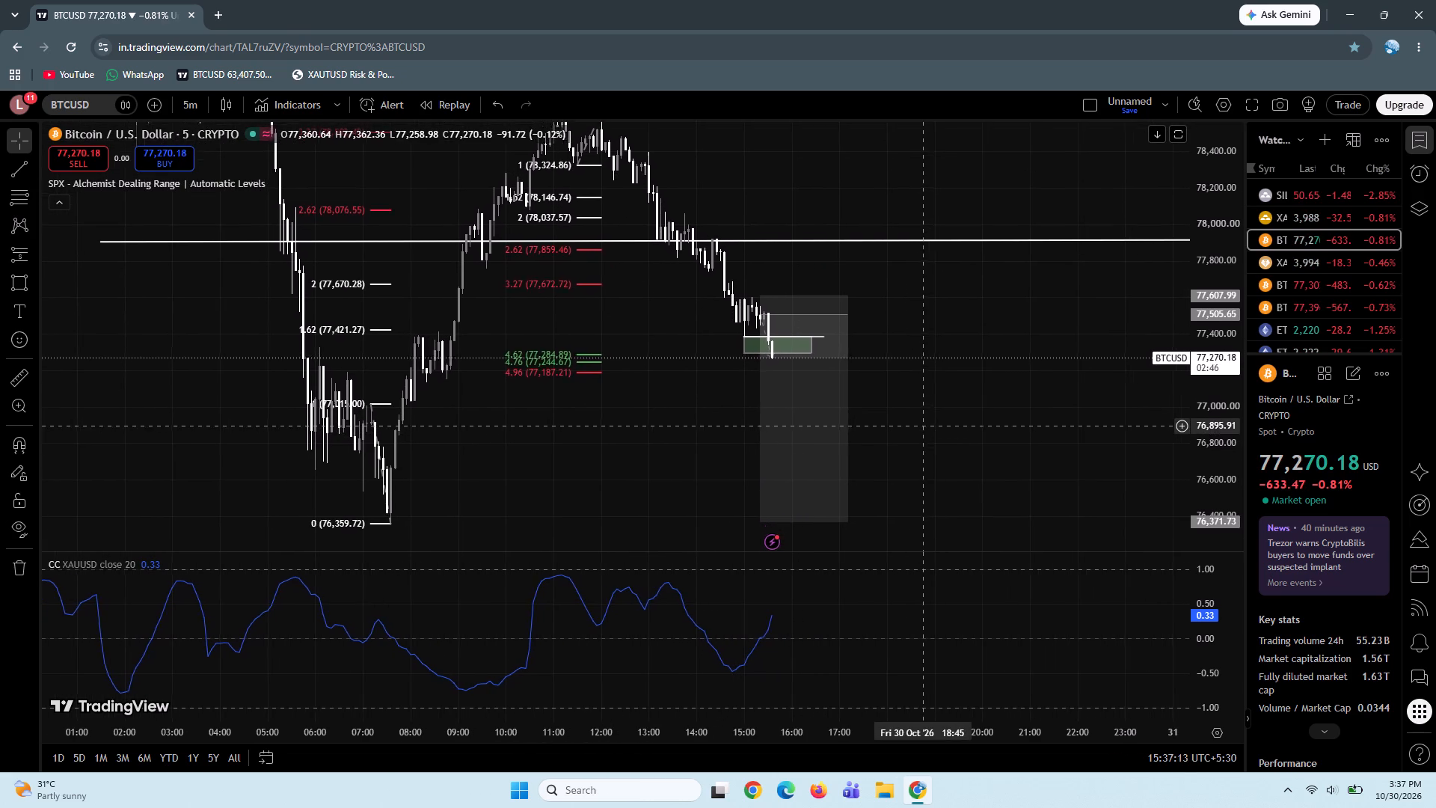
drag(930, 437, 957, 483)
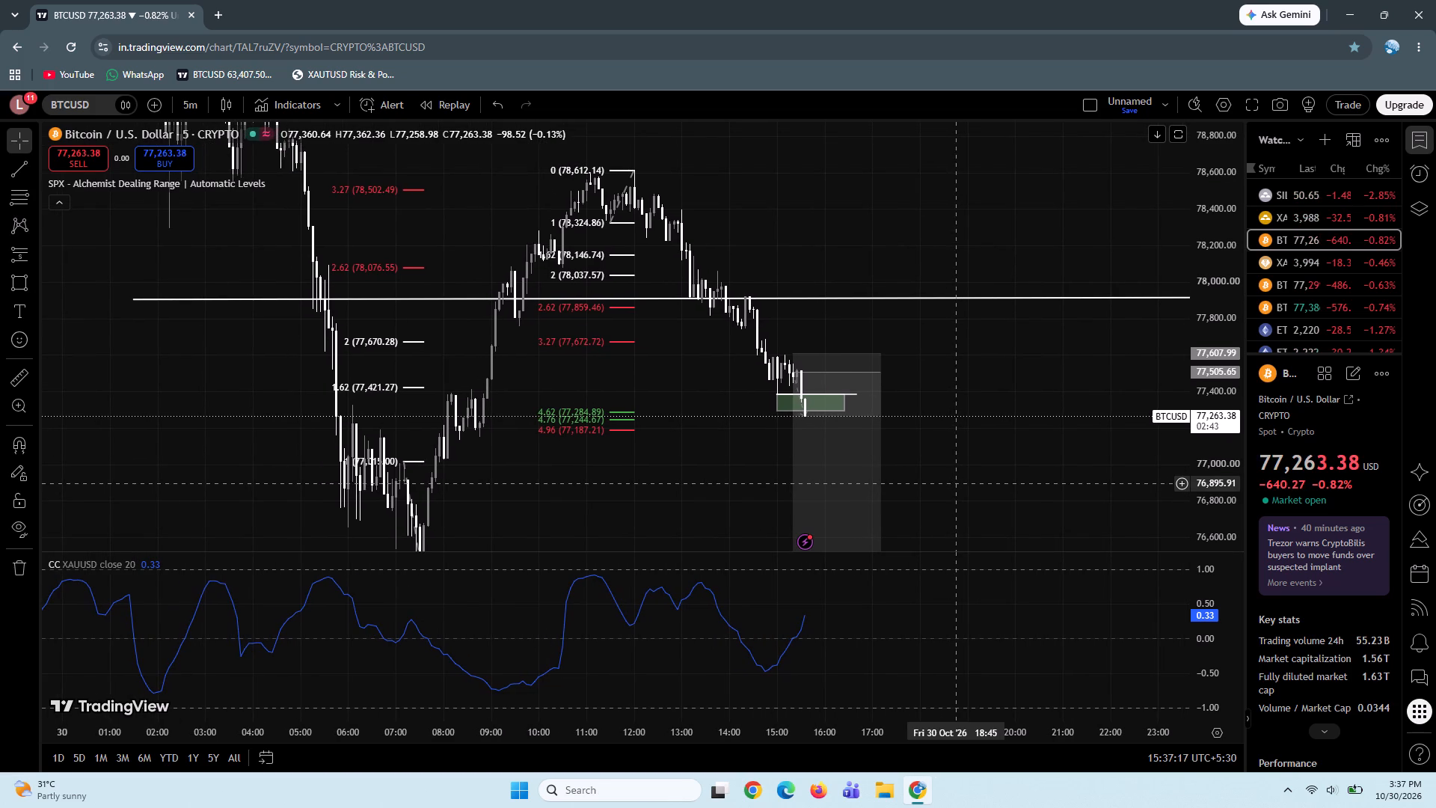
drag(886, 195, 881, 213)
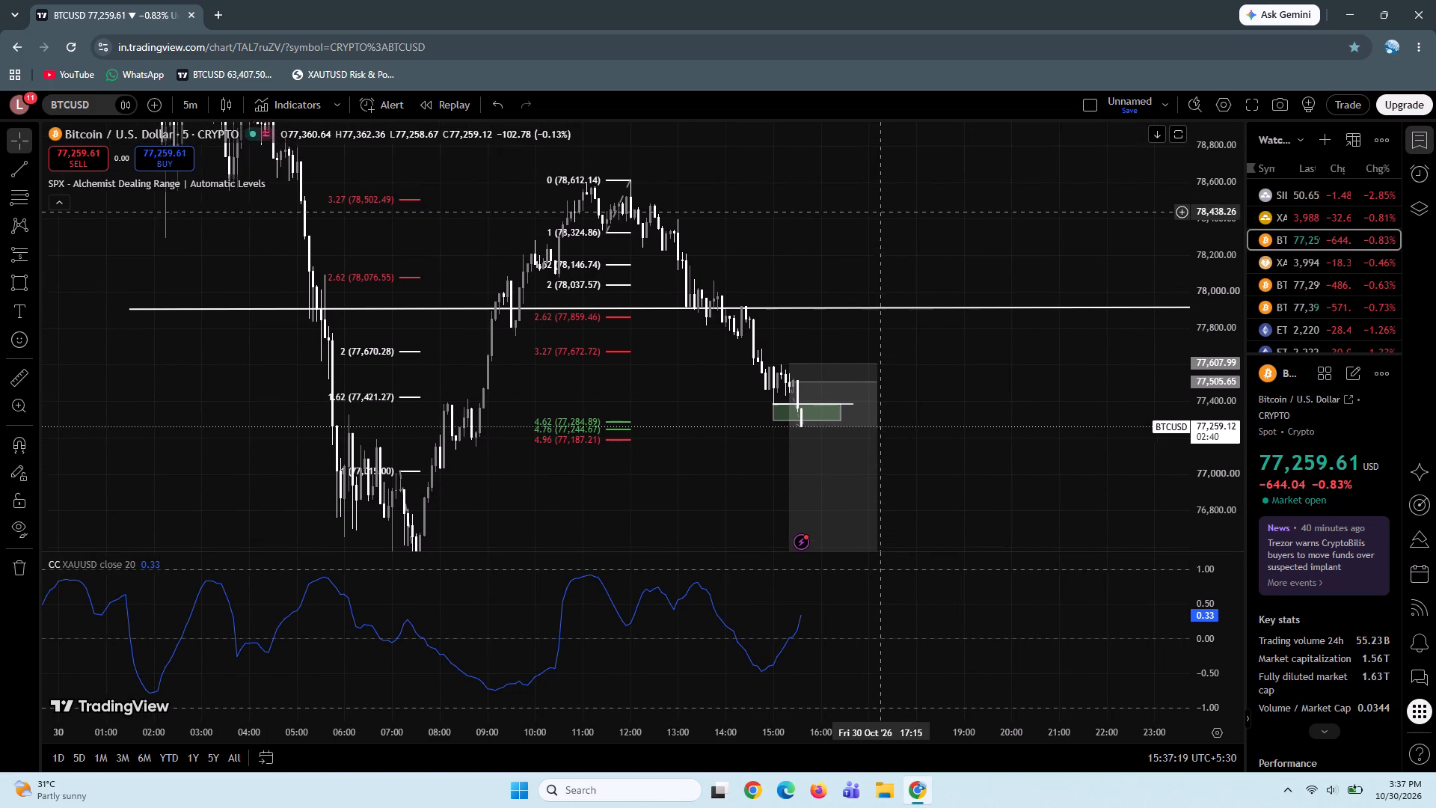
drag(881, 213, 877, 154)
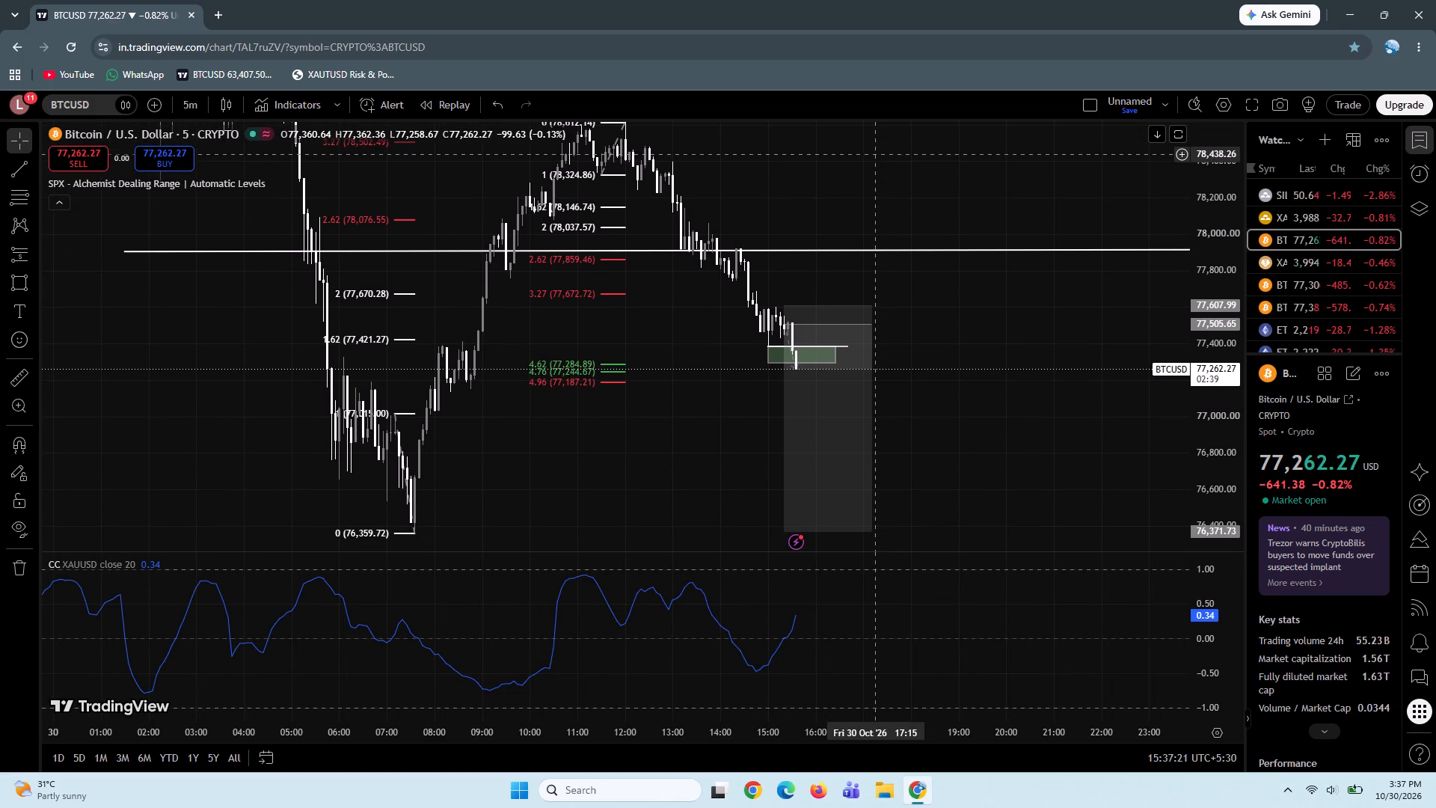
drag(1218, 417, 1173, 230)
drag(1039, 318, 1120, 257)
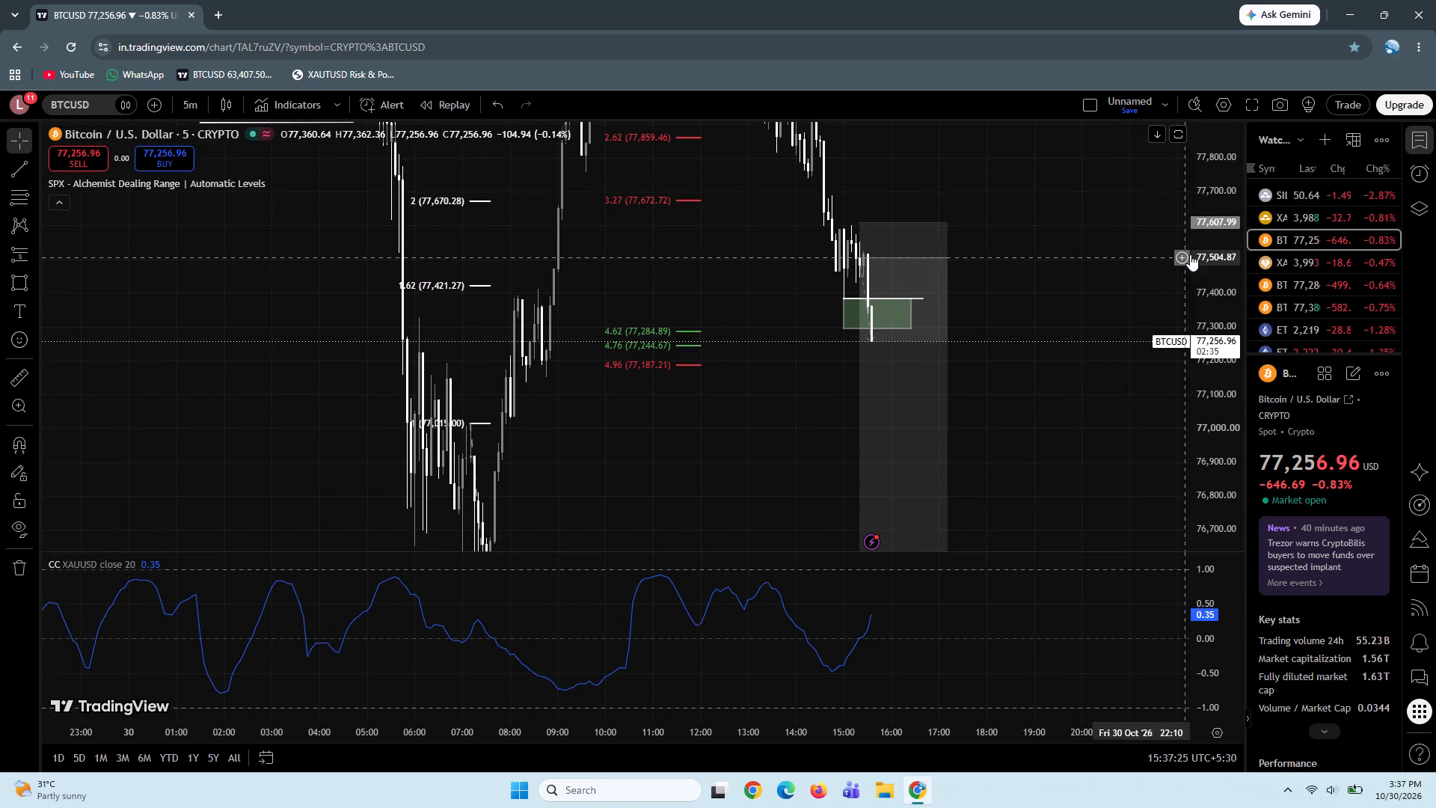
drag(1218, 222, 1231, 360)
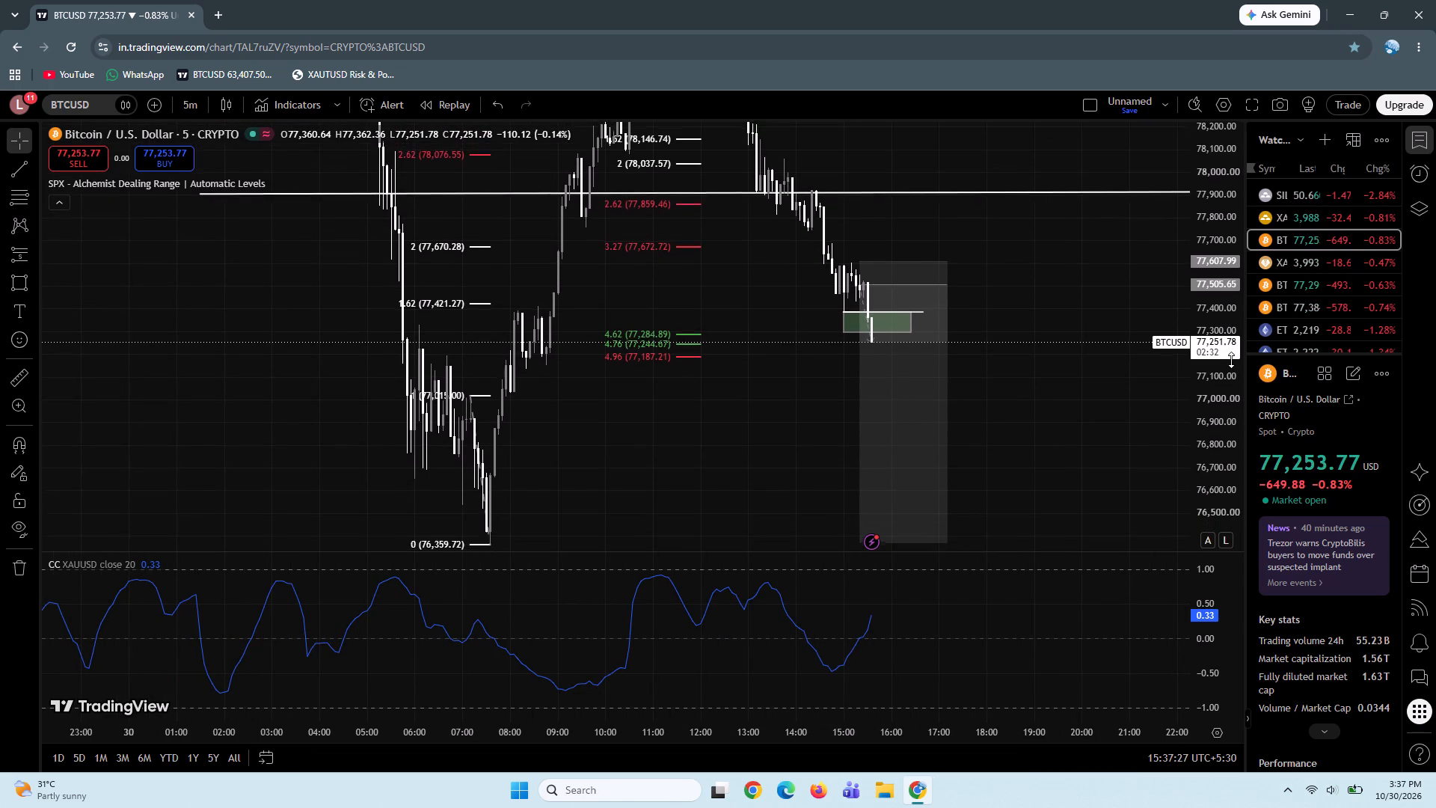
drag(1231, 360, 1232, 370)
drag(1110, 302, 1110, 275)
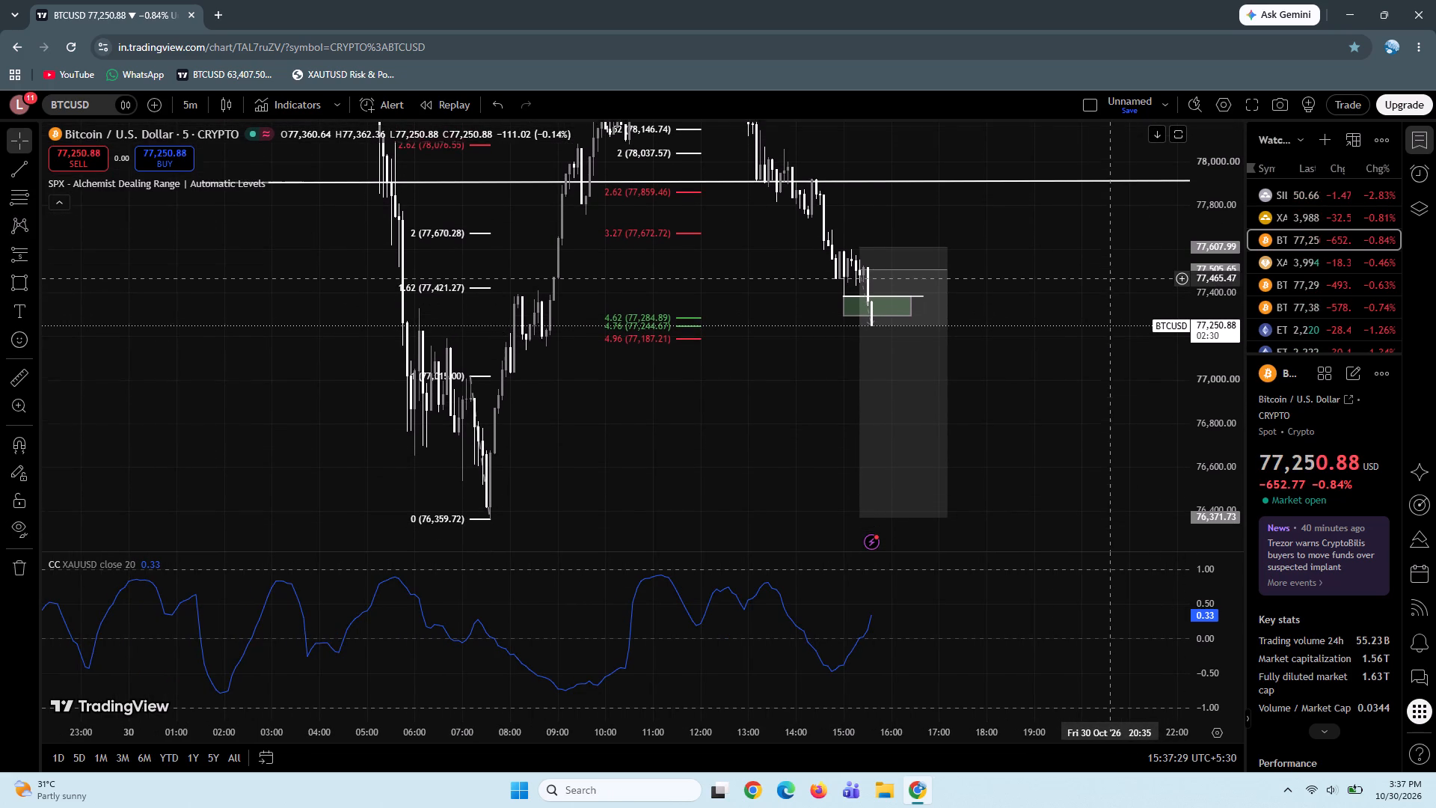
drag(1110, 275, 1110, 274)
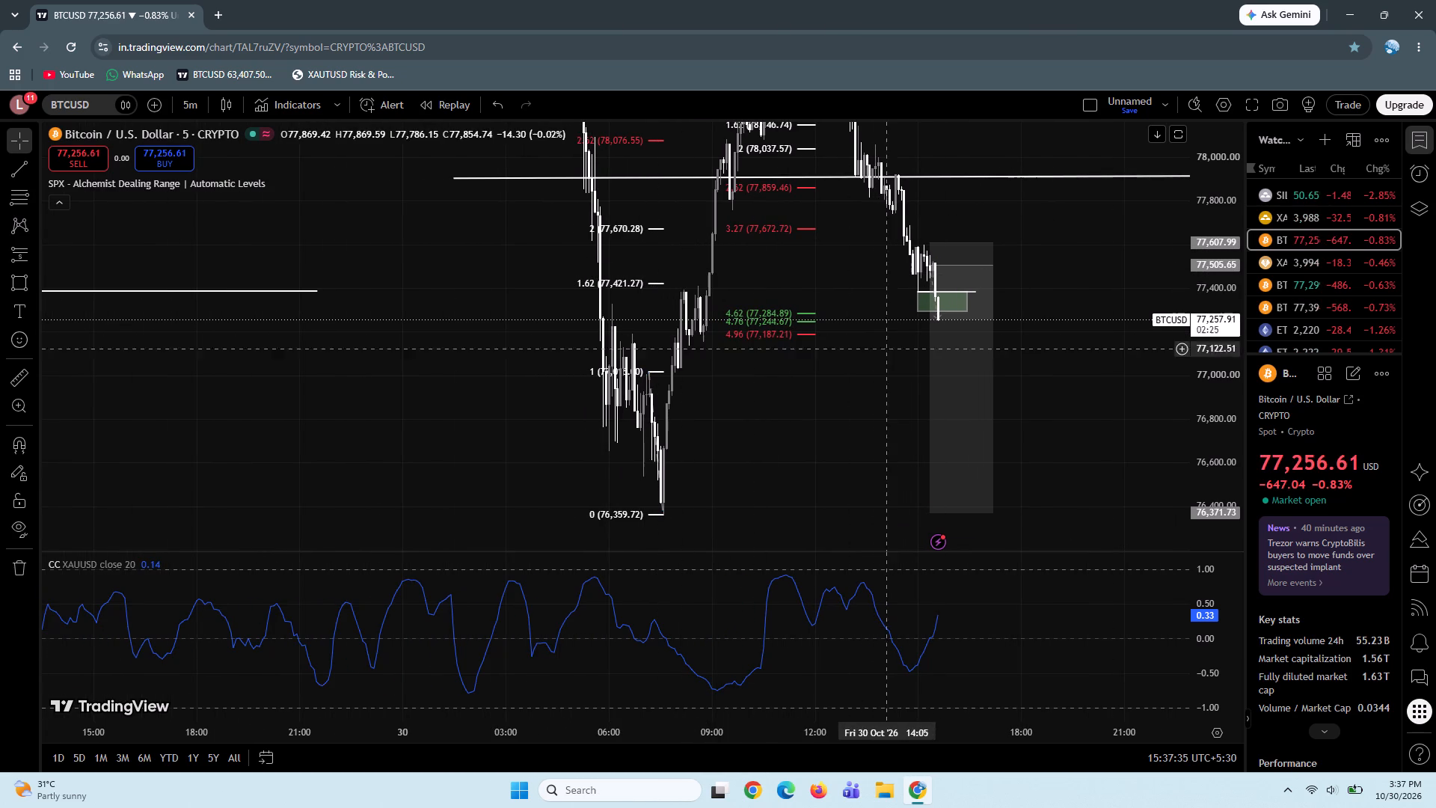
drag(883, 396, 835, 343)
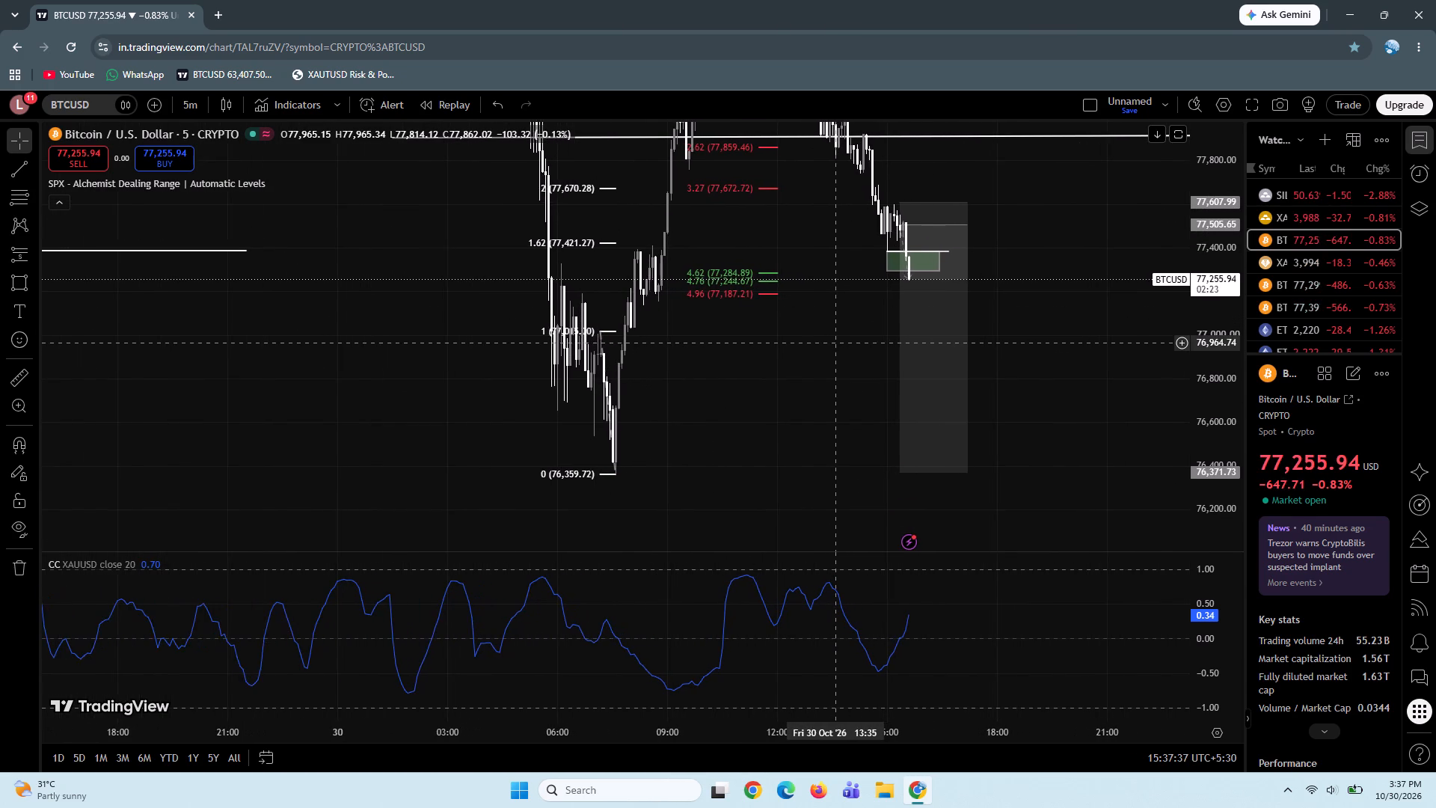
scroll(835, 343, up, 1)
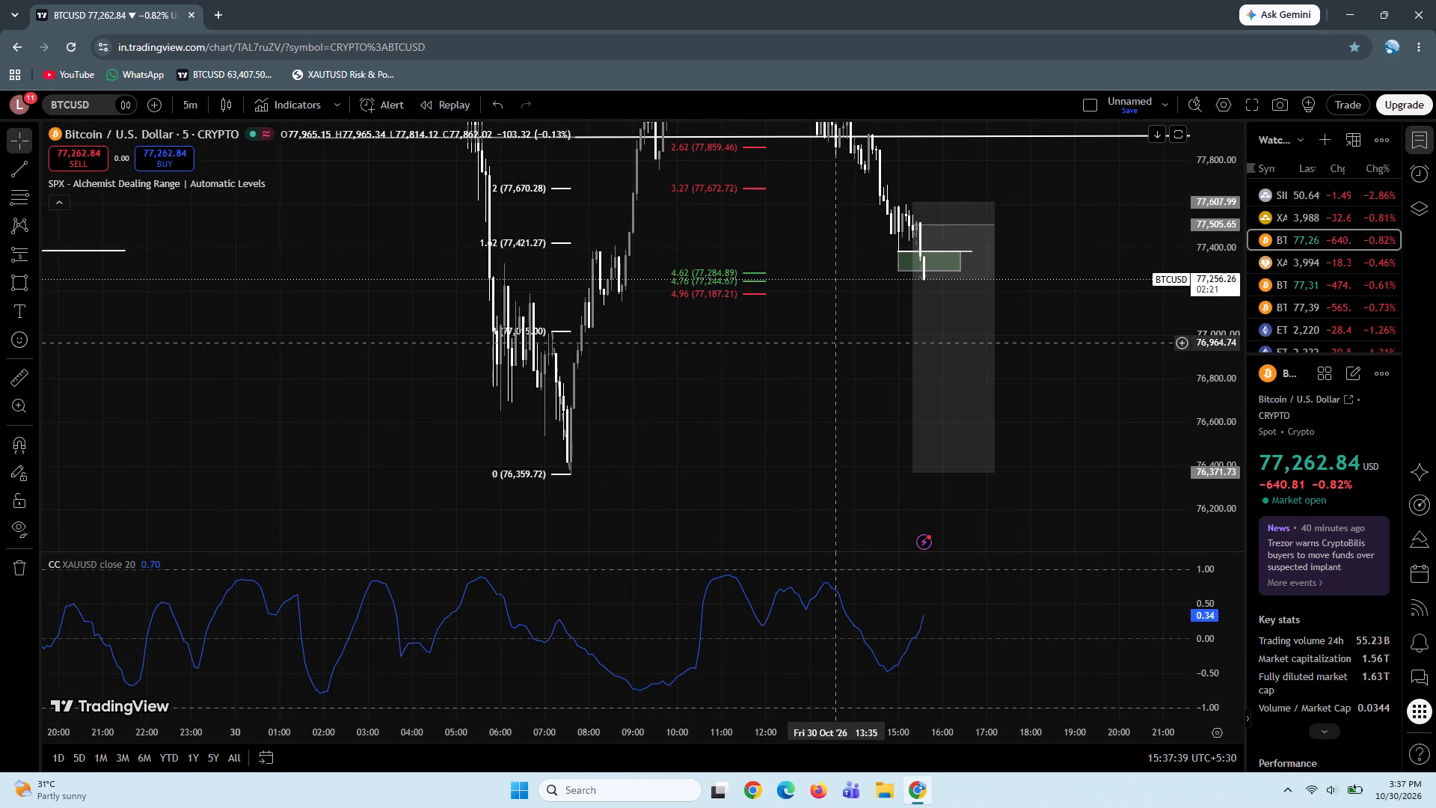
drag(835, 343, 722, 388)
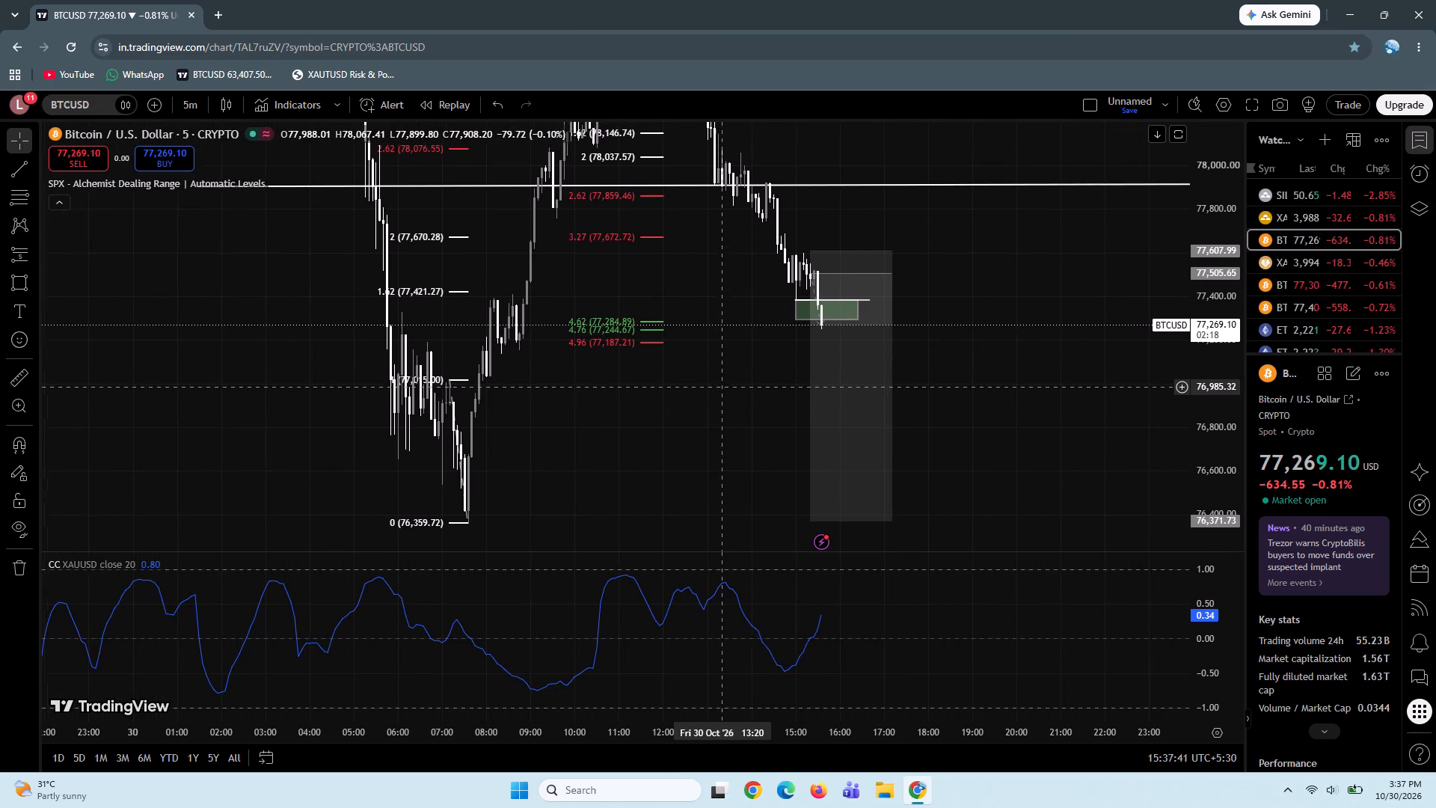
drag(722, 388, 718, 394)
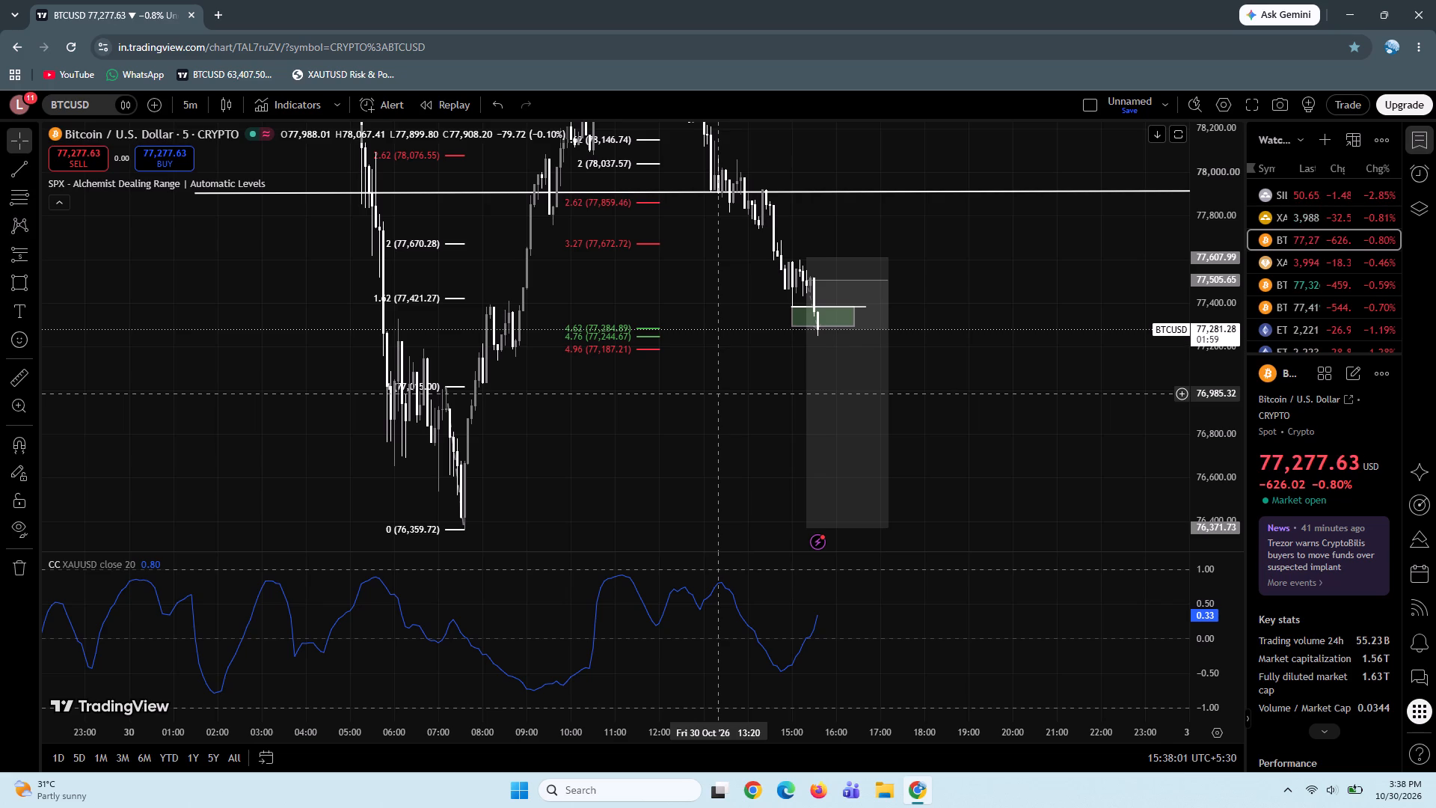
Switch to the XAUUSD chart and inspect recent price action around the two green zones.
click(1296, 214)
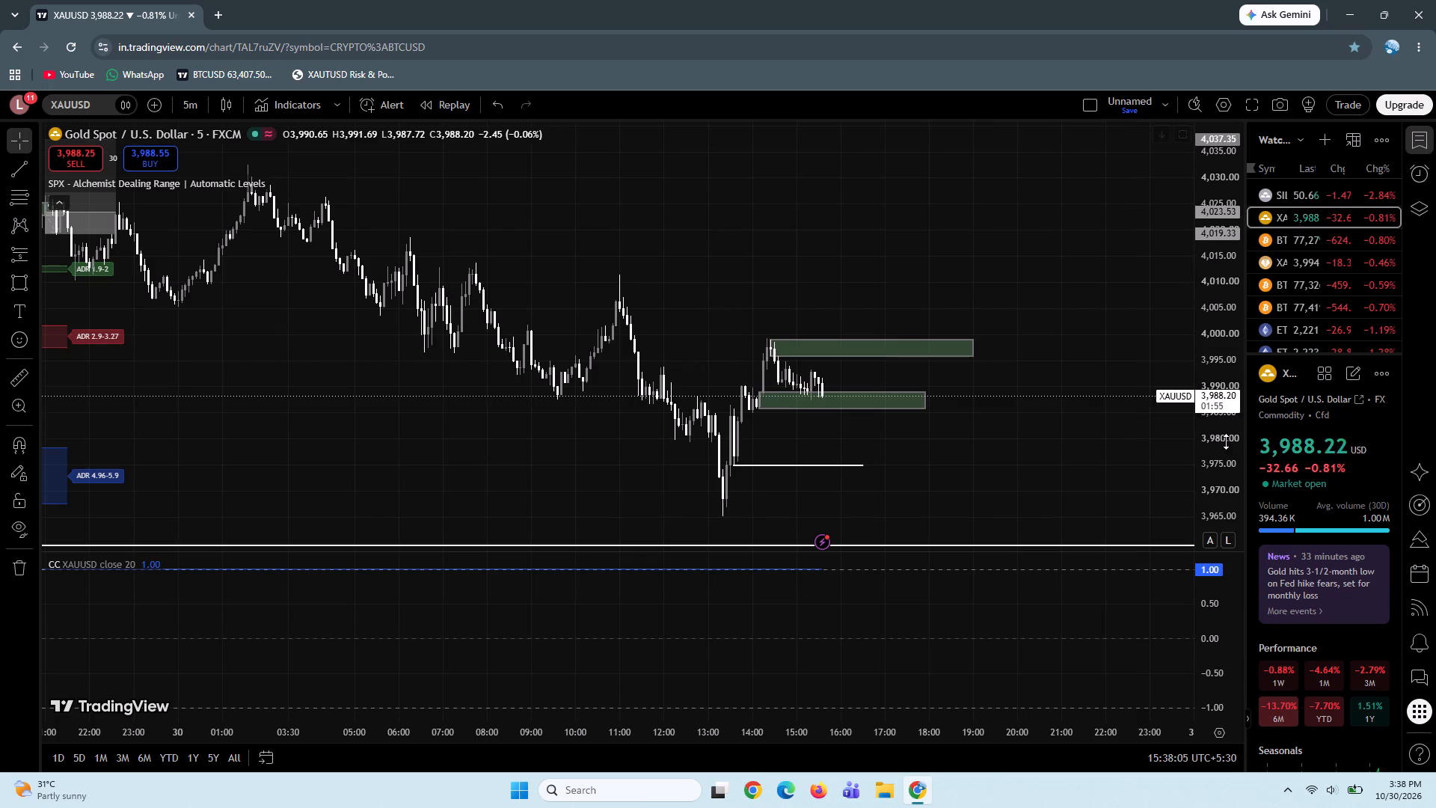
drag(1226, 441, 1212, 153)
drag(1050, 447, 1043, 432)
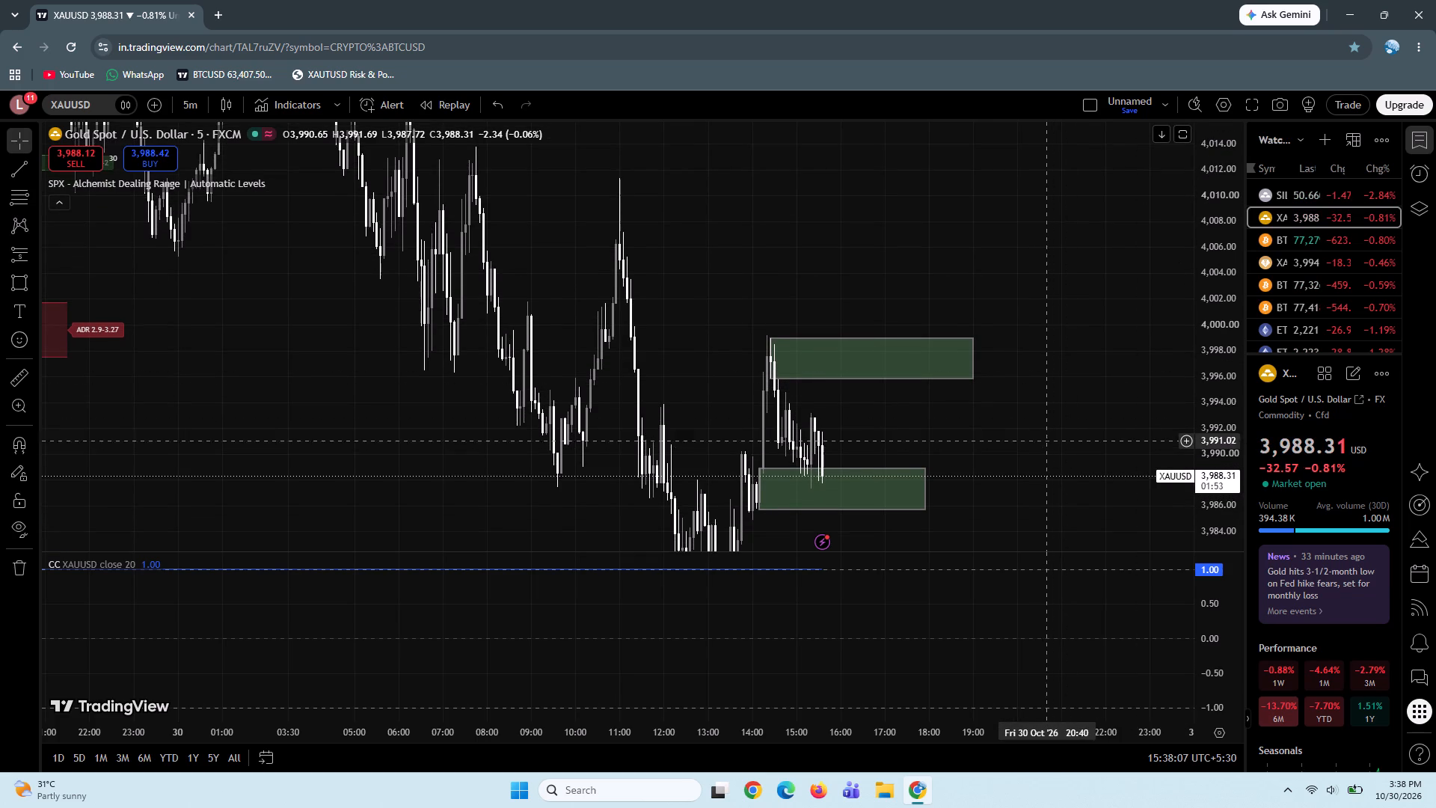
drag(1043, 432, 1017, 397)
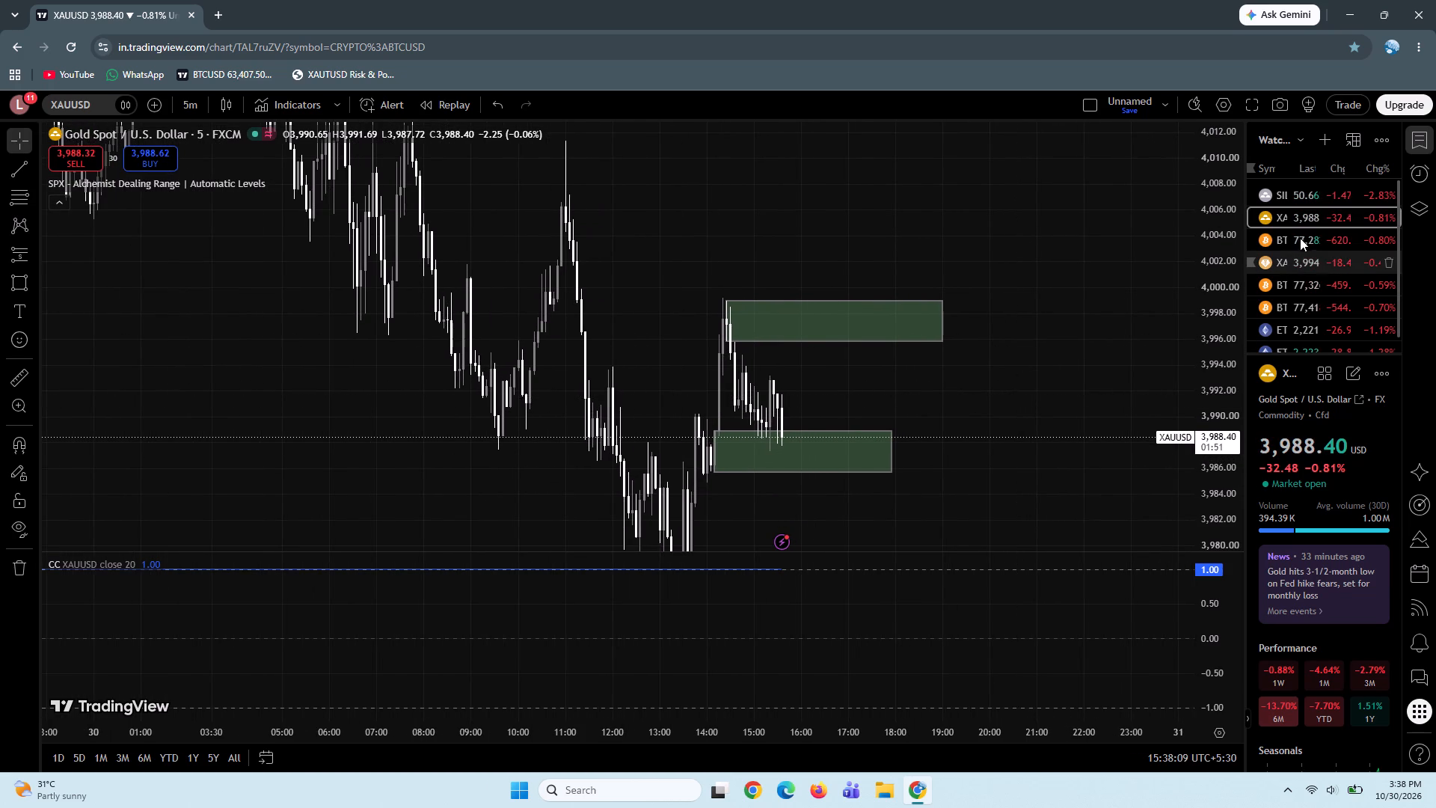
Return to the BTCUSD chart and examine price closely around the green zone and the short position's entry.
click(1299, 240)
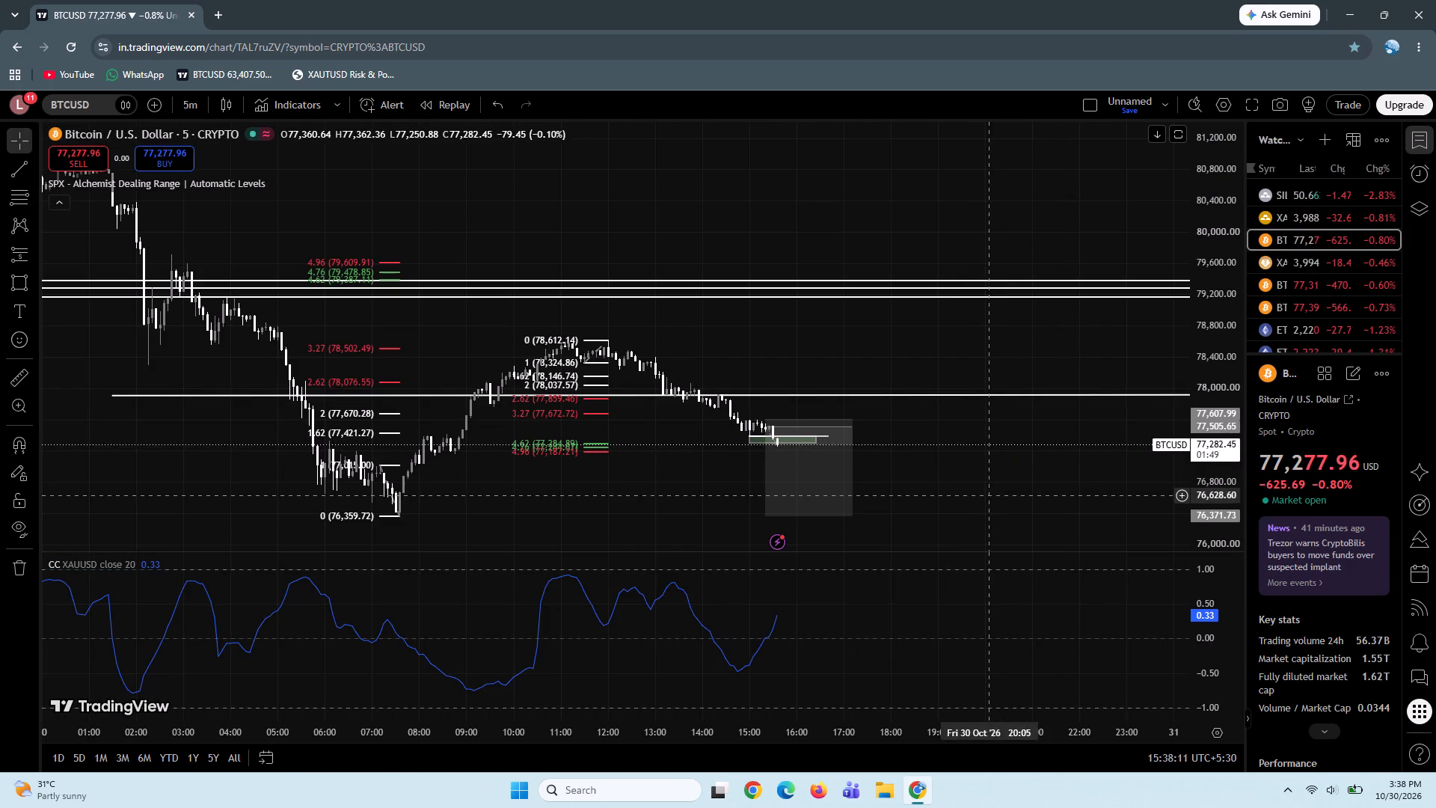
drag(990, 495, 1006, 471)
drag(1215, 482, 1242, 182)
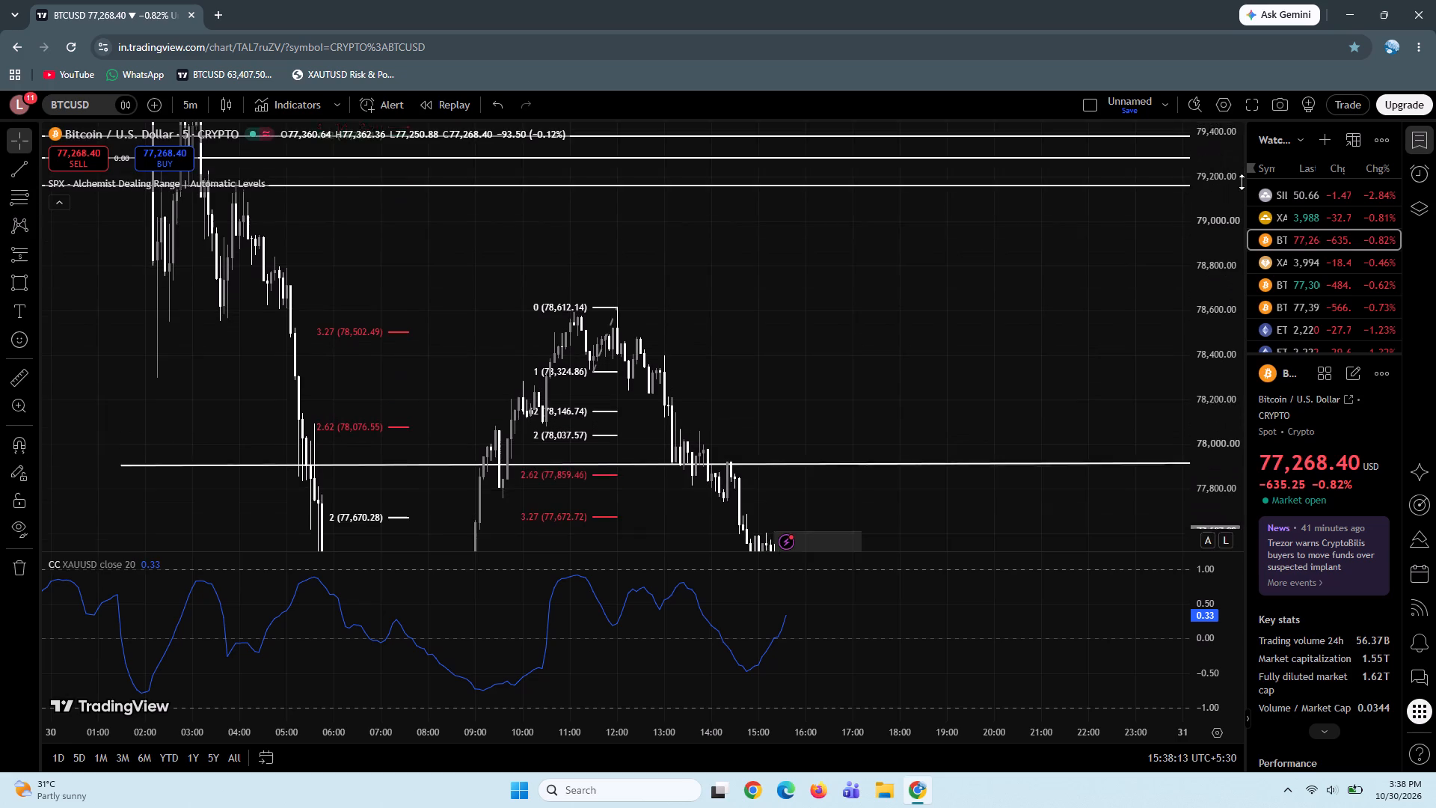
drag(926, 355, 886, 176)
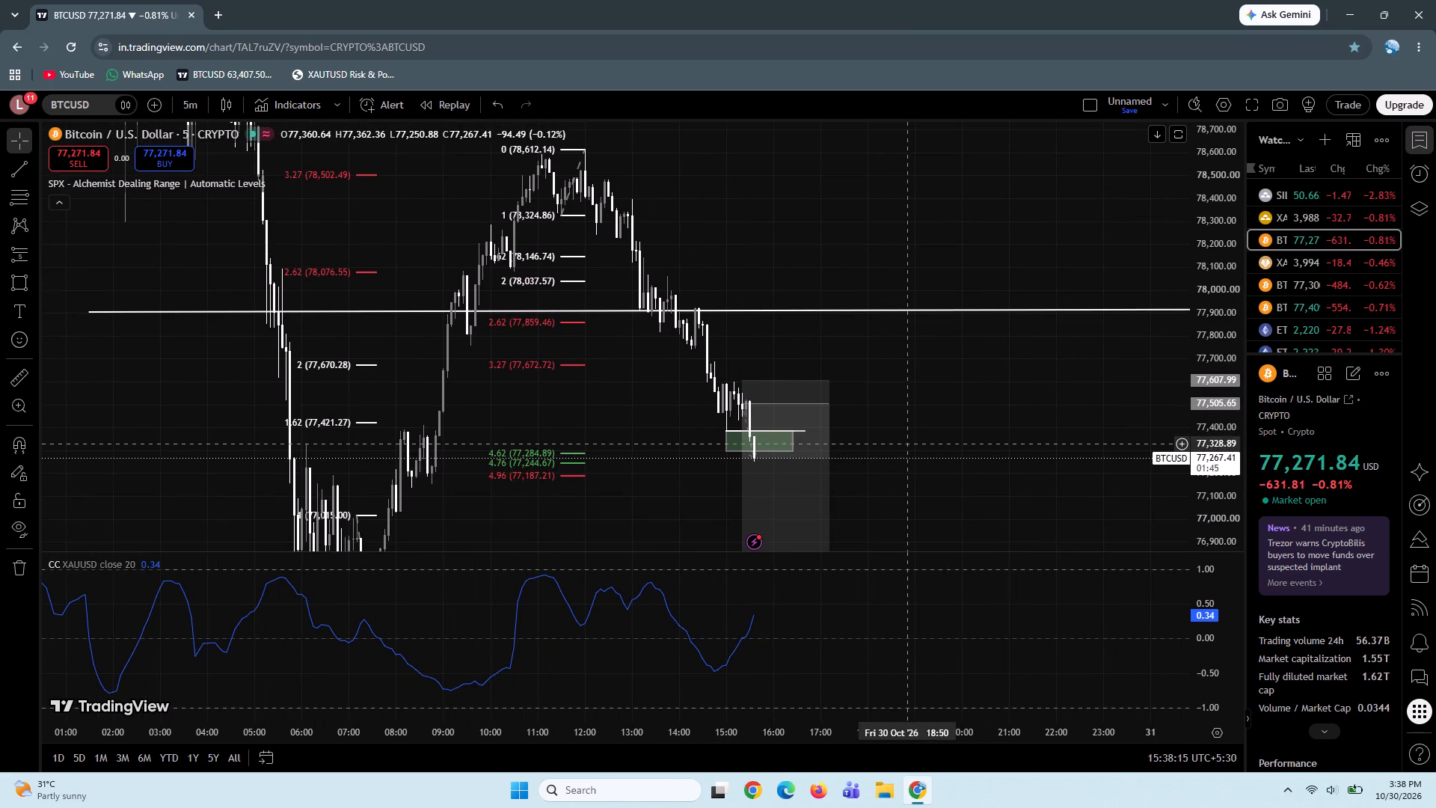
drag(906, 444, 918, 320)
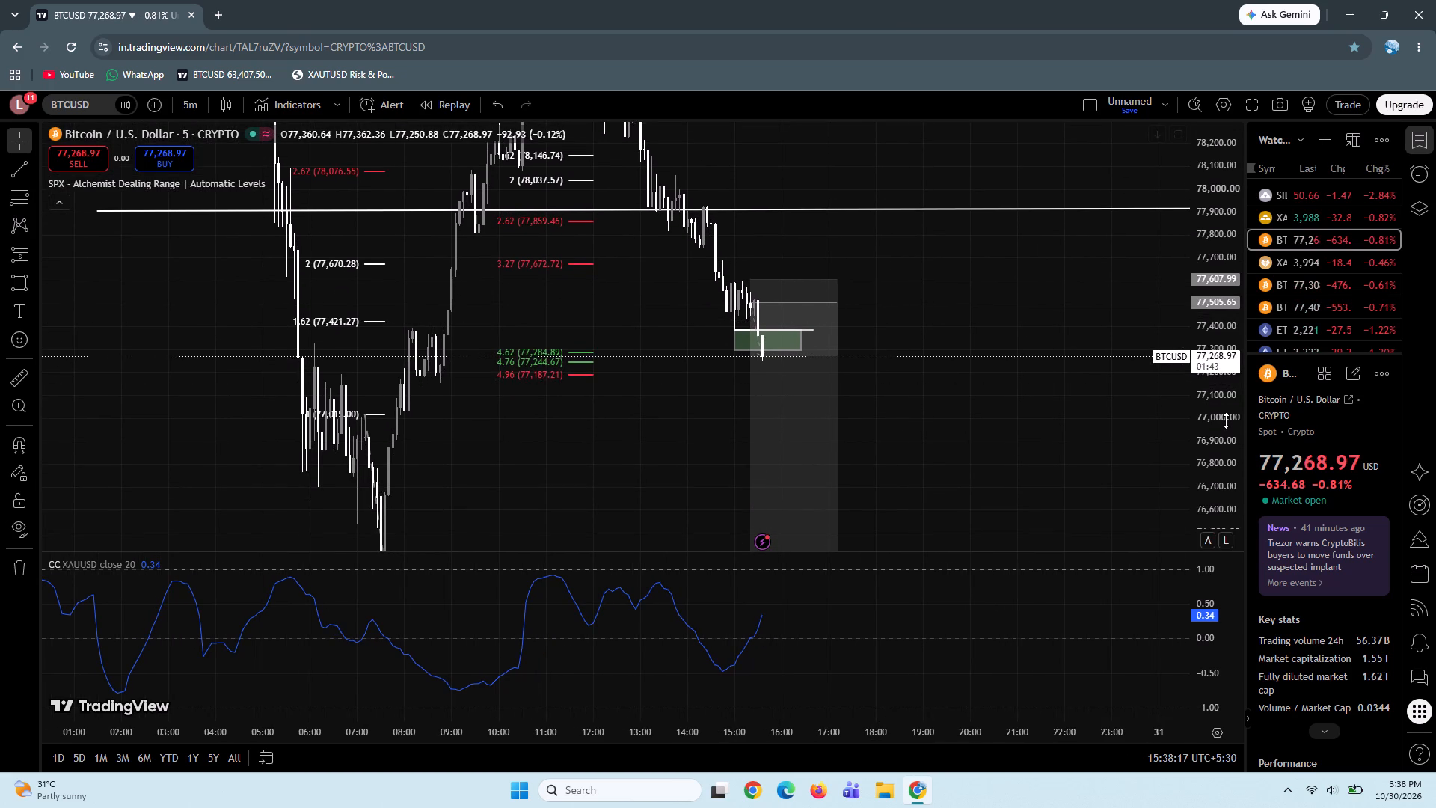
drag(1226, 420, 1236, 247)
drag(1230, 420, 1228, 270)
drag(1043, 319, 1061, 364)
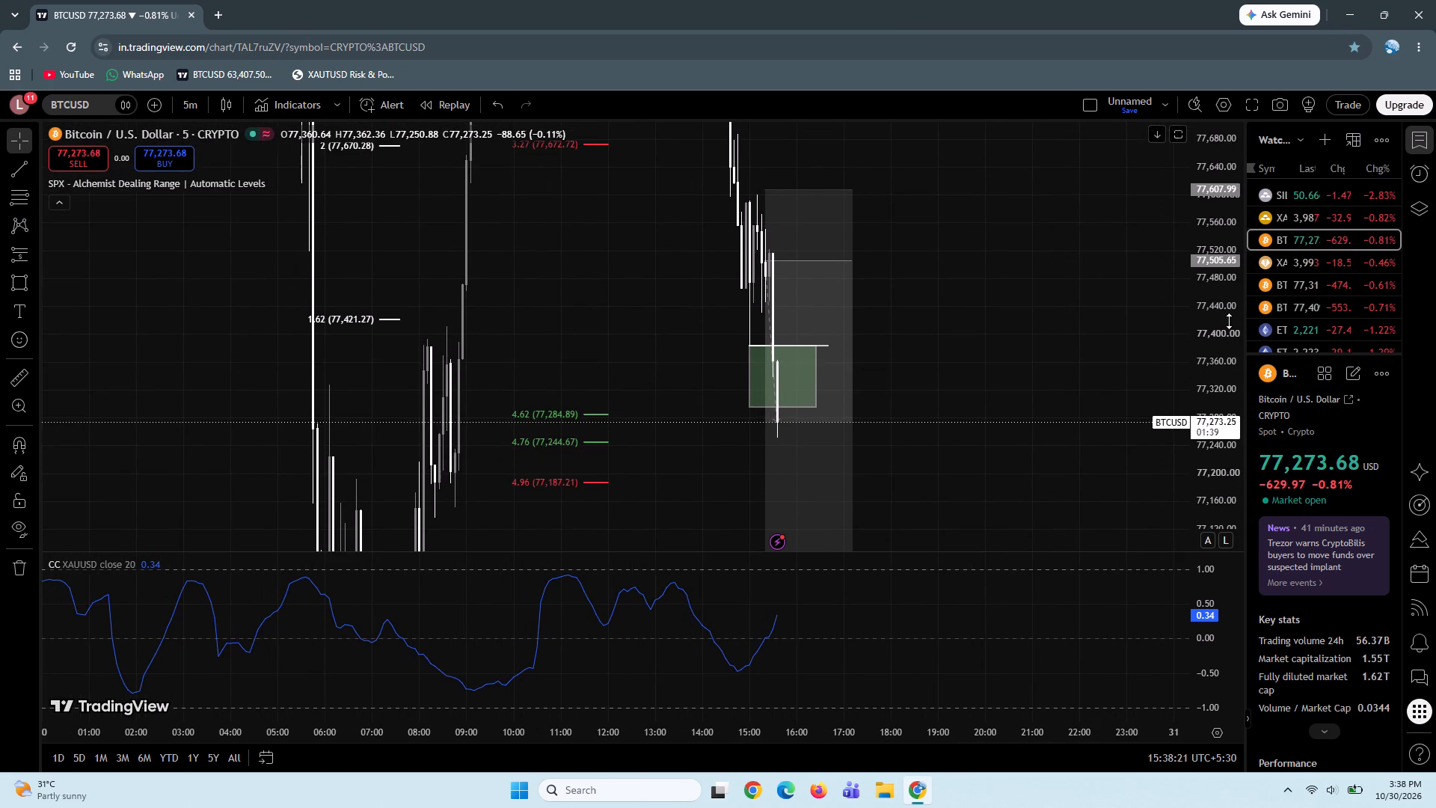
Examine BTCUSD price between the green zone and the short position's target, and inspect the position's stop, target and risk/reward figures.
drag(1218, 253, 1207, 551)
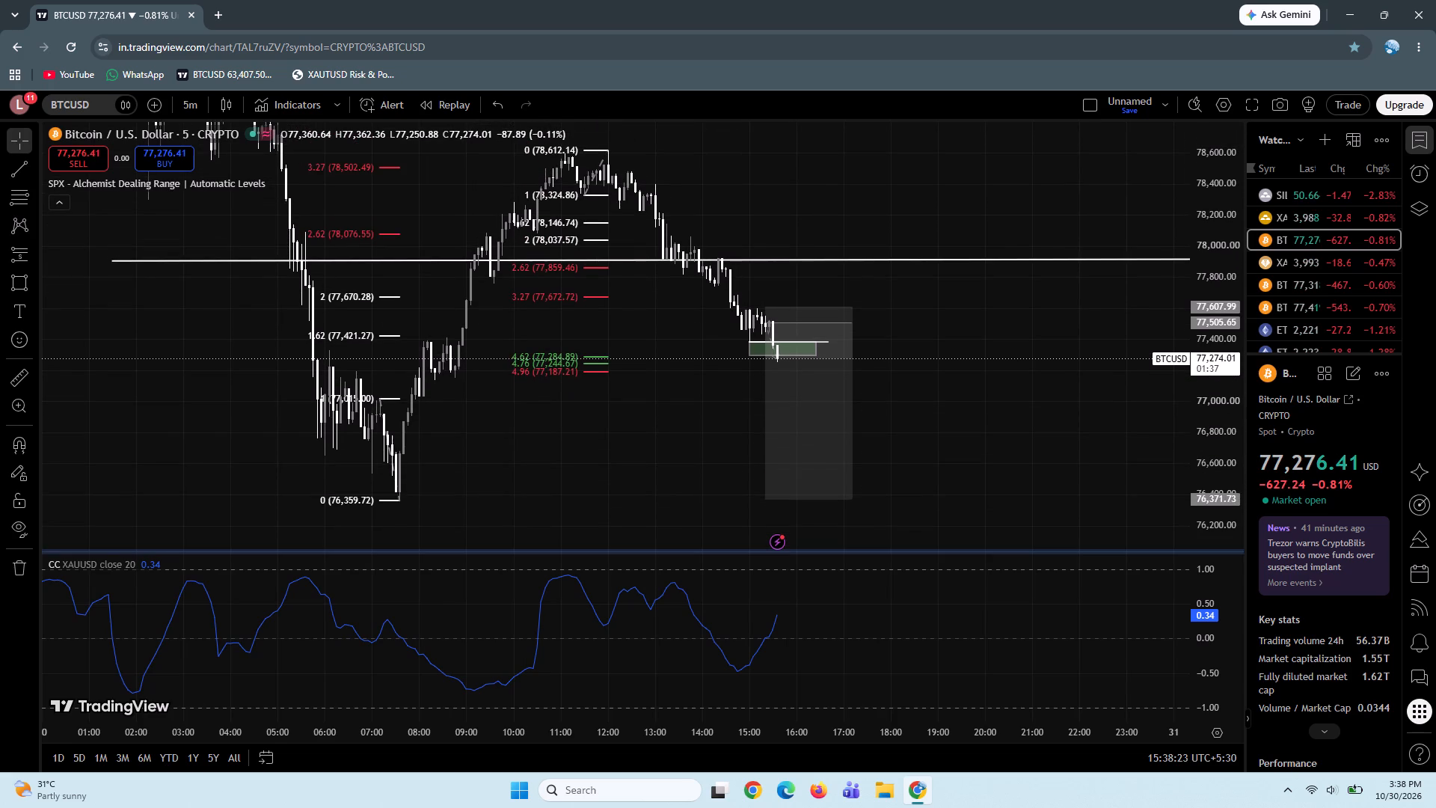
drag(1207, 551, 1212, 506)
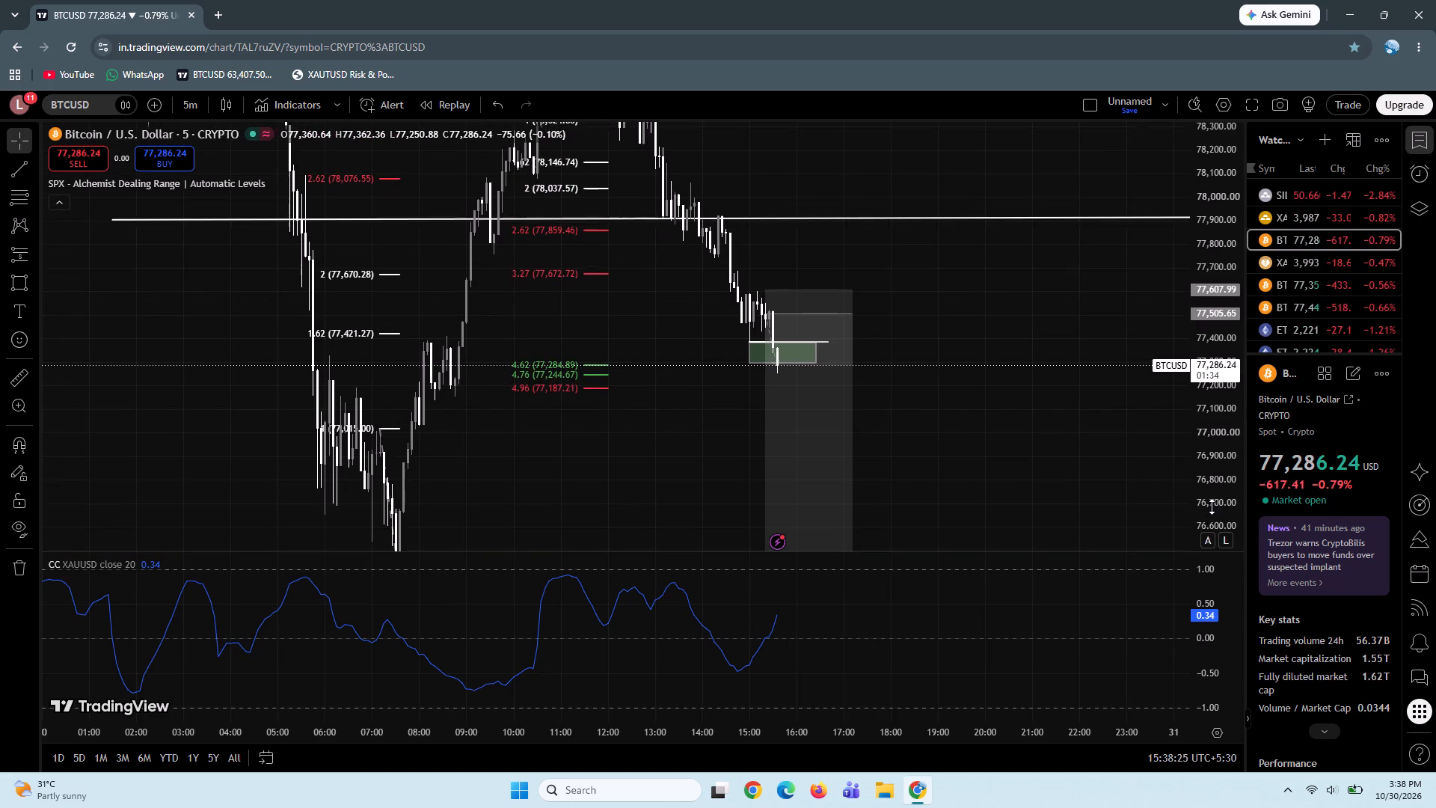
drag(1212, 506, 1210, 504)
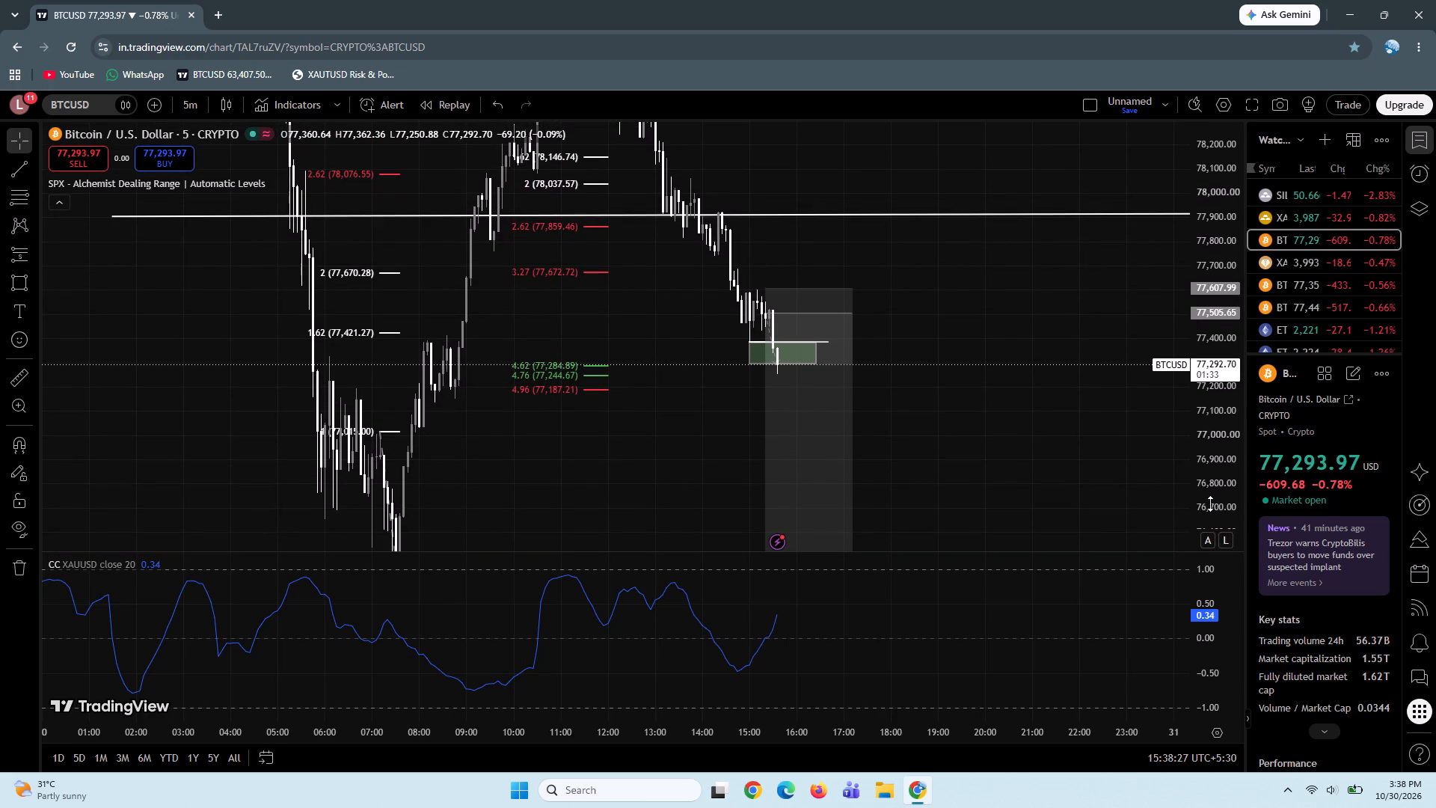
drag(1210, 504, 1209, 504)
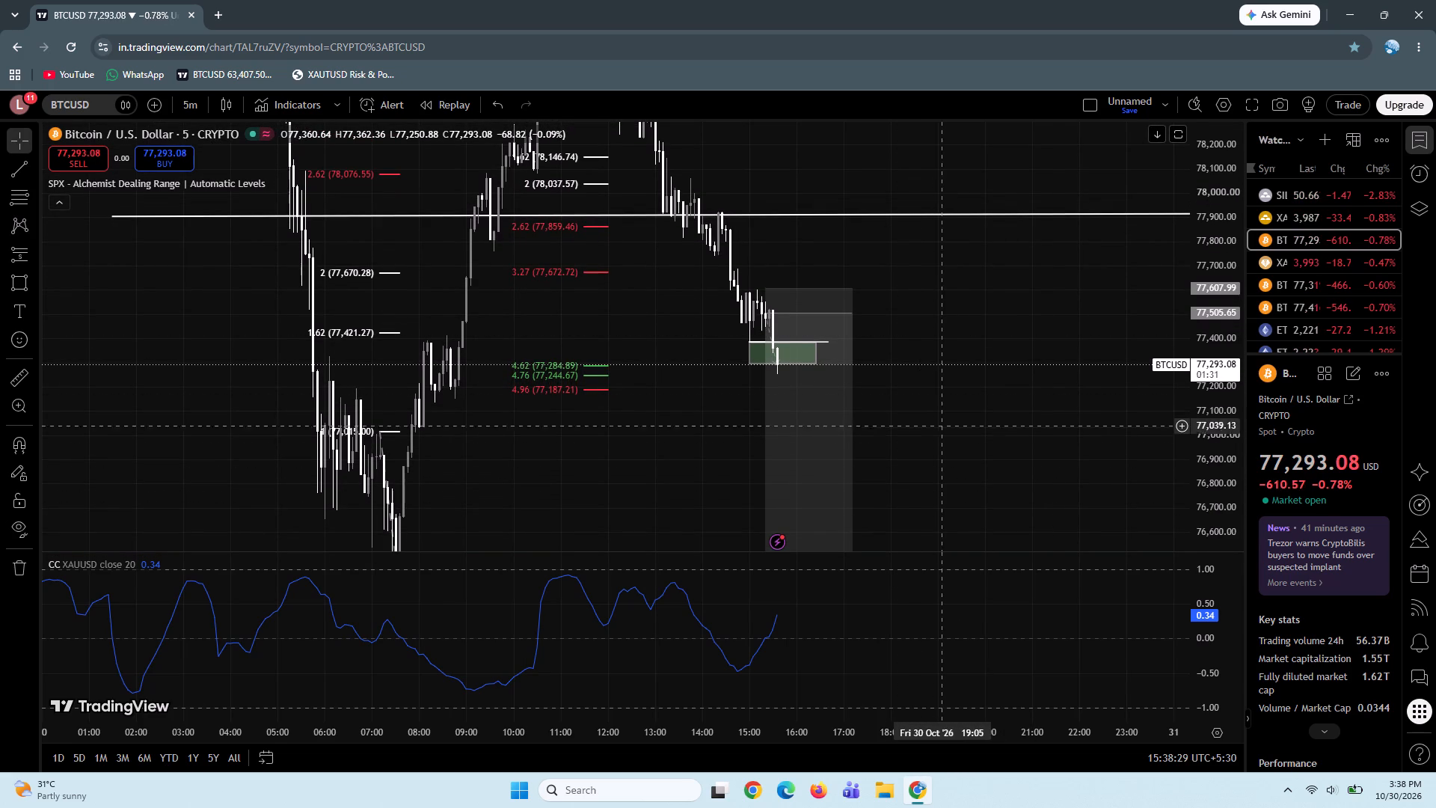
drag(943, 434, 951, 388)
drag(959, 492, 975, 435)
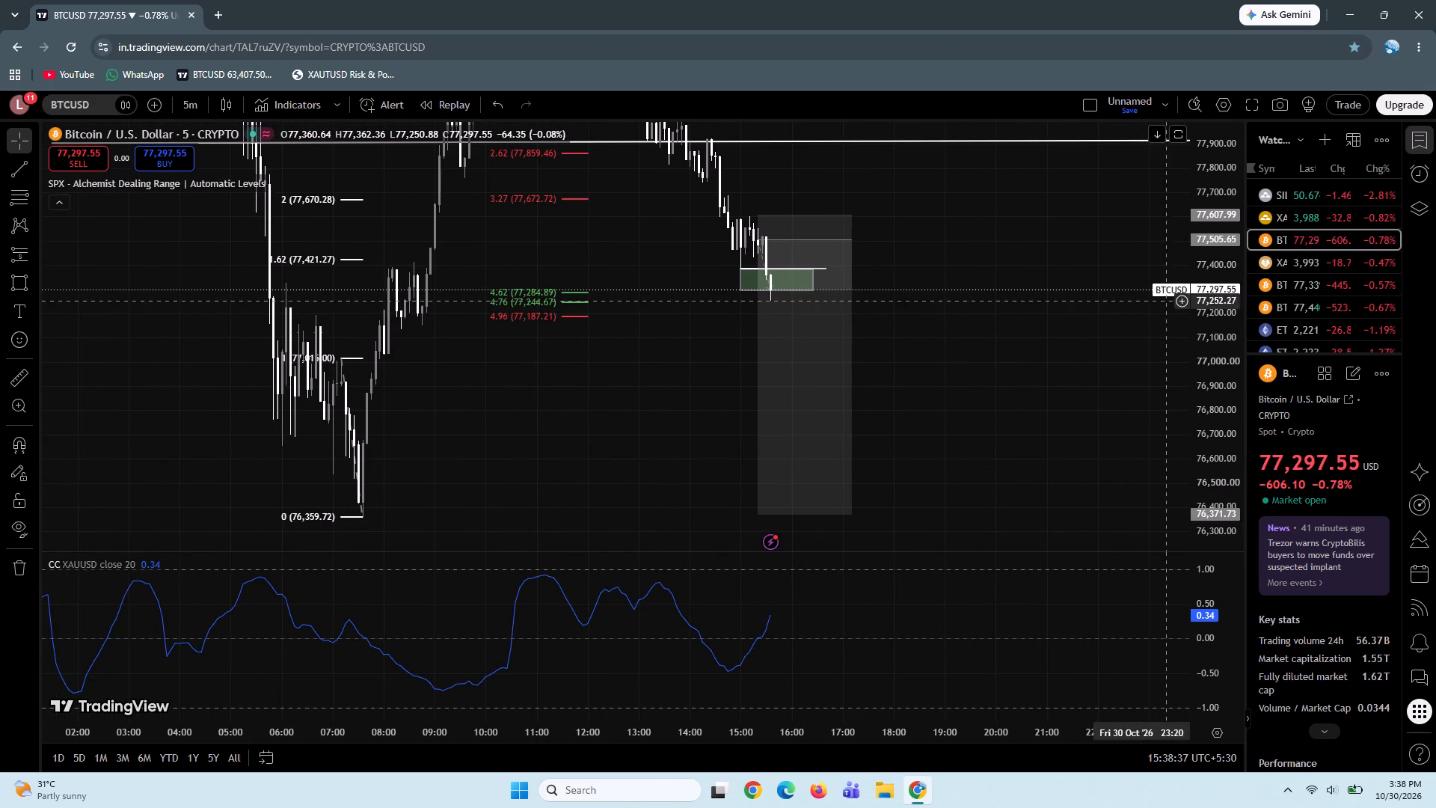
drag(1224, 210, 1224, 253)
drag(968, 322, 972, 331)
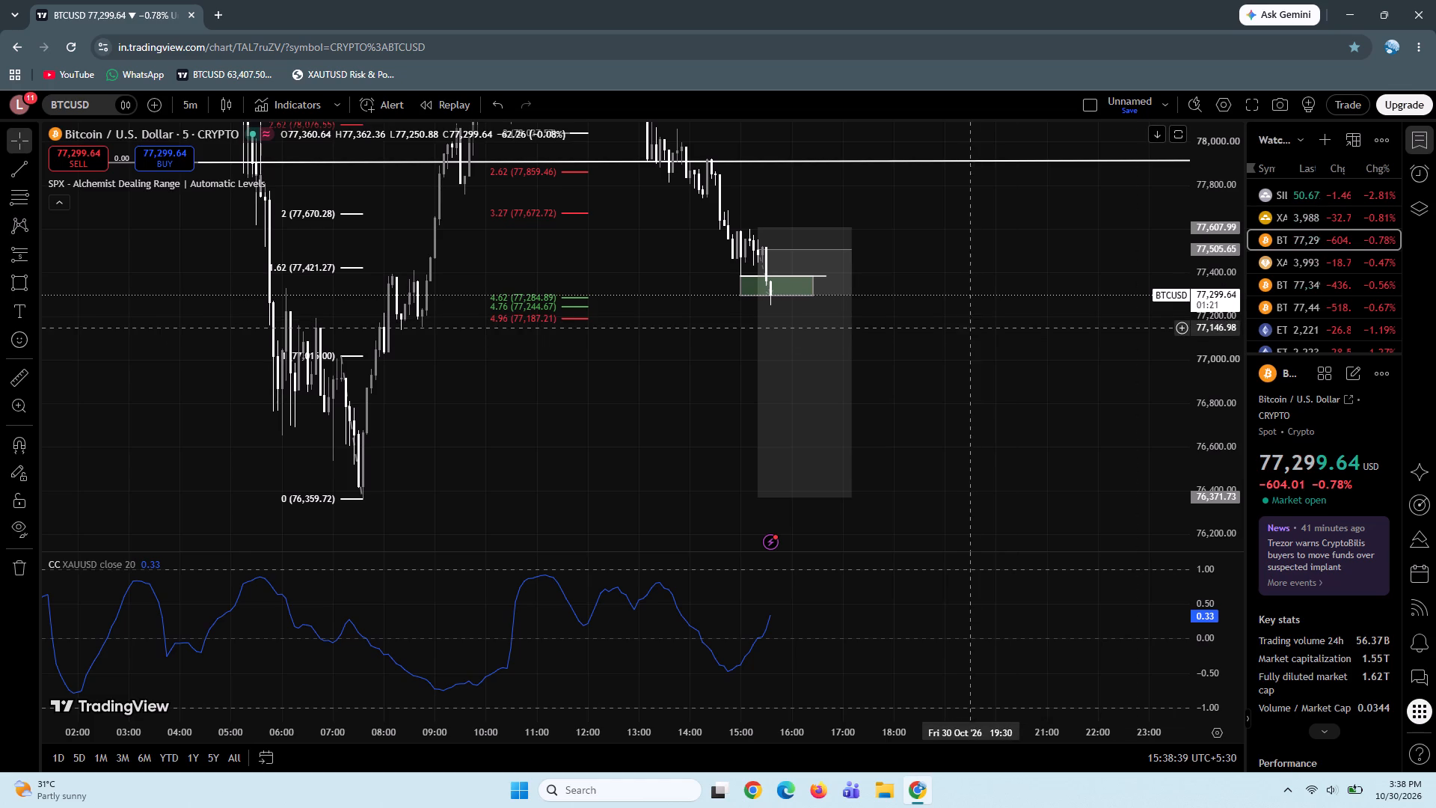
drag(972, 331, 978, 340)
click(804, 361)
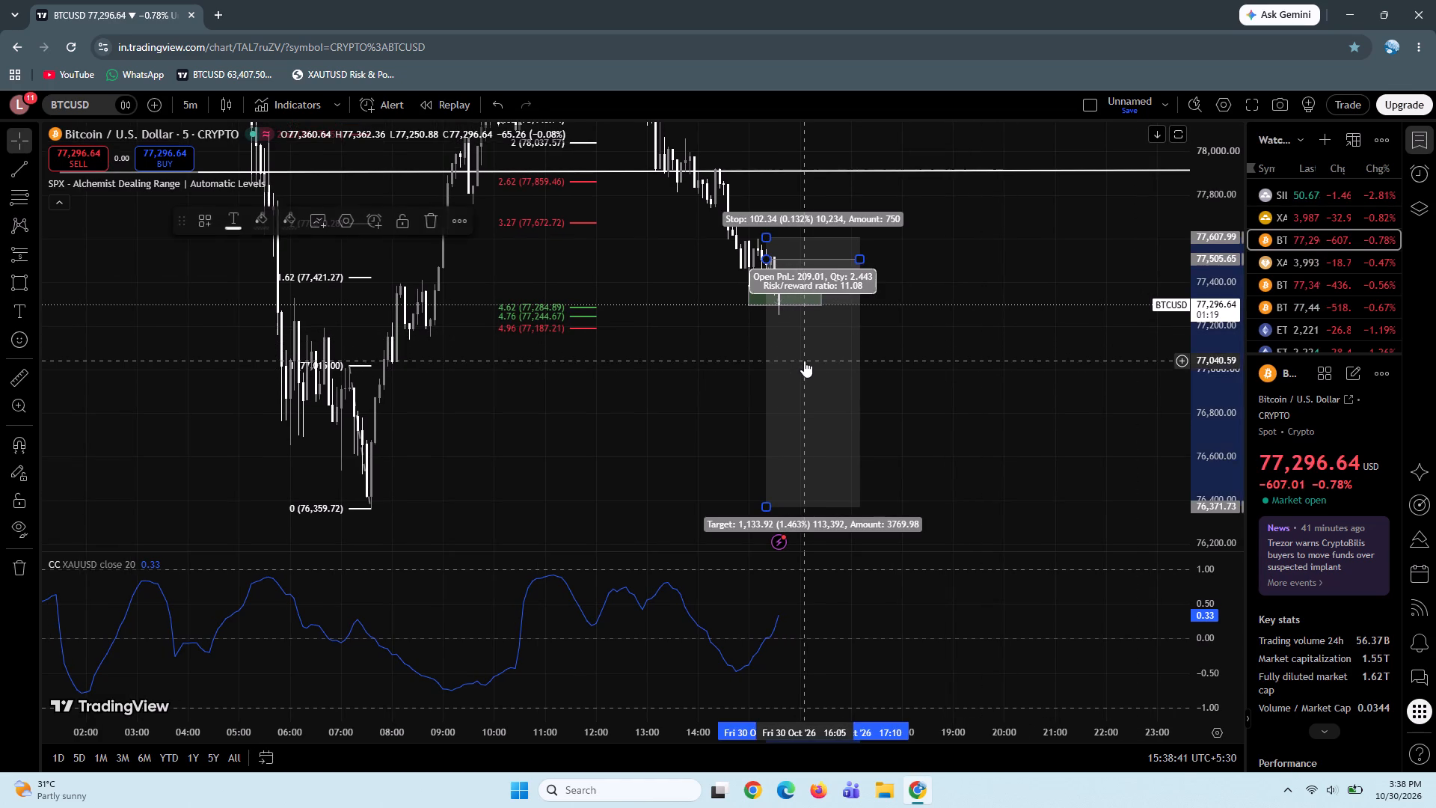
Examine the latest BTCUSD candles against both Fib retracements, the green zone and the full height of the short position.
drag(553, 426, 597, 441)
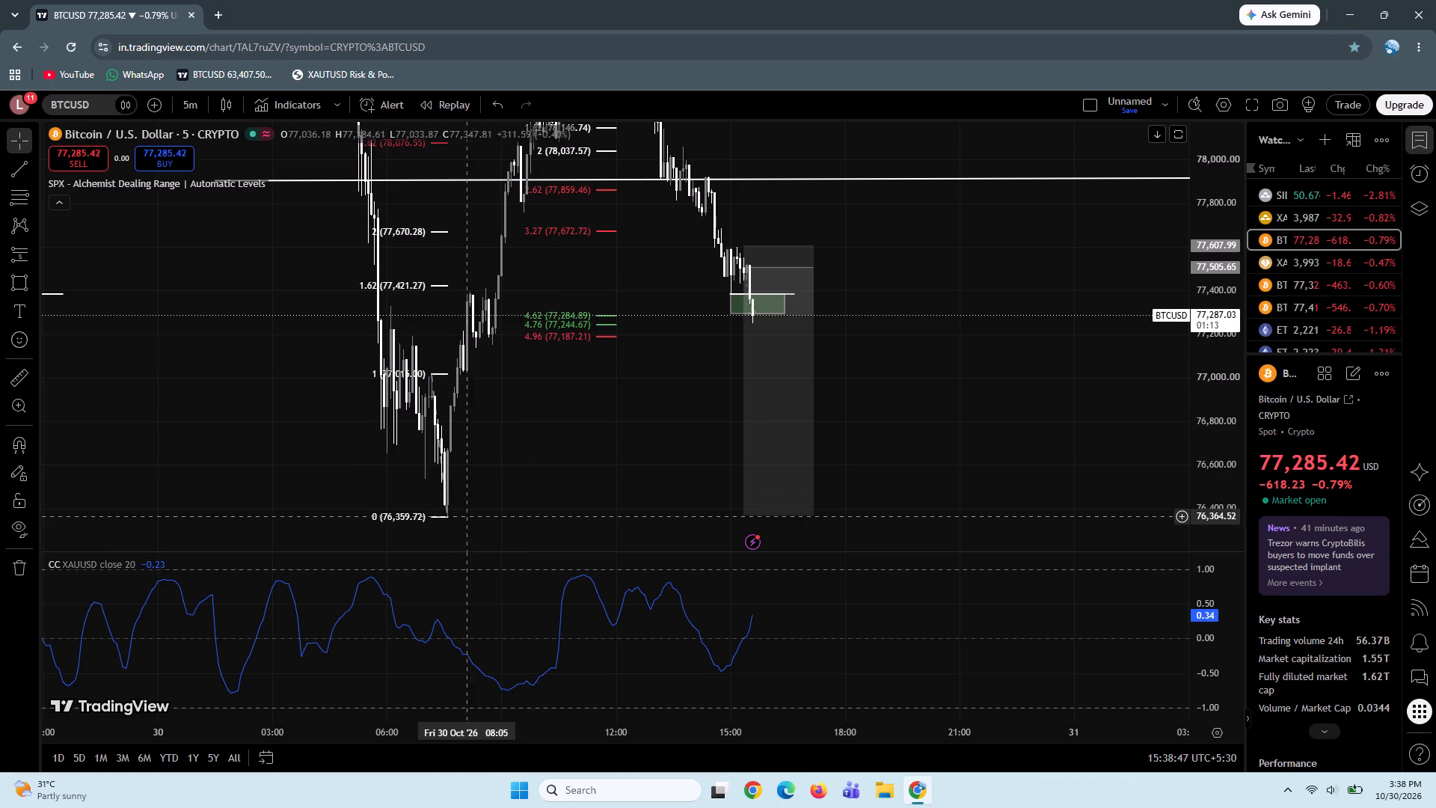
drag(527, 519, 530, 480)
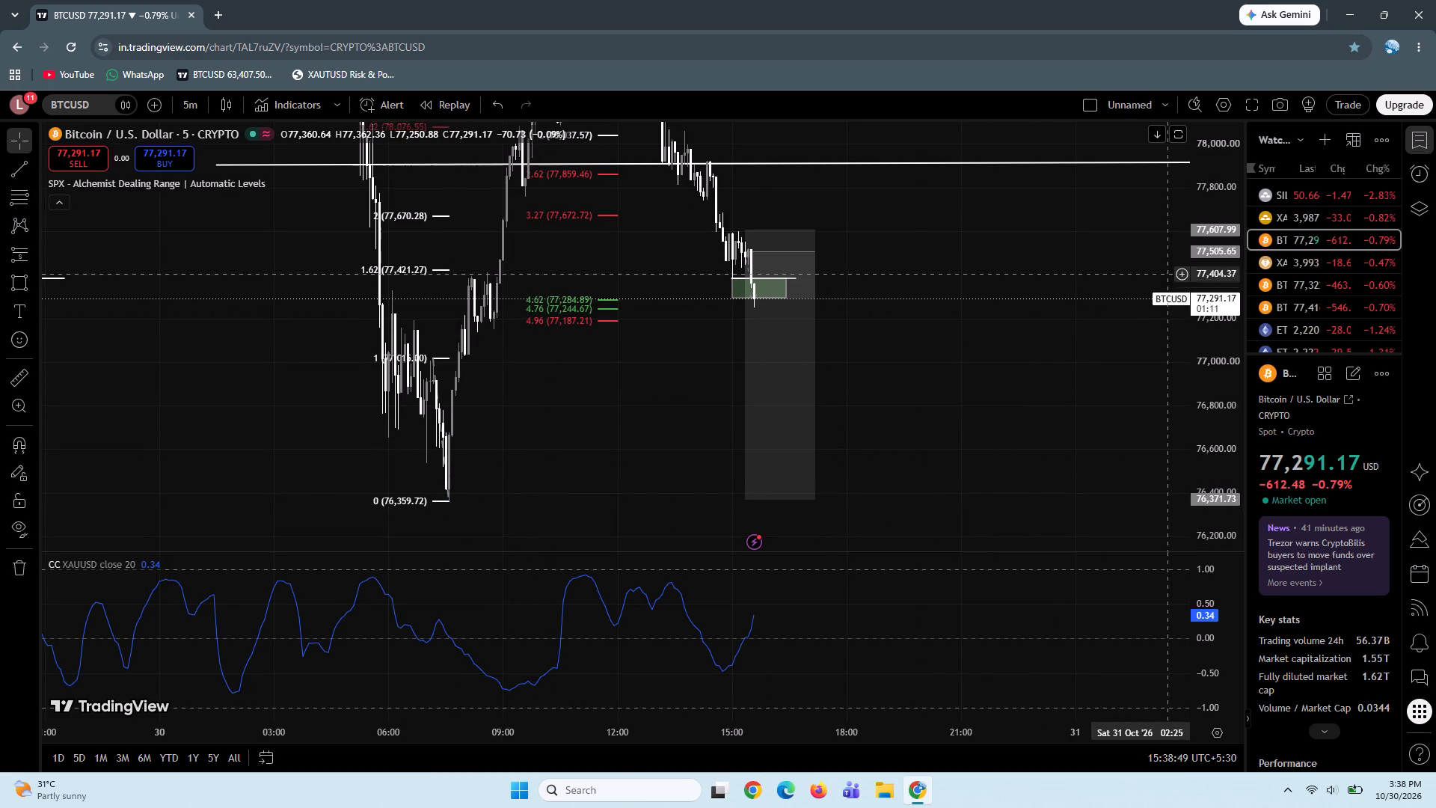
drag(1227, 237, 1224, 366)
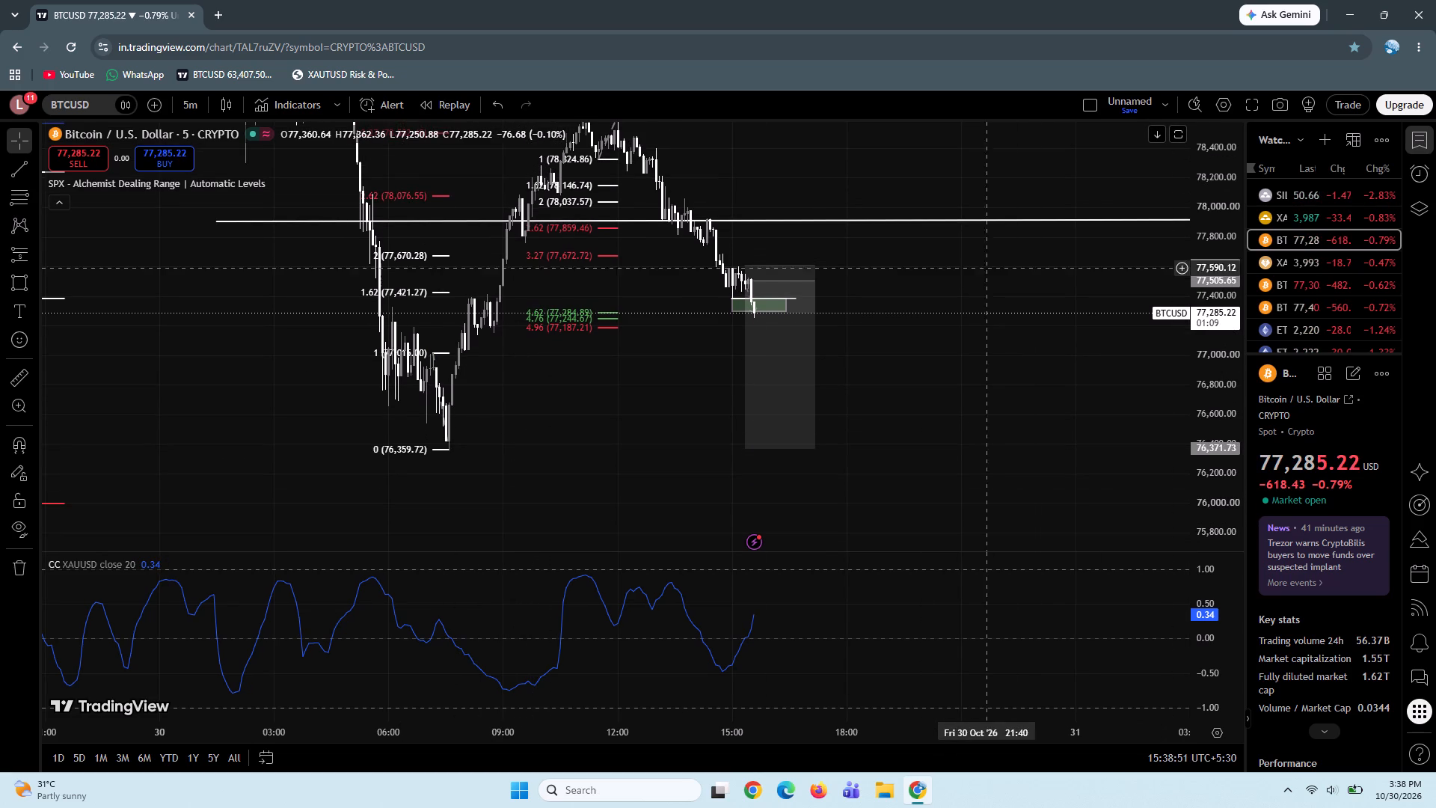
drag(951, 246, 993, 293)
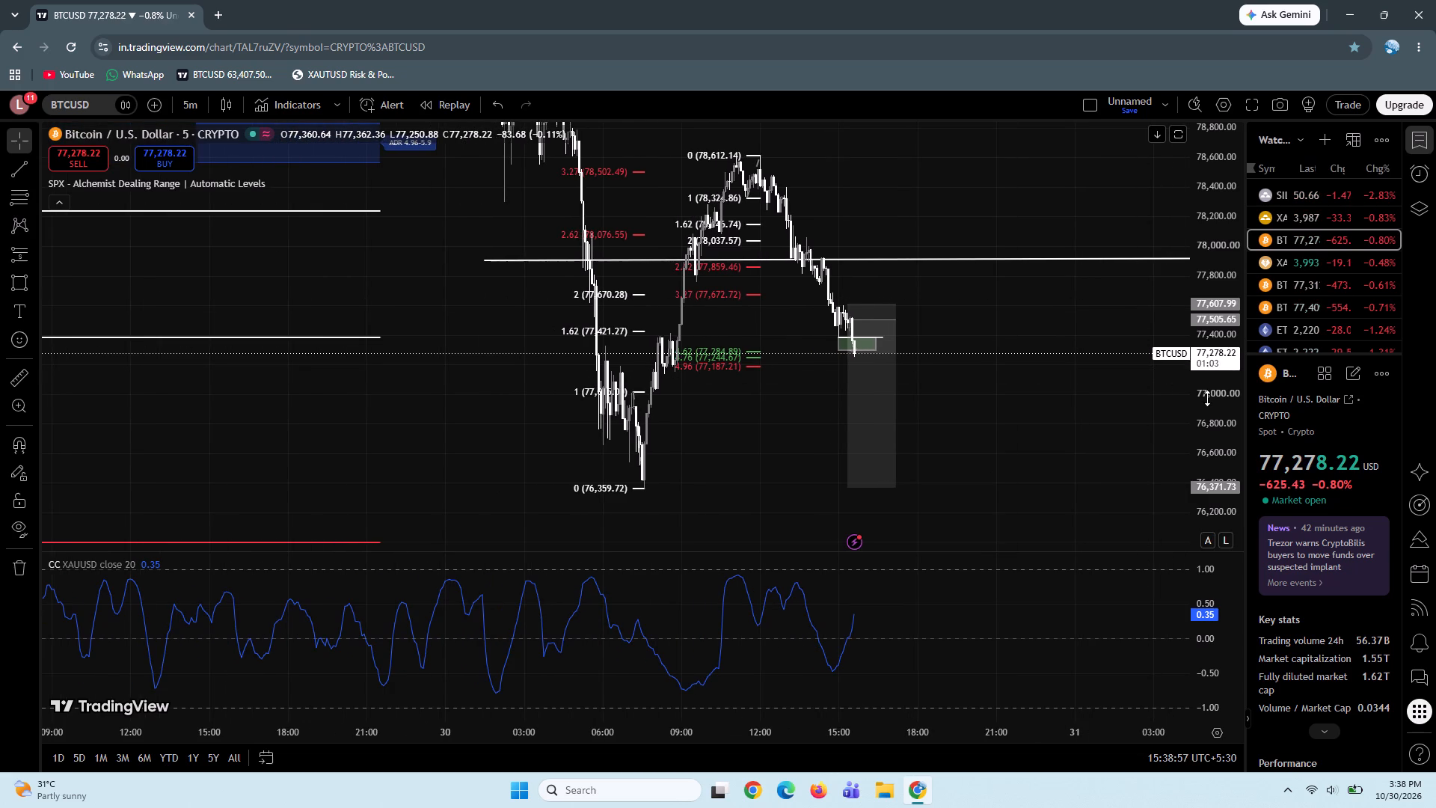
drag(1215, 414, 1197, 132)
drag(1010, 322, 1007, 290)
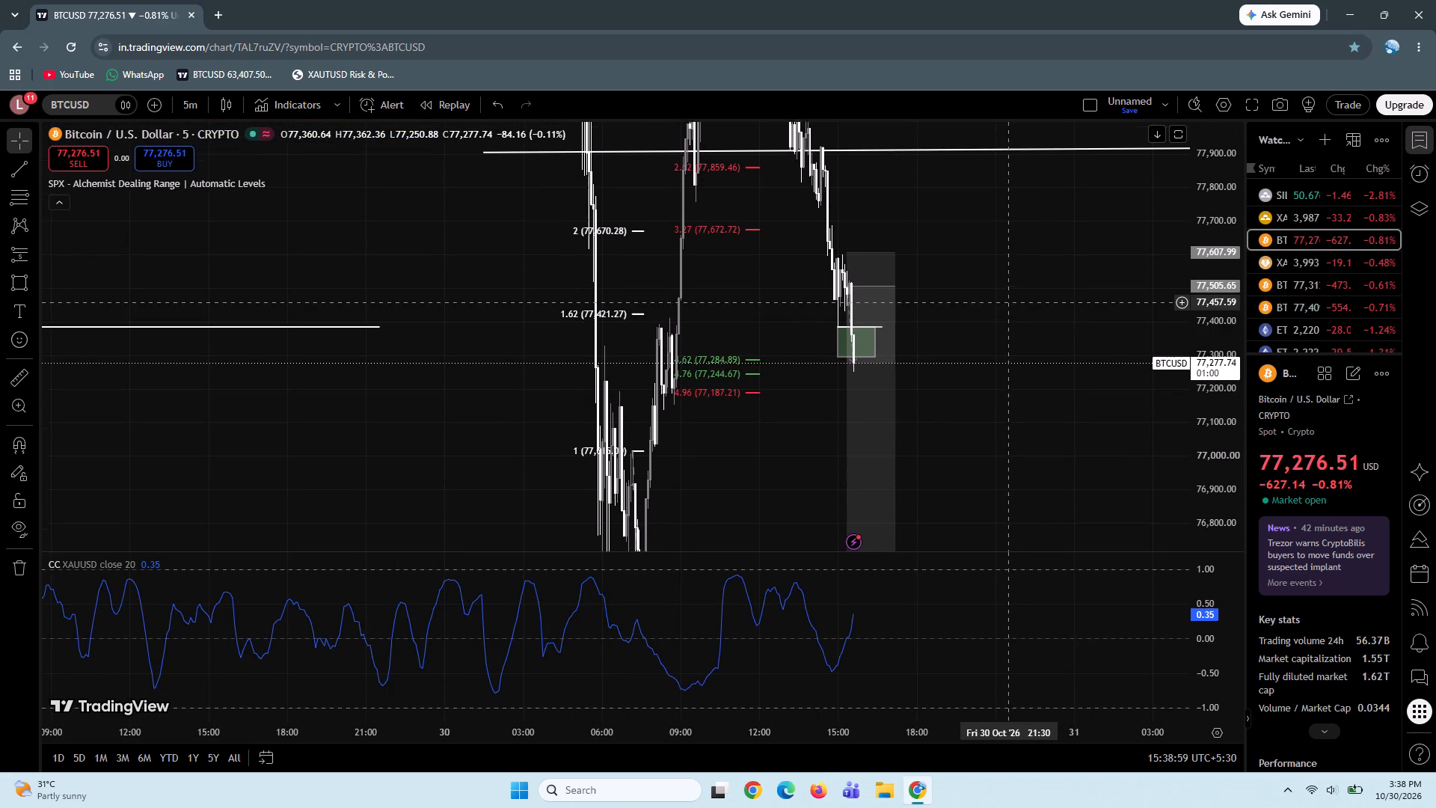
drag(1007, 290, 1002, 264)
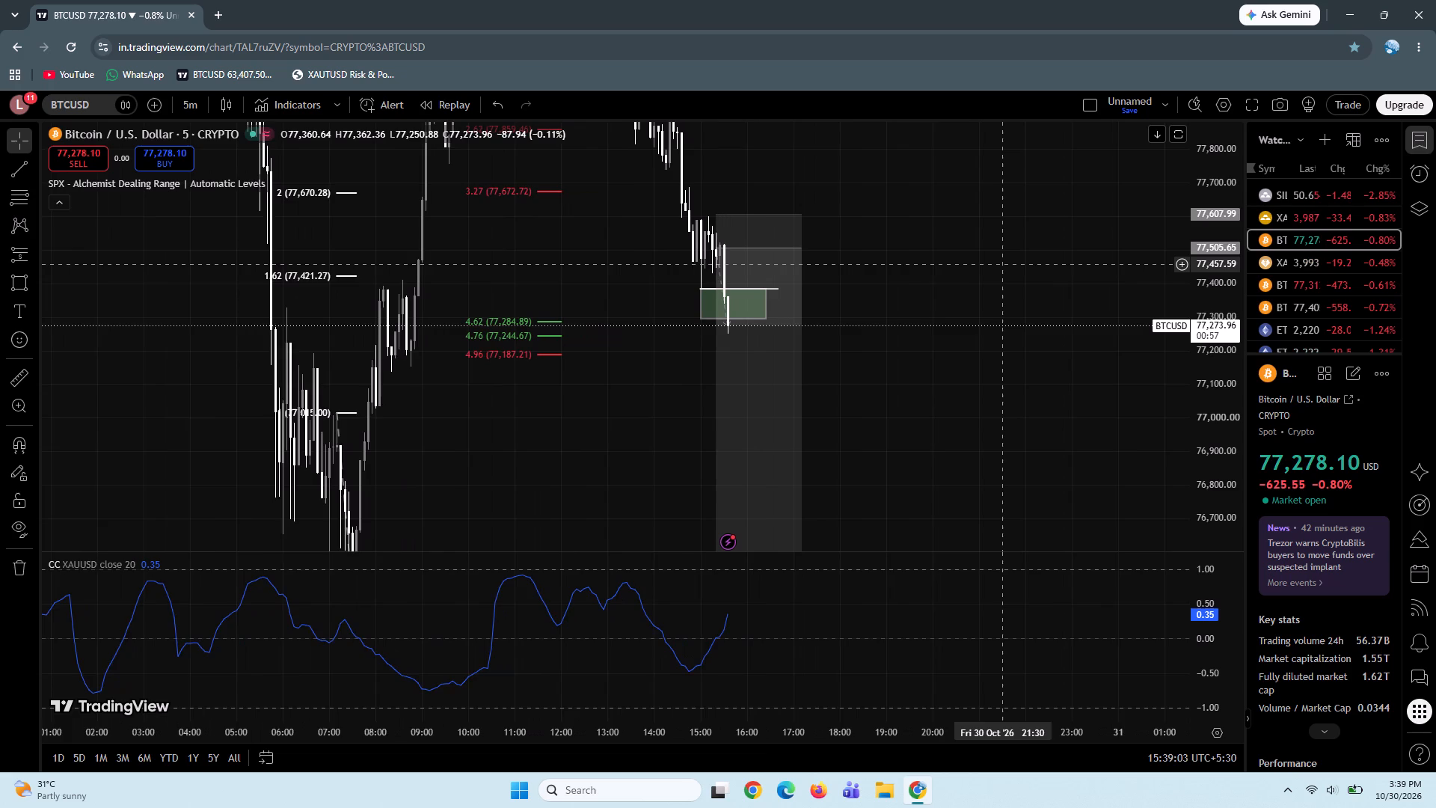
scroll(1002, 264, up, 1)
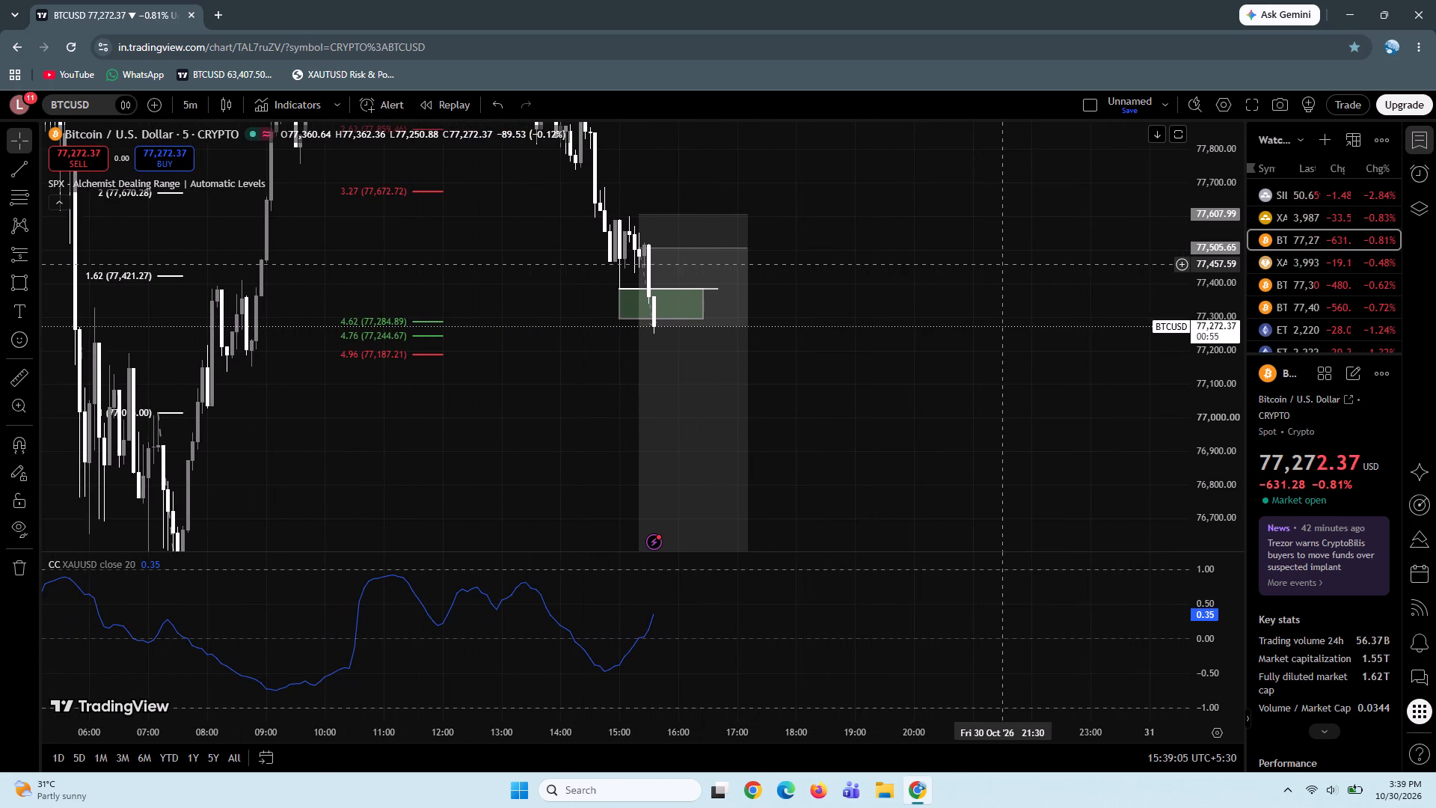
drag(878, 201, 981, 334)
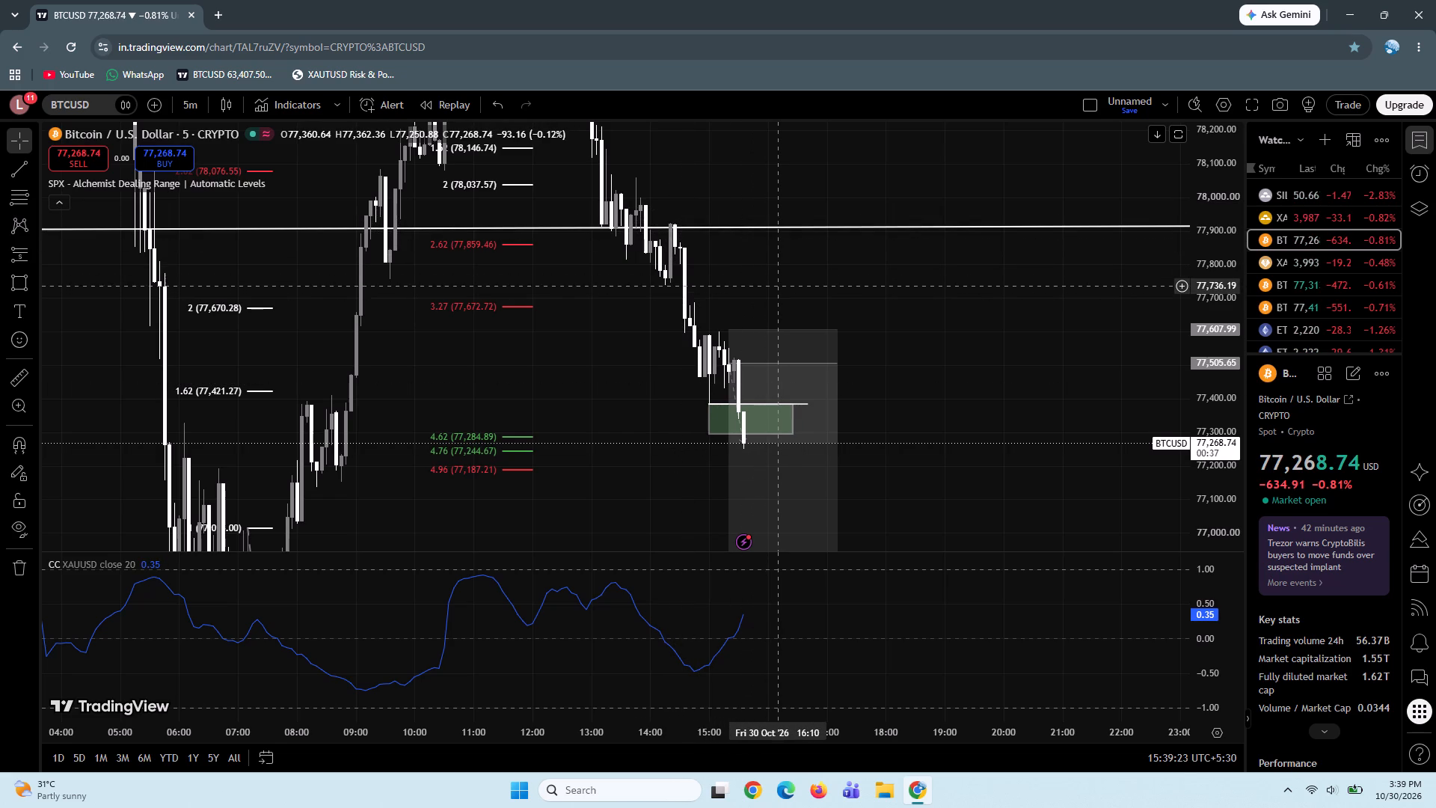
drag(903, 369, 981, 224)
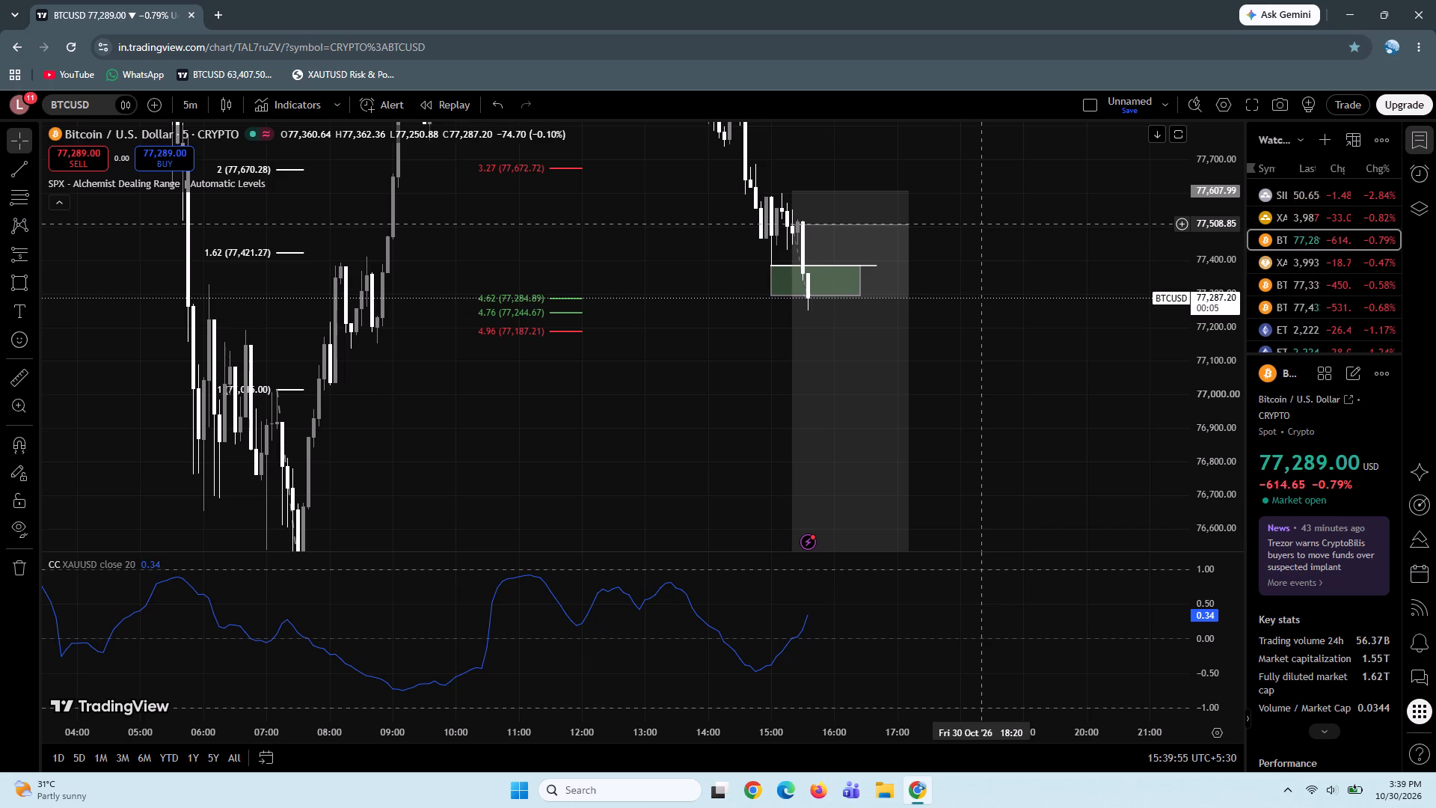
drag(1013, 378, 950, 282)
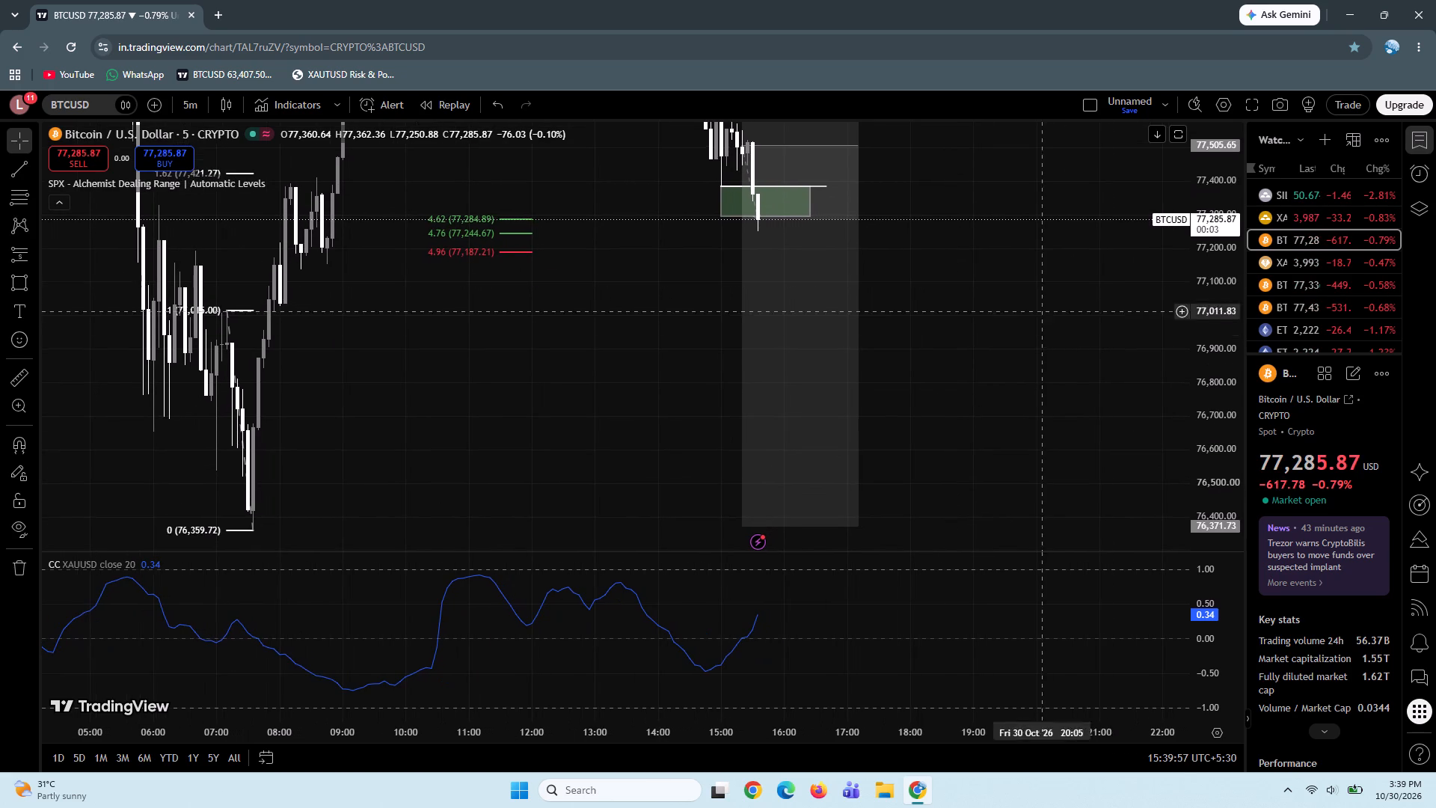
drag(1224, 338, 1217, 243)
drag(1037, 300, 1026, 331)
drag(1210, 205, 1179, 353)
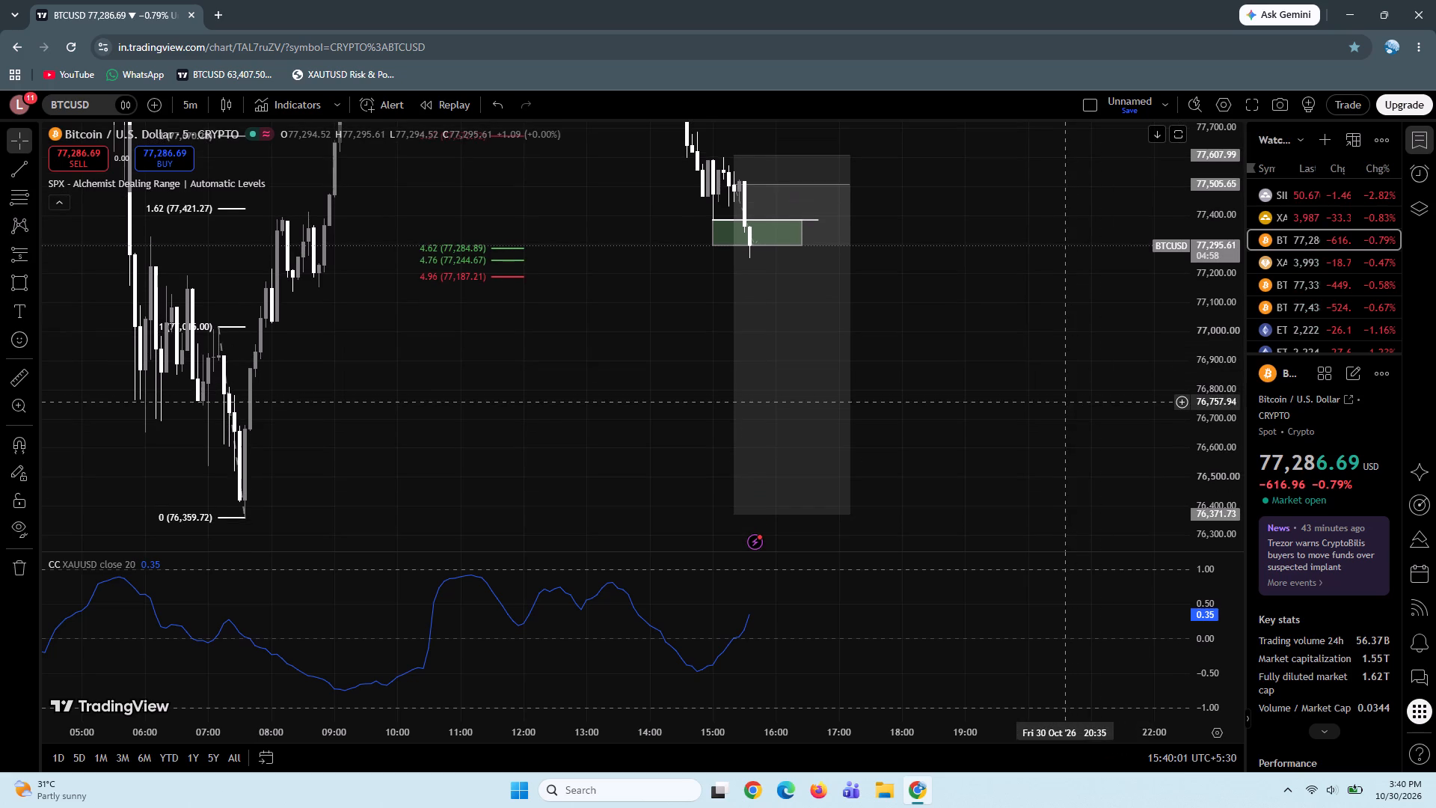
drag(1061, 405, 1044, 400)
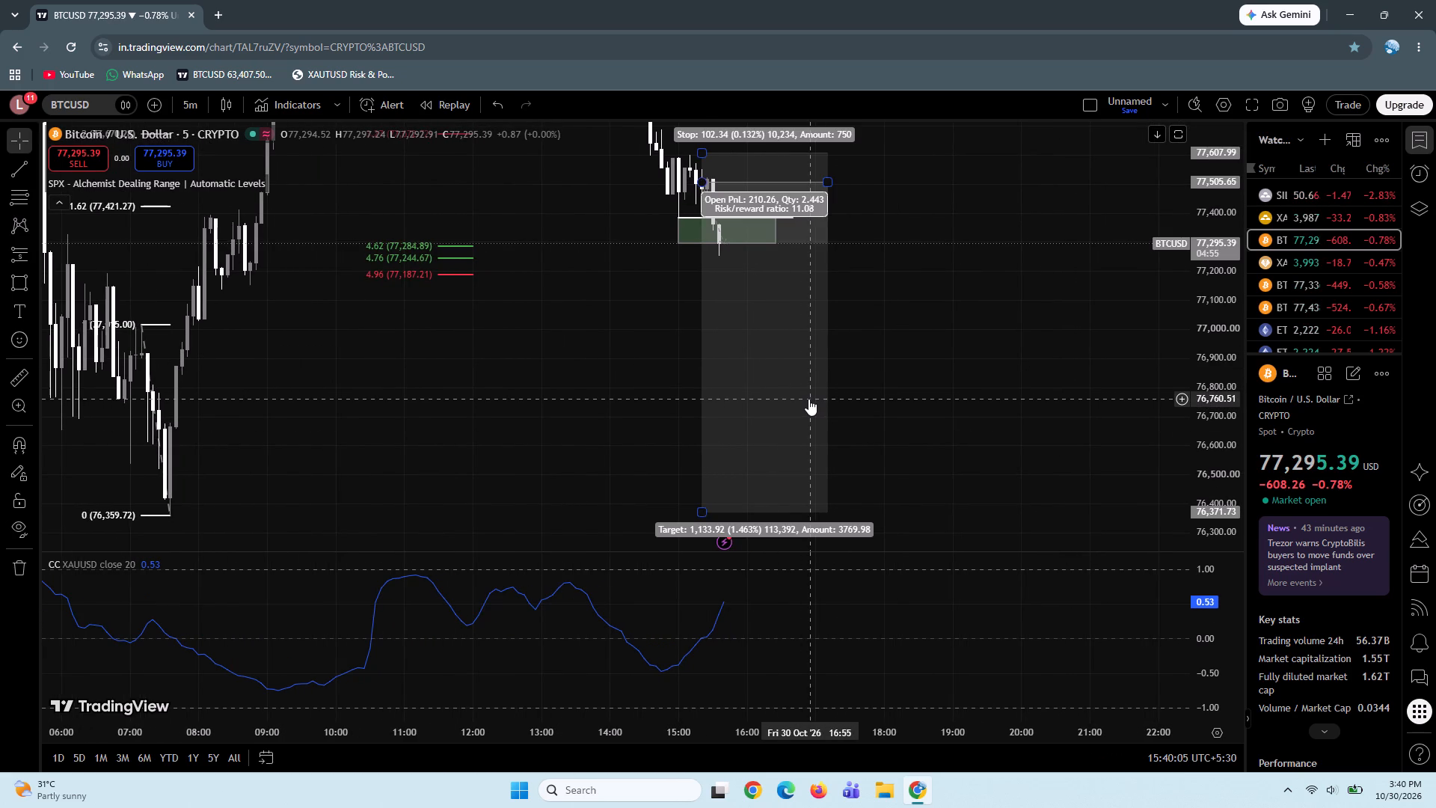
drag(936, 385, 938, 438)
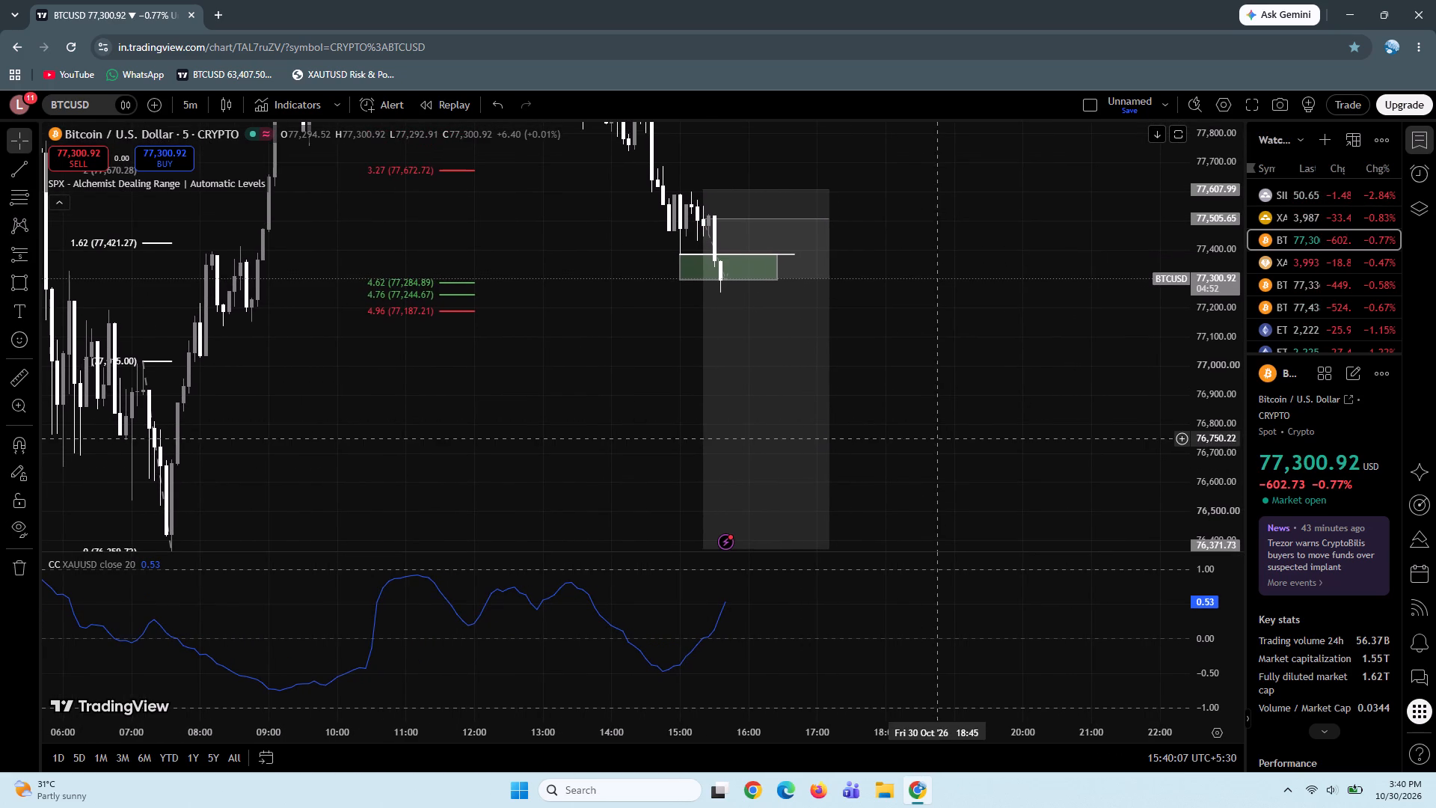
drag(1218, 364, 1216, 121)
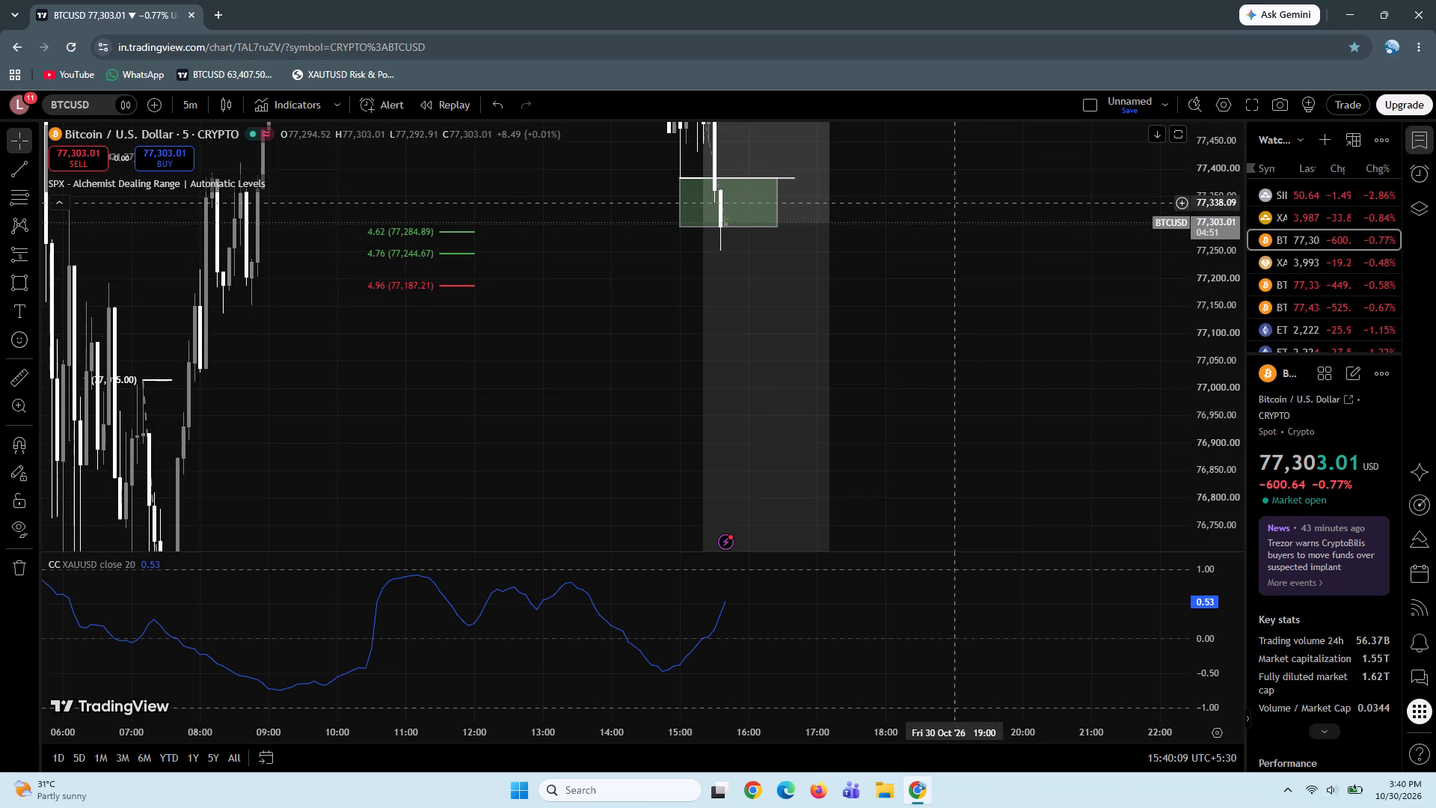
Extend the BTCUSD short position's end time to about 17:55, keeping its entry level.
drag(952, 200, 1007, 360)
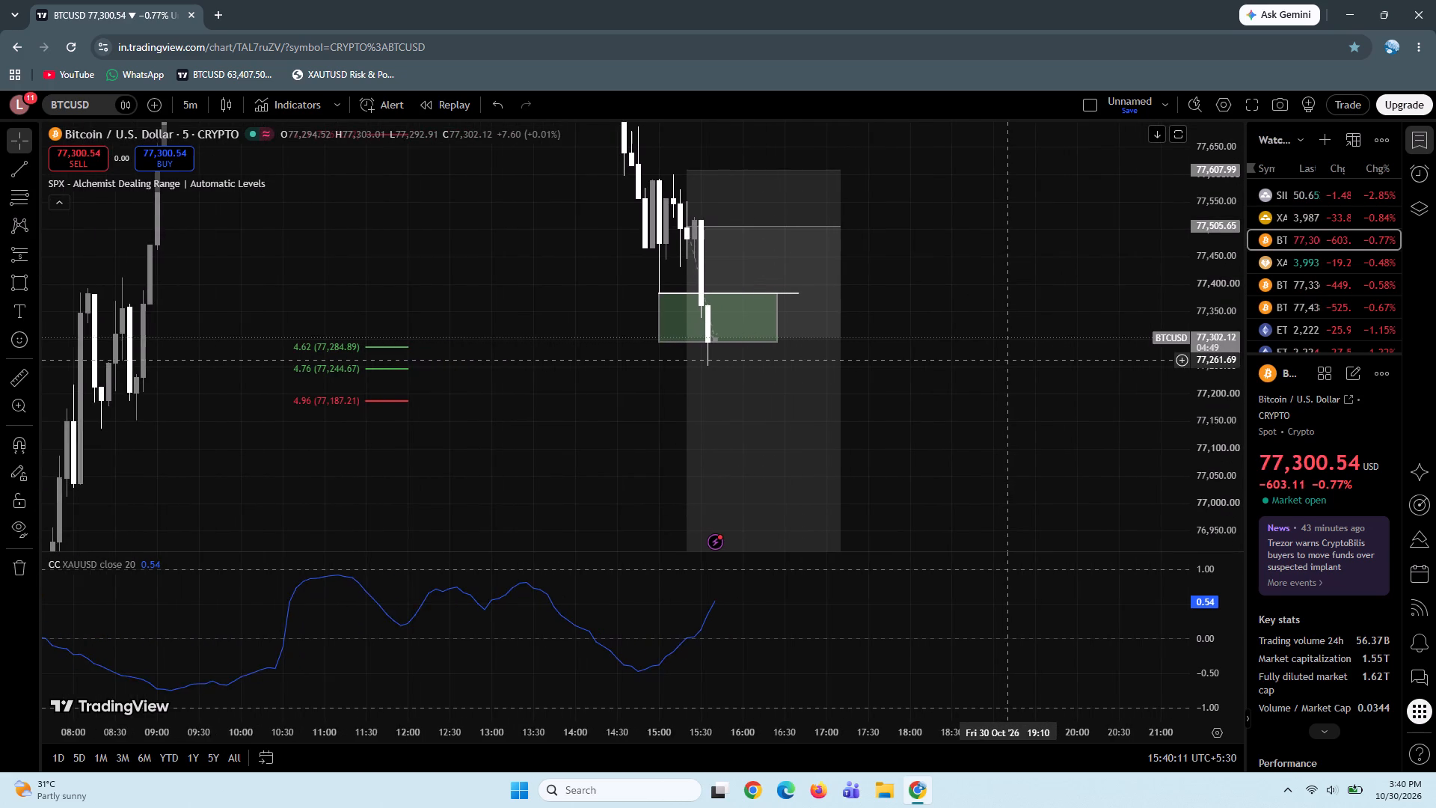
scroll(1007, 360, up, 1)
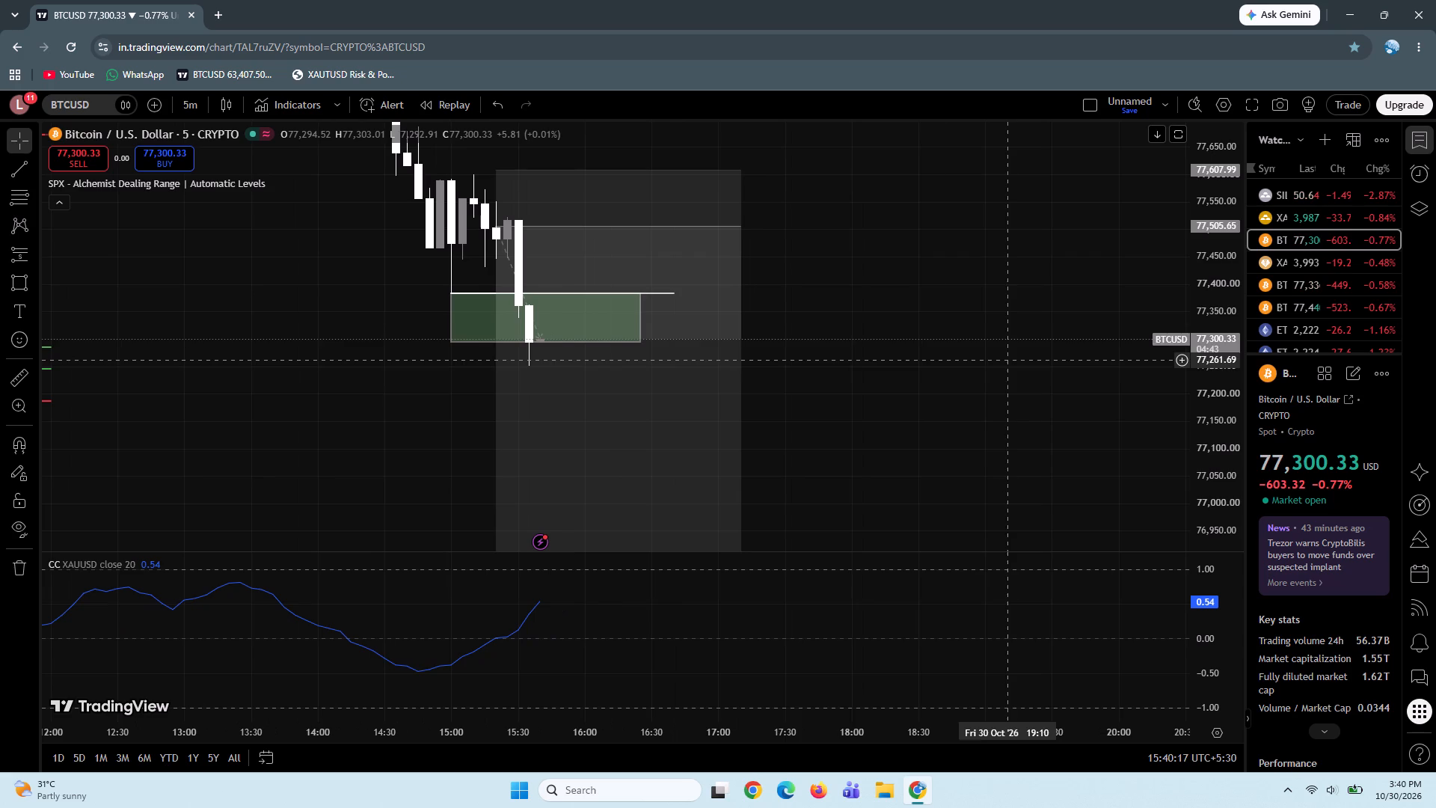
drag(741, 227, 835, 227)
click(902, 391)
Examine current BTCUSD price action around the green zone, the Fib levels and the extended short position down to its target.
drag(902, 391, 889, 355)
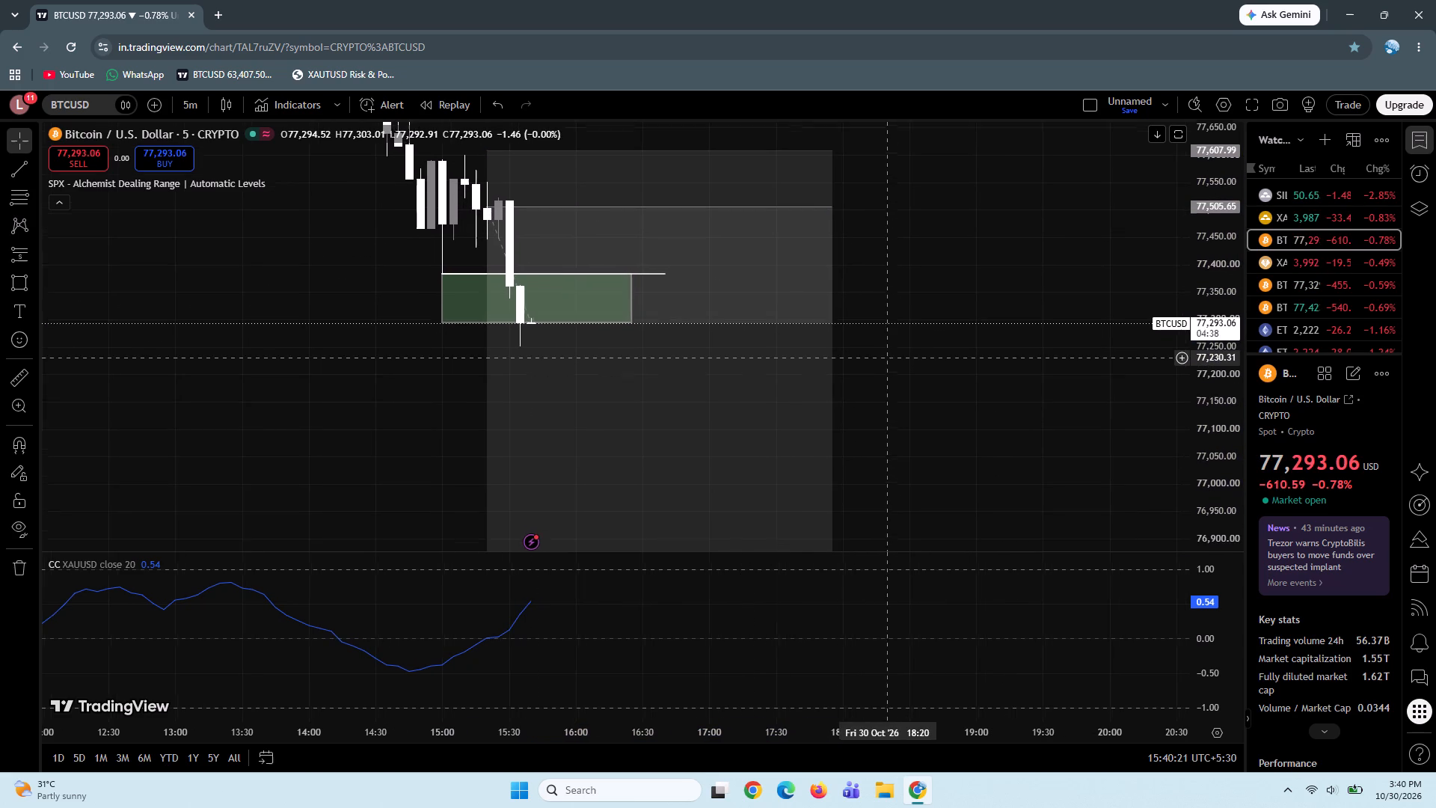
drag(889, 355, 887, 353)
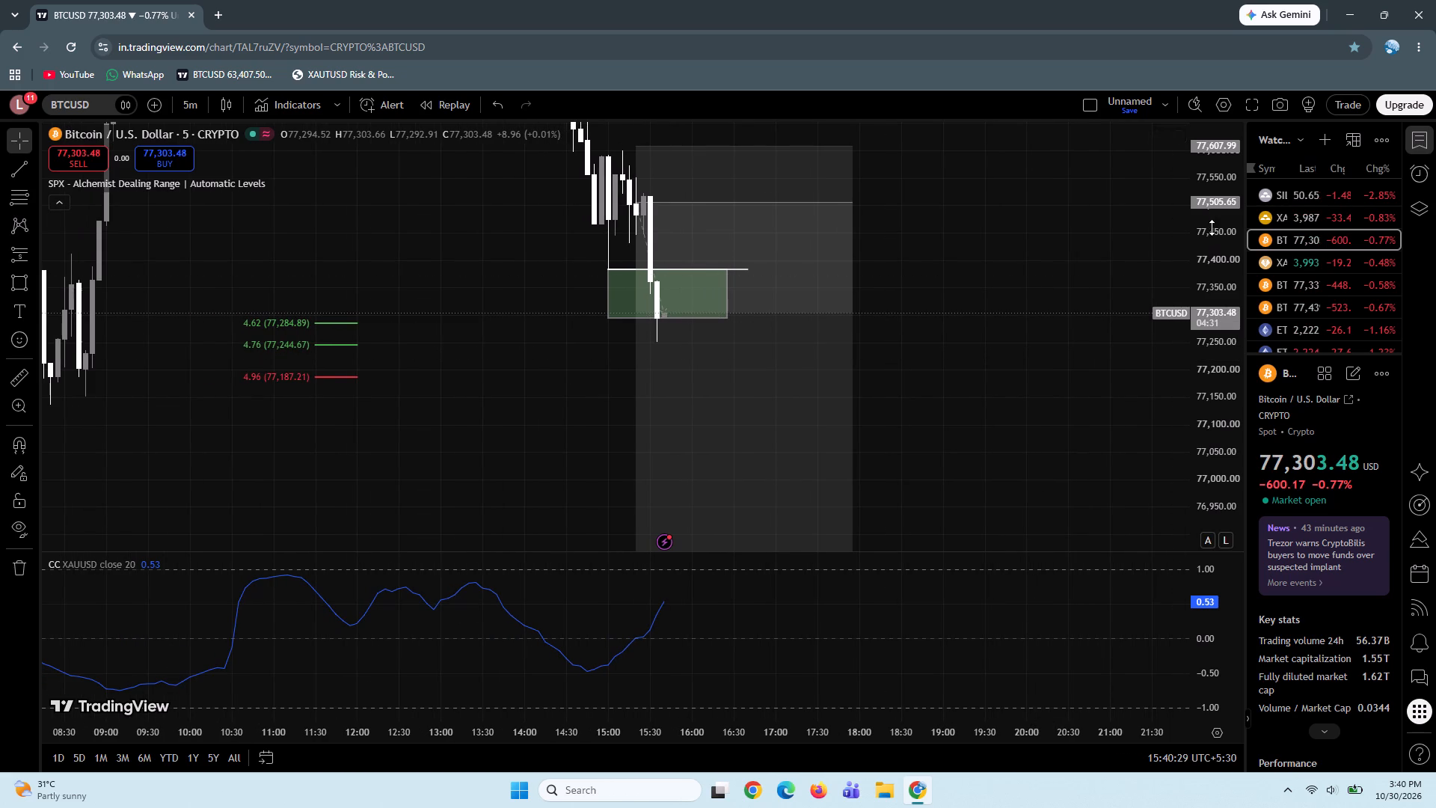
drag(1203, 208, 1184, 340)
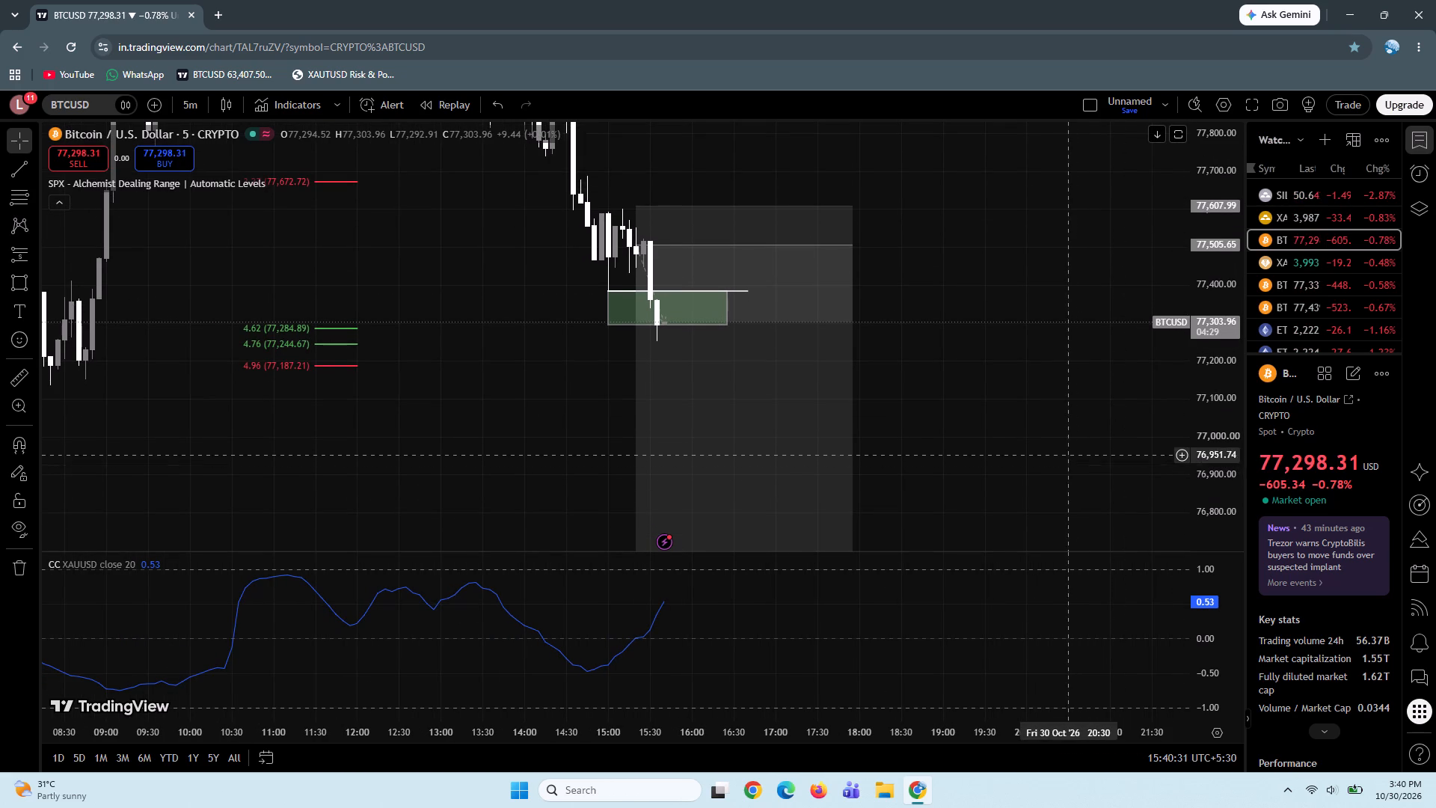
click(1070, 438)
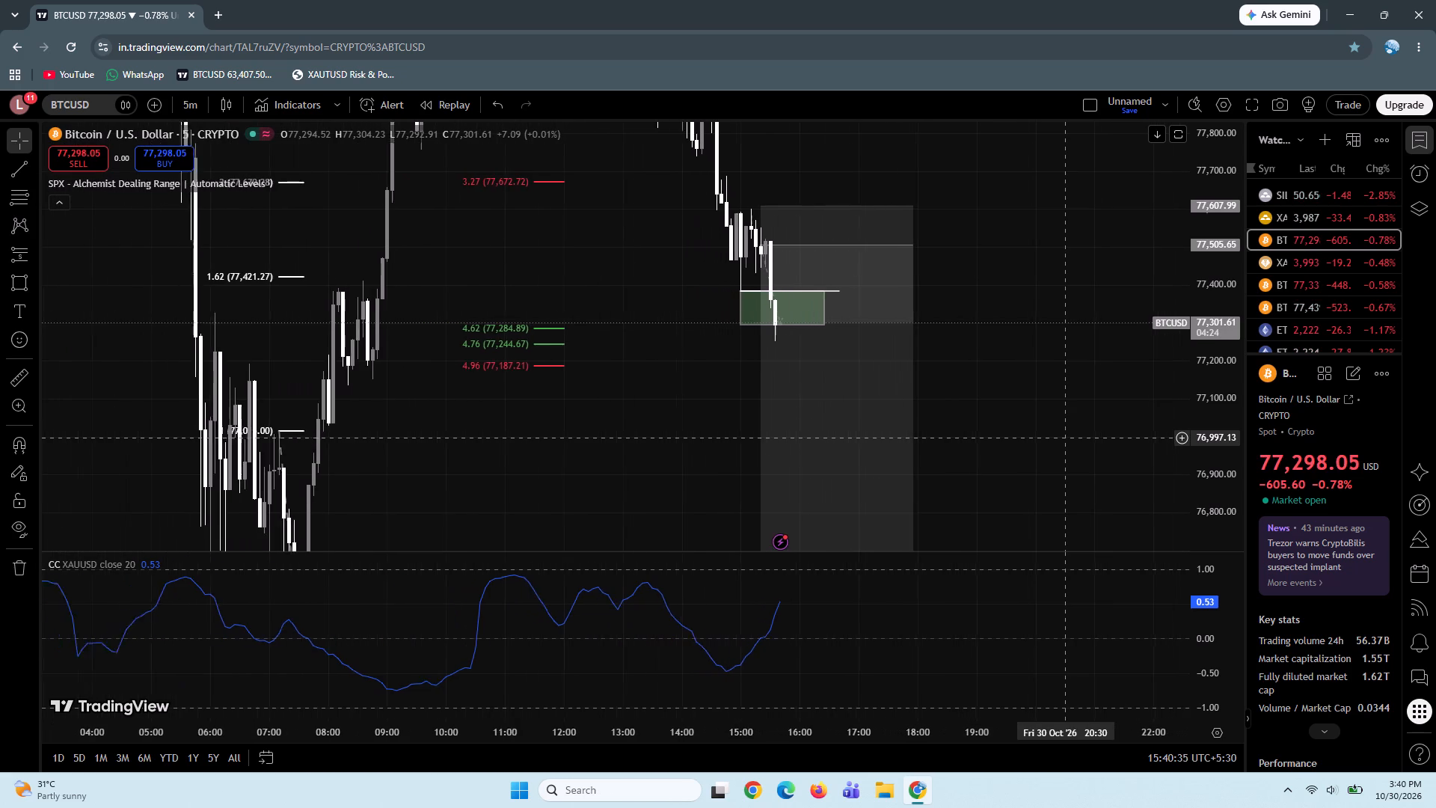
drag(1220, 254, 1212, 416)
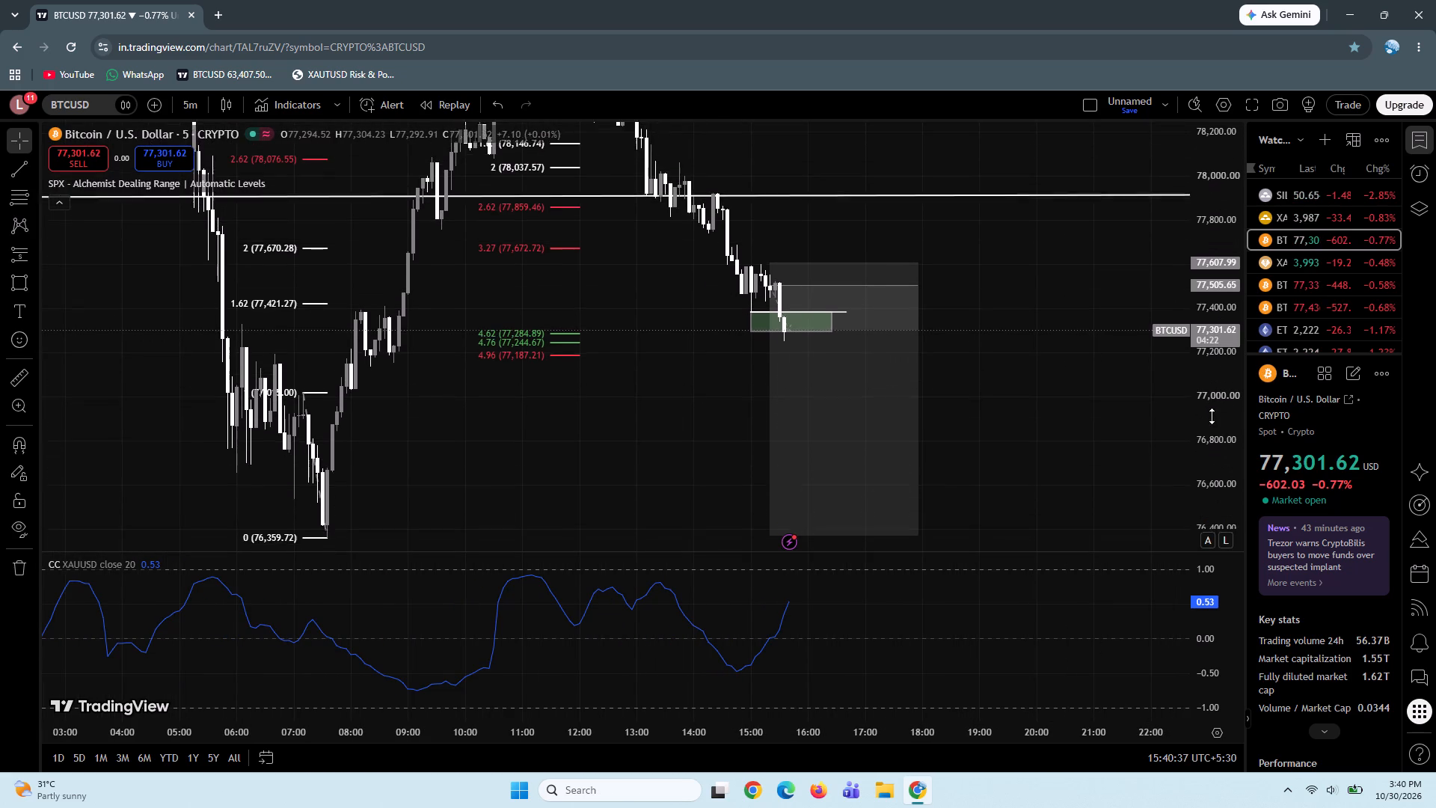
drag(1212, 416, 1216, 462)
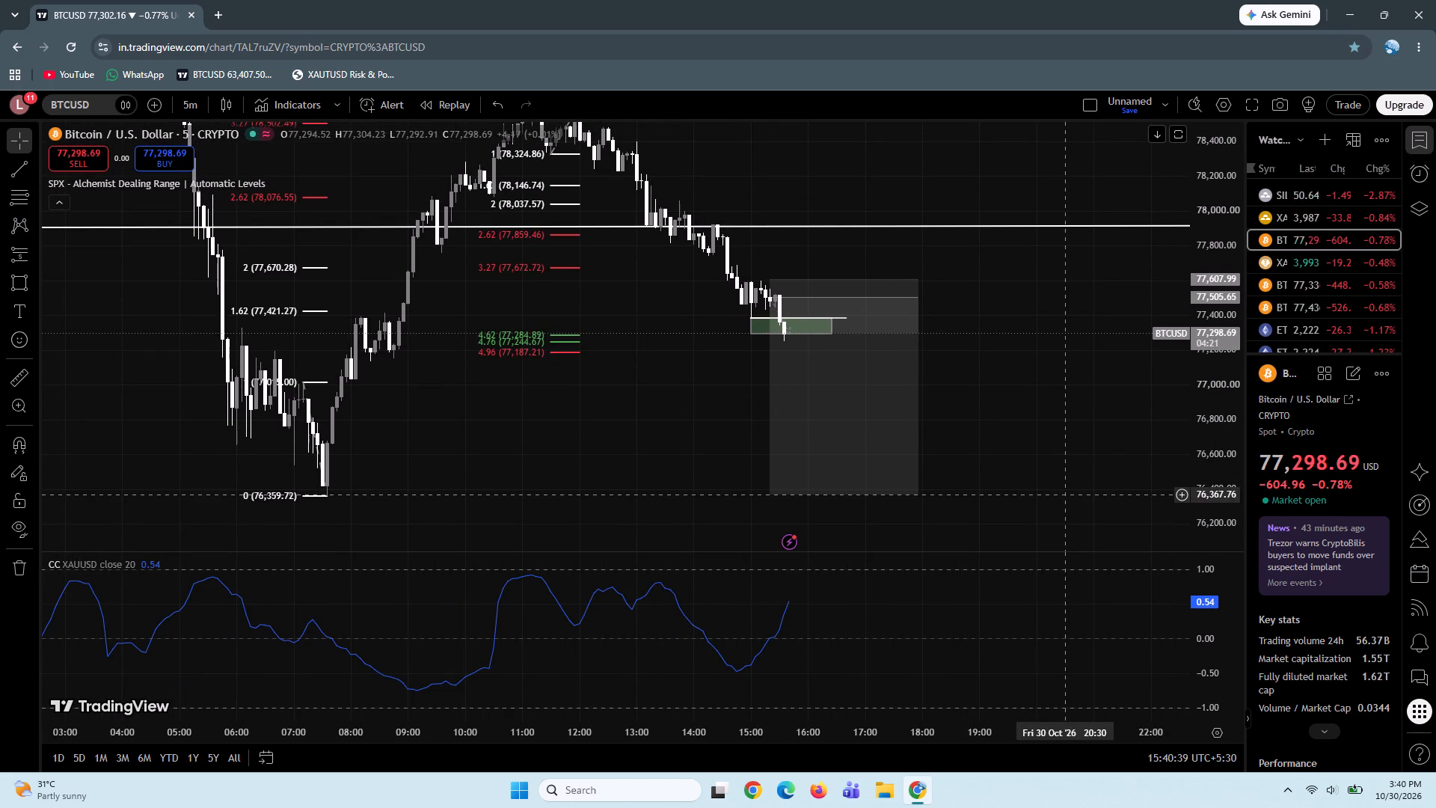
drag(1062, 498, 1025, 495)
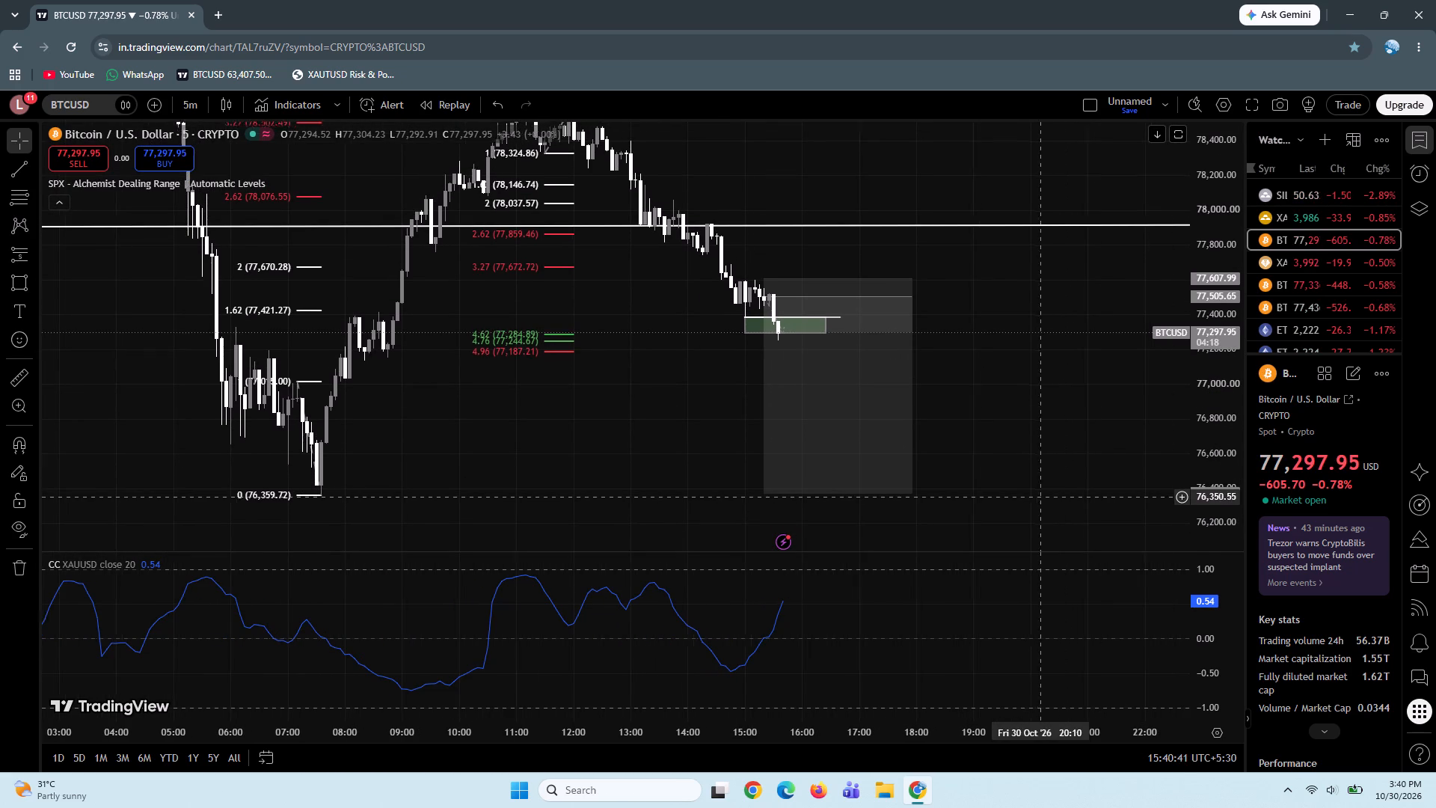
drag(1025, 495, 1003, 492)
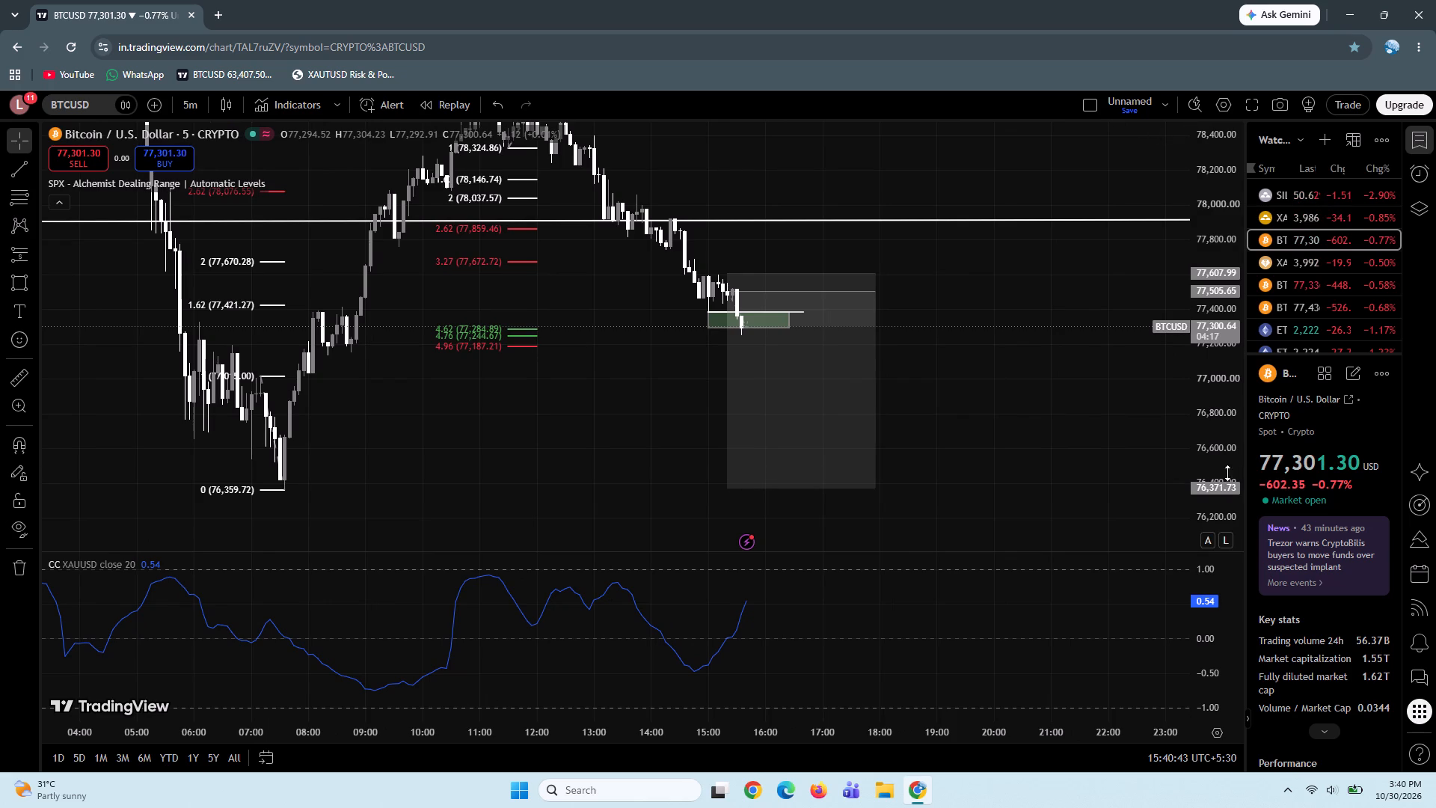
drag(1226, 444, 1225, 303)
drag(1113, 462, 1073, 403)
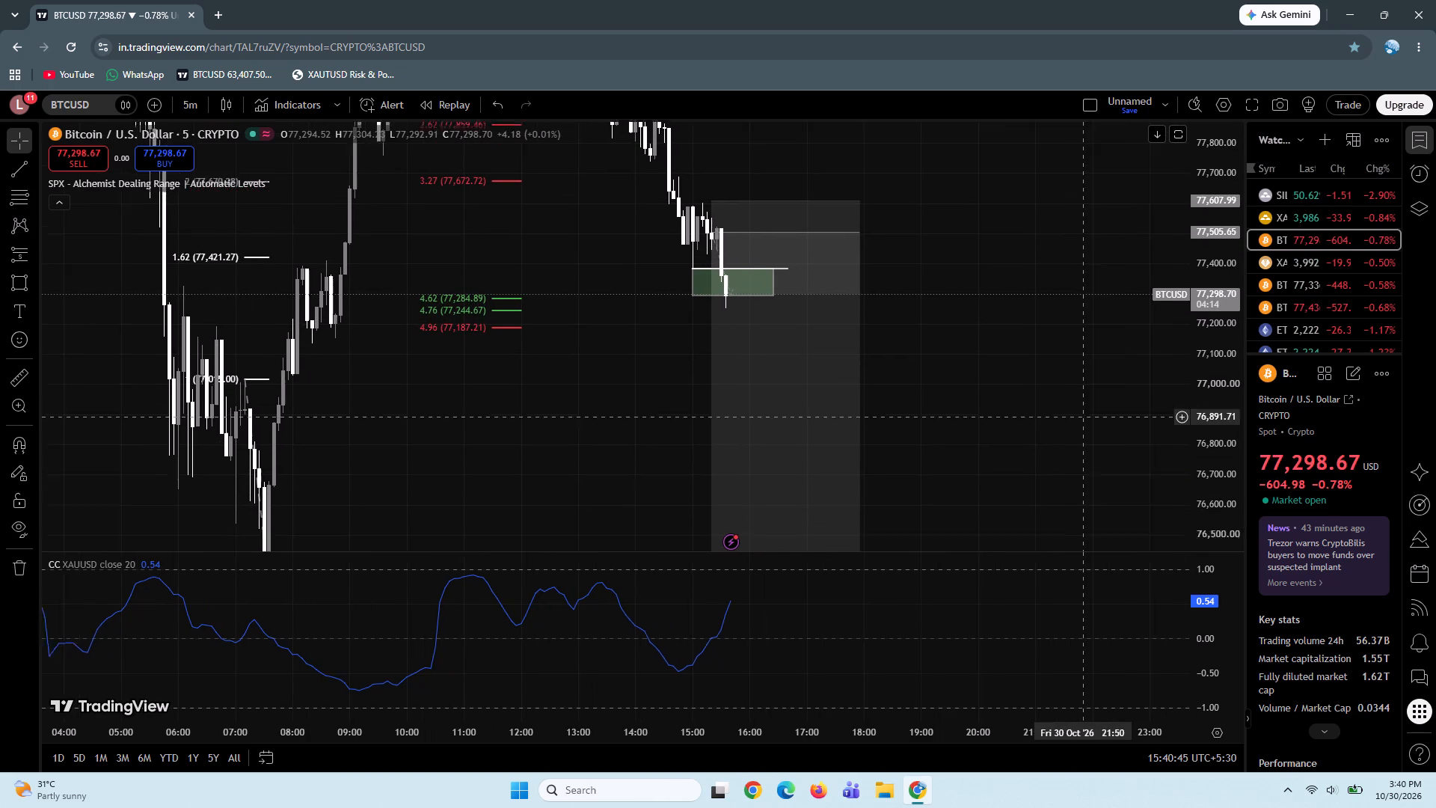
drag(1073, 403, 1072, 400)
Open YouTube in a new tab and watch the Short "Yogi Ji ka Aura" and the one after it.
click(215, 14)
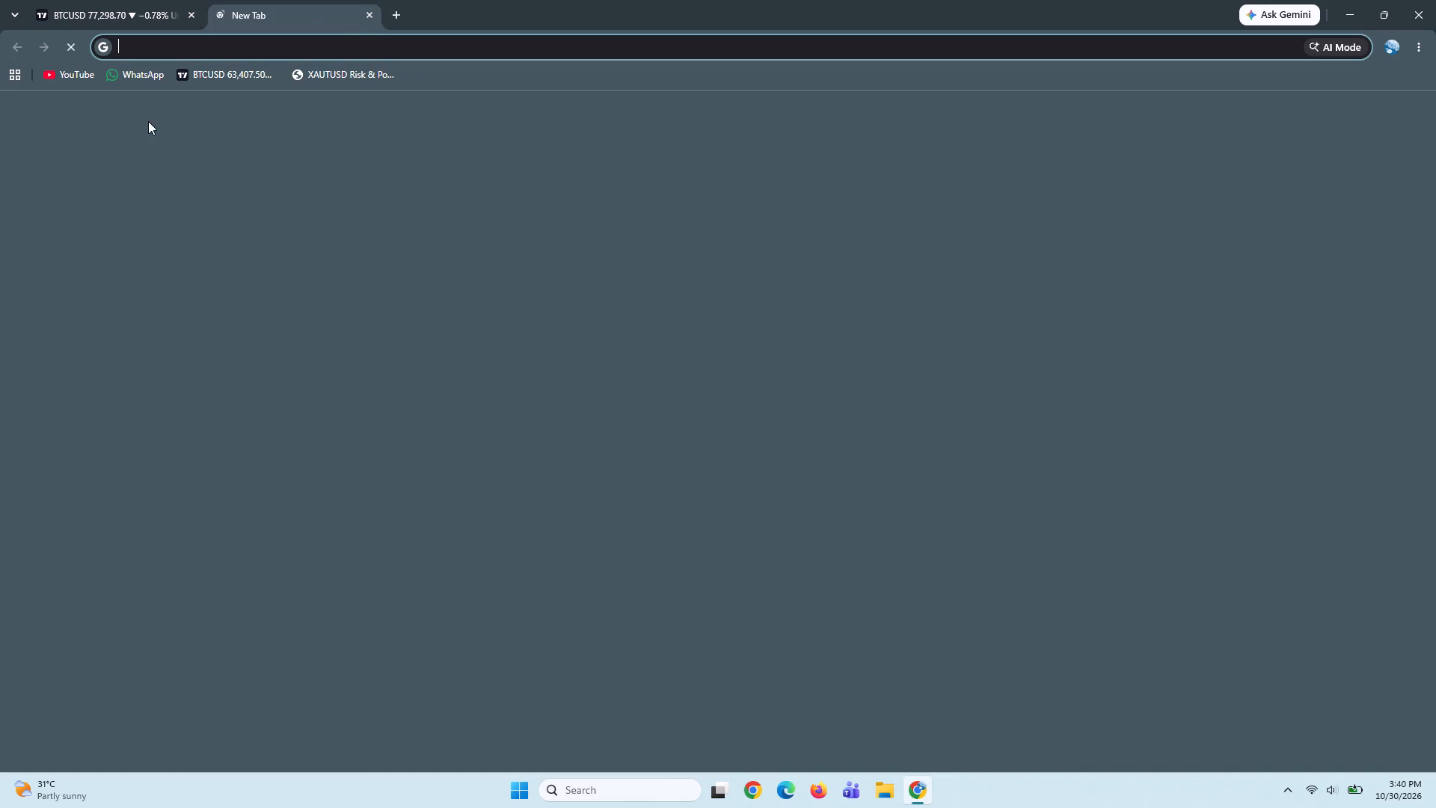
click(68, 75)
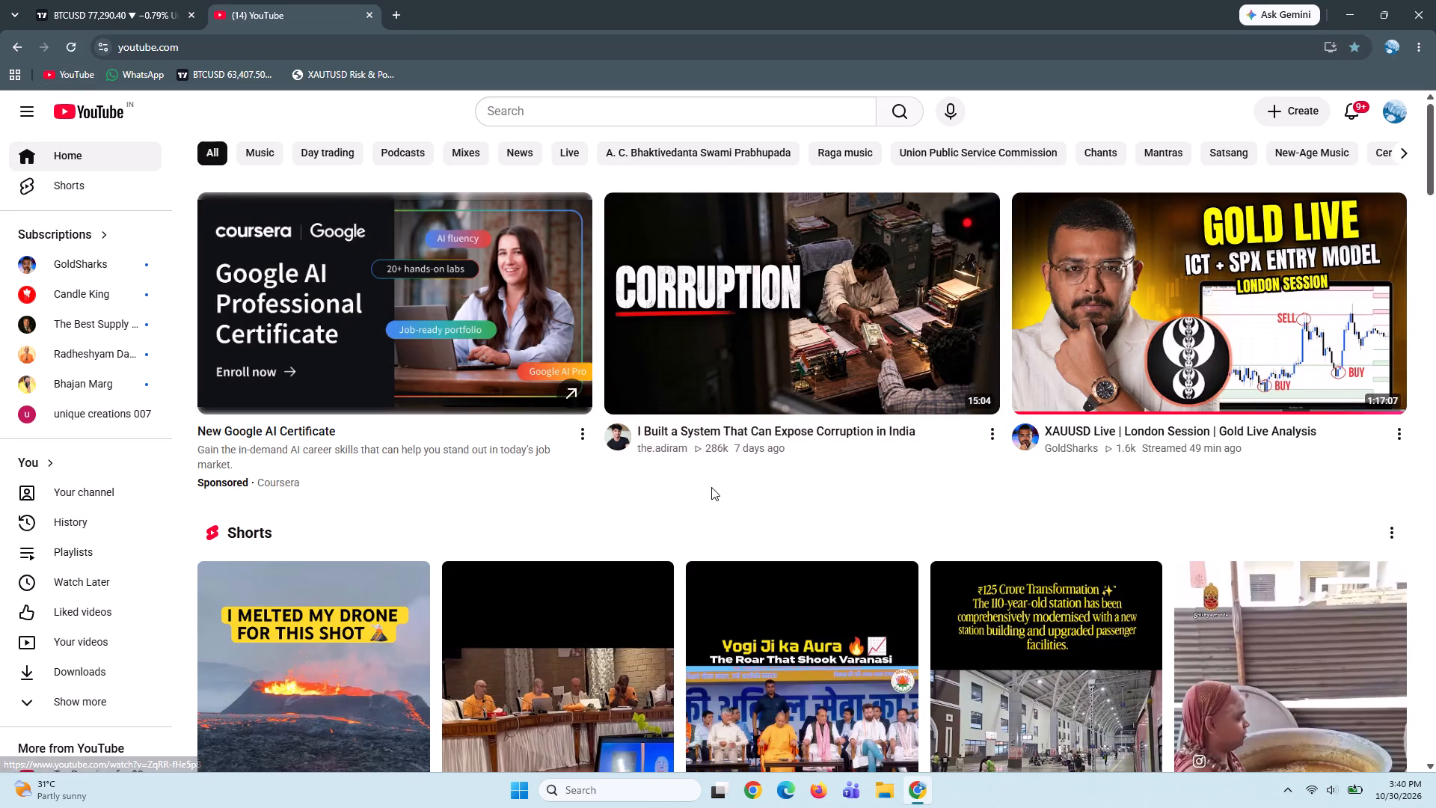
scroll(711, 487, down, 2)
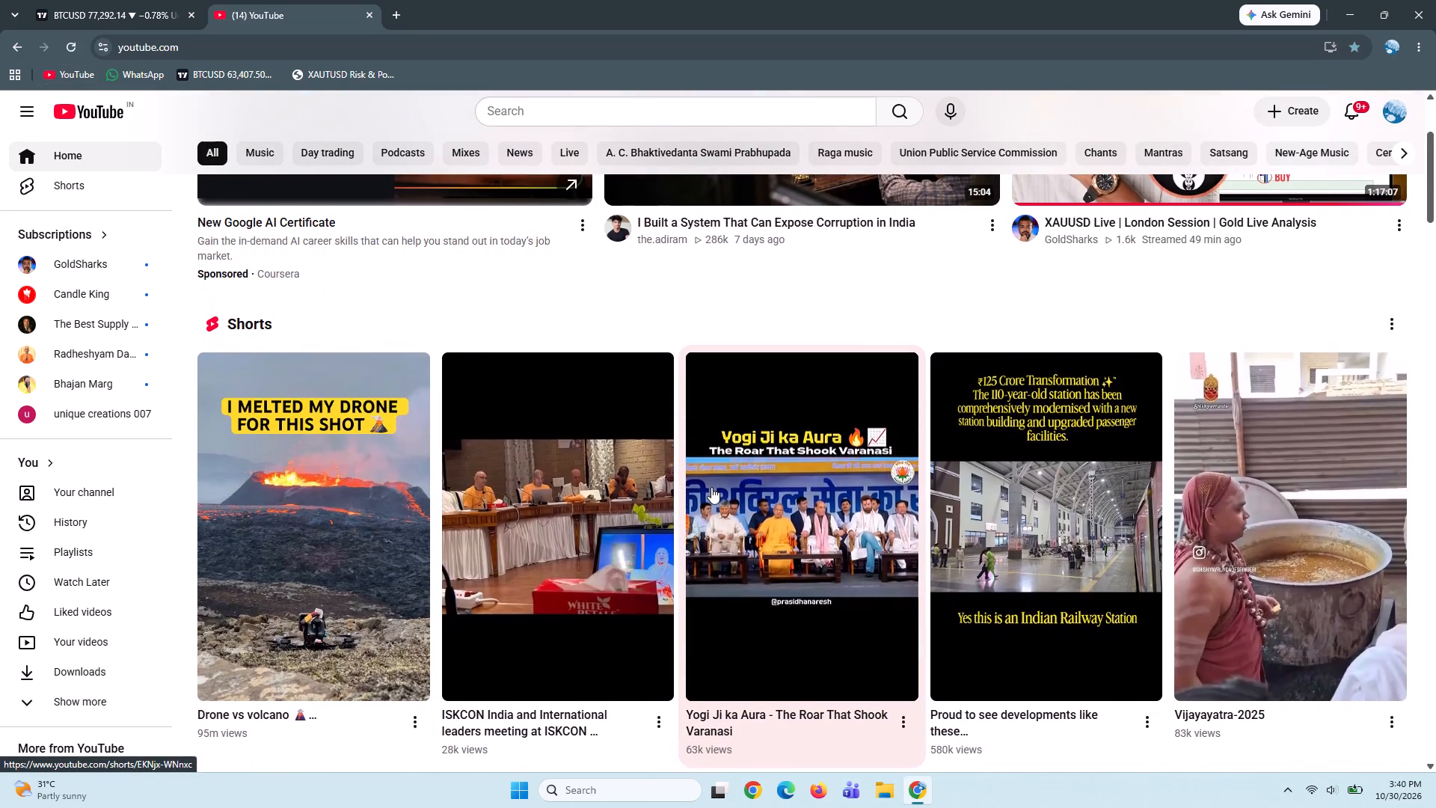
scroll(711, 487, down, 1)
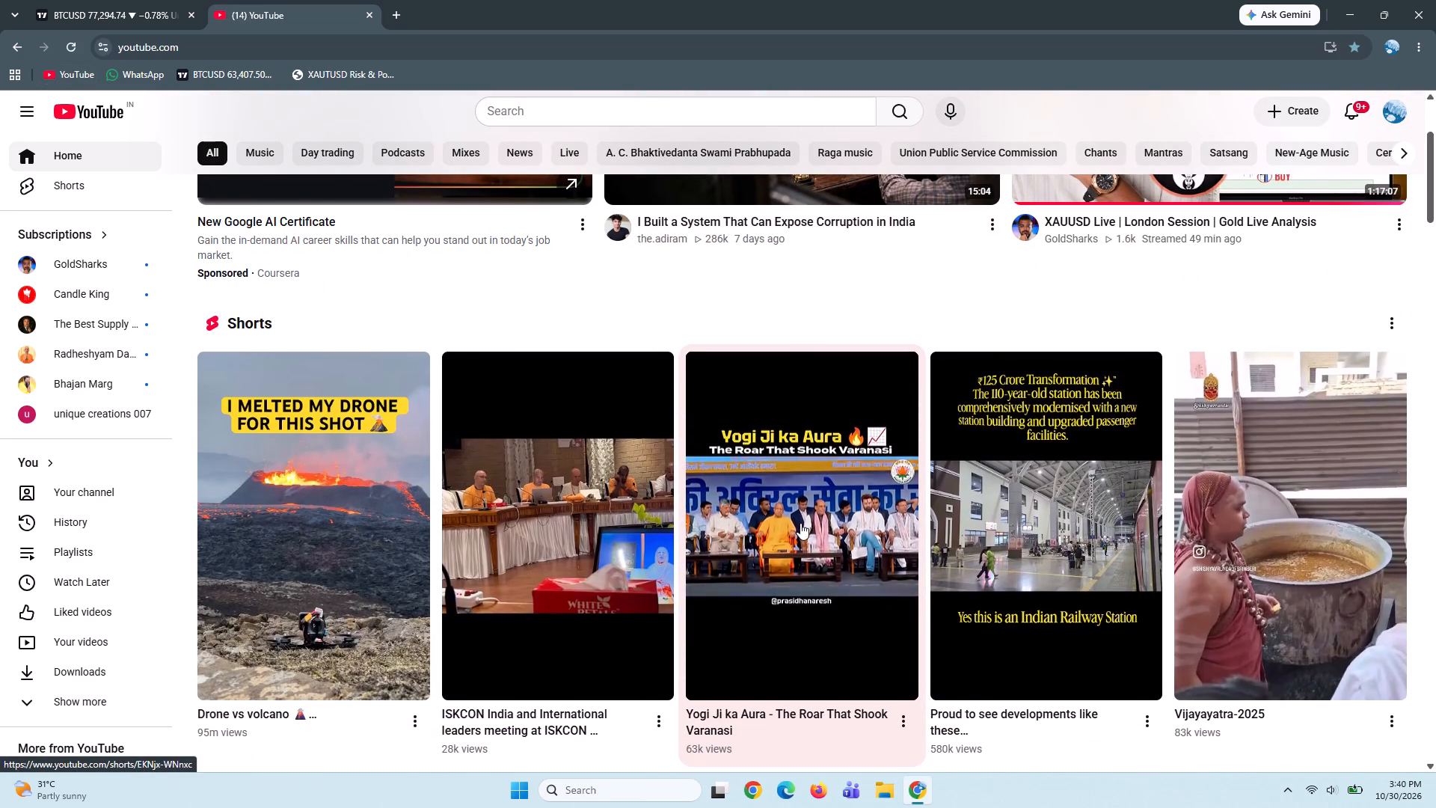
click(798, 521)
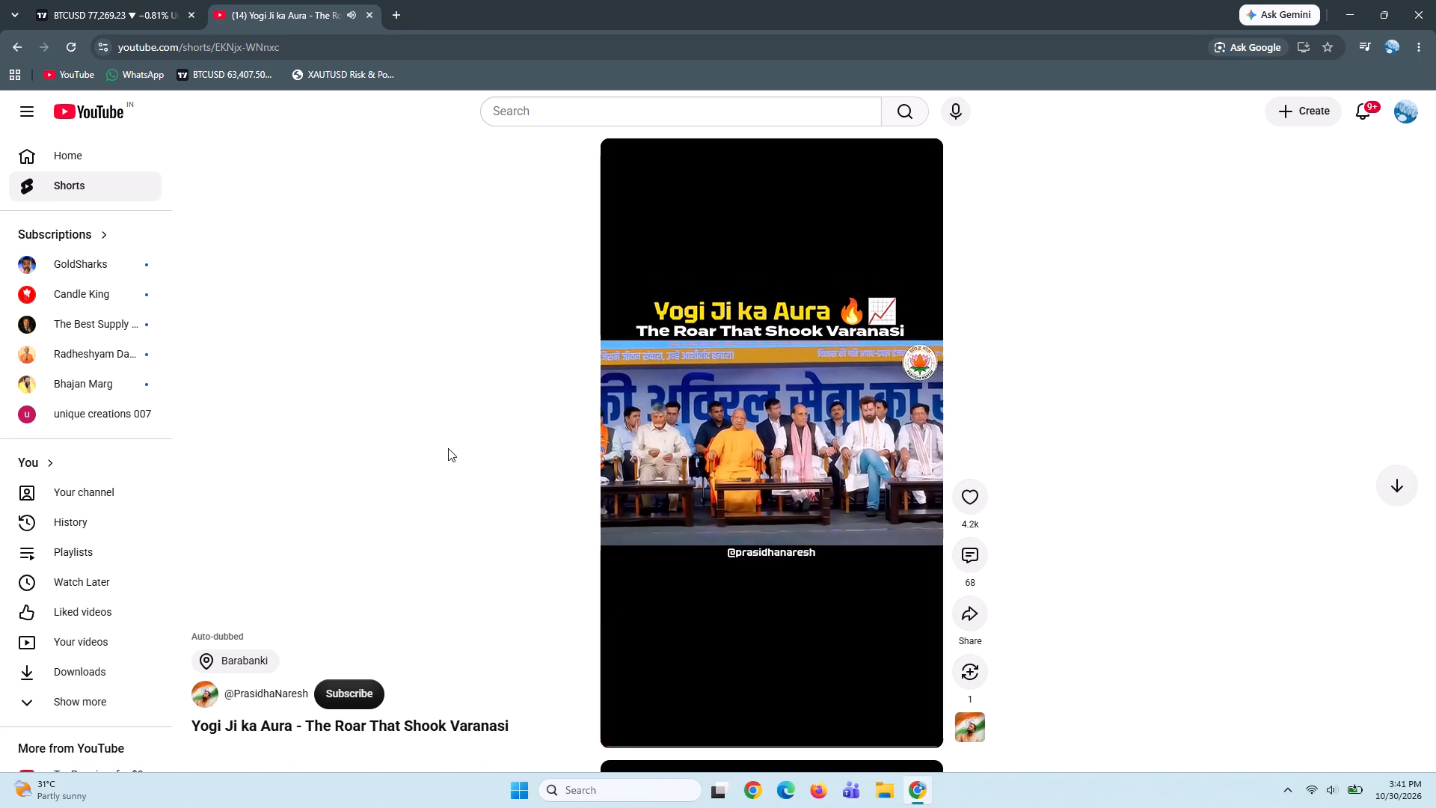
scroll(448, 448, down, 6)
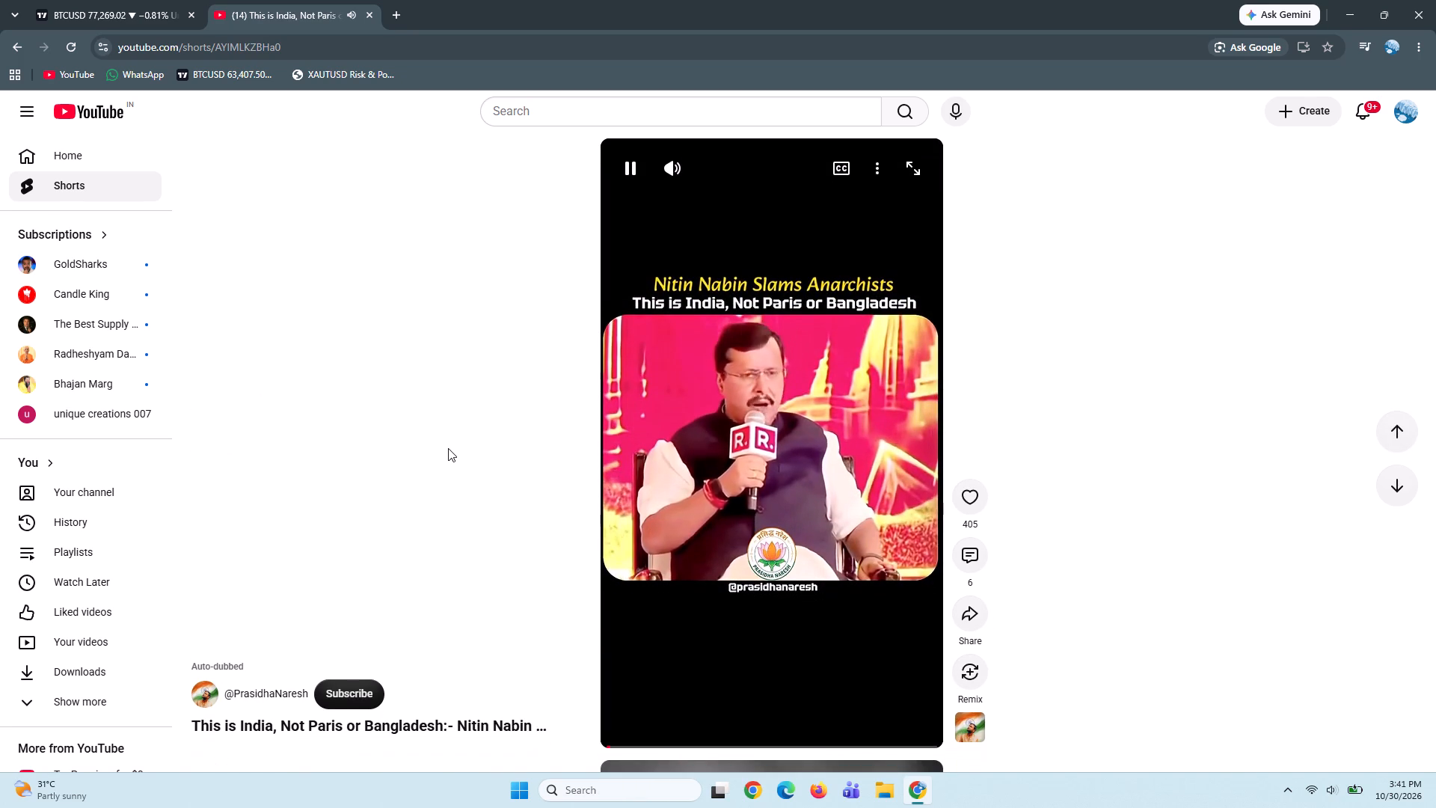
key(space)
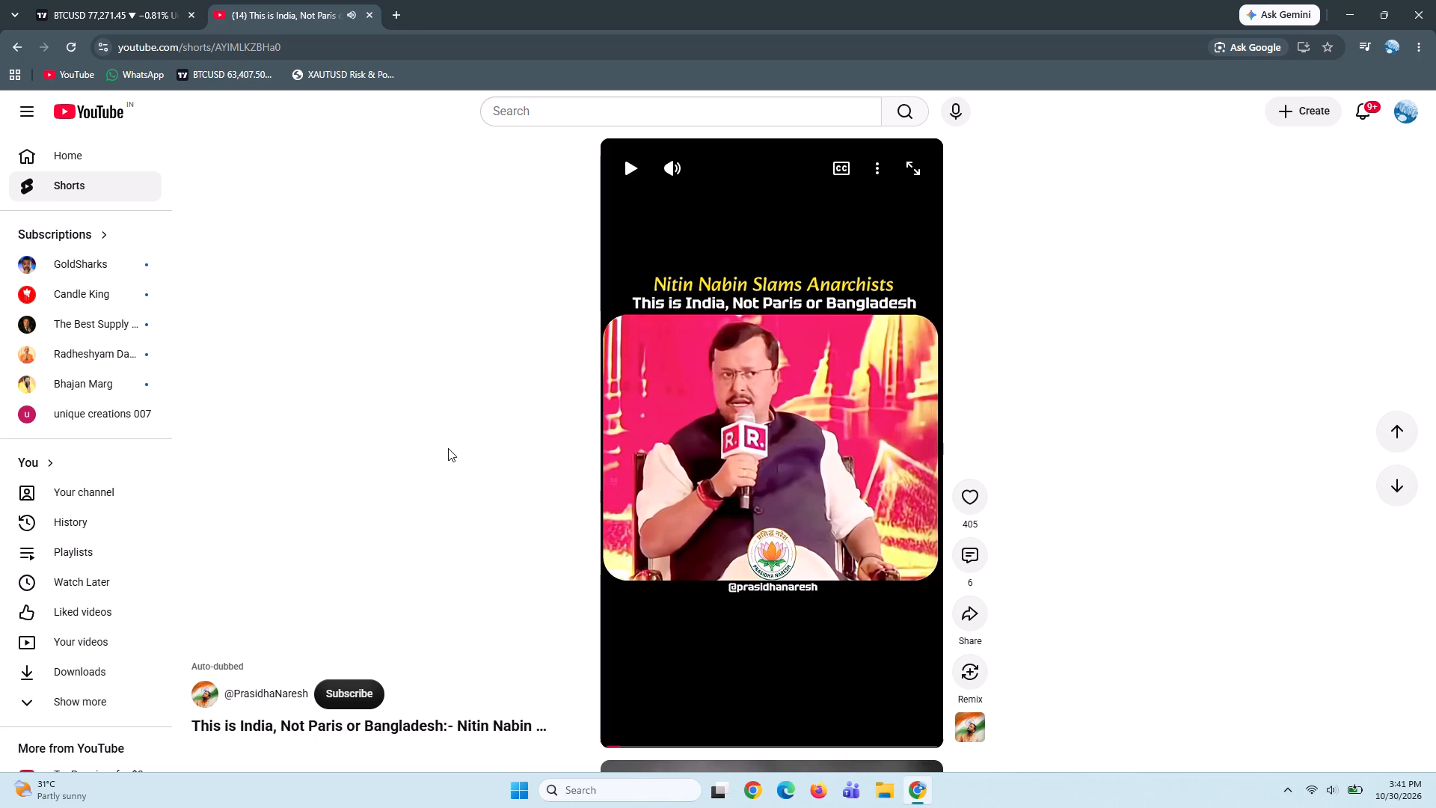
key(space)
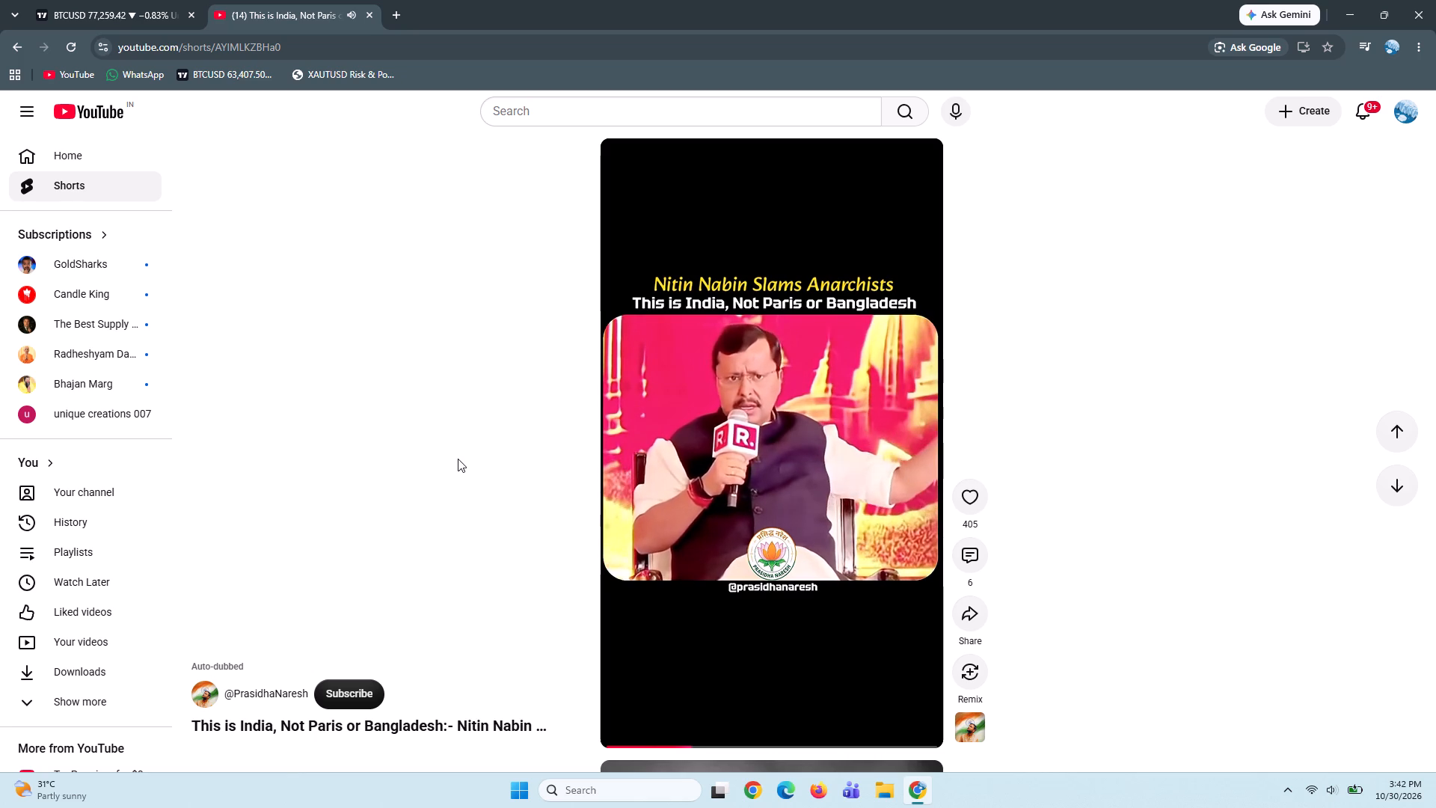
Return to the BTCUSD chart, dismiss the advertisement and check price against the green zone and the short position.
click(79, 9)
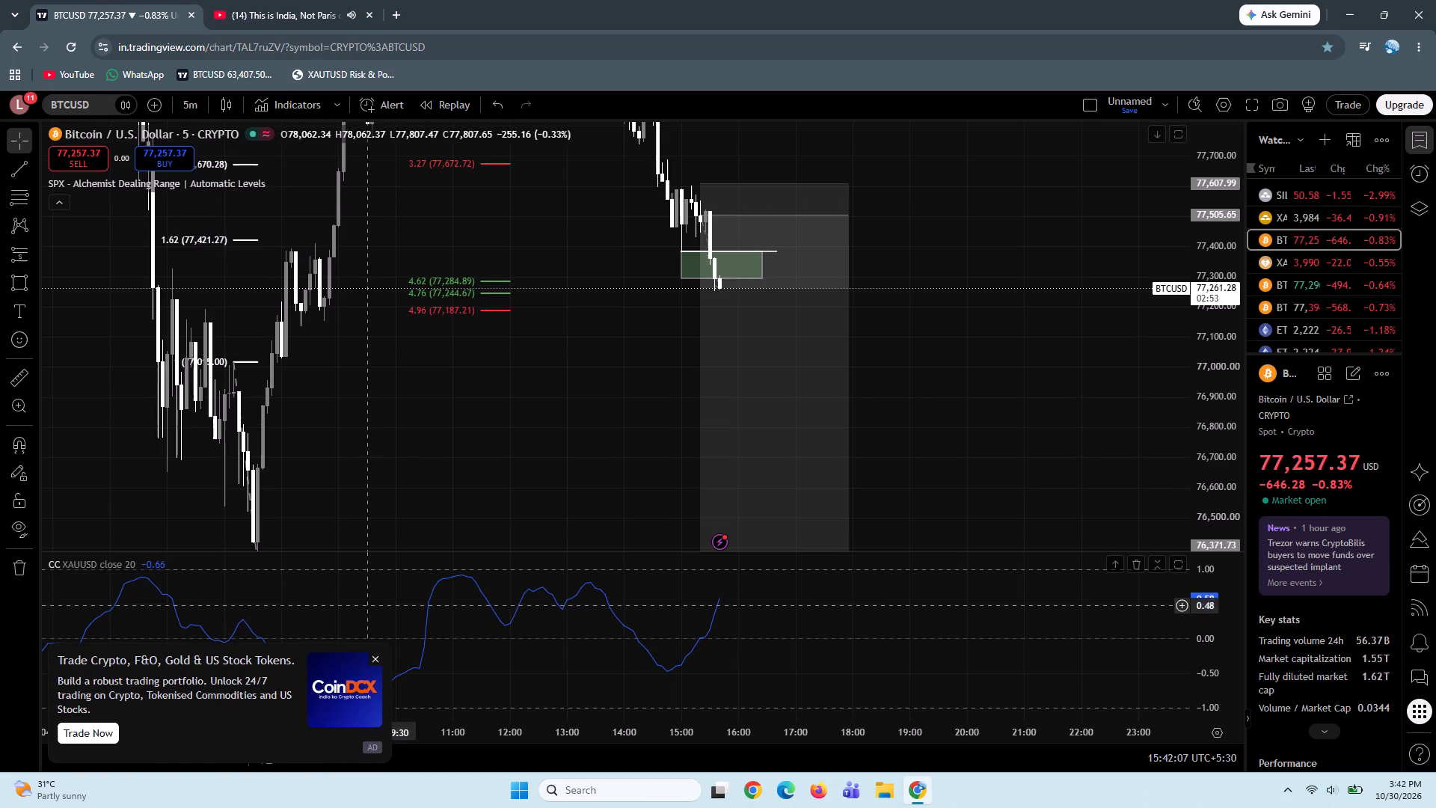
click(373, 658)
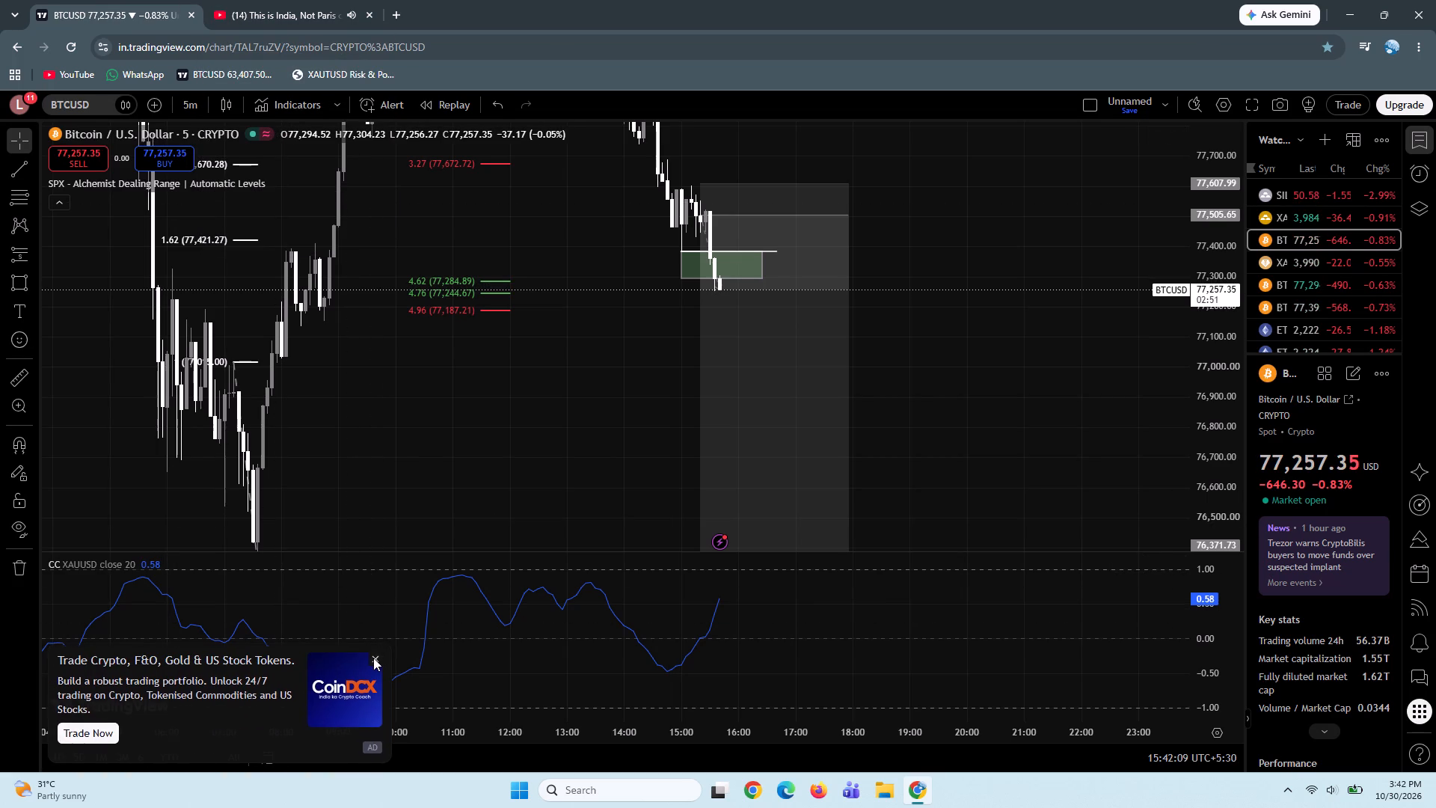
drag(428, 468, 428, 454)
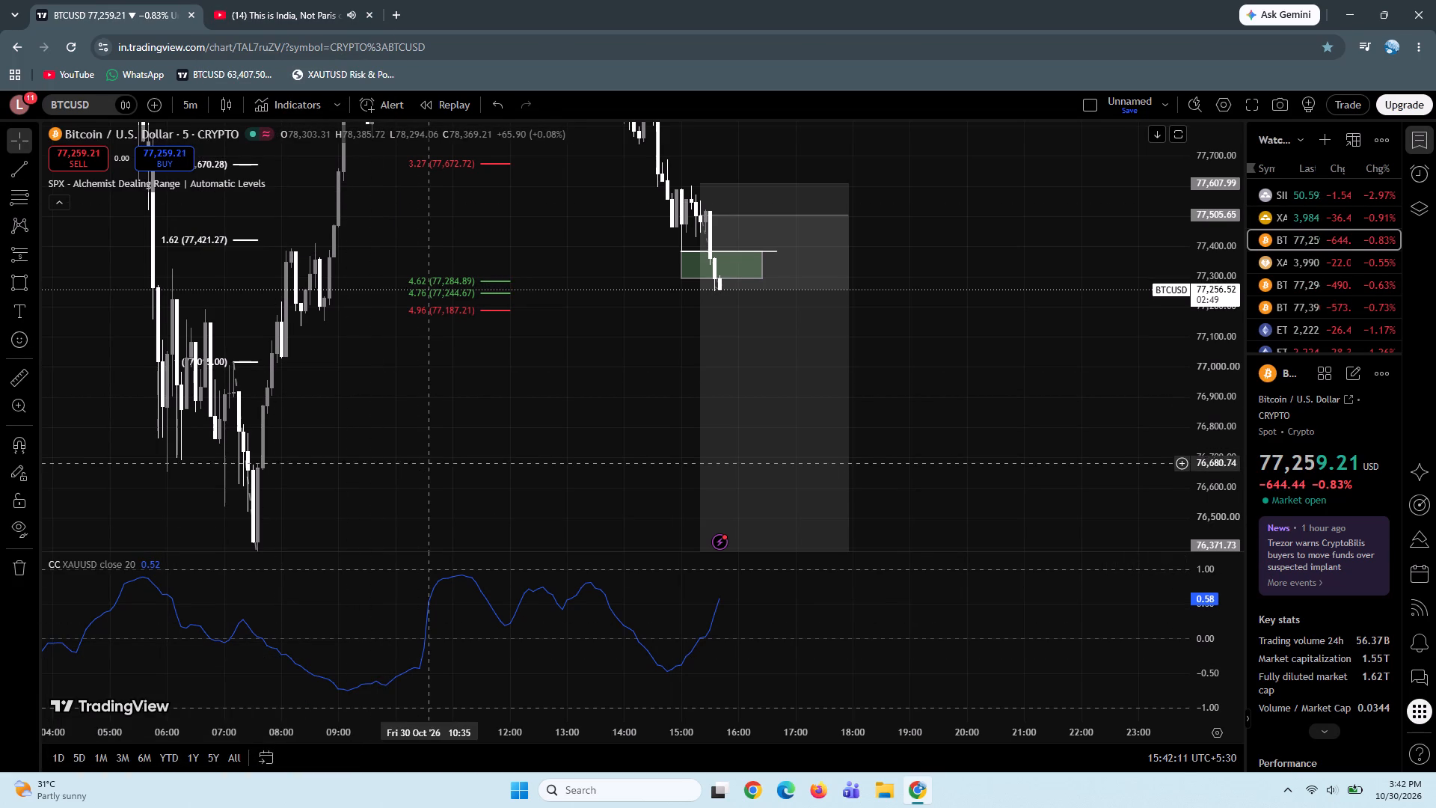
drag(428, 454, 426, 438)
Switch back to YouTube and skip ahead through the Shorts feed to the Vitthal darshan Short dated 16 October 2026.
click(275, 7)
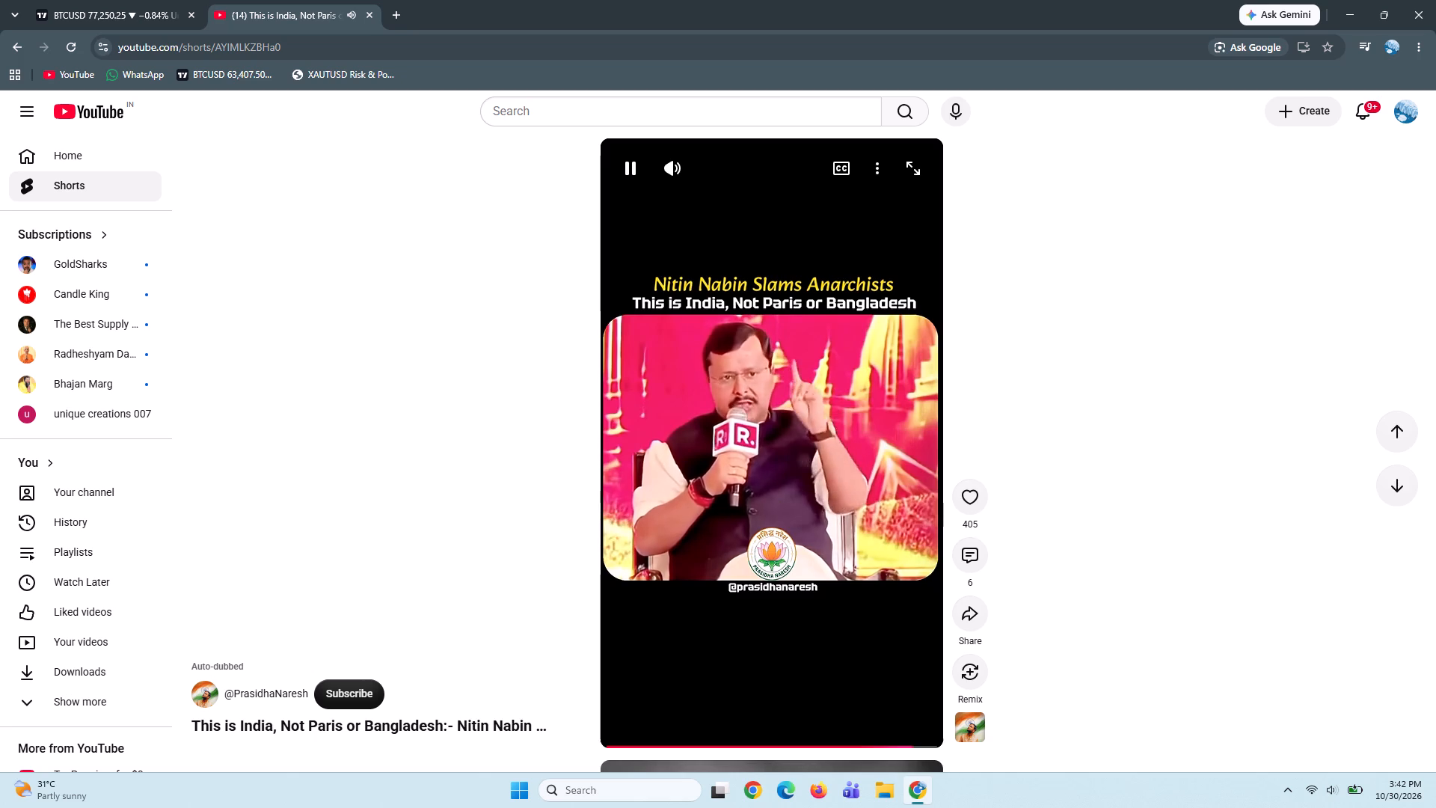
scroll(791, 391, down, 5)
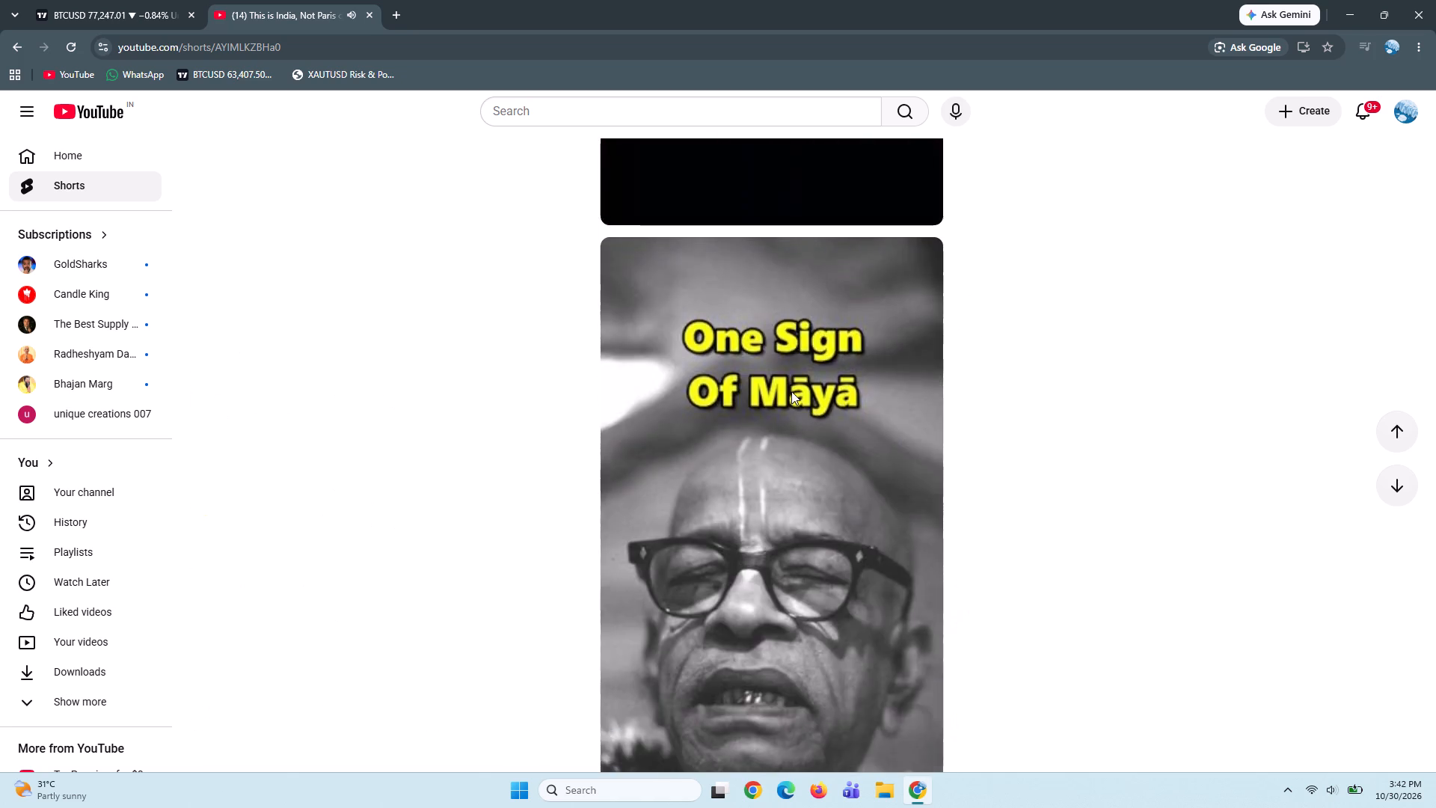
scroll(791, 391, down, 4)
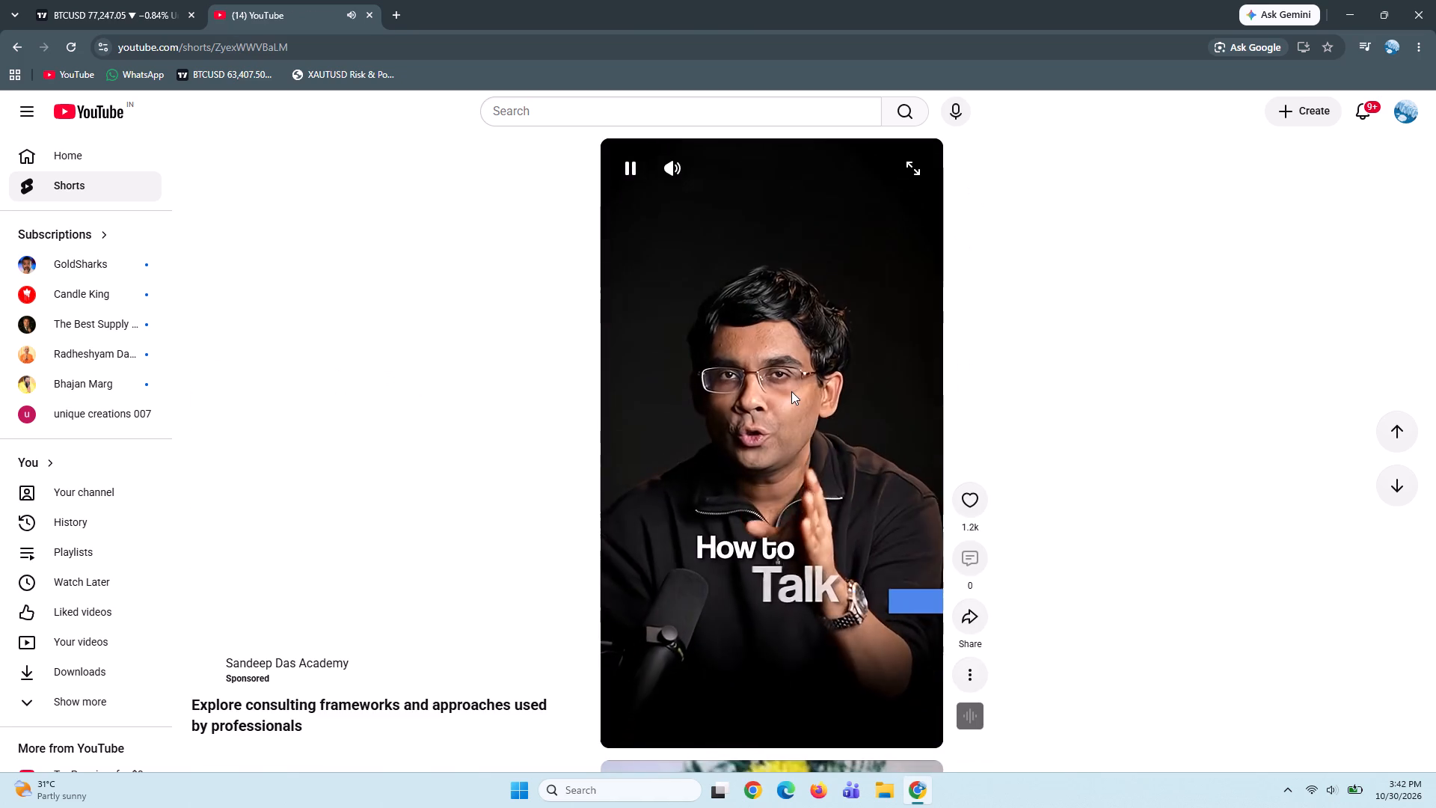
scroll(791, 391, down, 5)
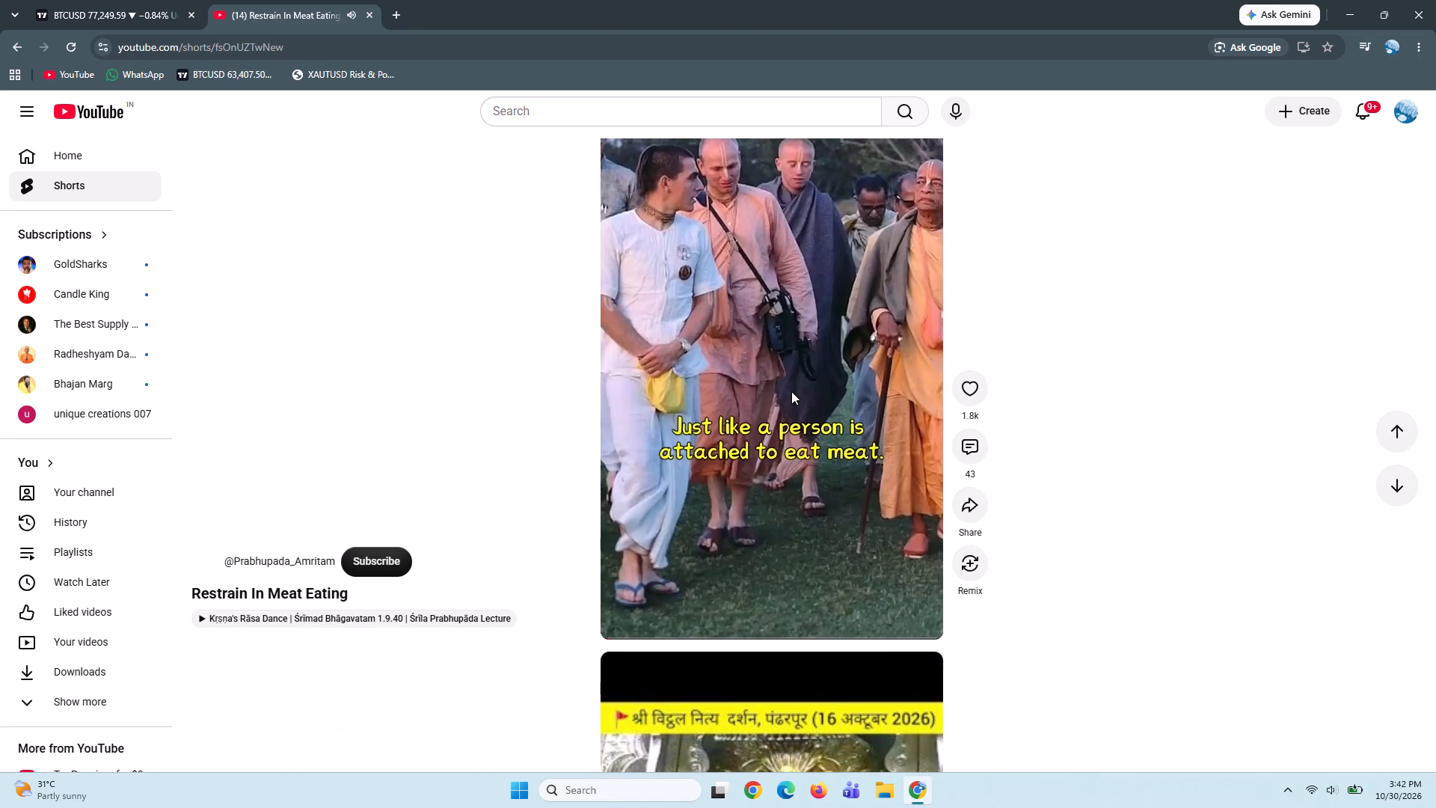
scroll(791, 391, down, 4)
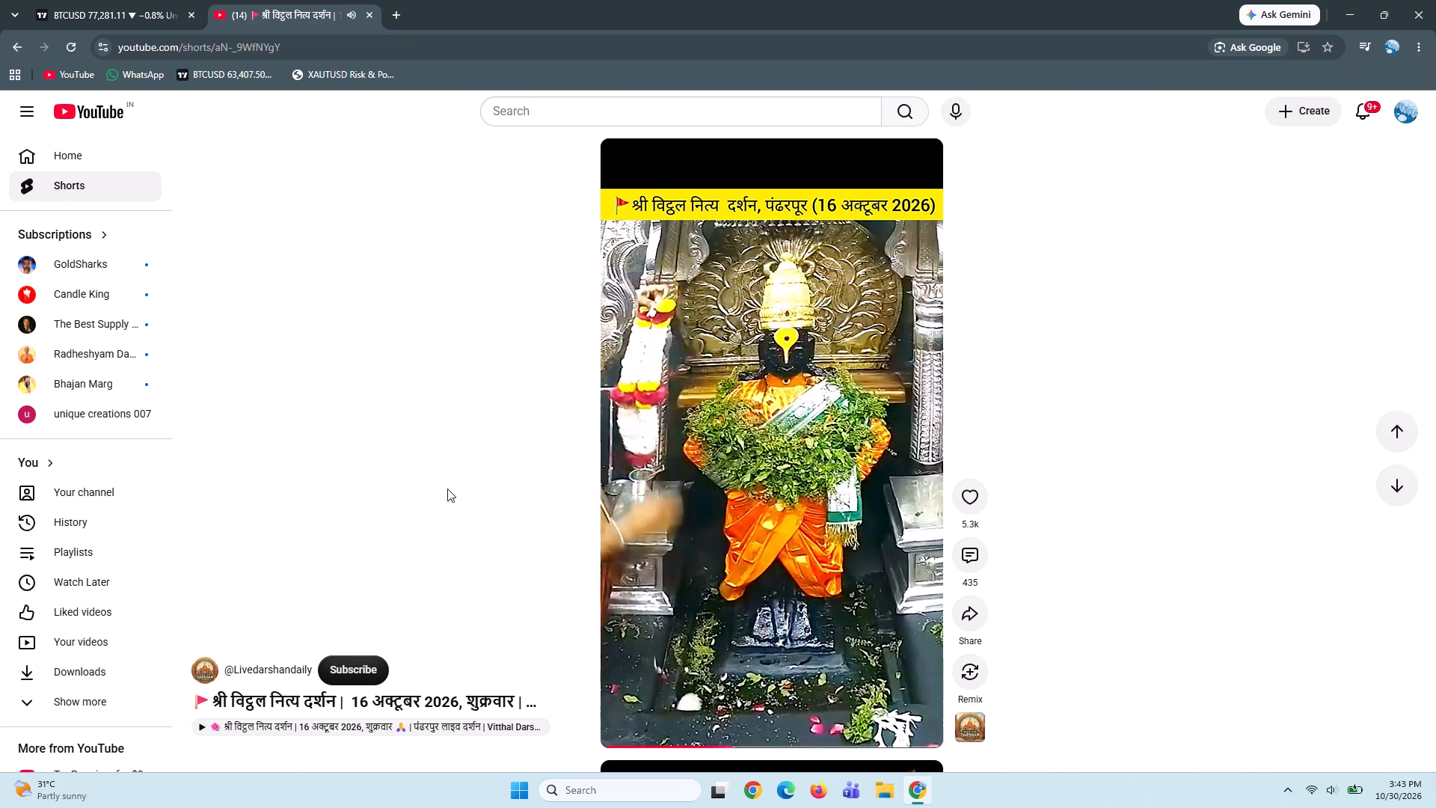
Watch the Vitthal darshan Short and move on to the following Short, "Wait for Yogi ji".
scroll(454, 483, down, 1)
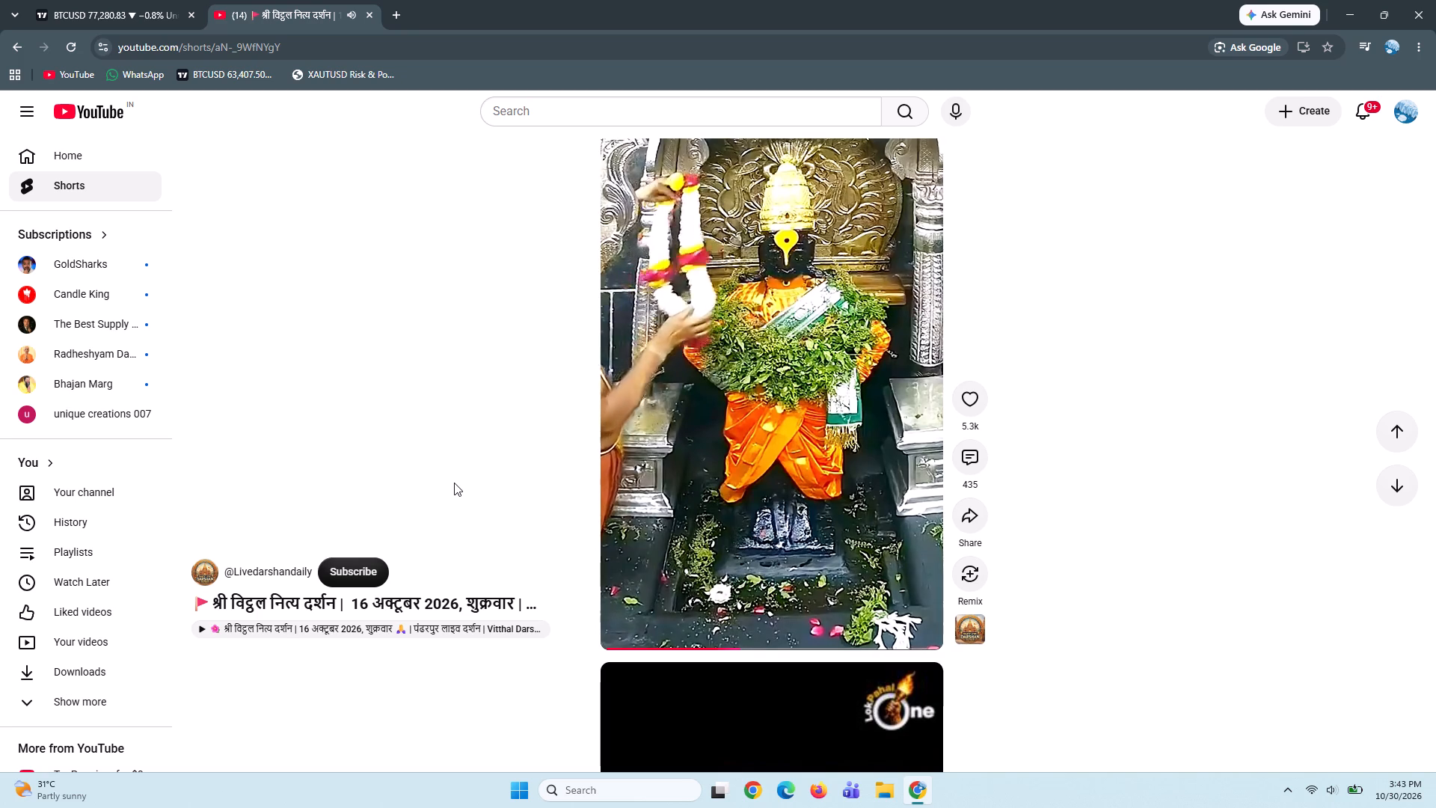
scroll(454, 483, down, 5)
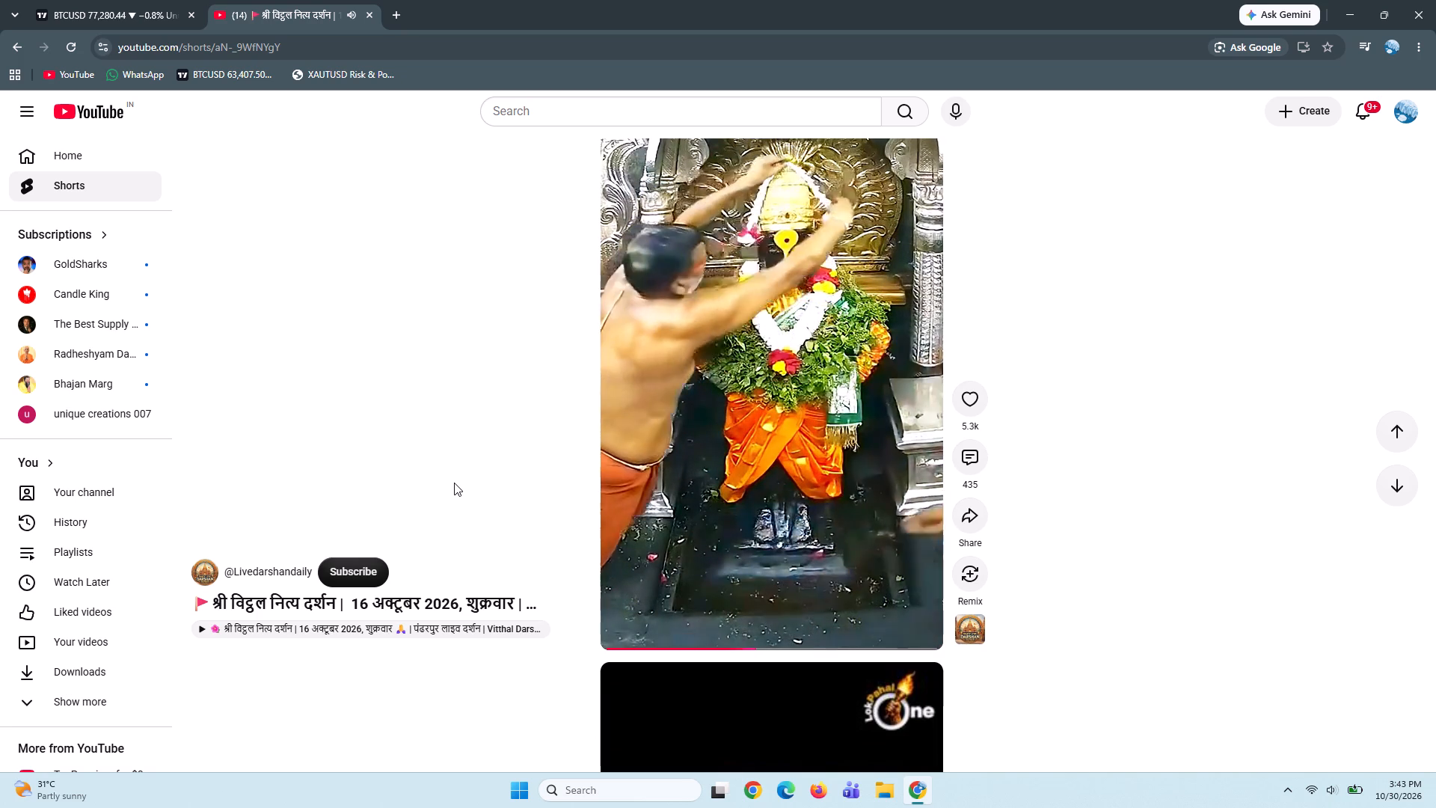
scroll(454, 483, down, 2)
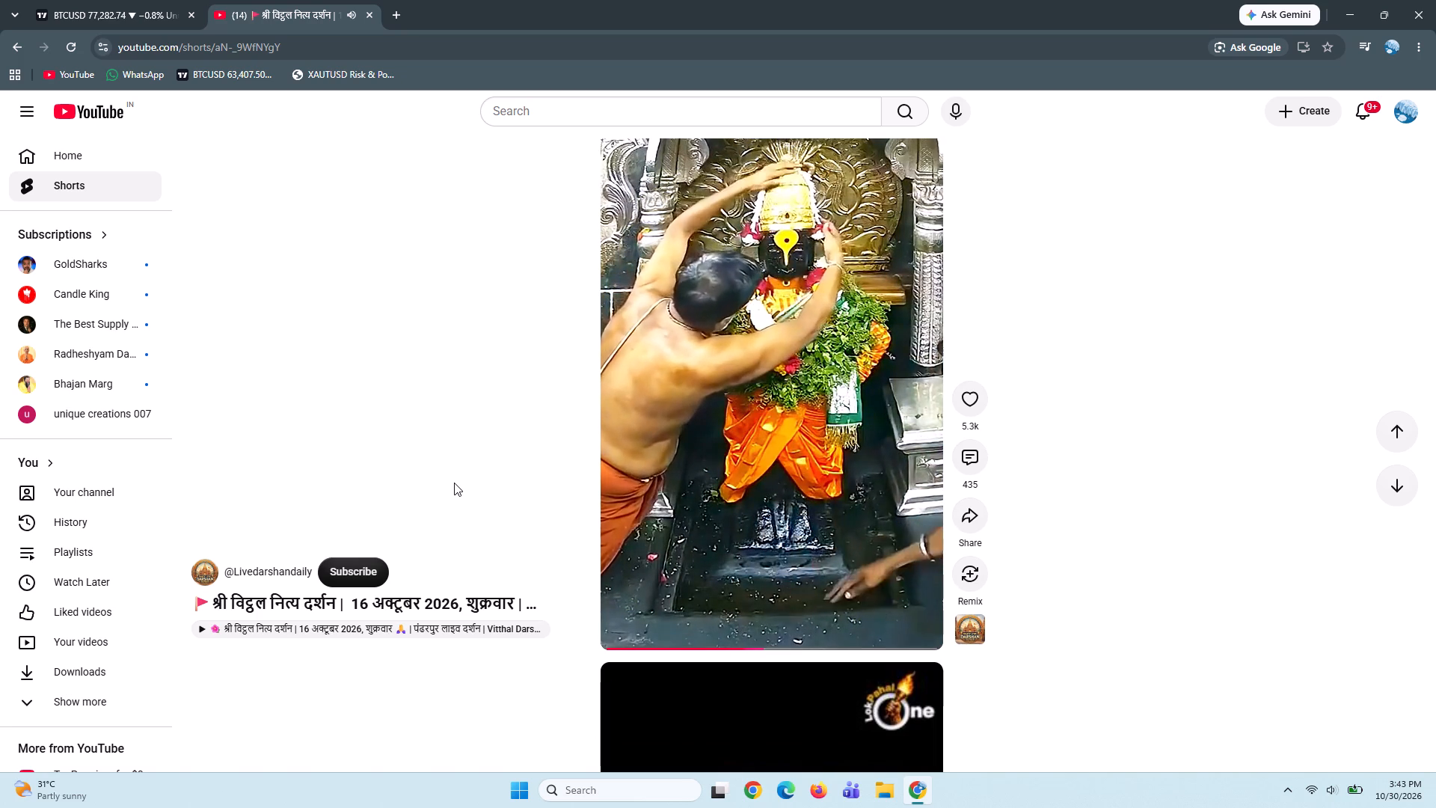
scroll(454, 483, down, 2)
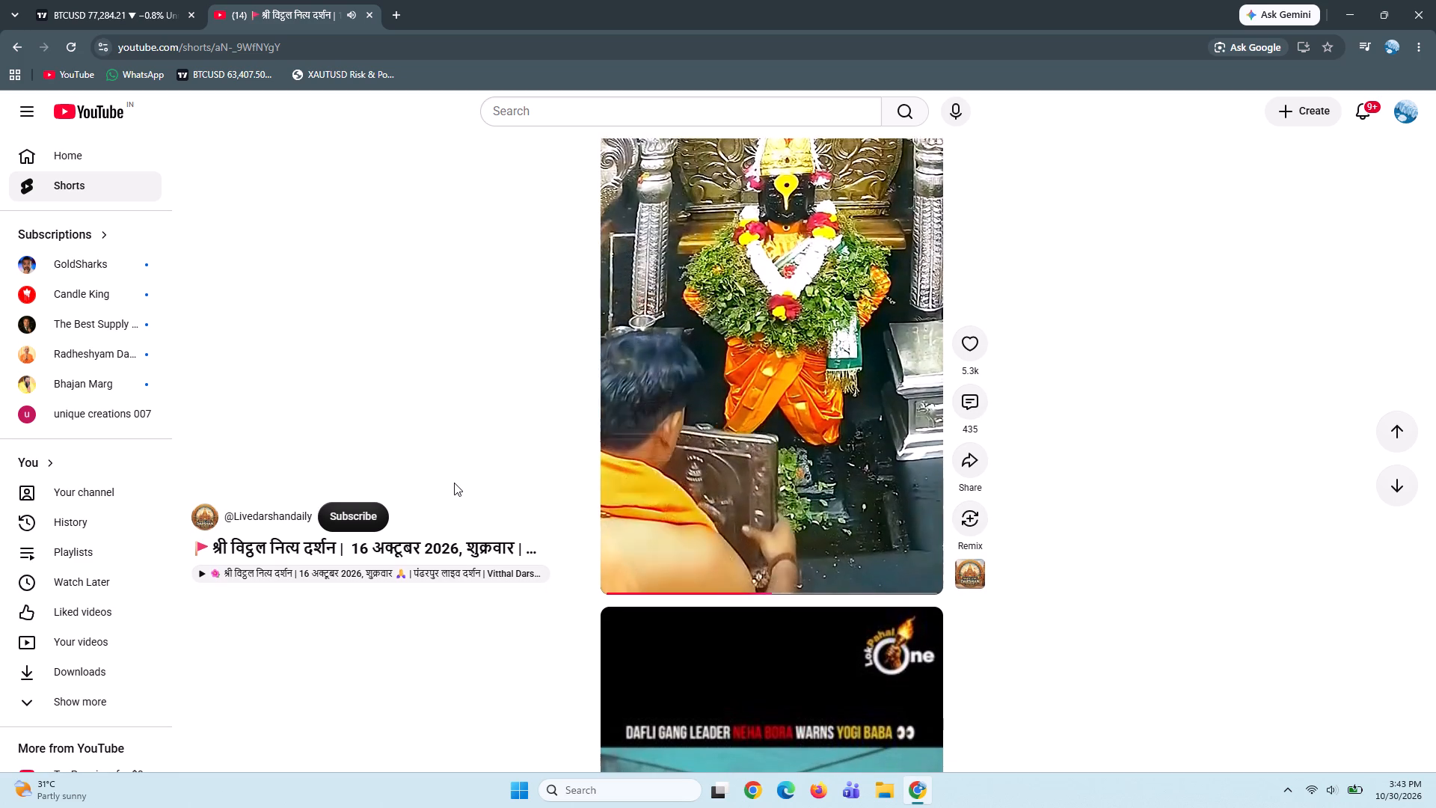
scroll(454, 483, down, 1)
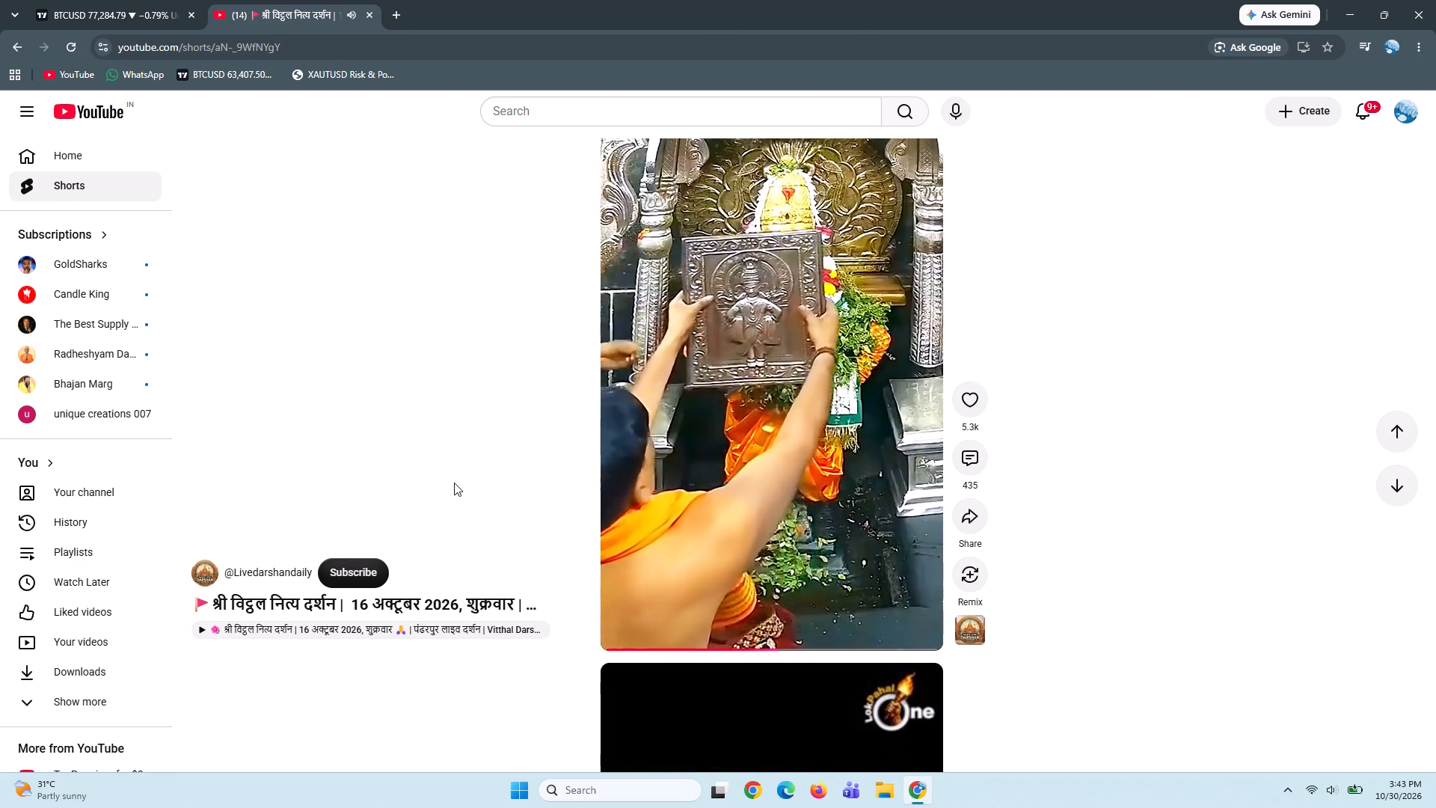
scroll(454, 483, down, 2)
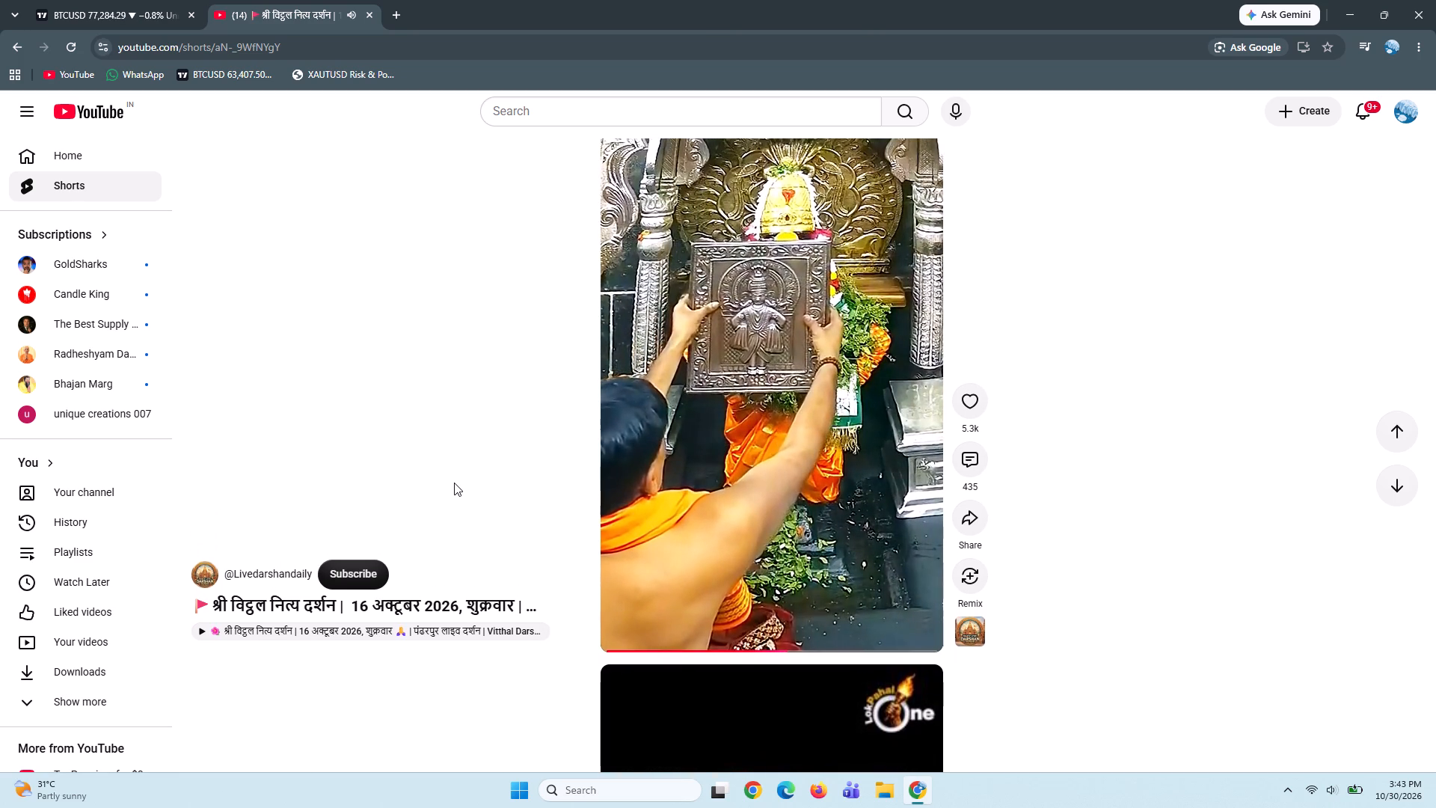
scroll(454, 483, down, 1)
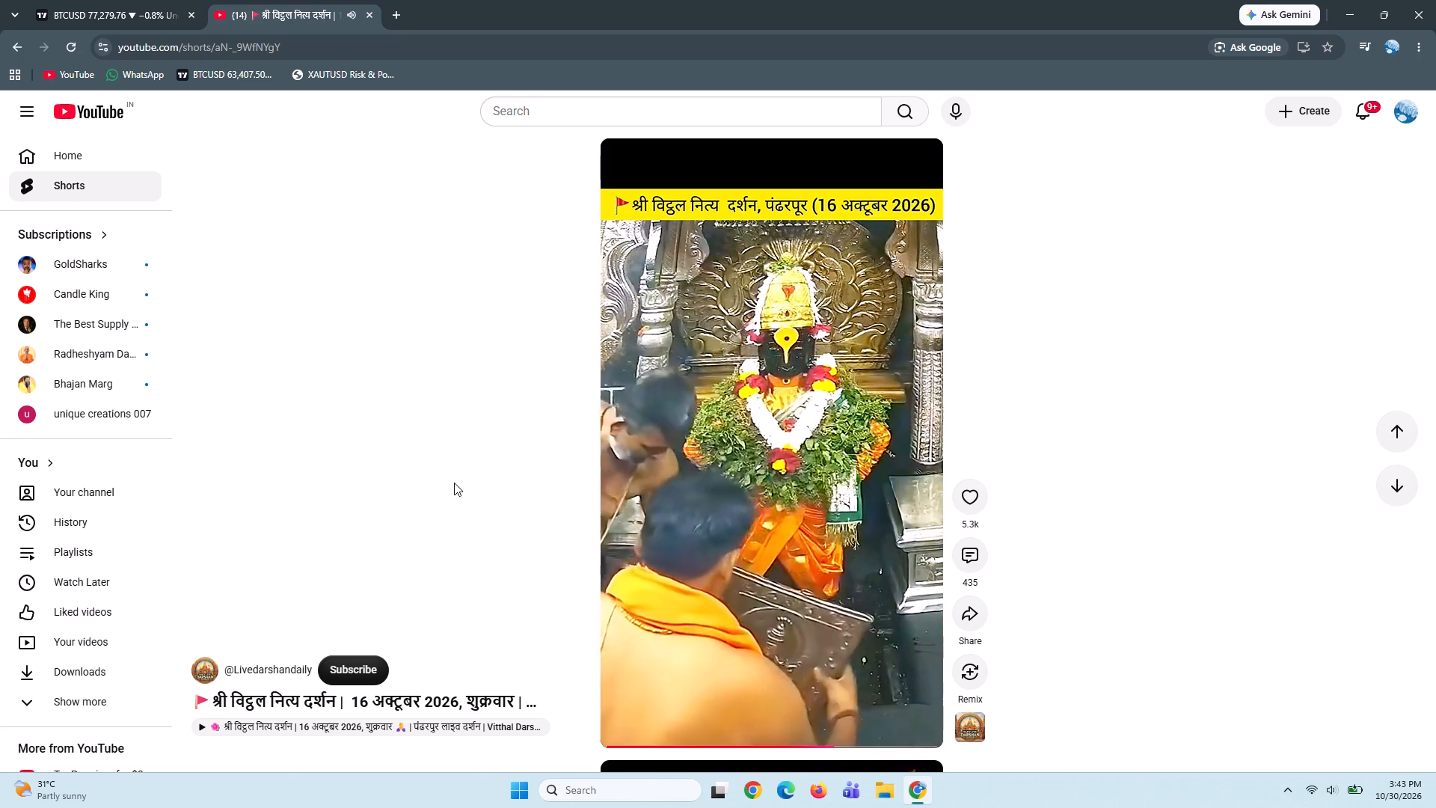
scroll(653, 512, down, 3)
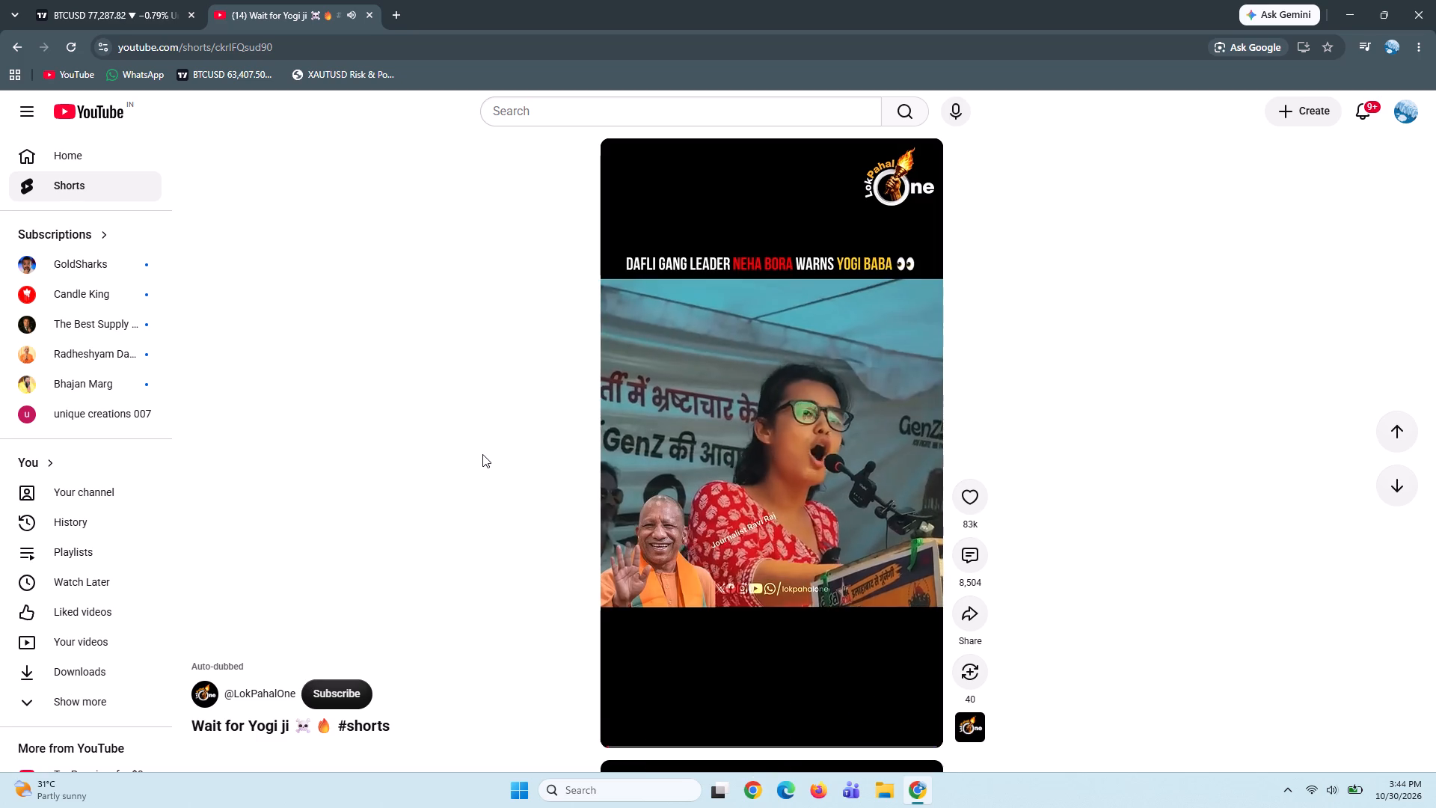
Advance to the Short "She Managed To Meet The CEO Of The Company" and watch it, pausing and resuming playback.
scroll(562, 451, down, 5)
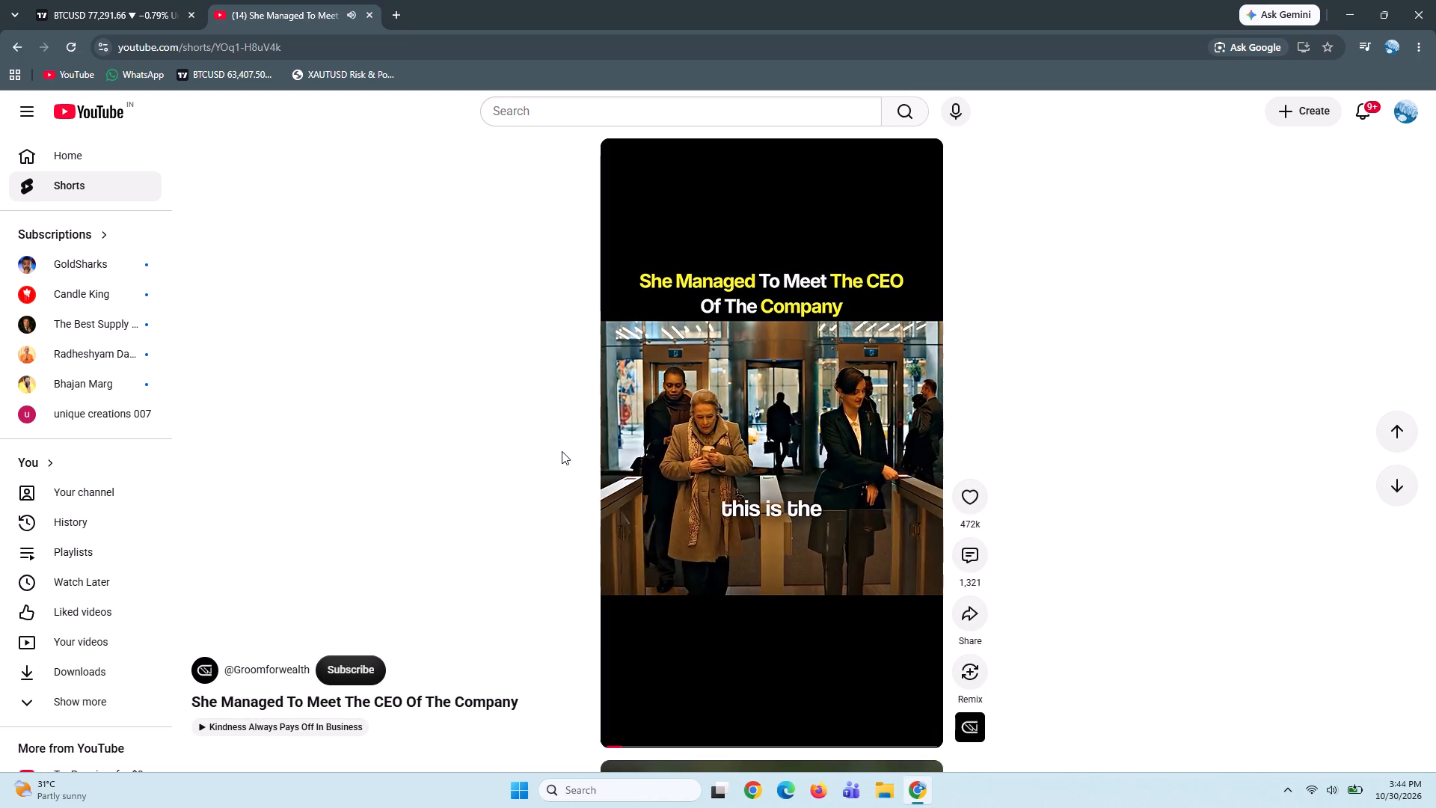
key(space)
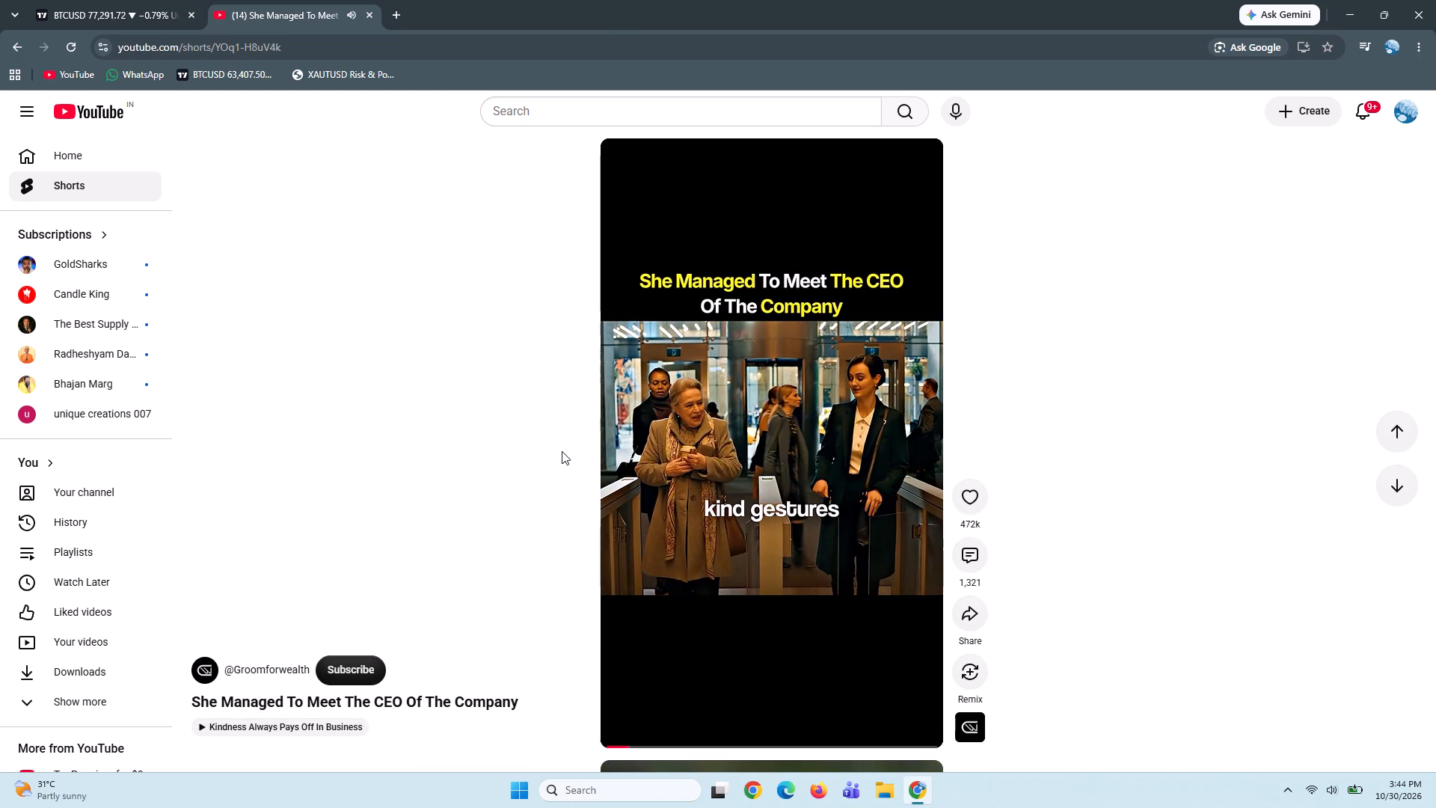
key(space)
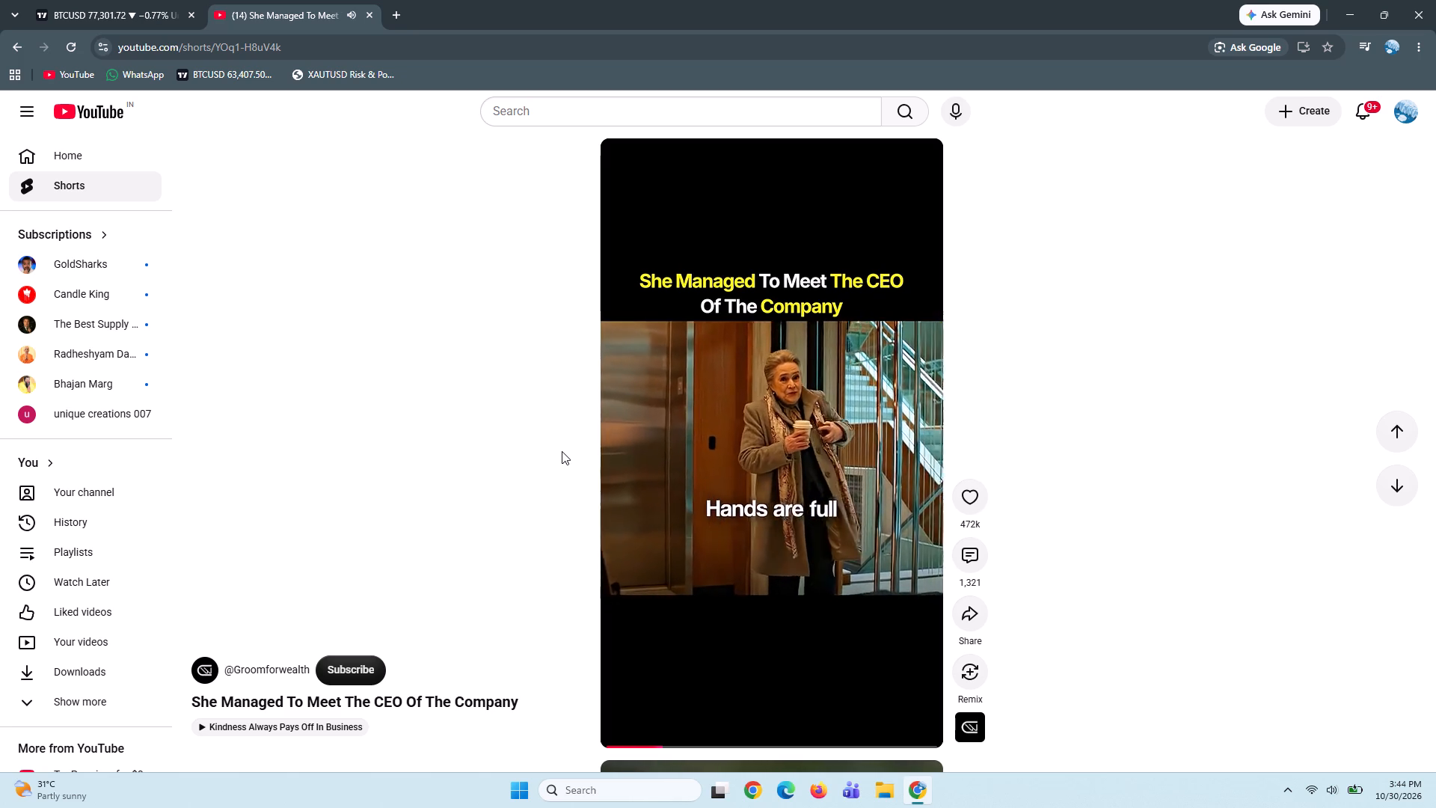
key(space)
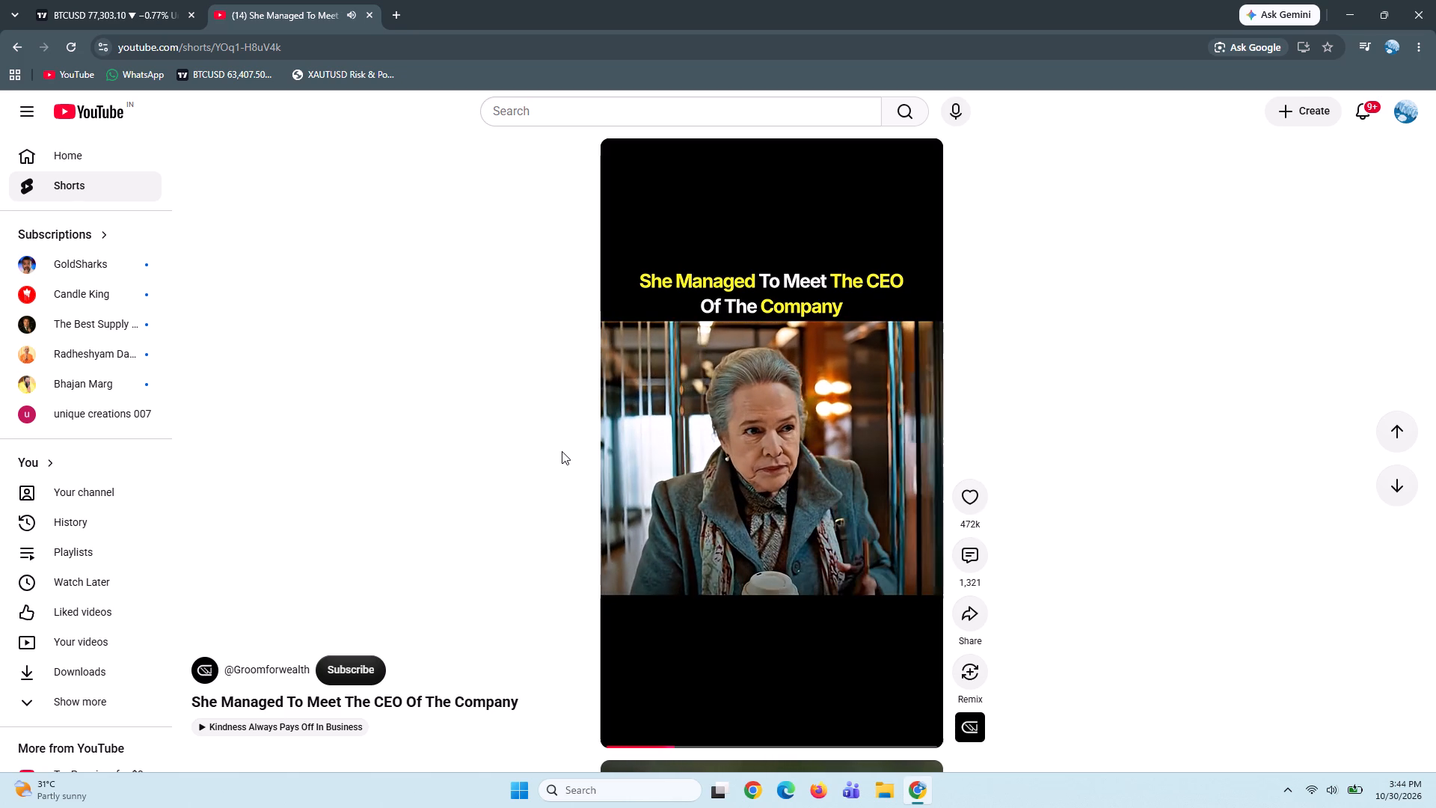
key(space)
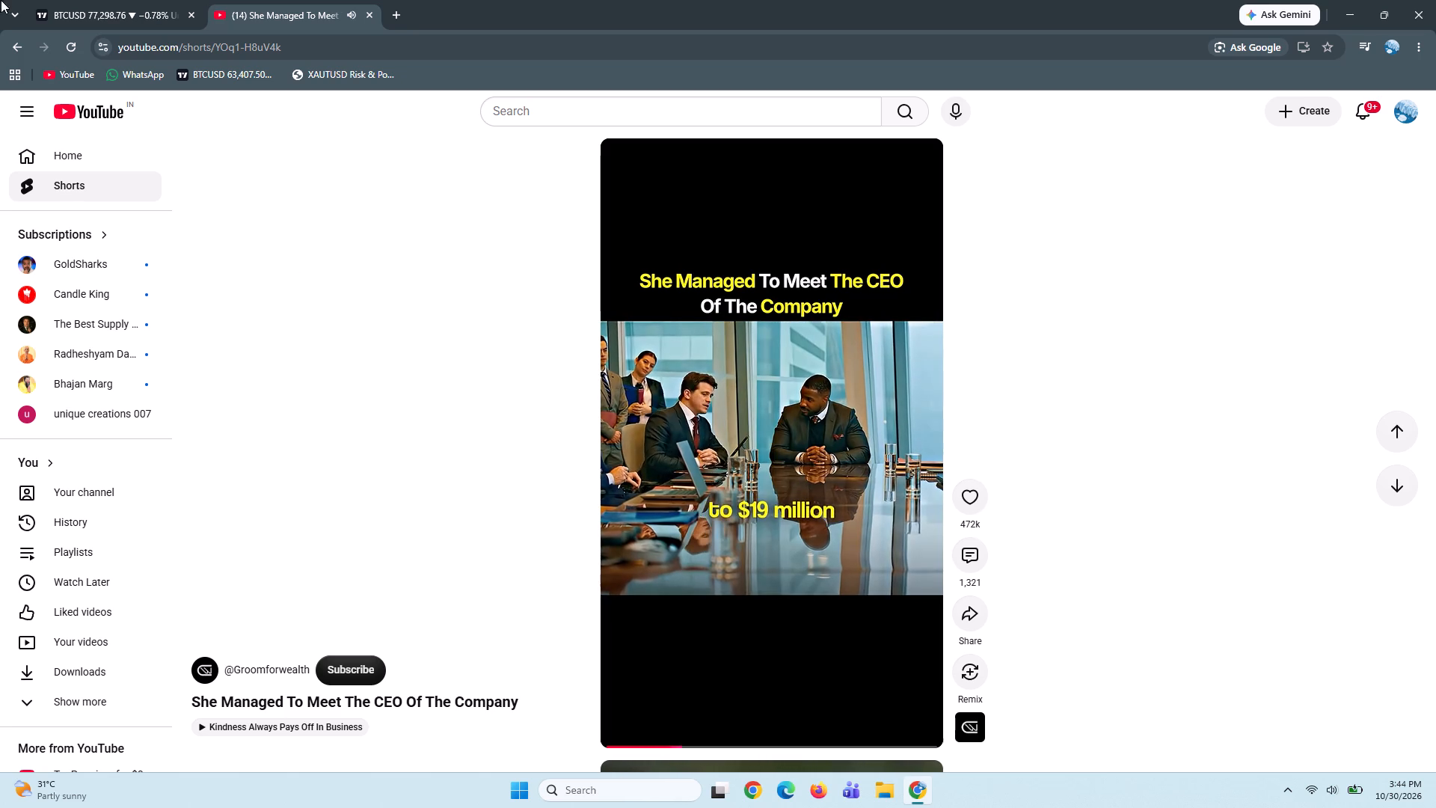
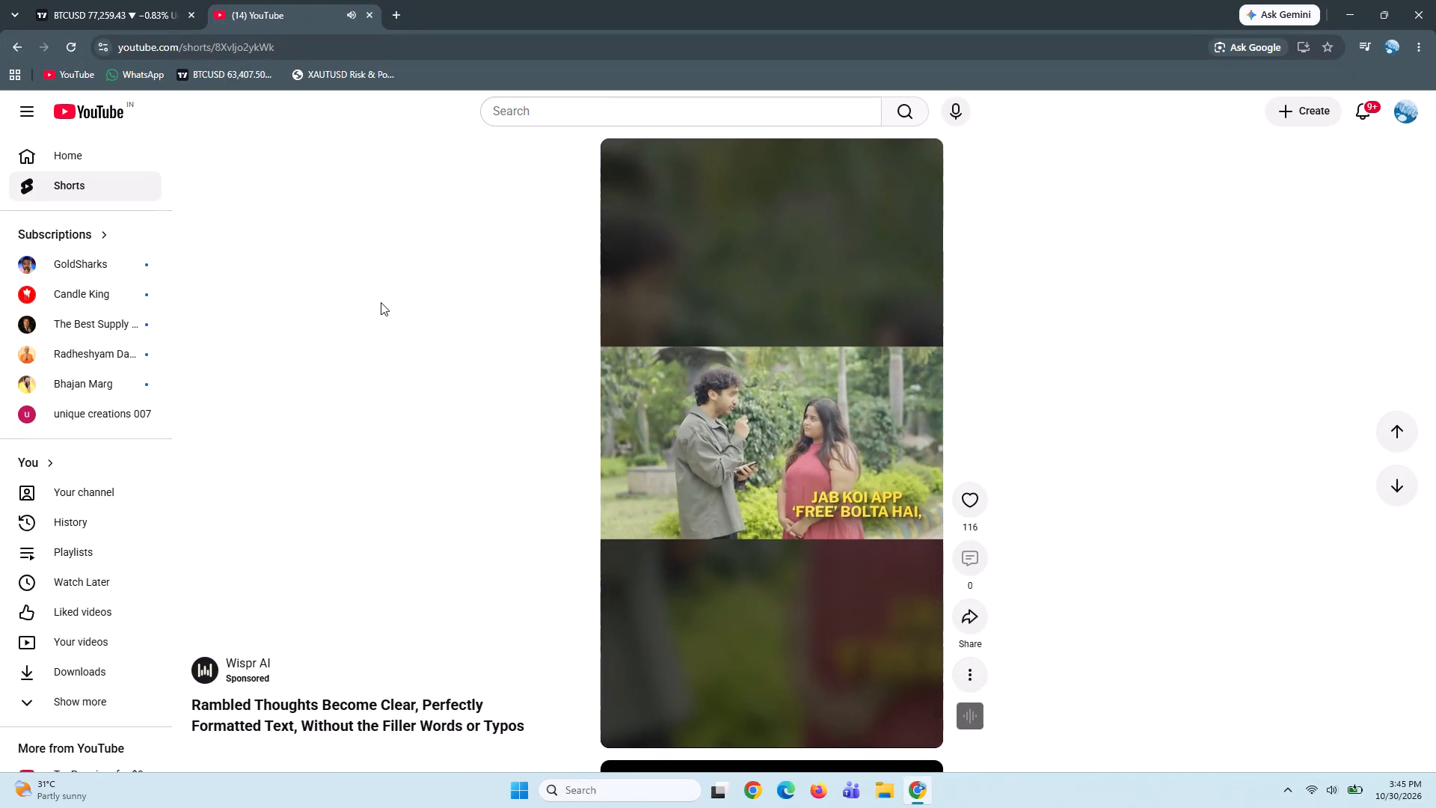
Skip the sponsored Short and watch the "People of Raiganj in West Bengal celebrate" Short, pausing and resuming playback.
scroll(381, 302, down, 5)
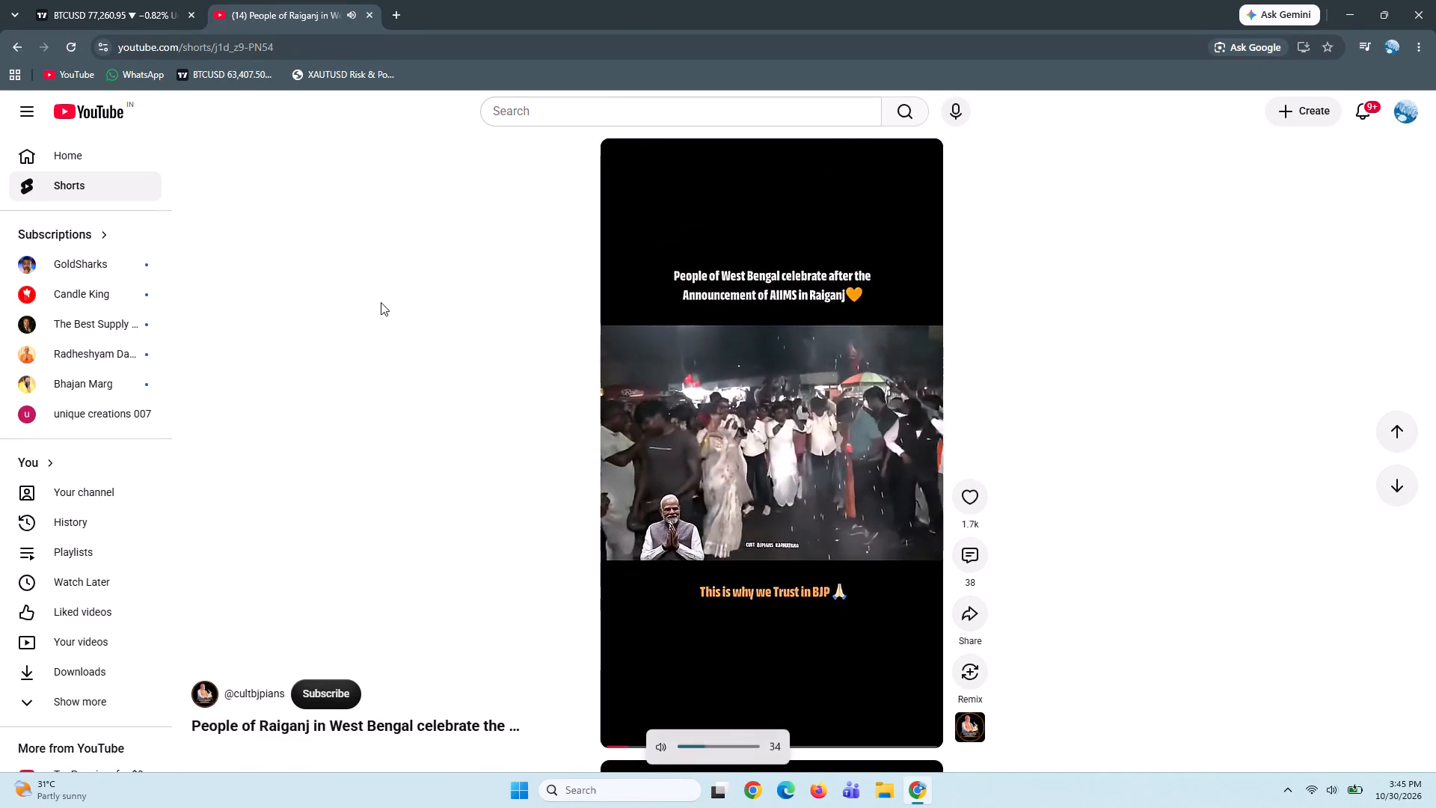
key(space)
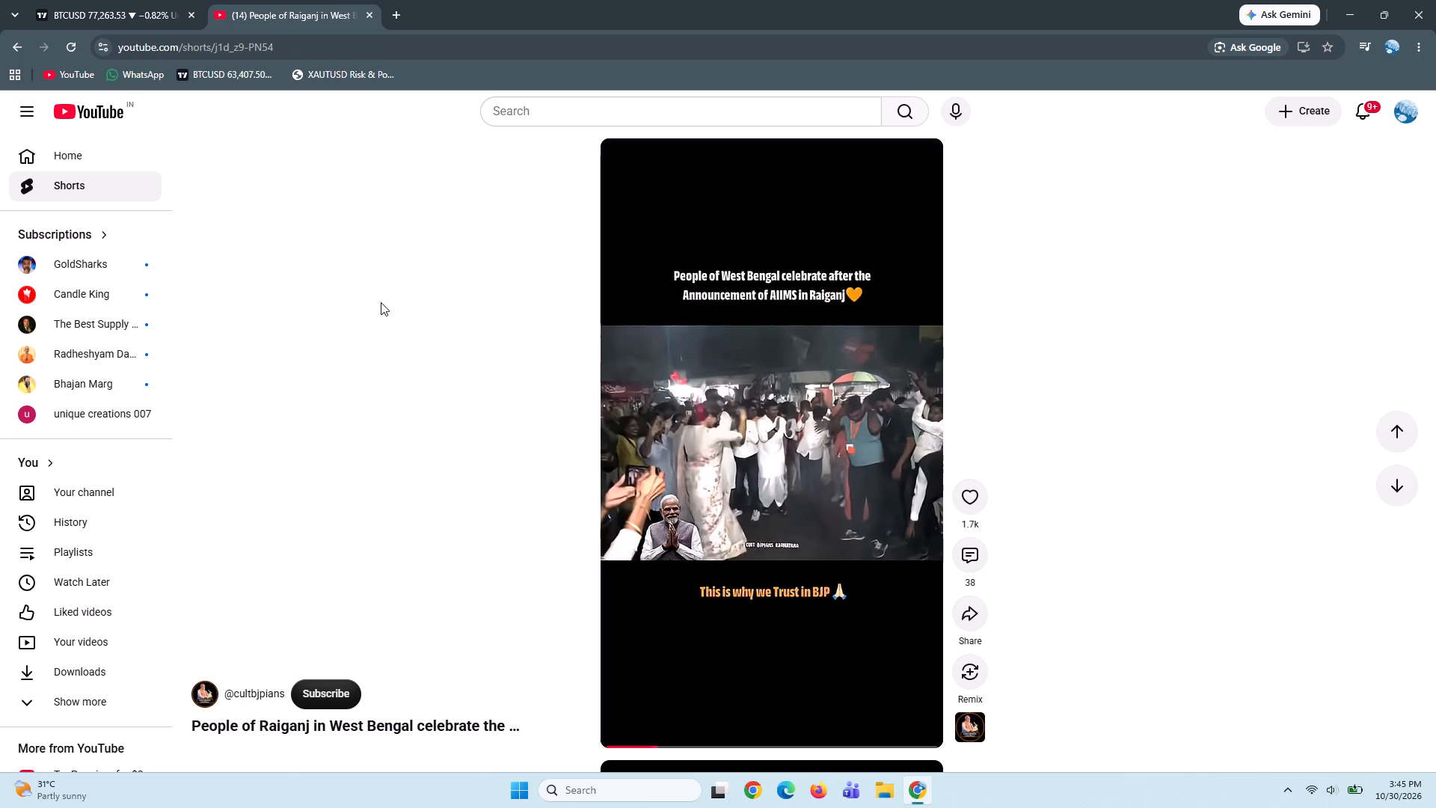
key(space)
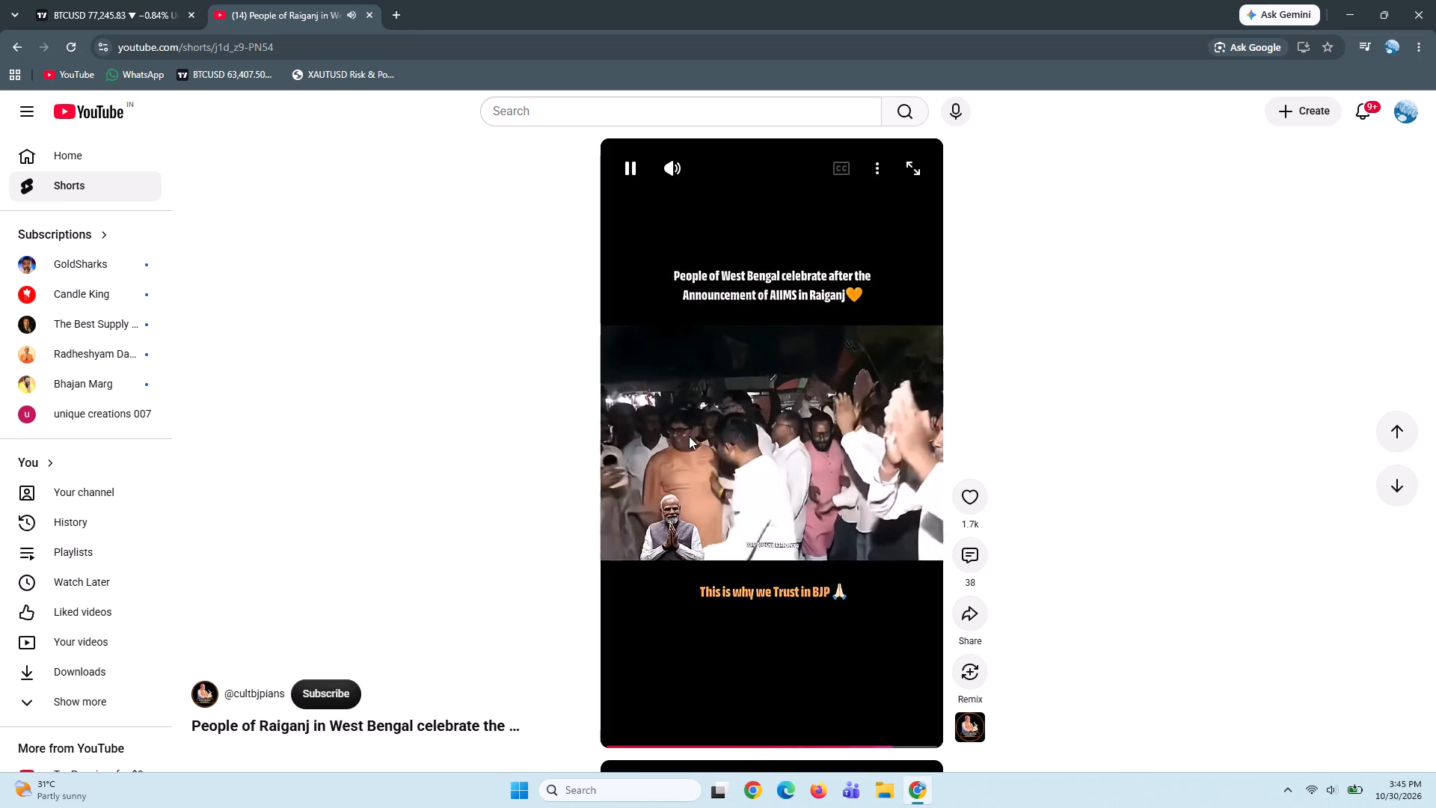
Advance to the Short "A Trading Guru's Fake Lifestyle Ain't Real" and watch it.
scroll(691, 435, down, 3)
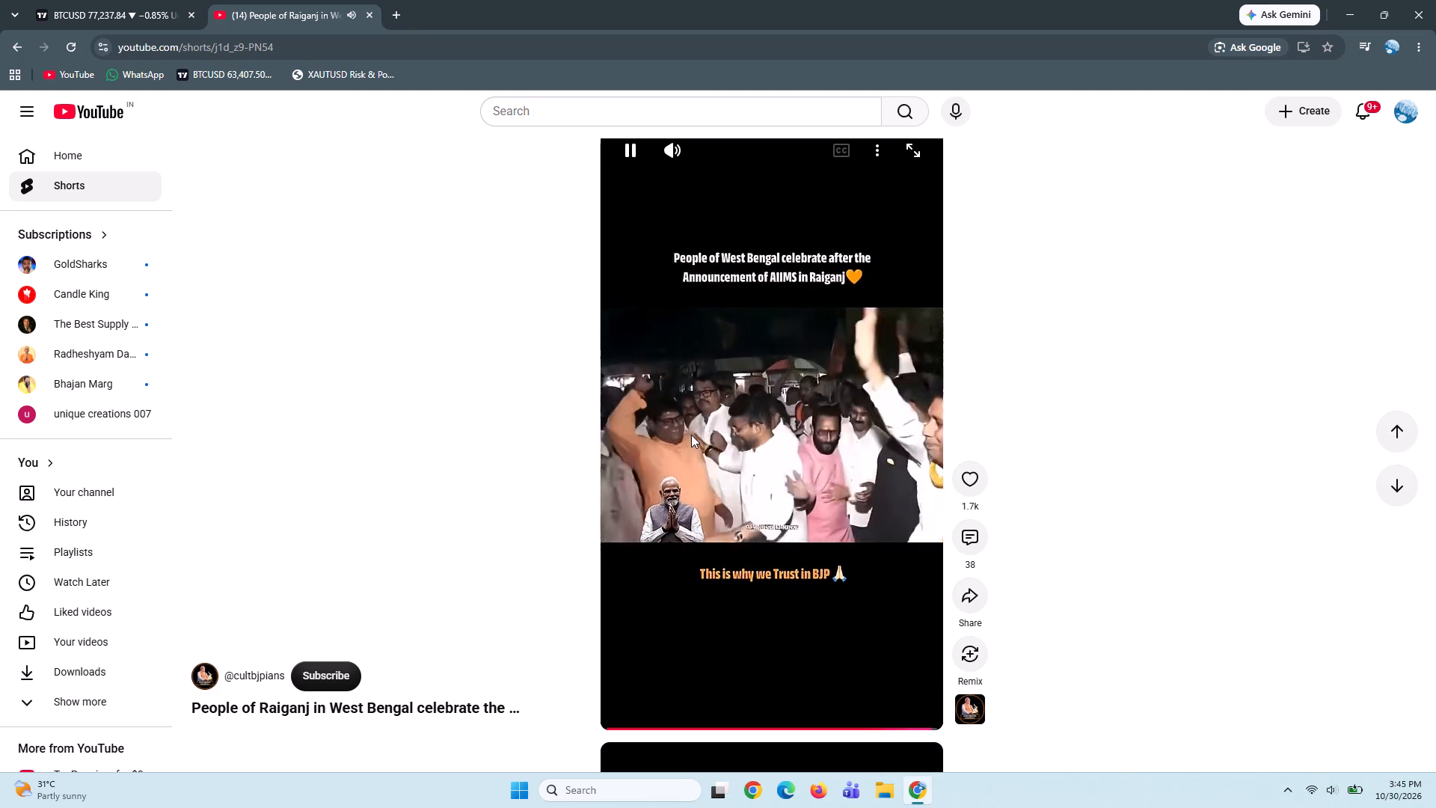
scroll(691, 435, down, 2)
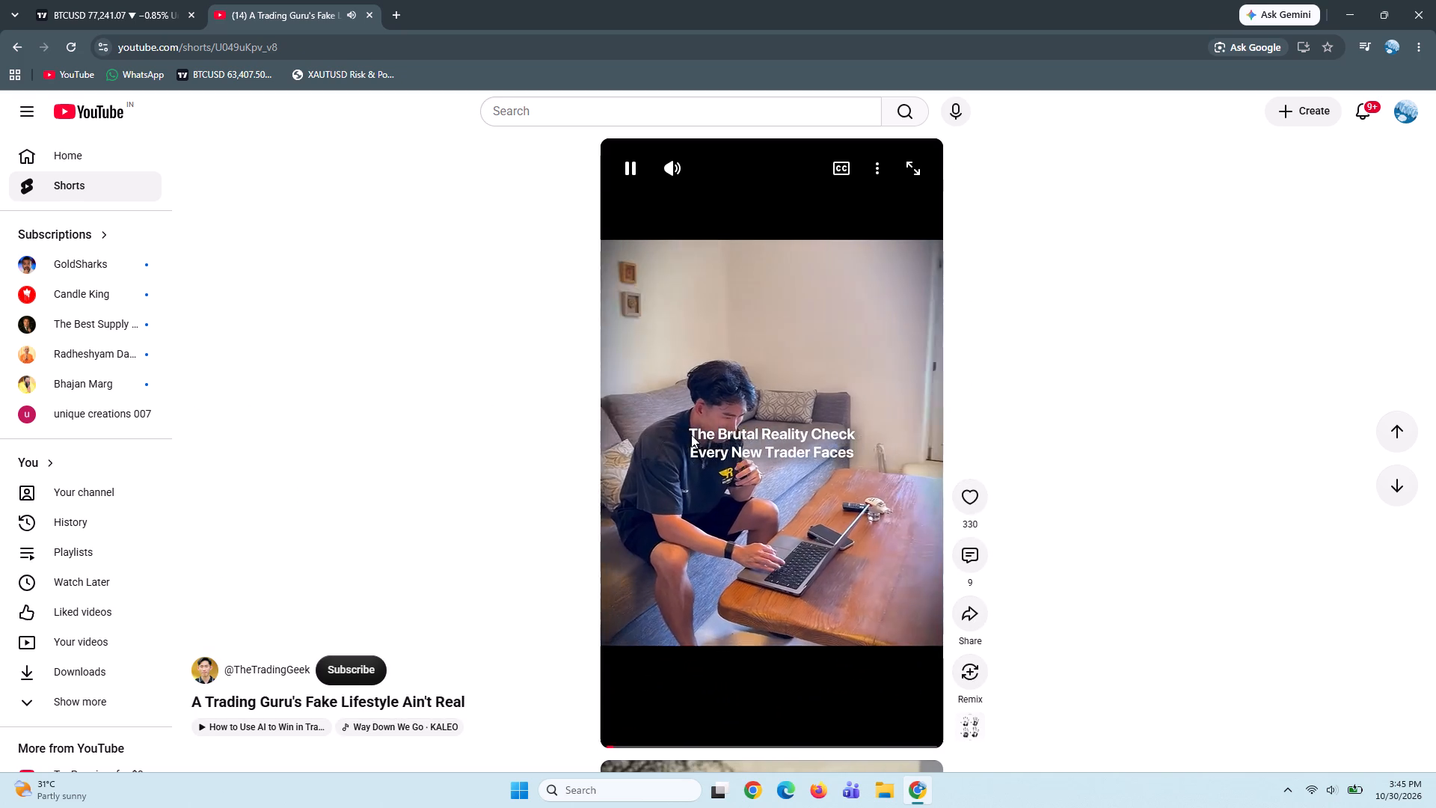
scroll(691, 435, down, 1)
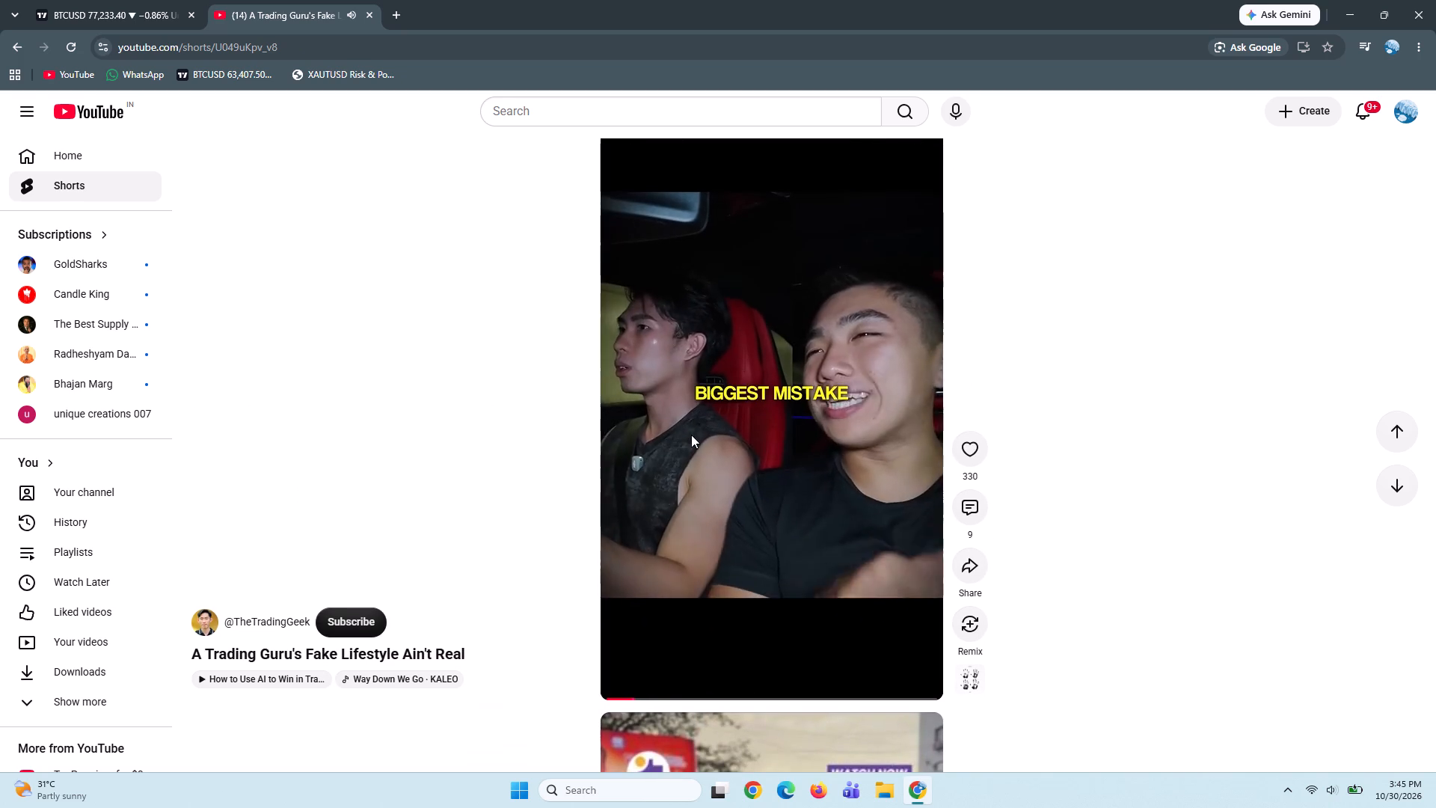
scroll(691, 435, down, 1)
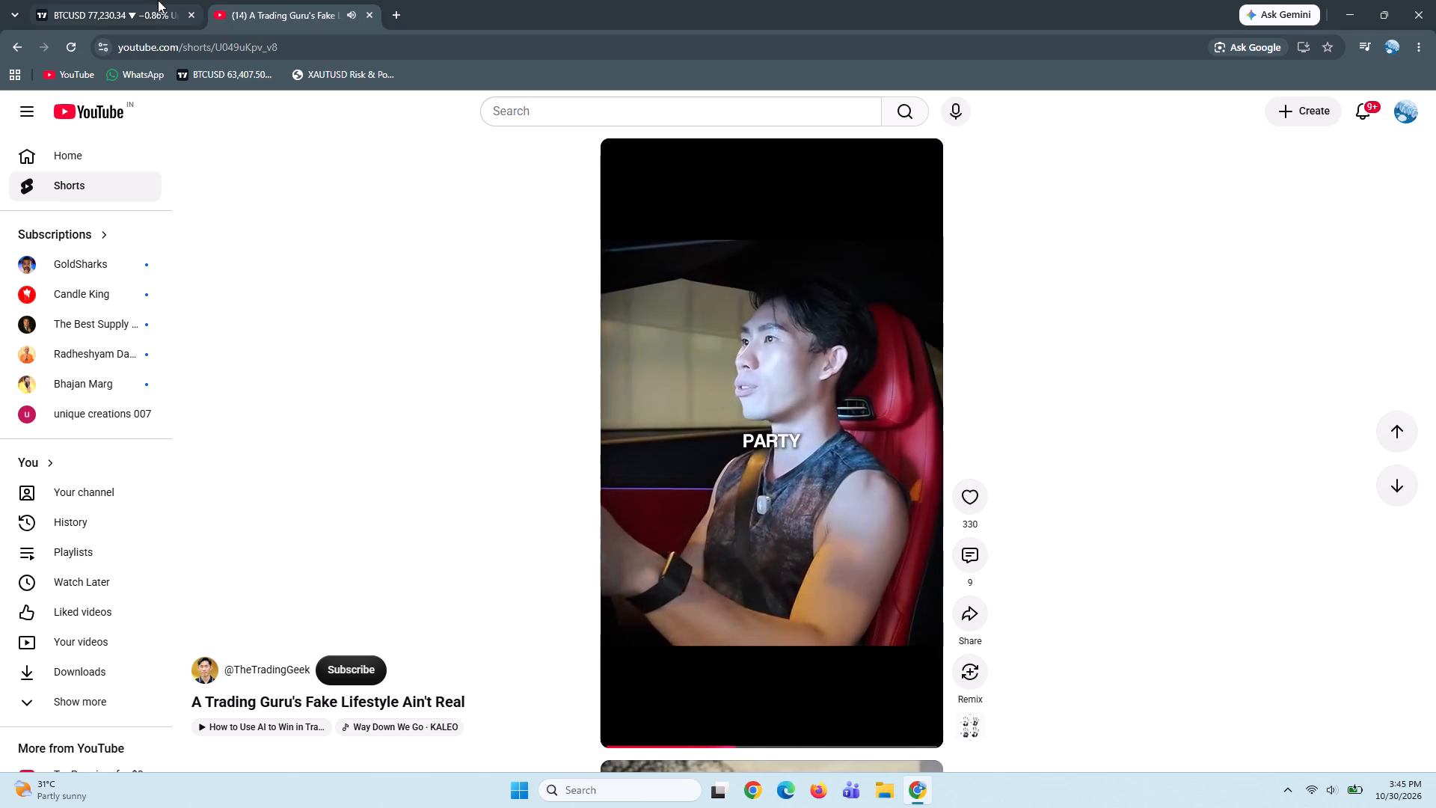
Return to the BTCUSD chart and check price against the short position's target.
click(135, 0)
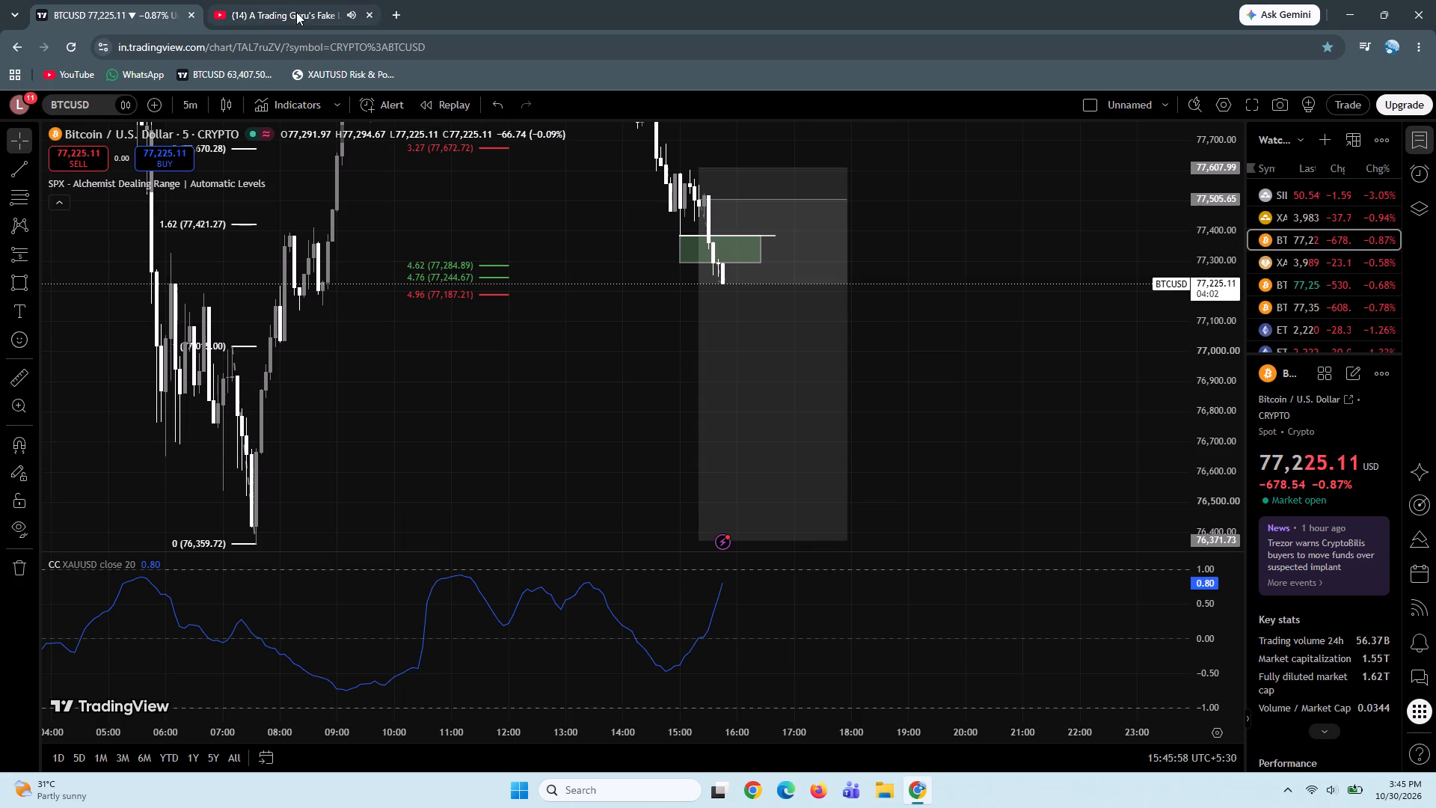
Switch back to YouTube, open the subscribed GoldSharks channel and look through its community posts.
click(293, 13)
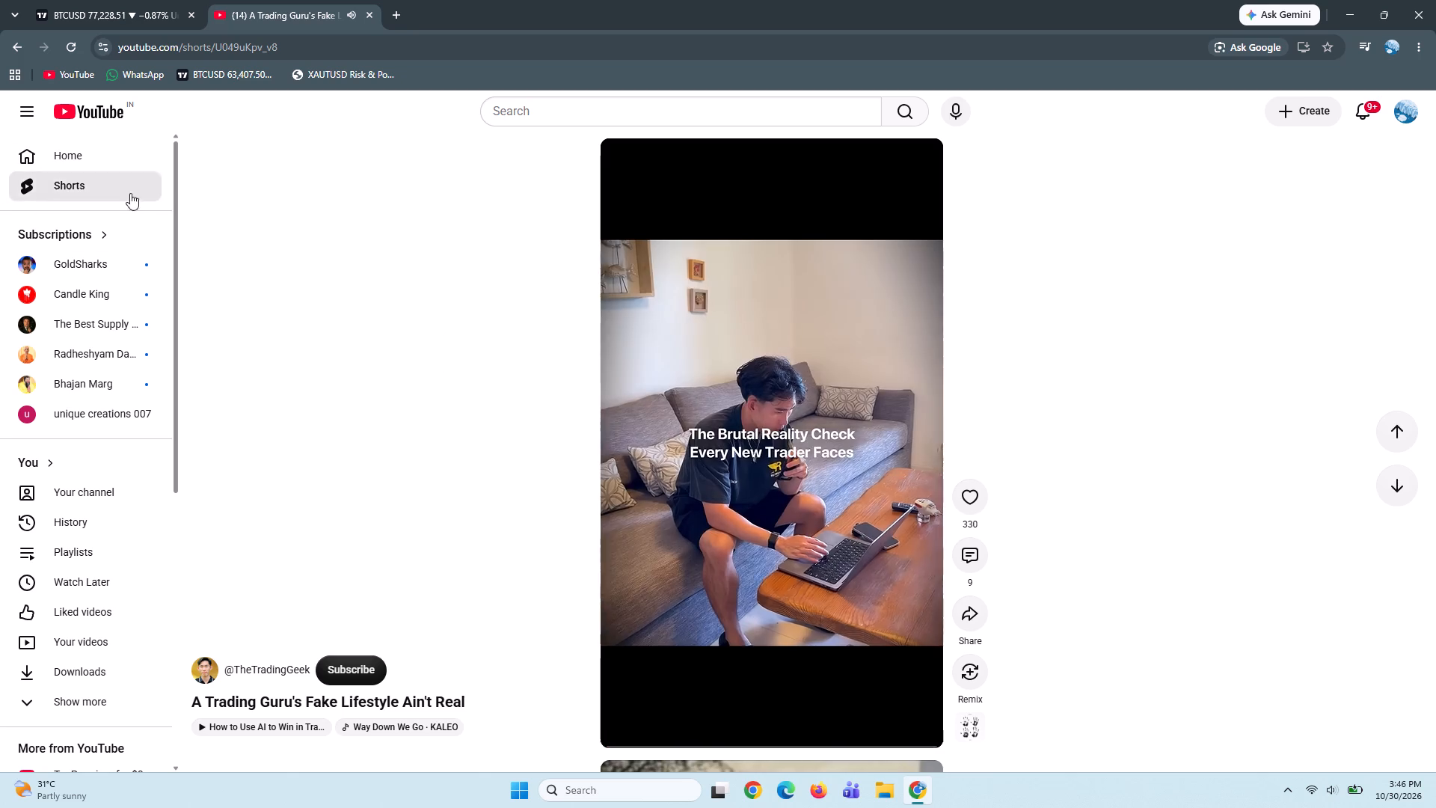
click(104, 267)
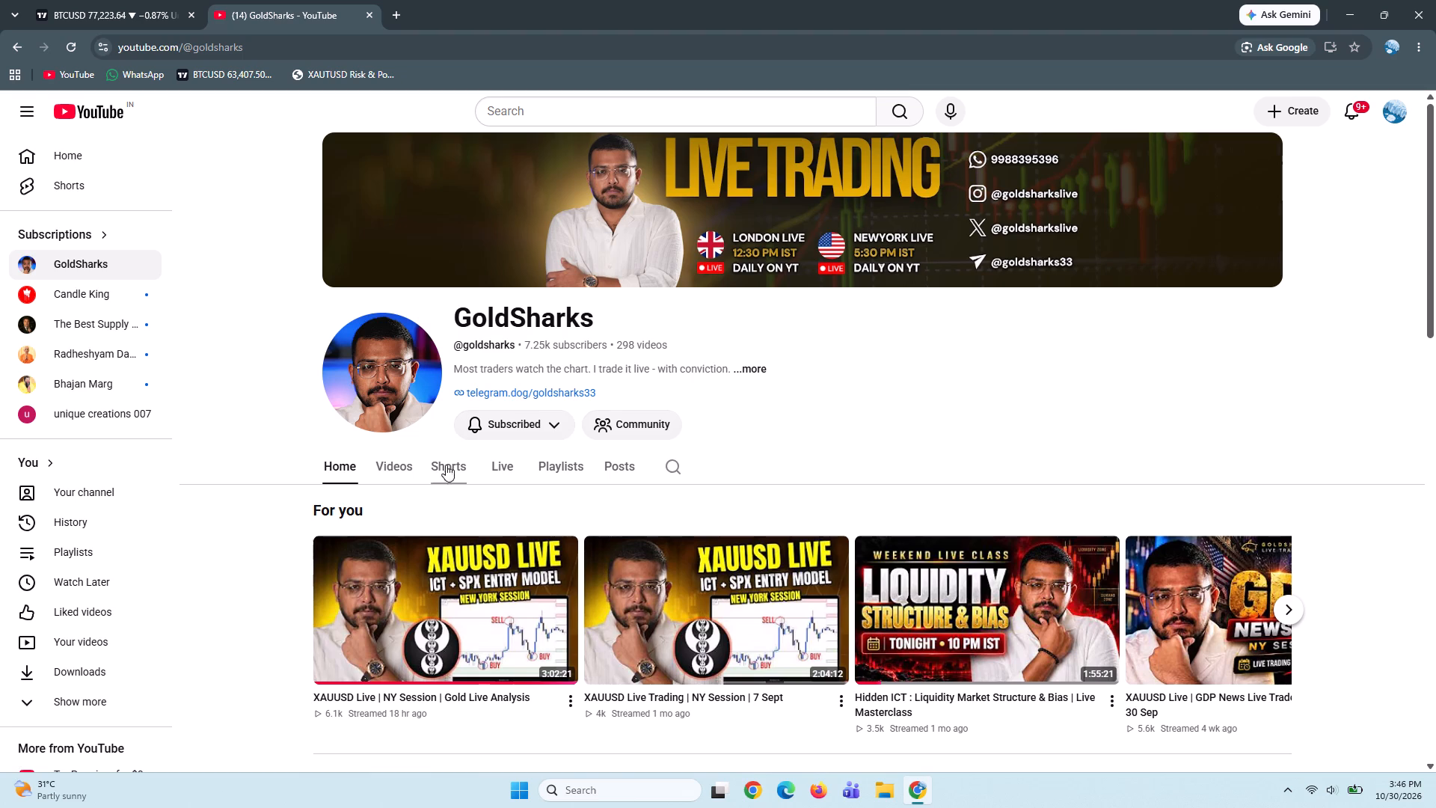
click(609, 459)
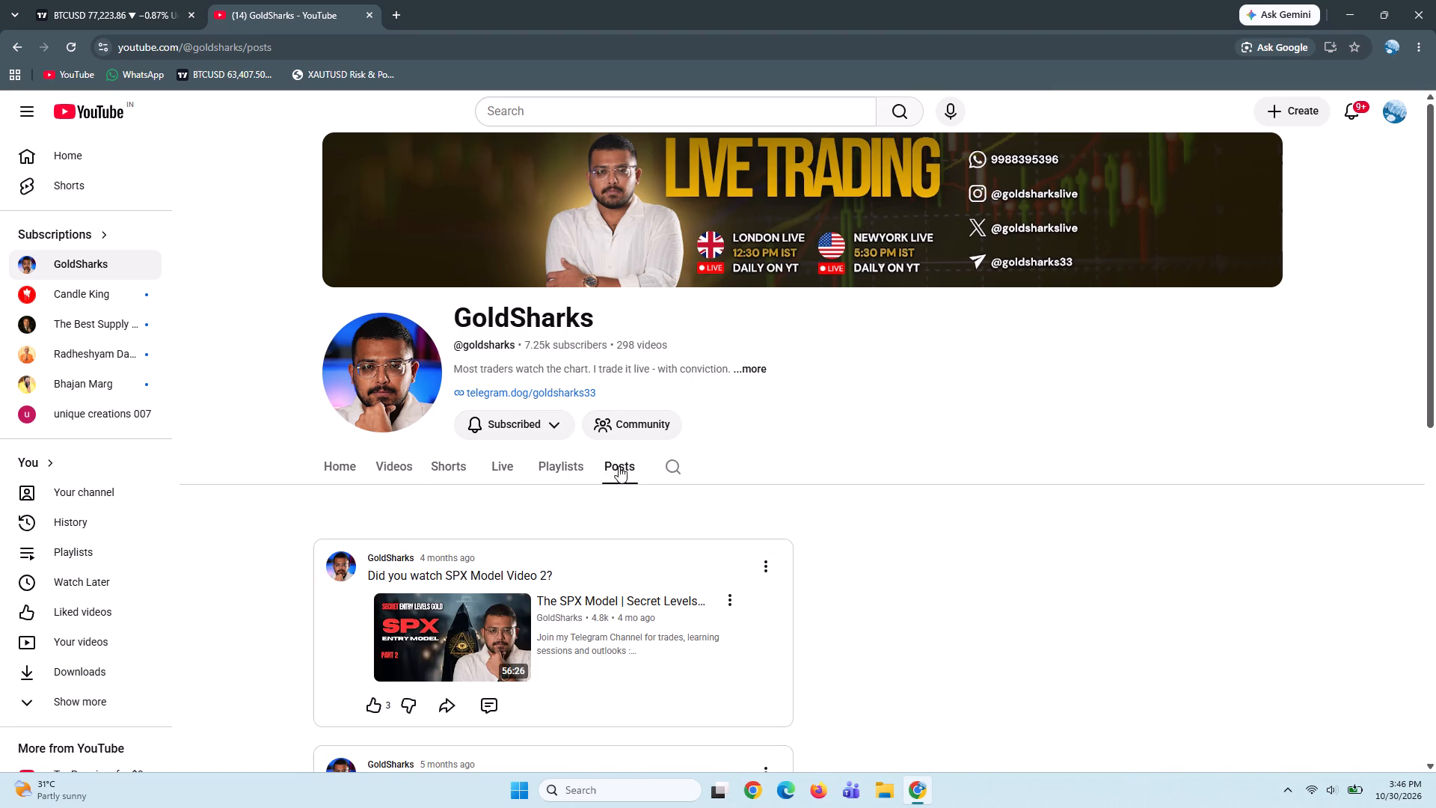
scroll(794, 607, down, 8)
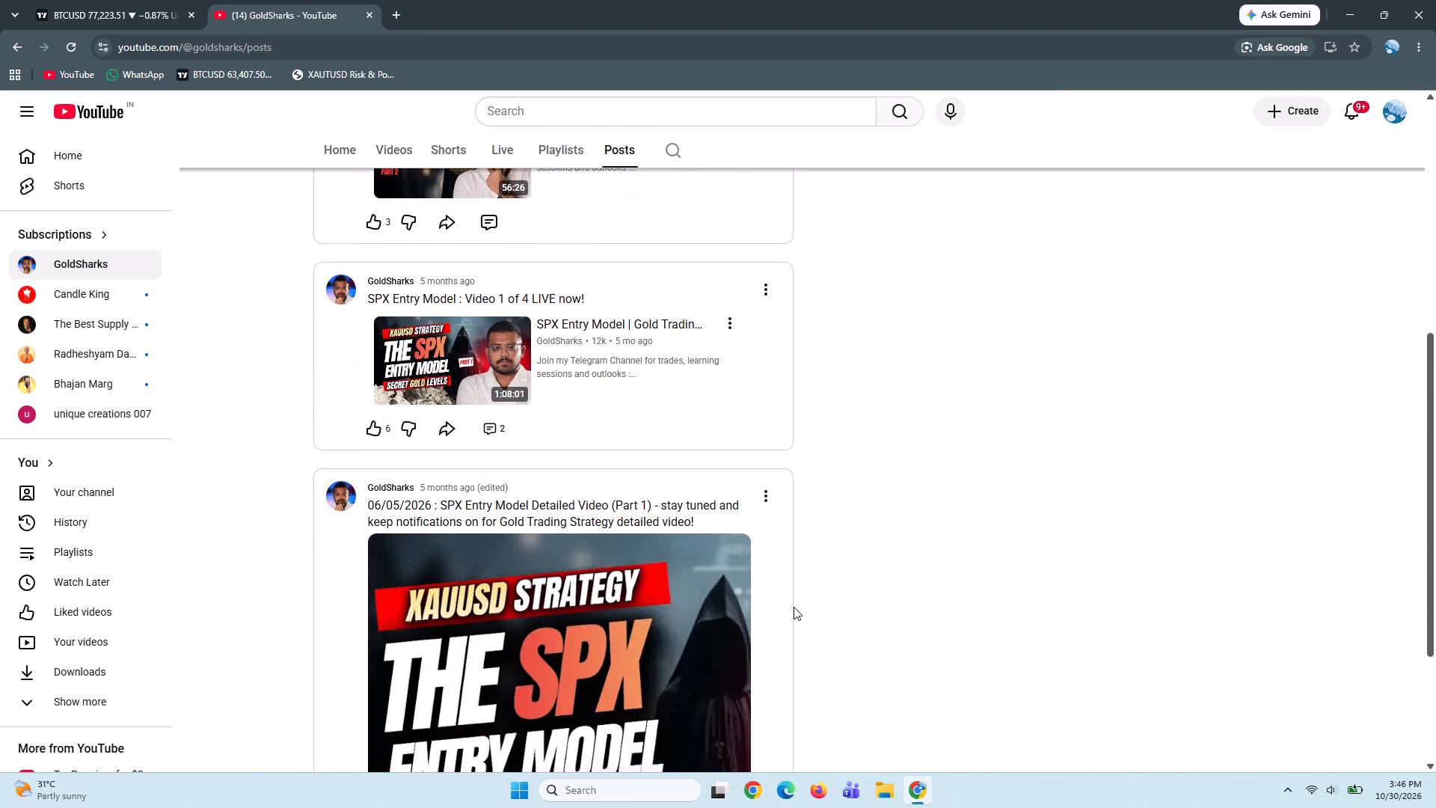
scroll(794, 607, down, 6)
scroll(794, 607, up, 1)
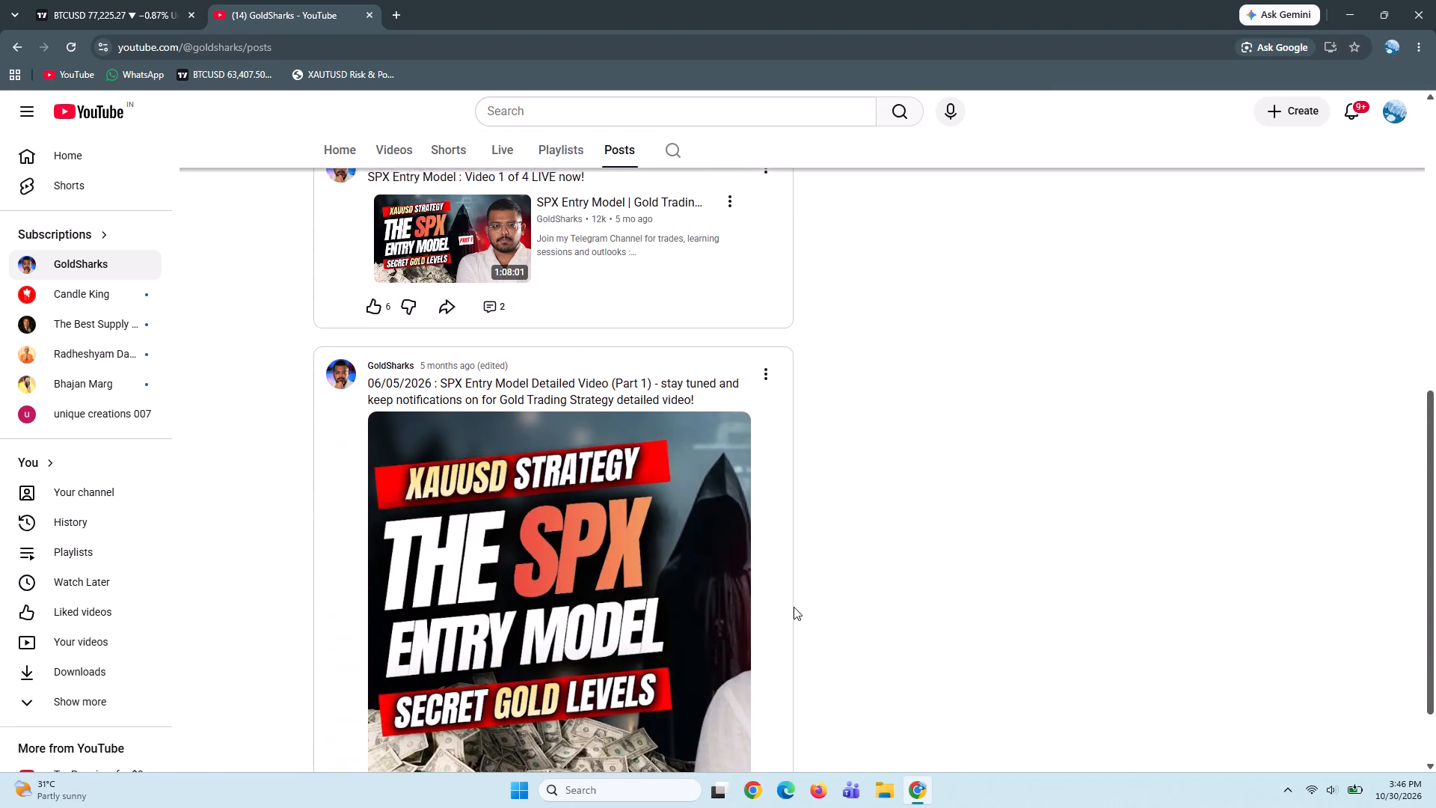
scroll(794, 607, up, 11)
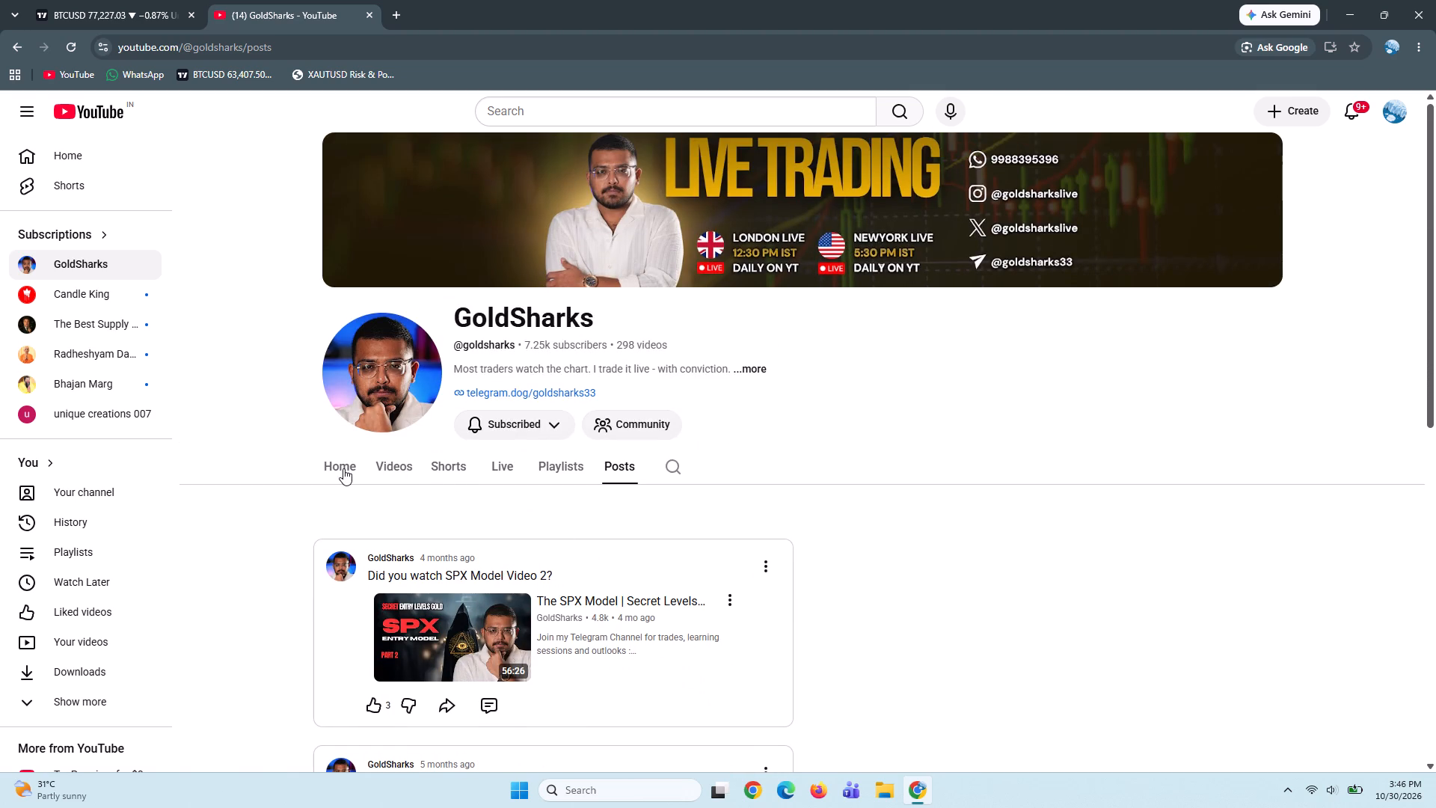
Browse the GoldSharks channel's home page, uploaded videos and Shorts.
click(343, 468)
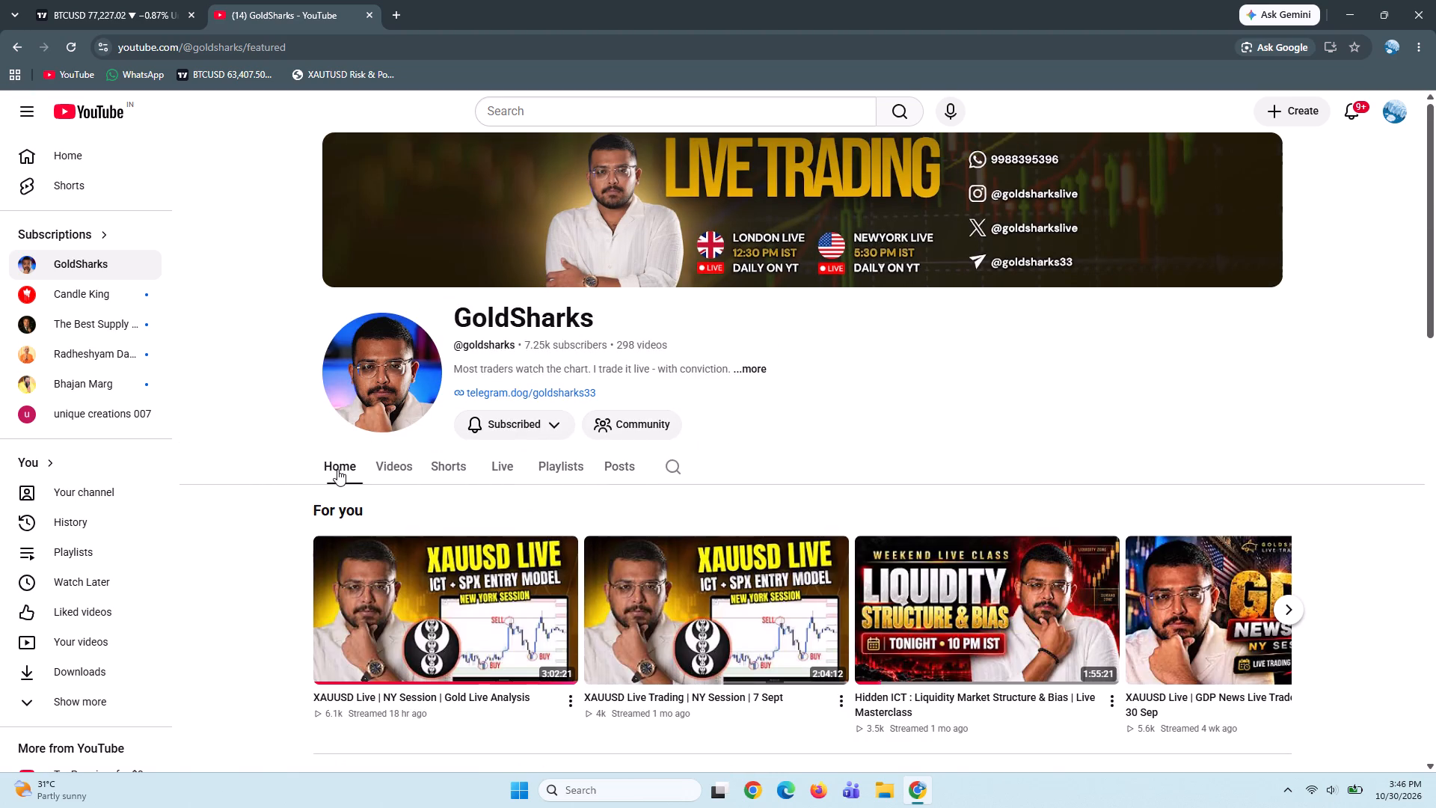
scroll(550, 530, up, 1)
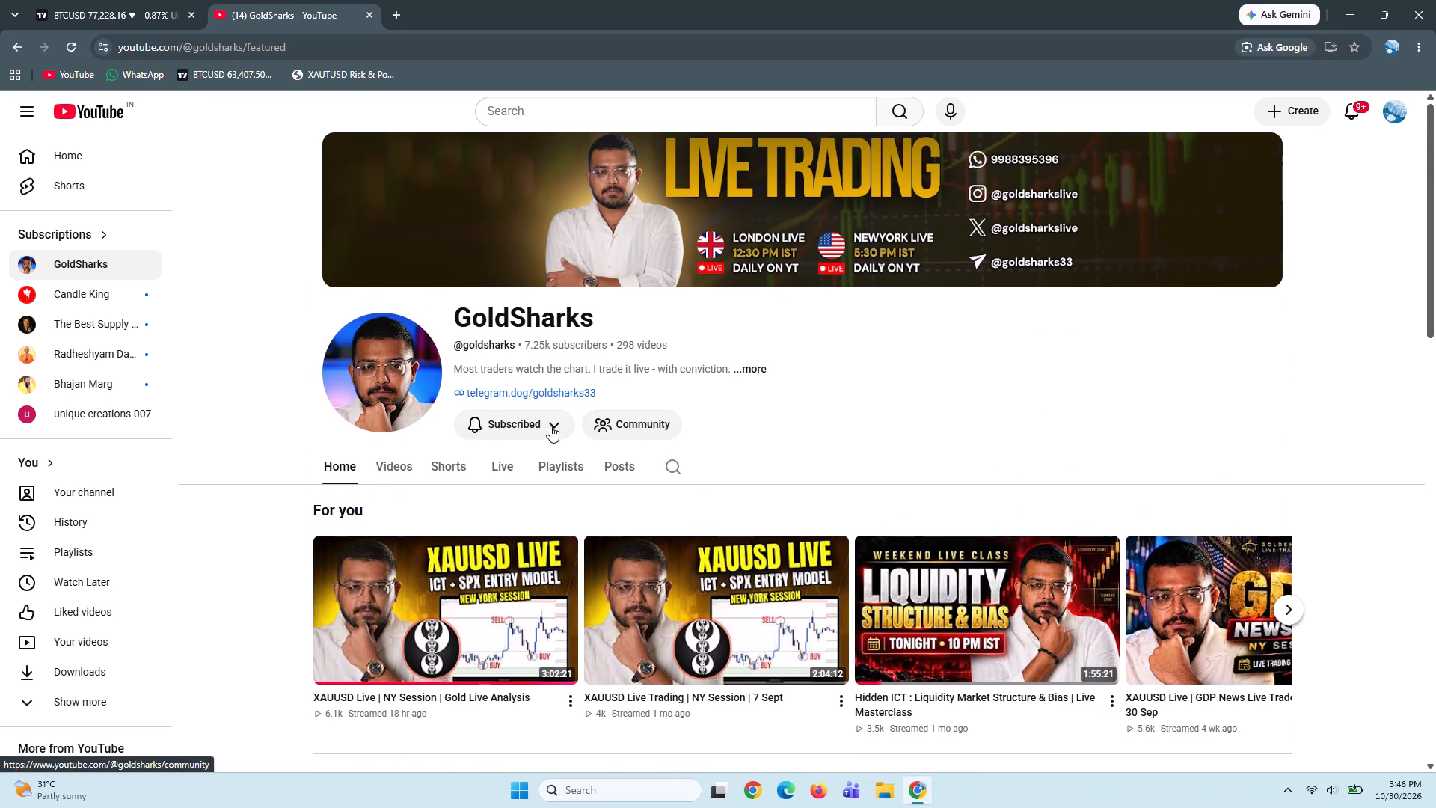
click(388, 471)
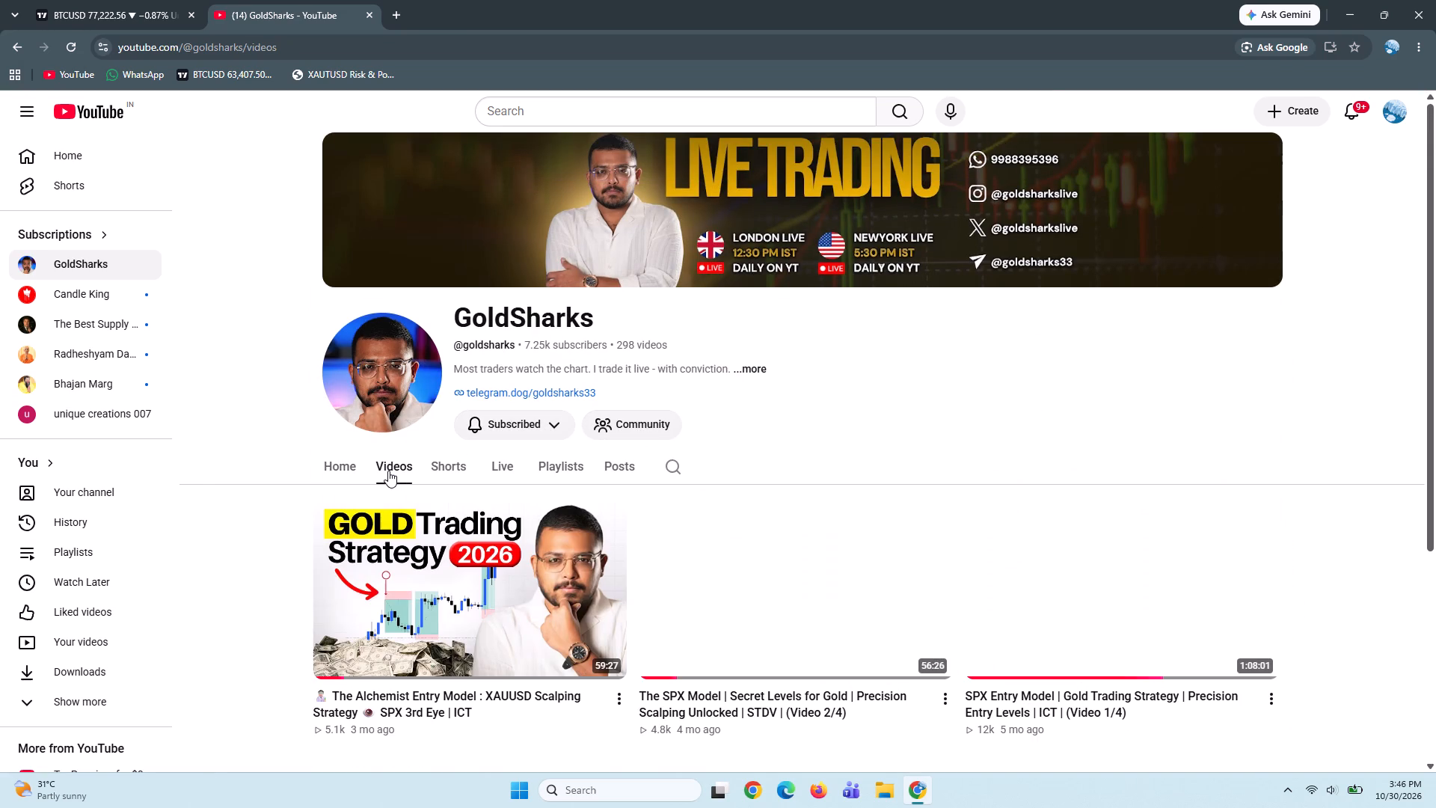
scroll(552, 498, down, 1)
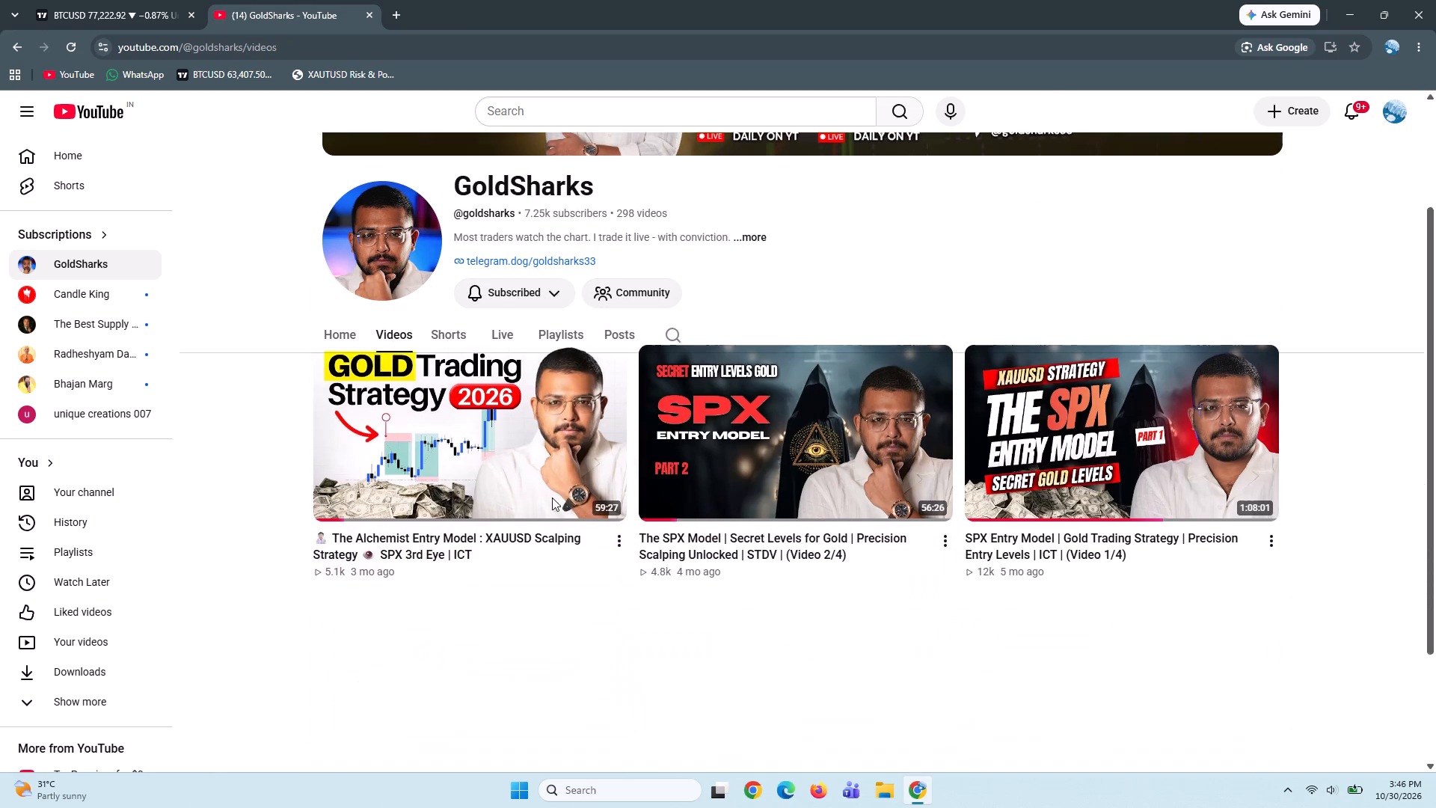
scroll(552, 498, down, 1)
click(440, 277)
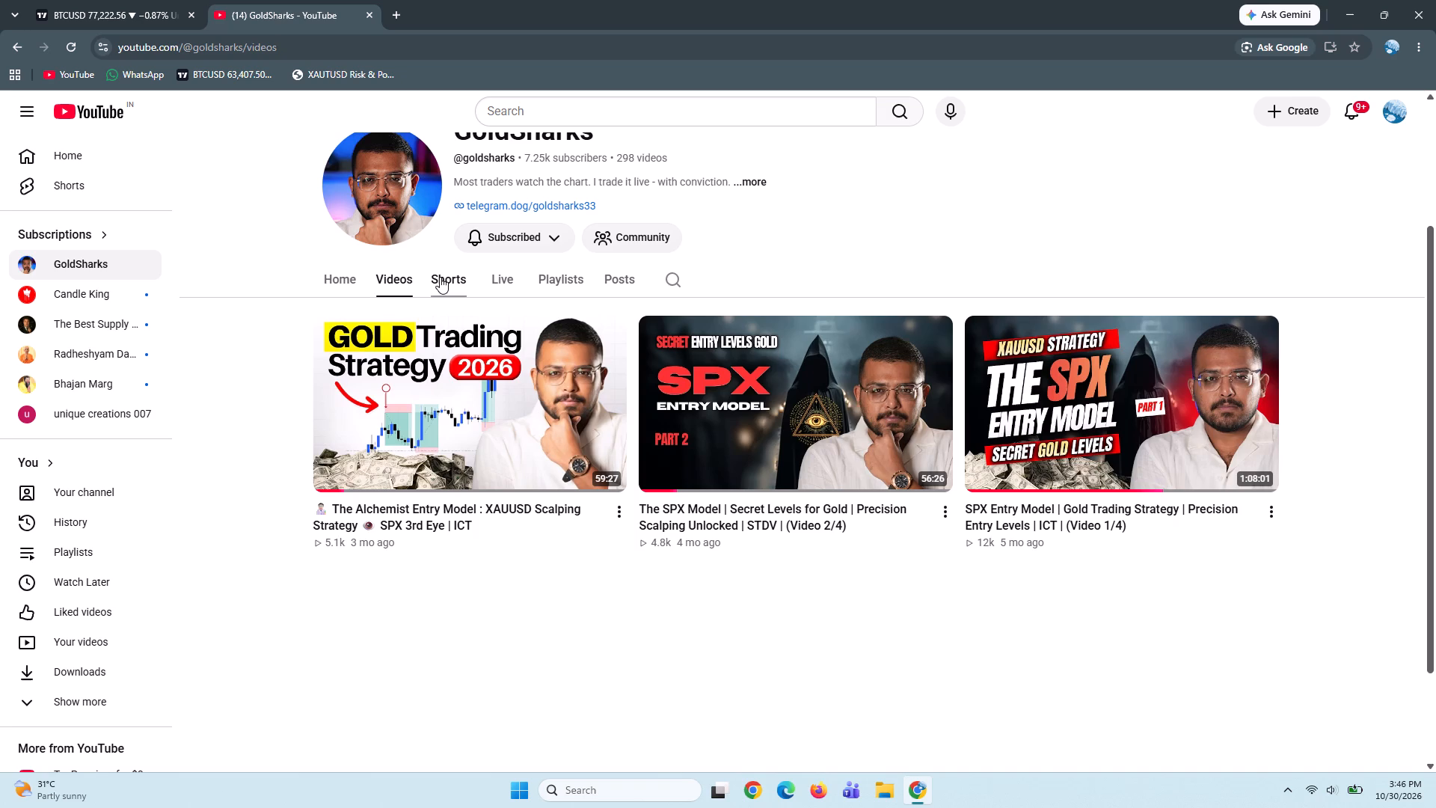
Copy the share link of GoldSharks' latest live stream, "XAUUSD Live | London Session | Gold Live Analysis".
click(504, 283)
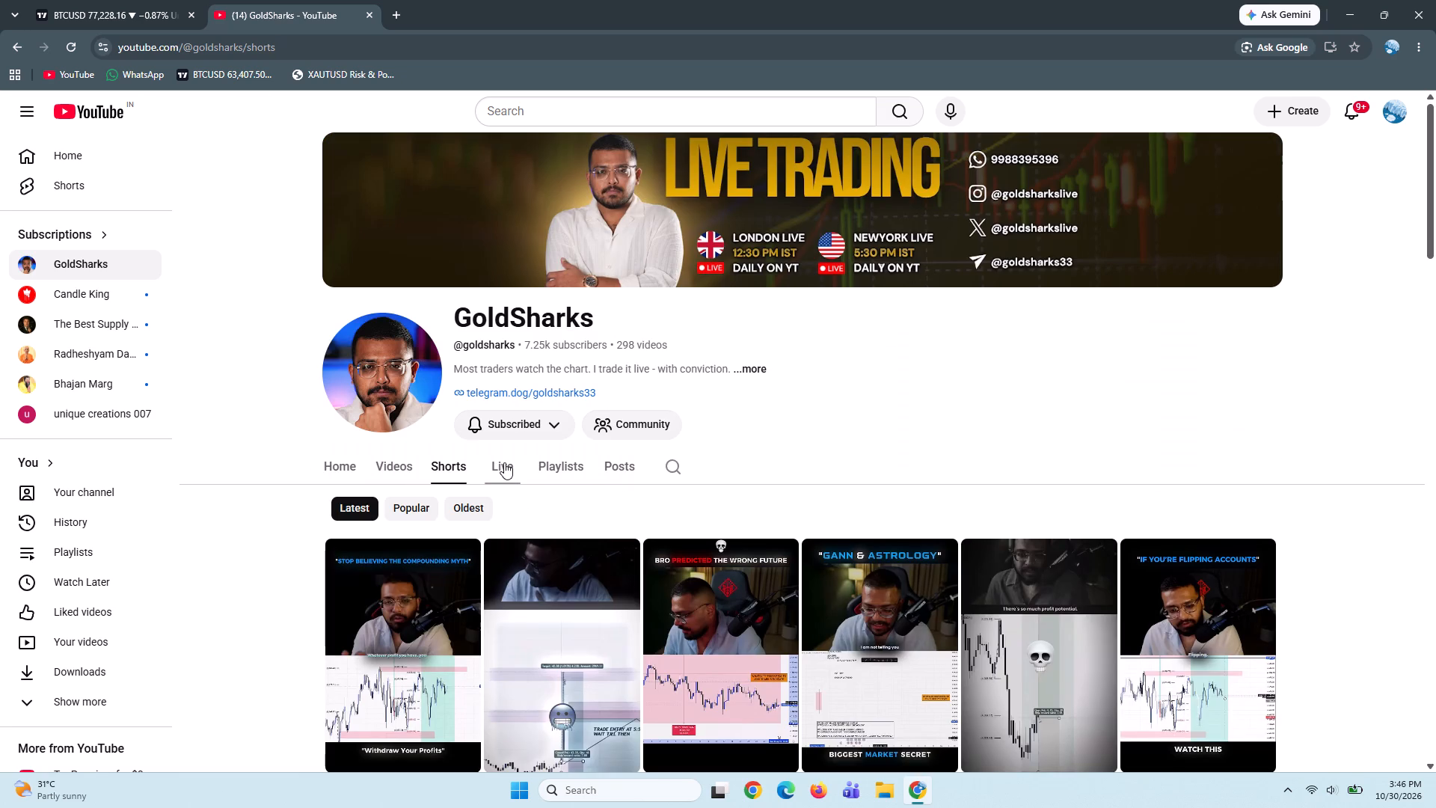
click(504, 462)
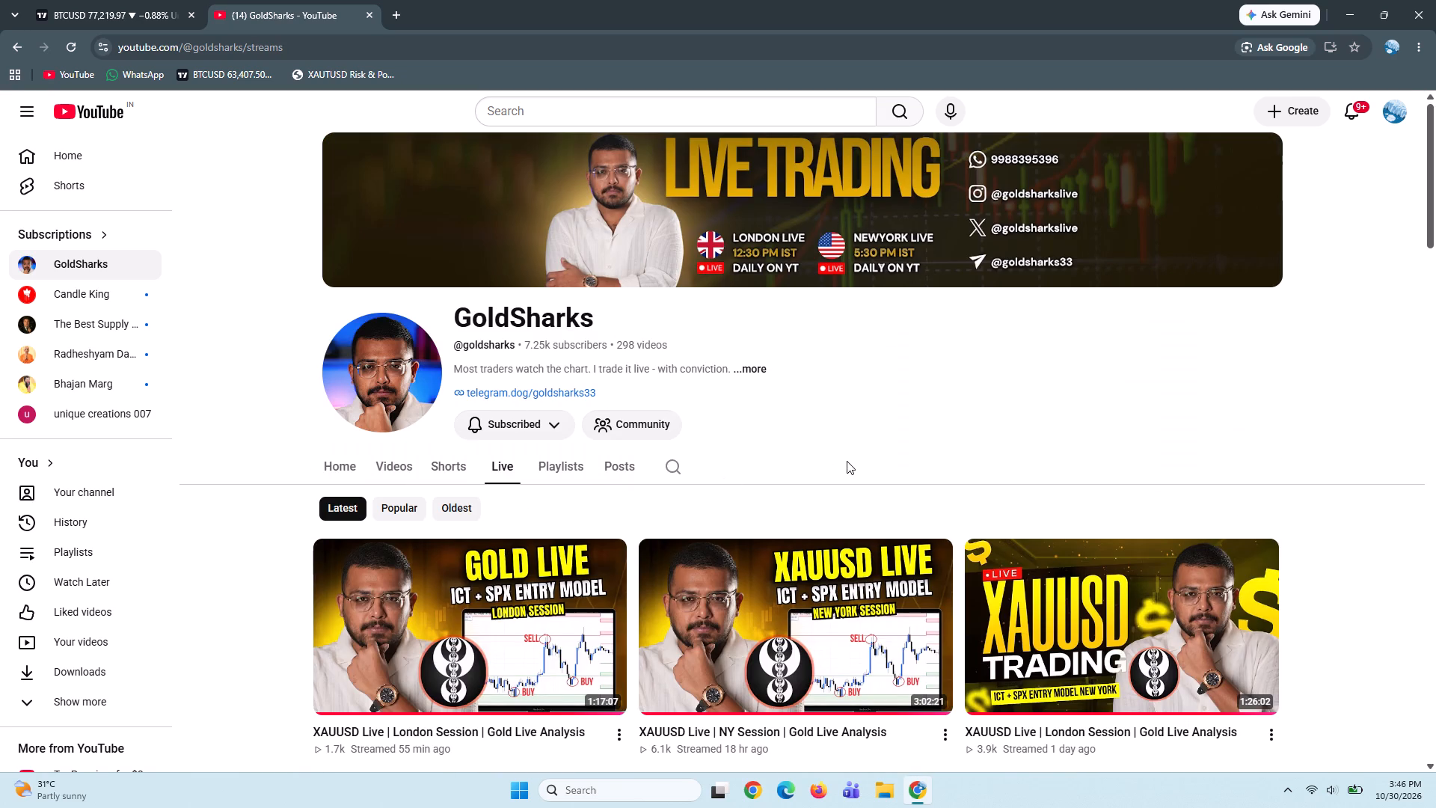
scroll(847, 461, down, 3)
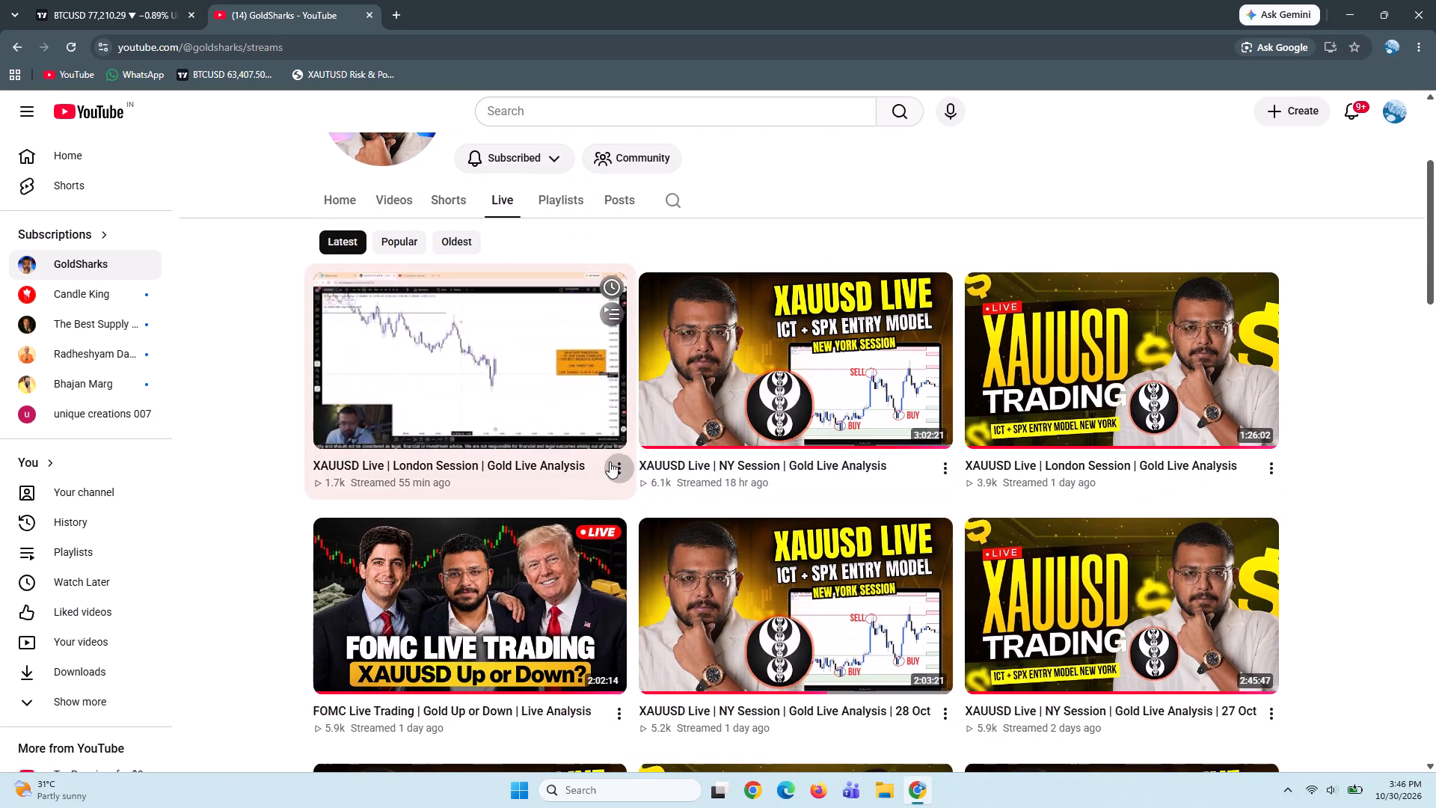
click(610, 462)
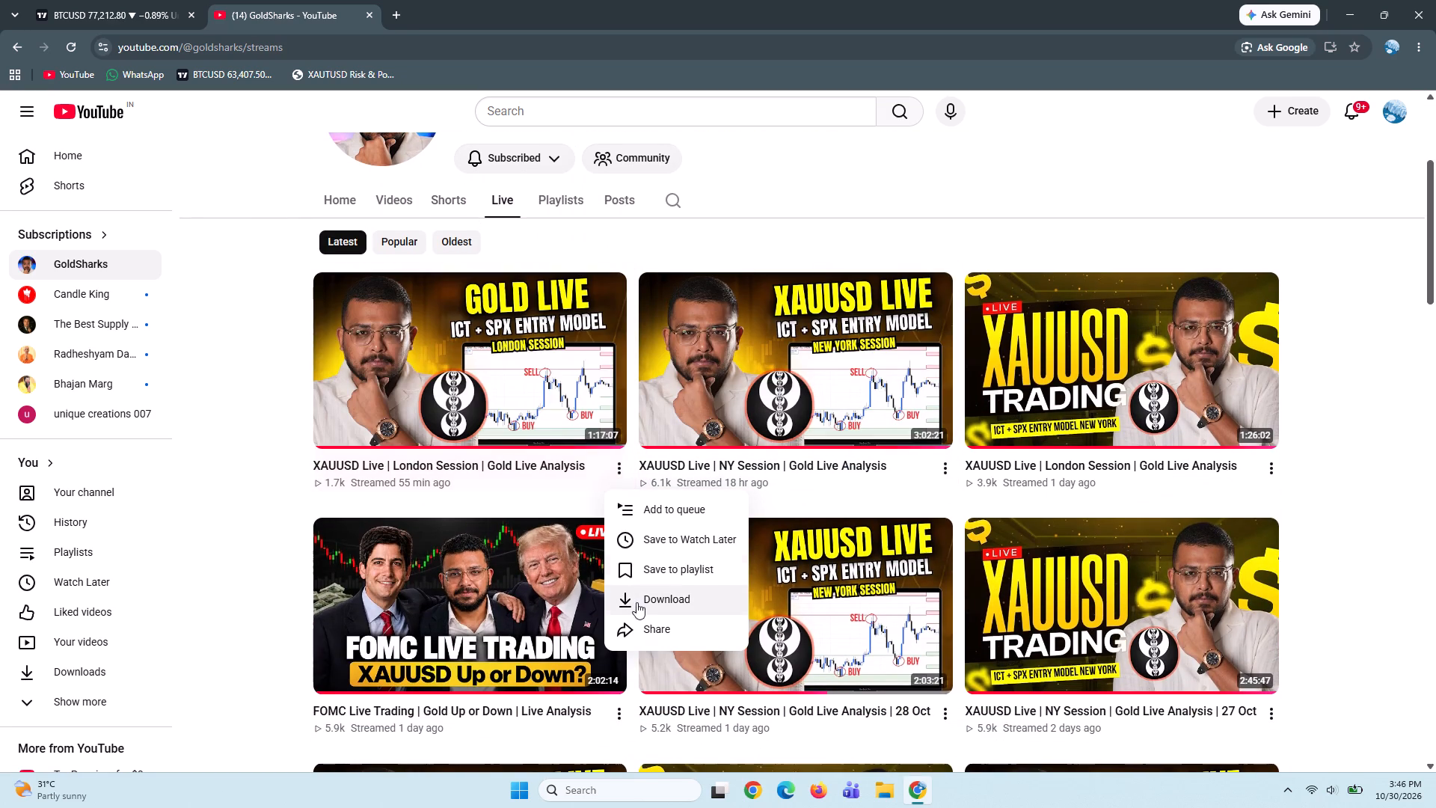
click(648, 635)
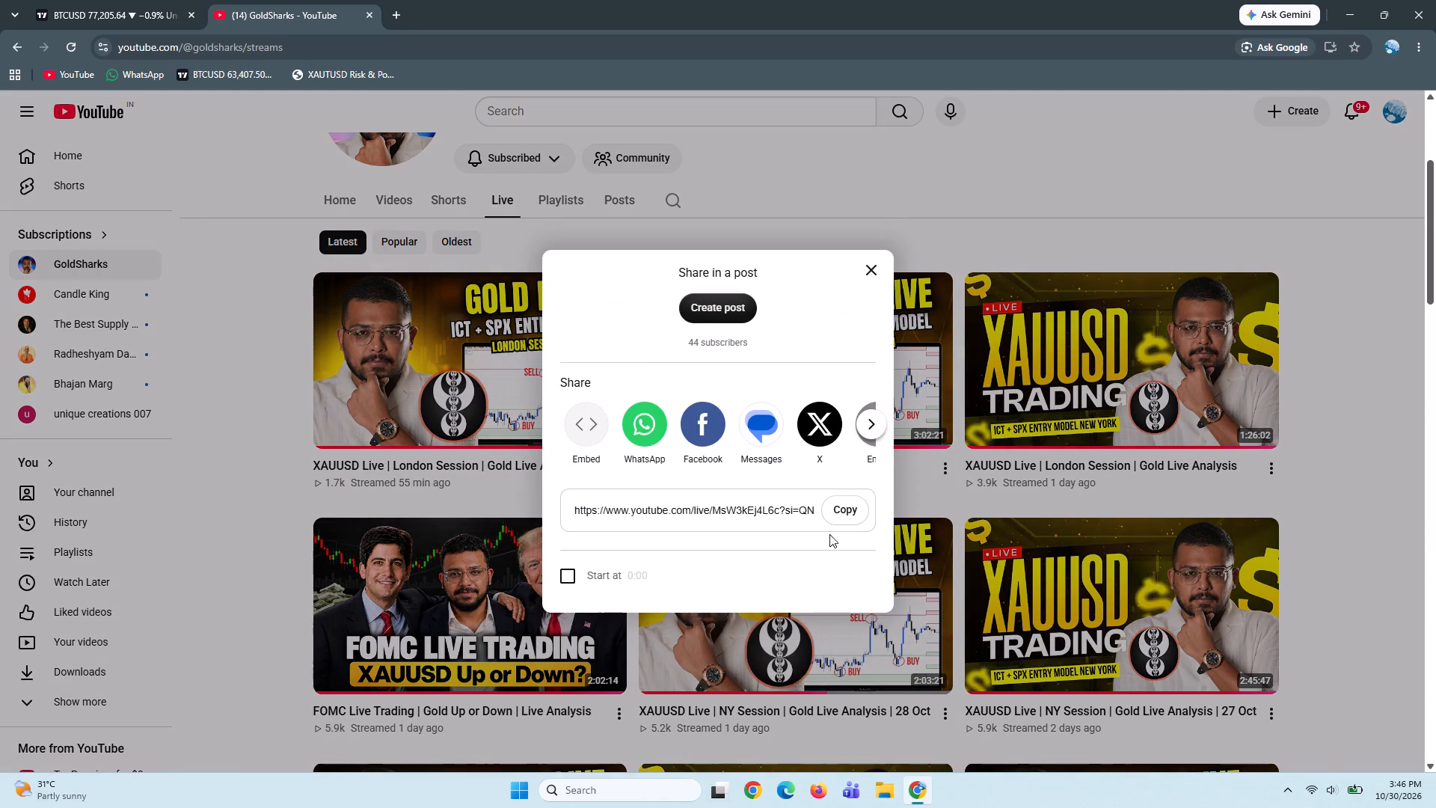
click(851, 509)
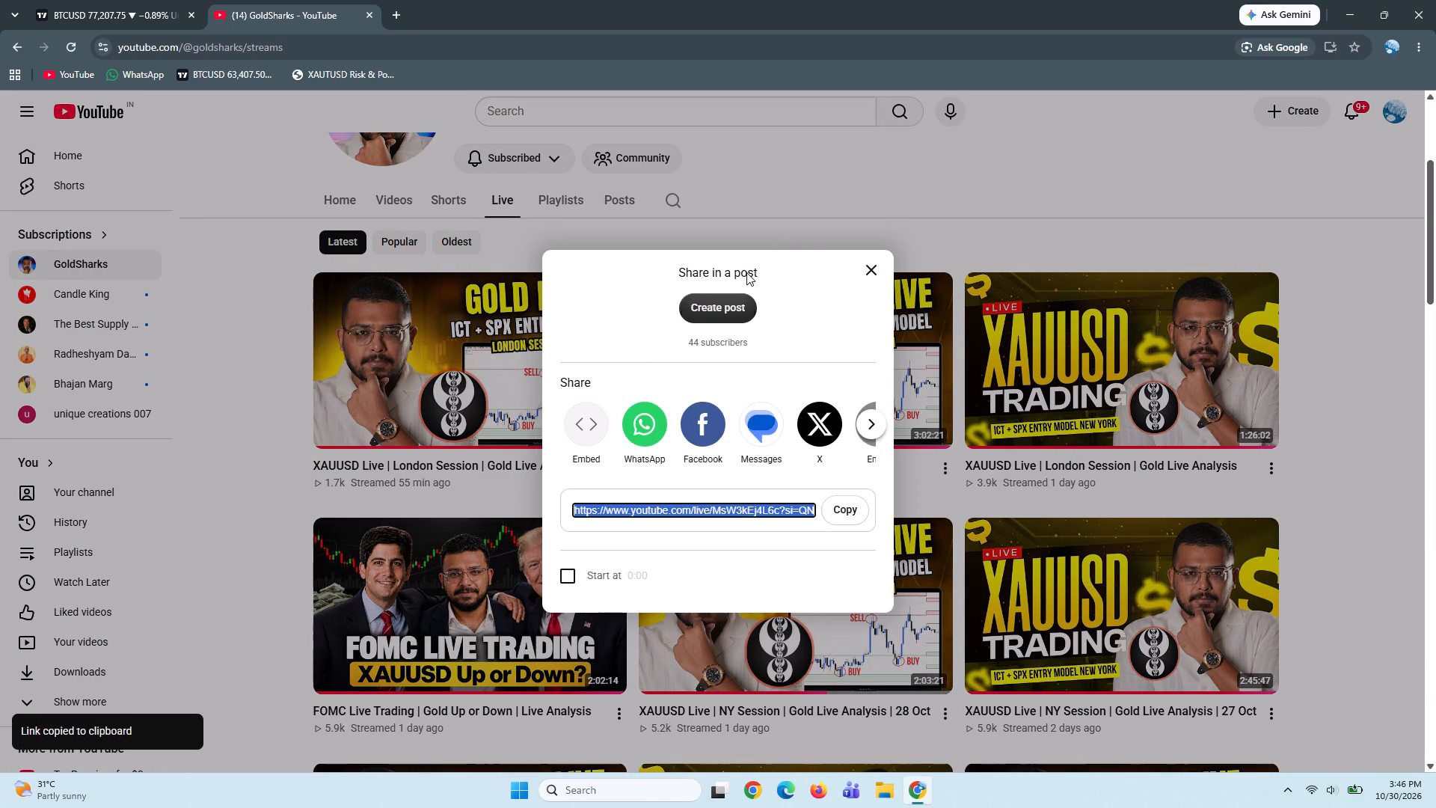
click(871, 273)
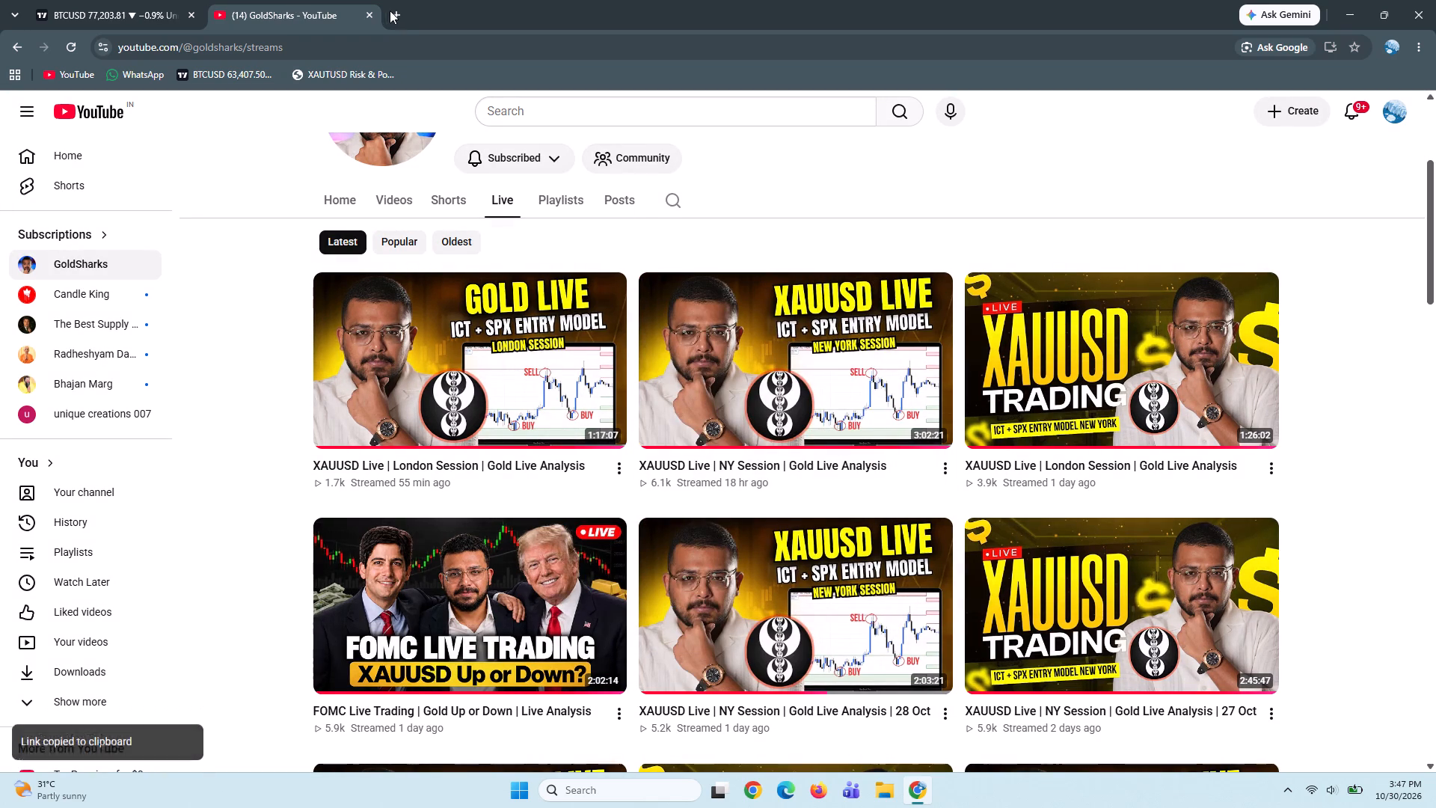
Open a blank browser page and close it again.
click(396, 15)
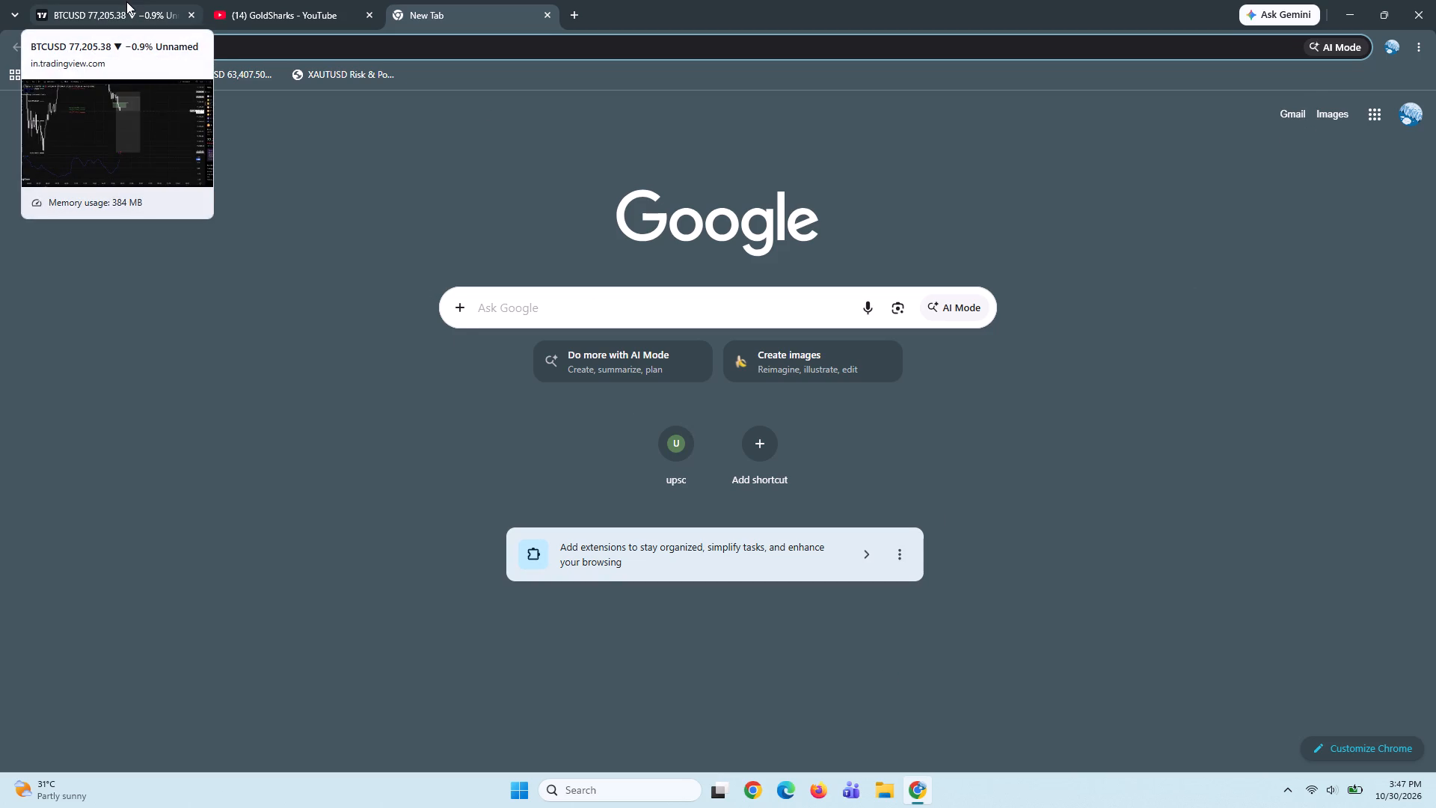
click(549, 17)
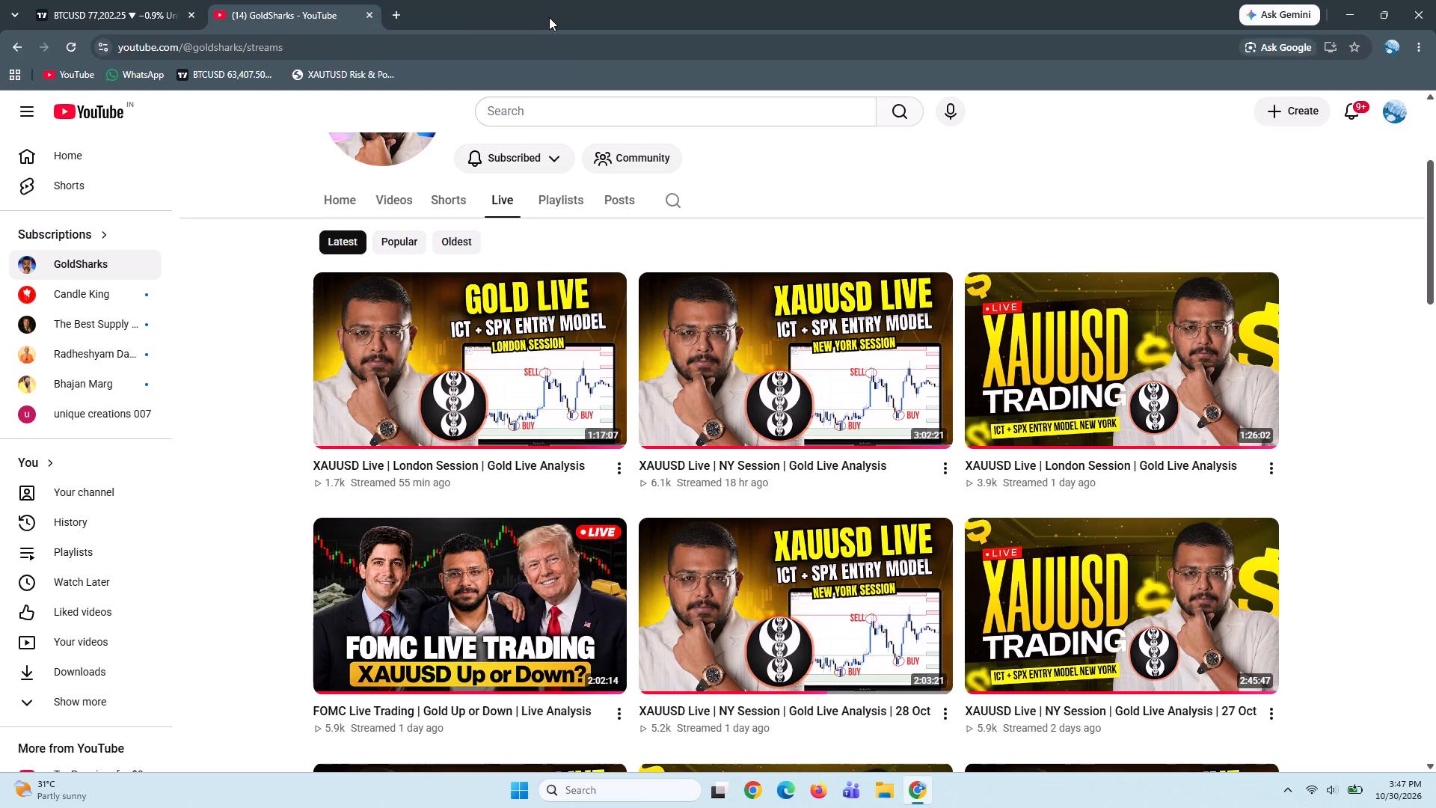
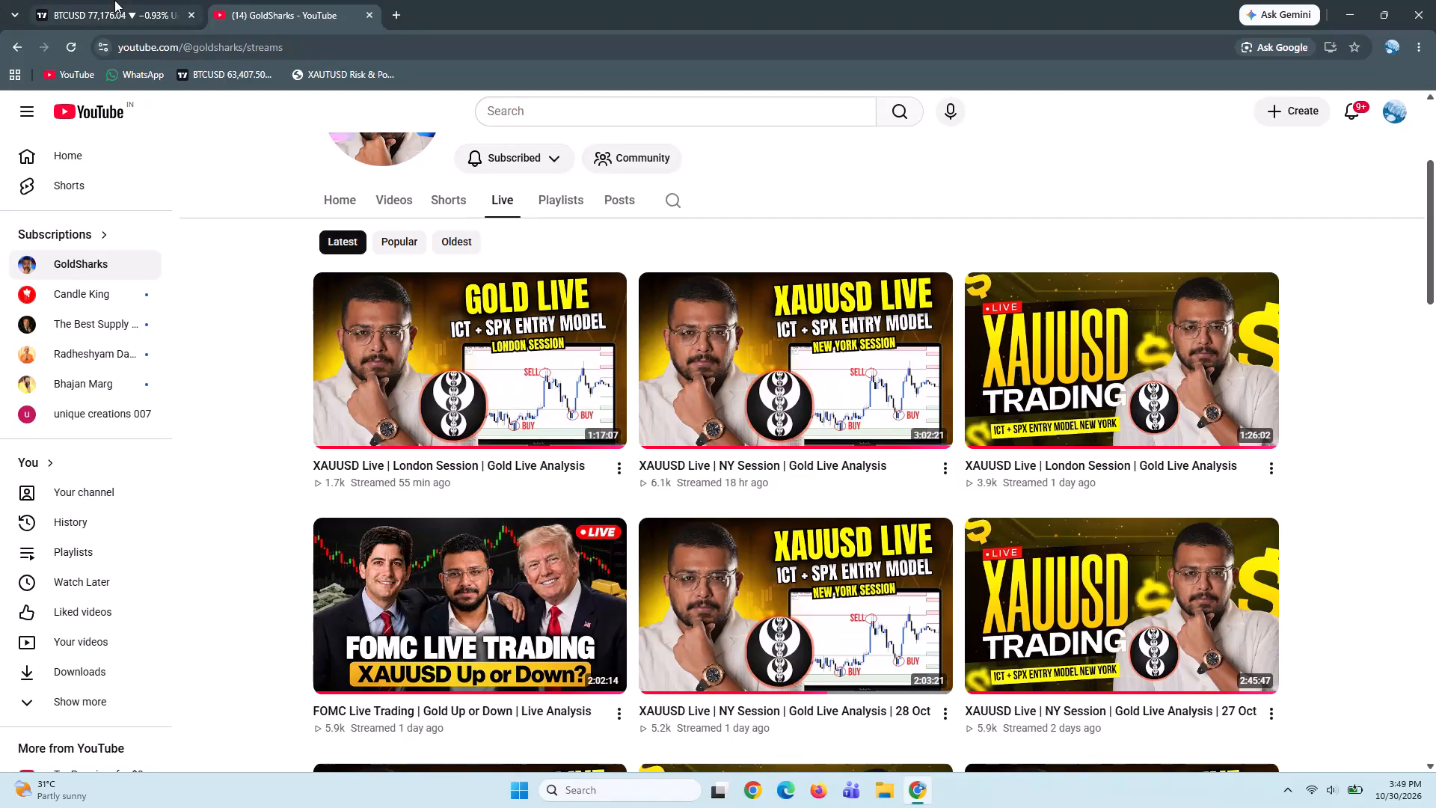
Switch back to TradingView and examine the BTCUSD 5-minute price action around the short position and Fibonacci levels.
click(110, 5)
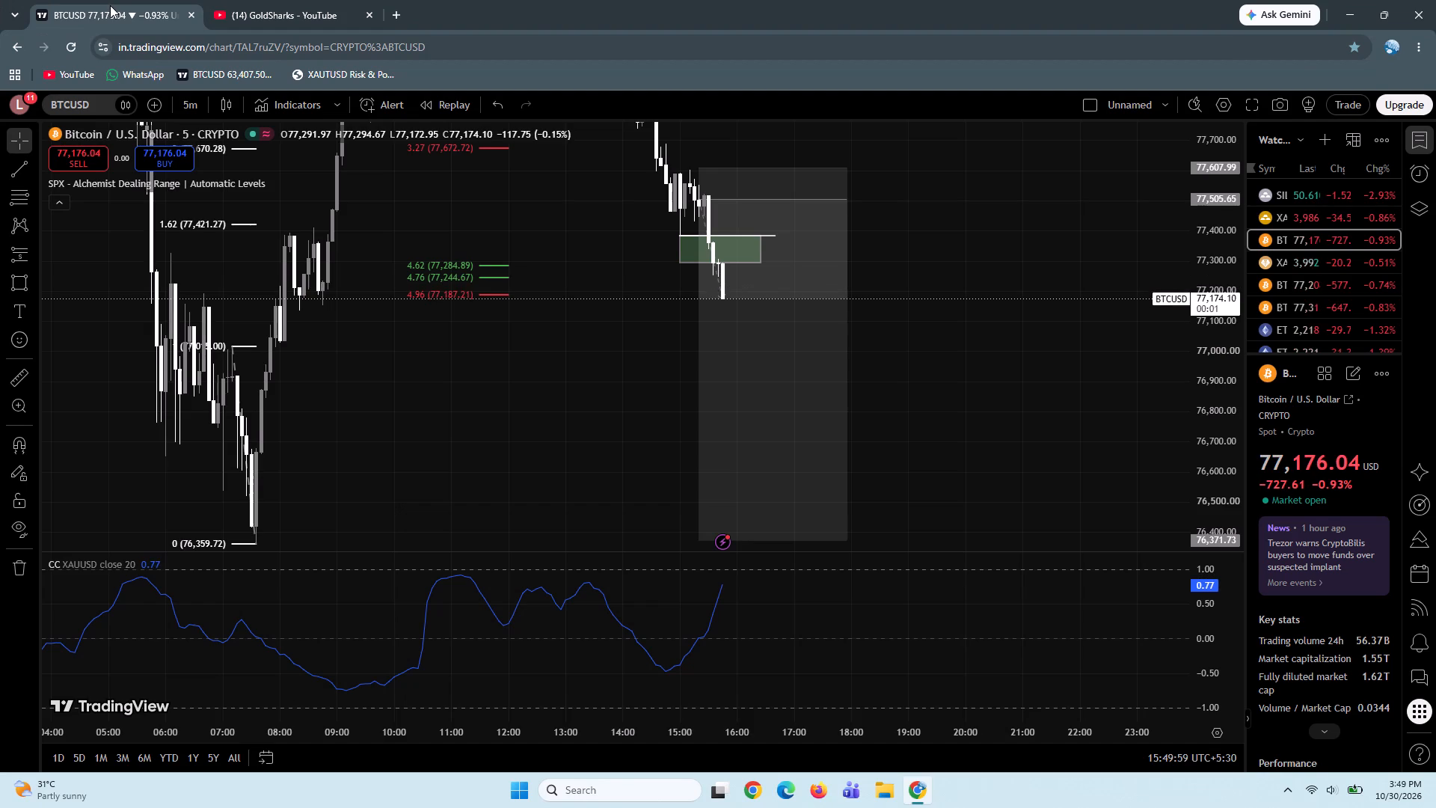
drag(441, 316, 461, 316)
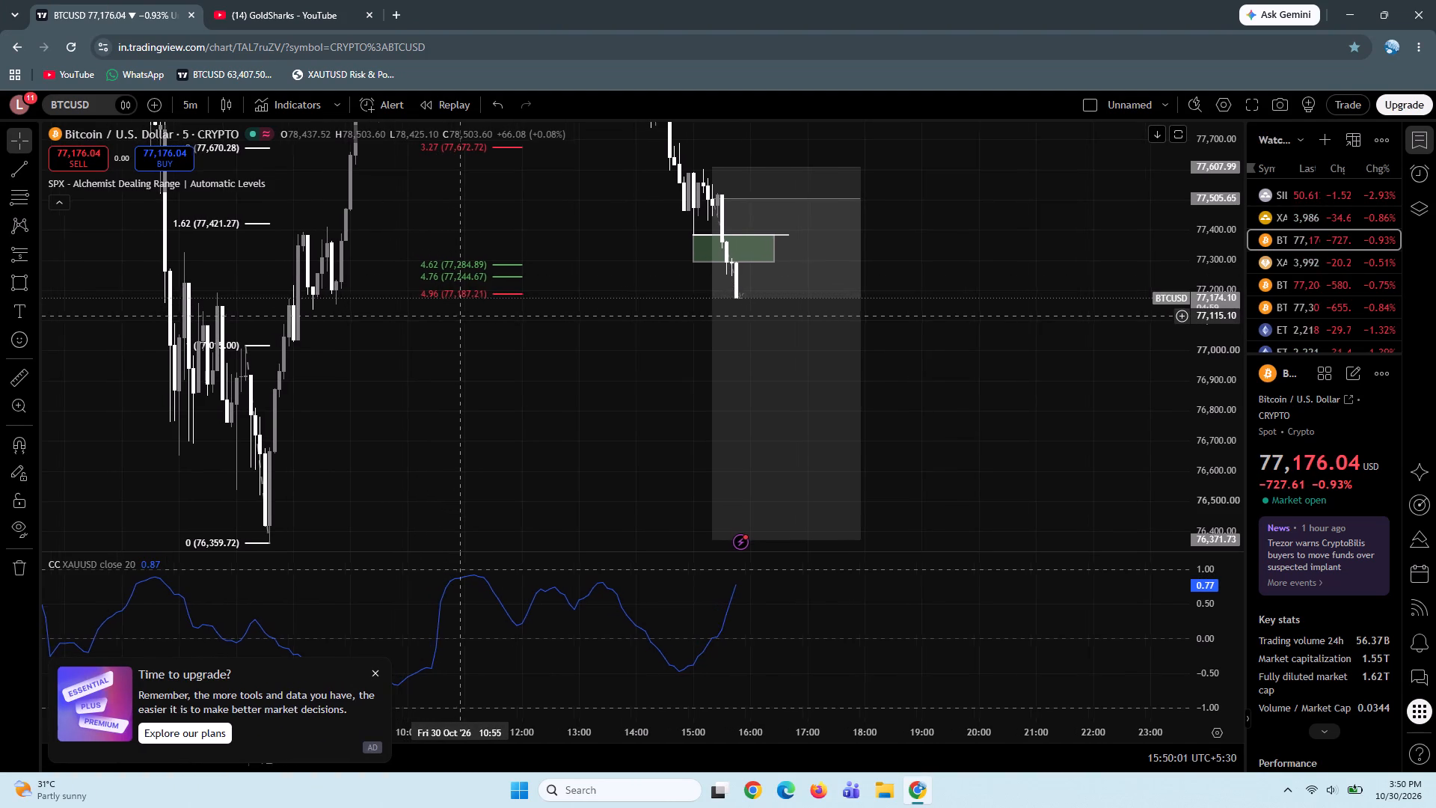
drag(461, 316, 462, 316)
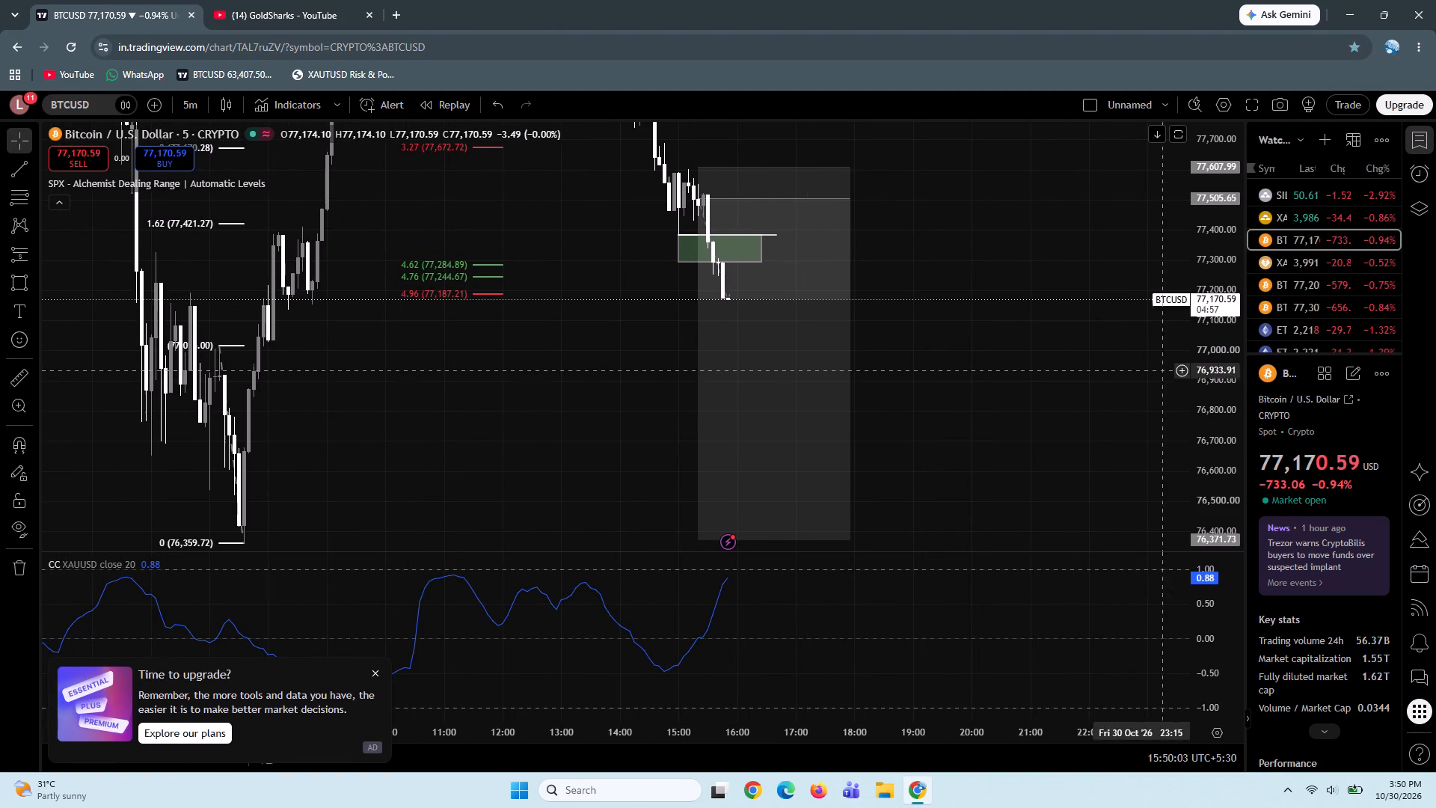
drag(1228, 420, 1152, 248)
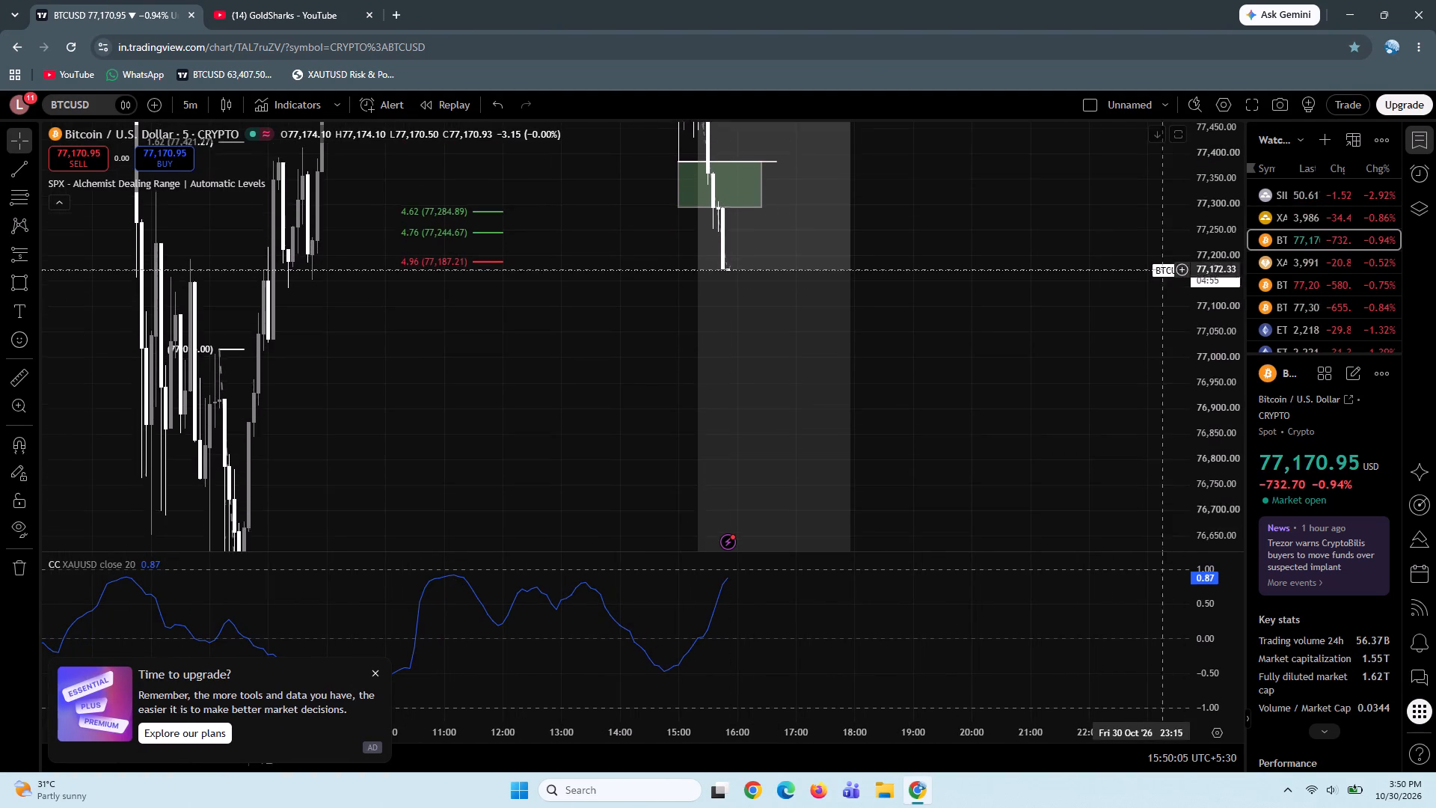
drag(1152, 248, 1127, 183)
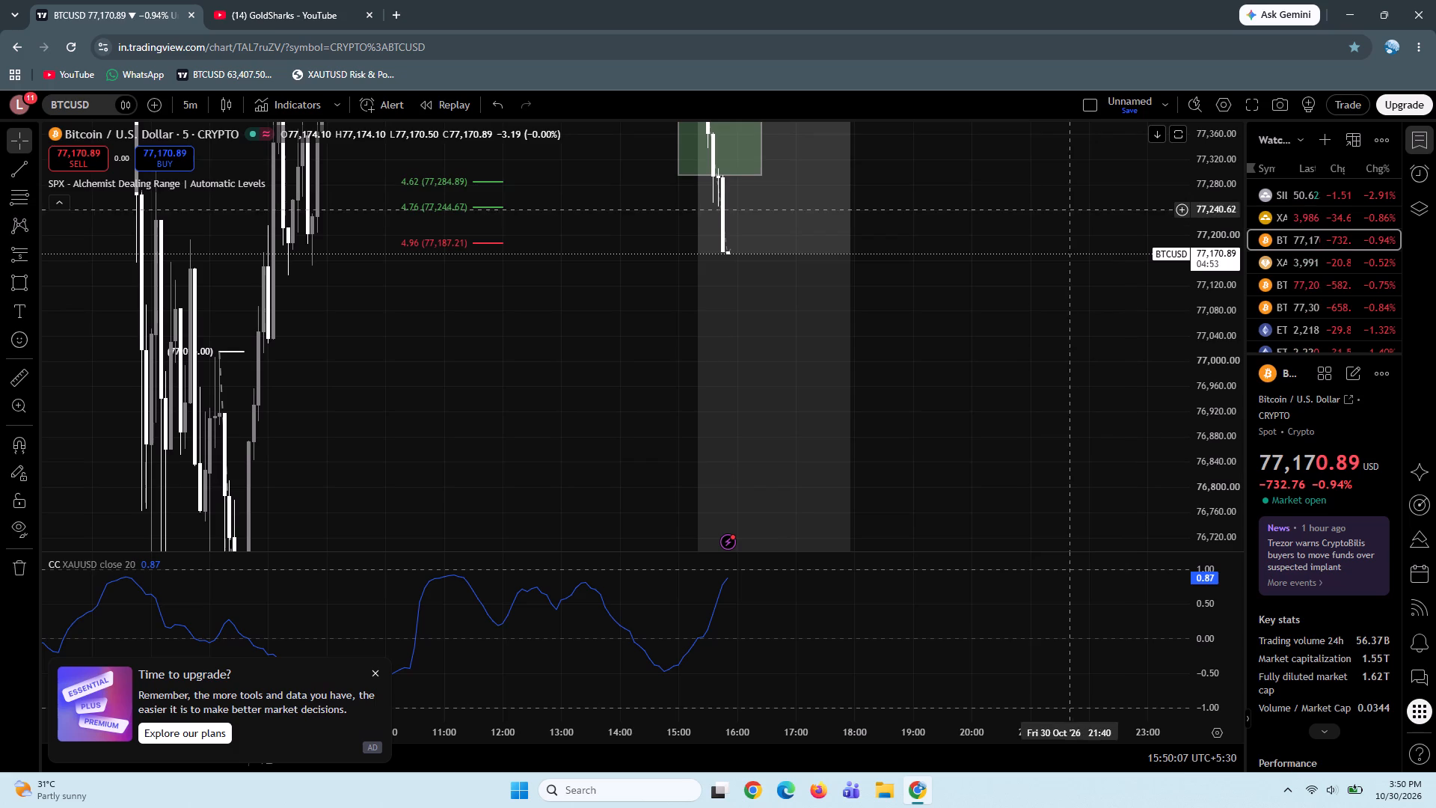
drag(1013, 224, 1009, 156)
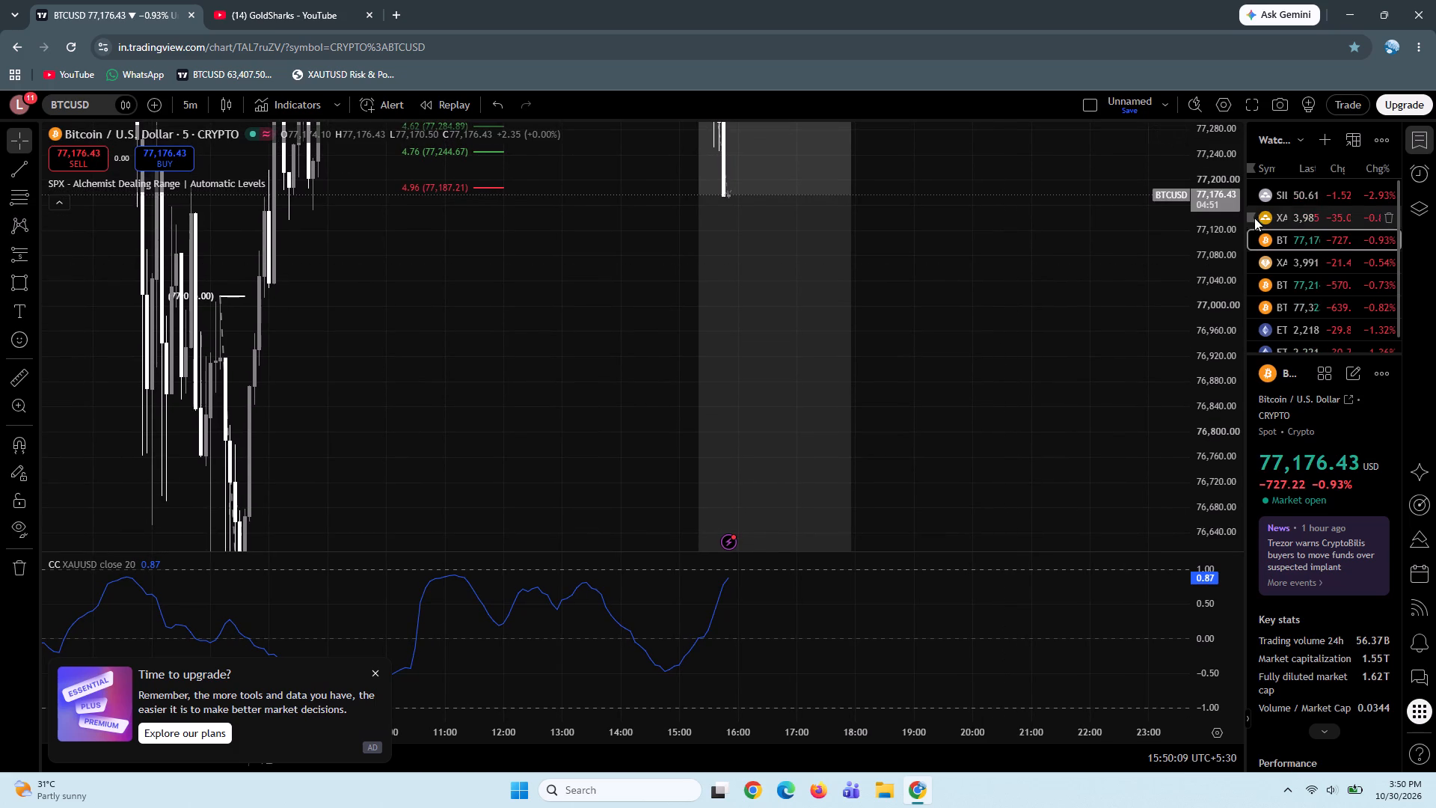
drag(1206, 180, 1265, 446)
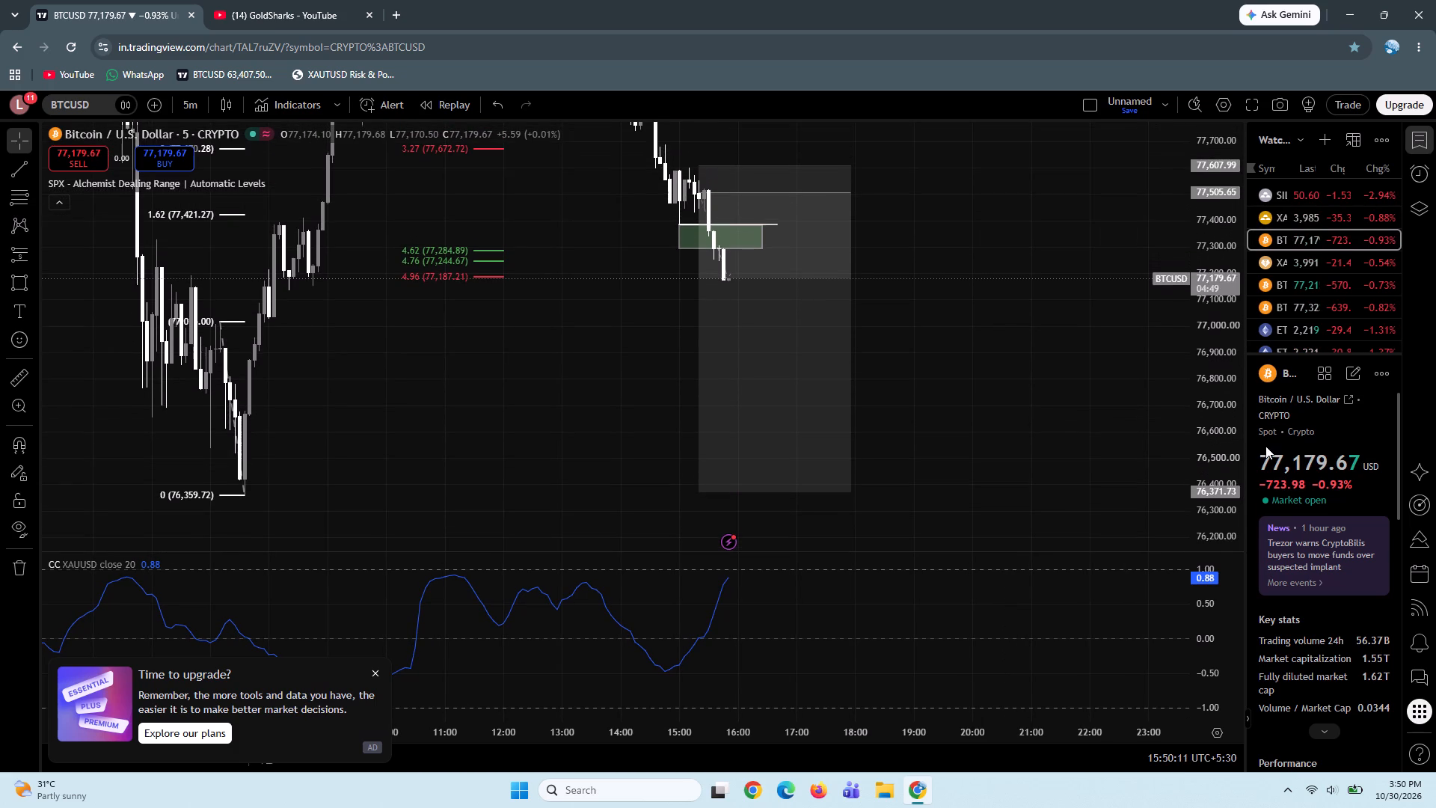
drag(1203, 193, 1209, 296)
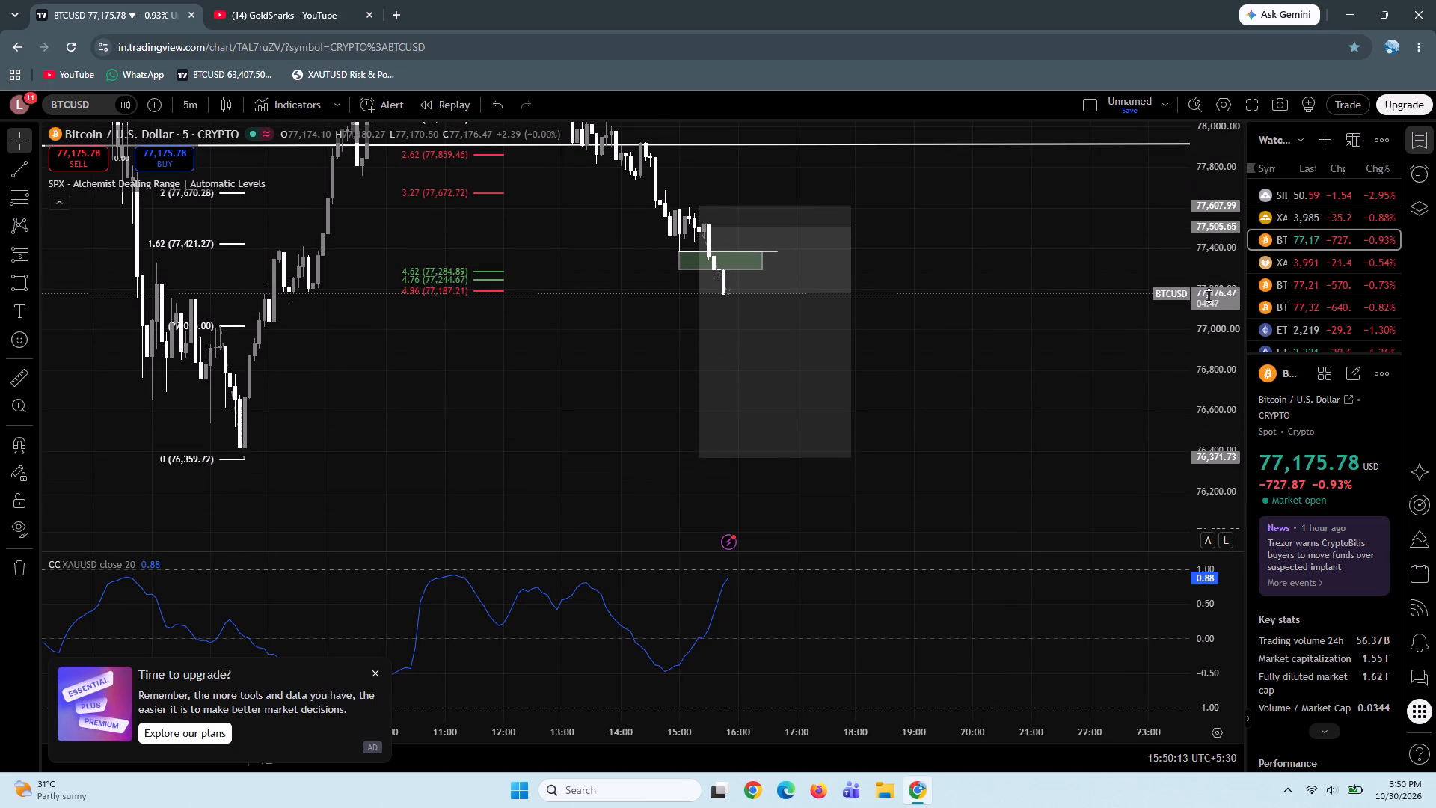
drag(962, 405, 989, 429)
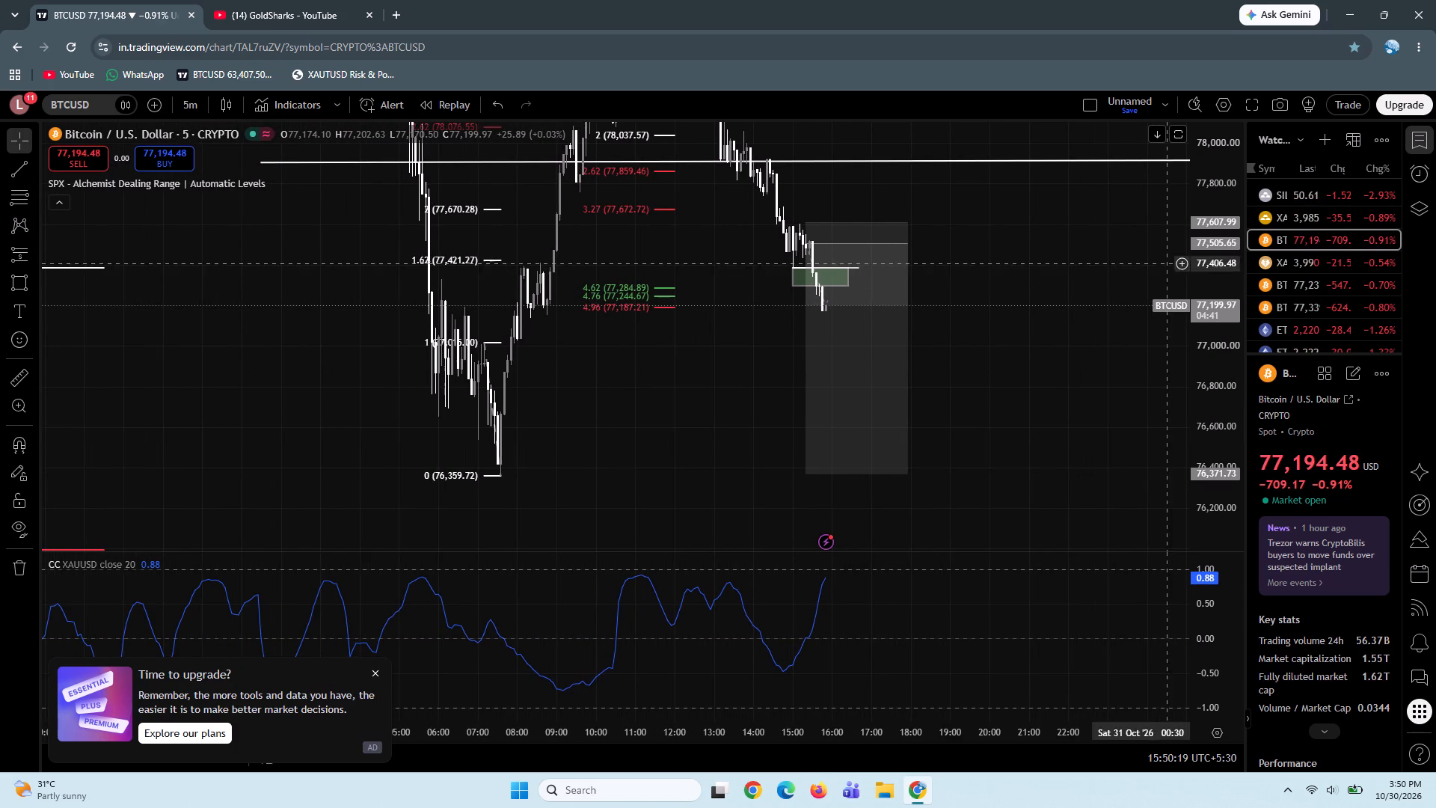
drag(1216, 217, 1224, 389)
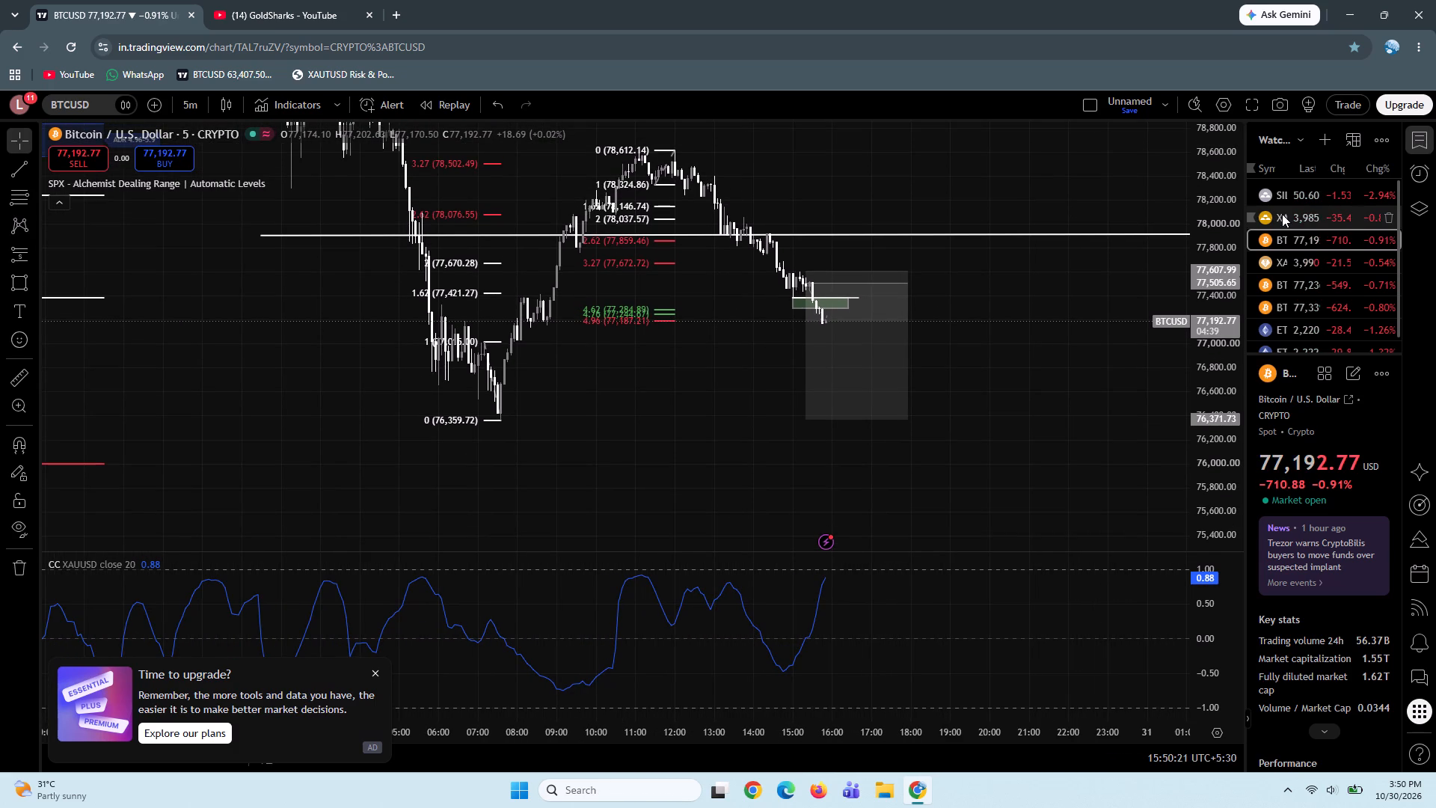
Open the XAUUSD chart from the watchlist and set its timeframe to 1 minute.
click(1290, 215)
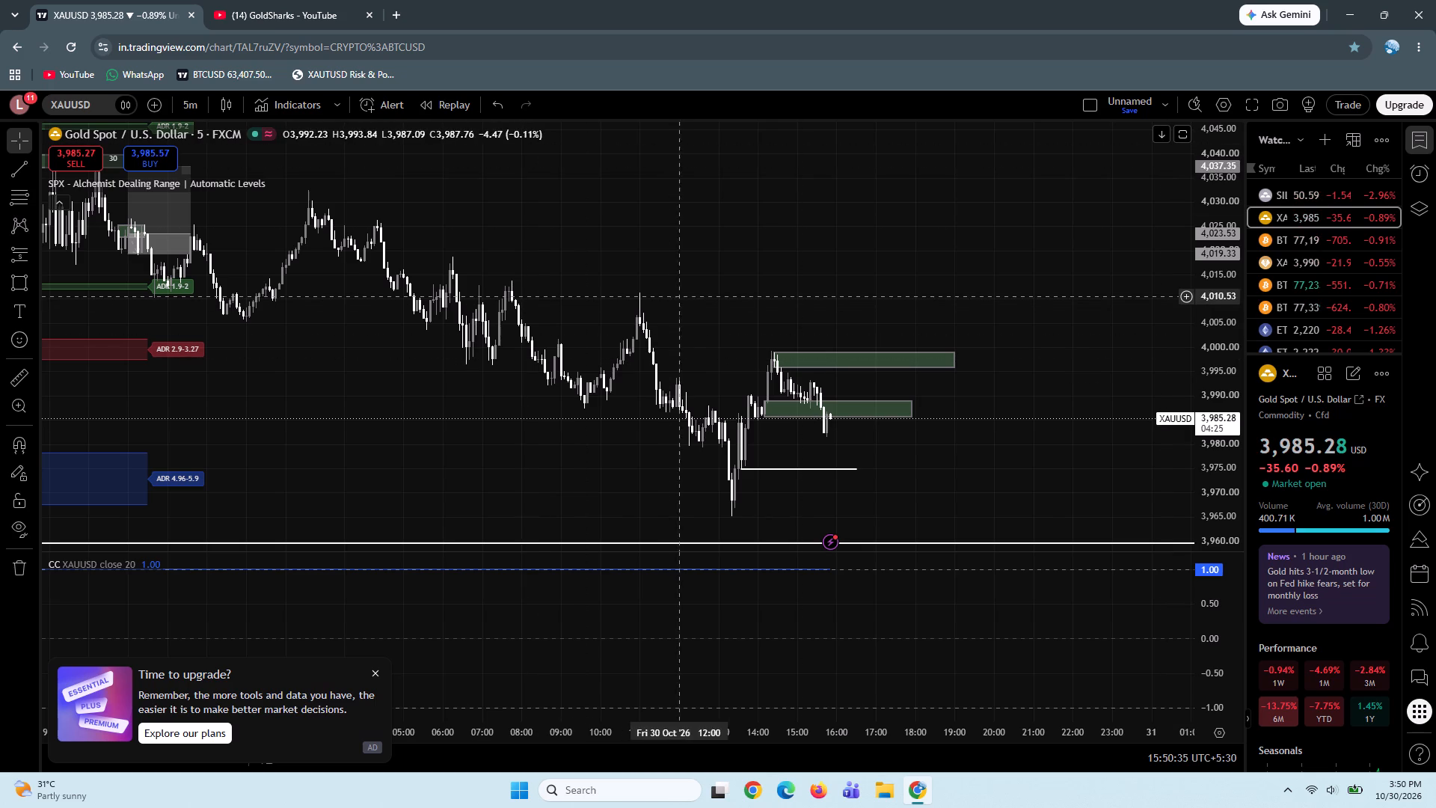
drag(722, 295, 664, 257)
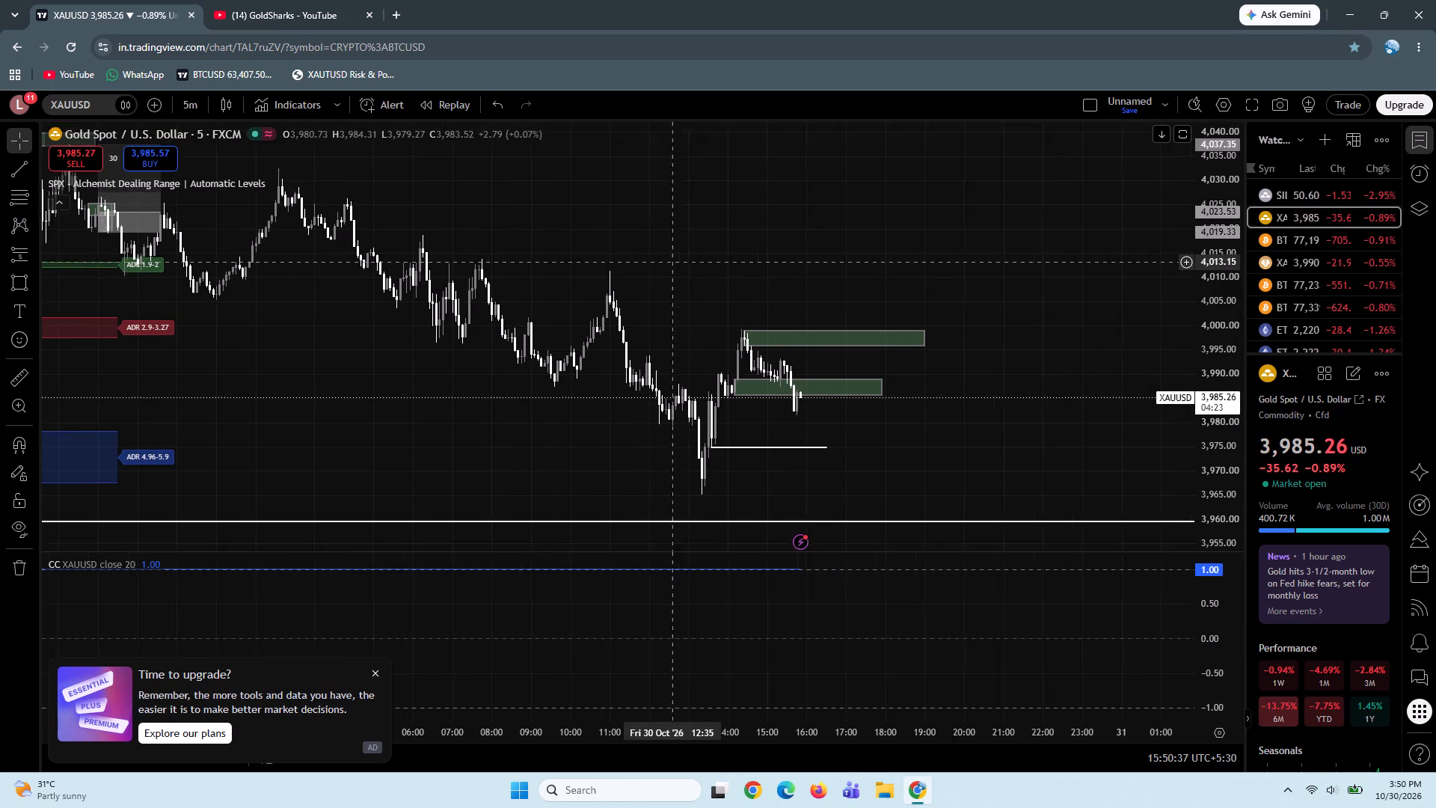
drag(664, 257, 613, 239)
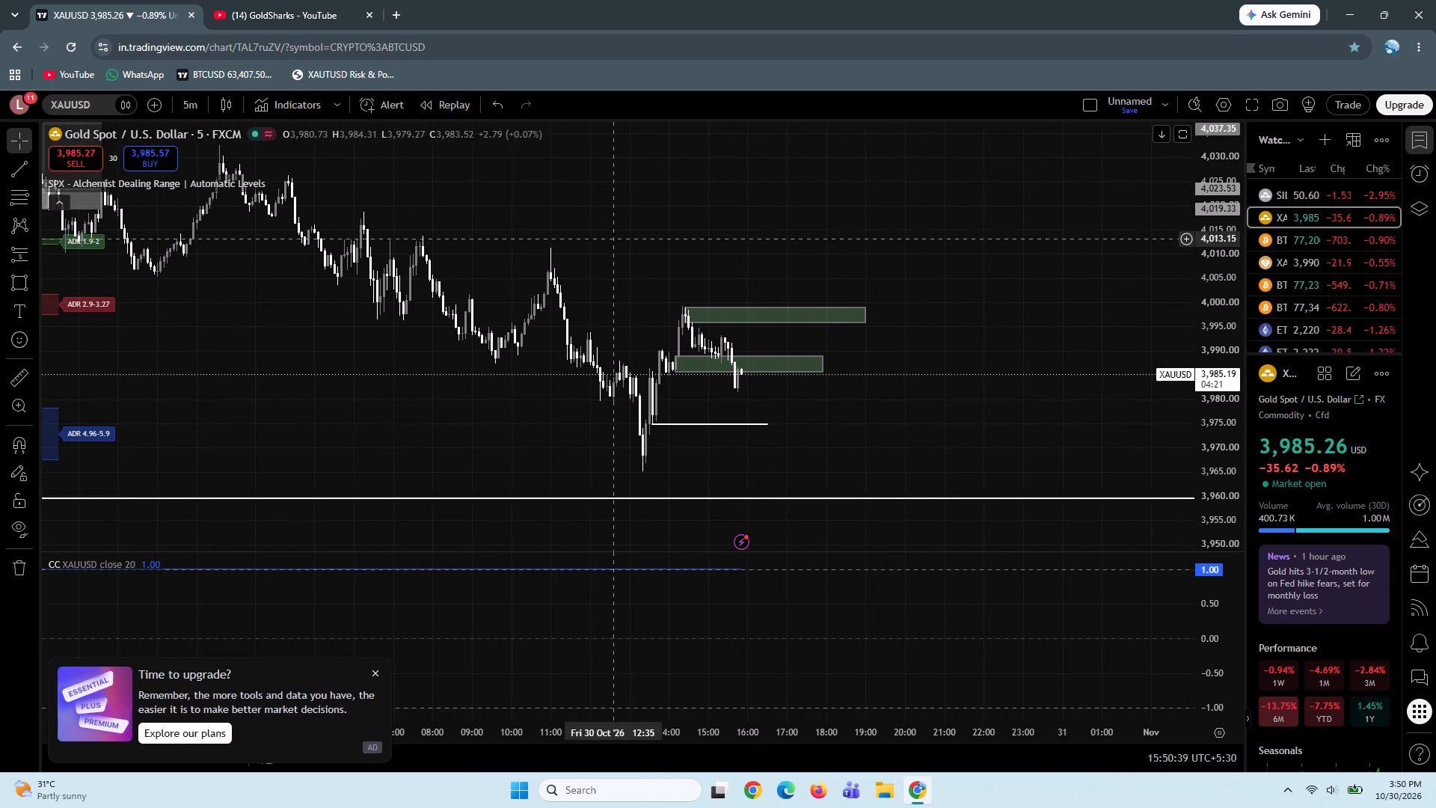
drag(613, 239, 604, 236)
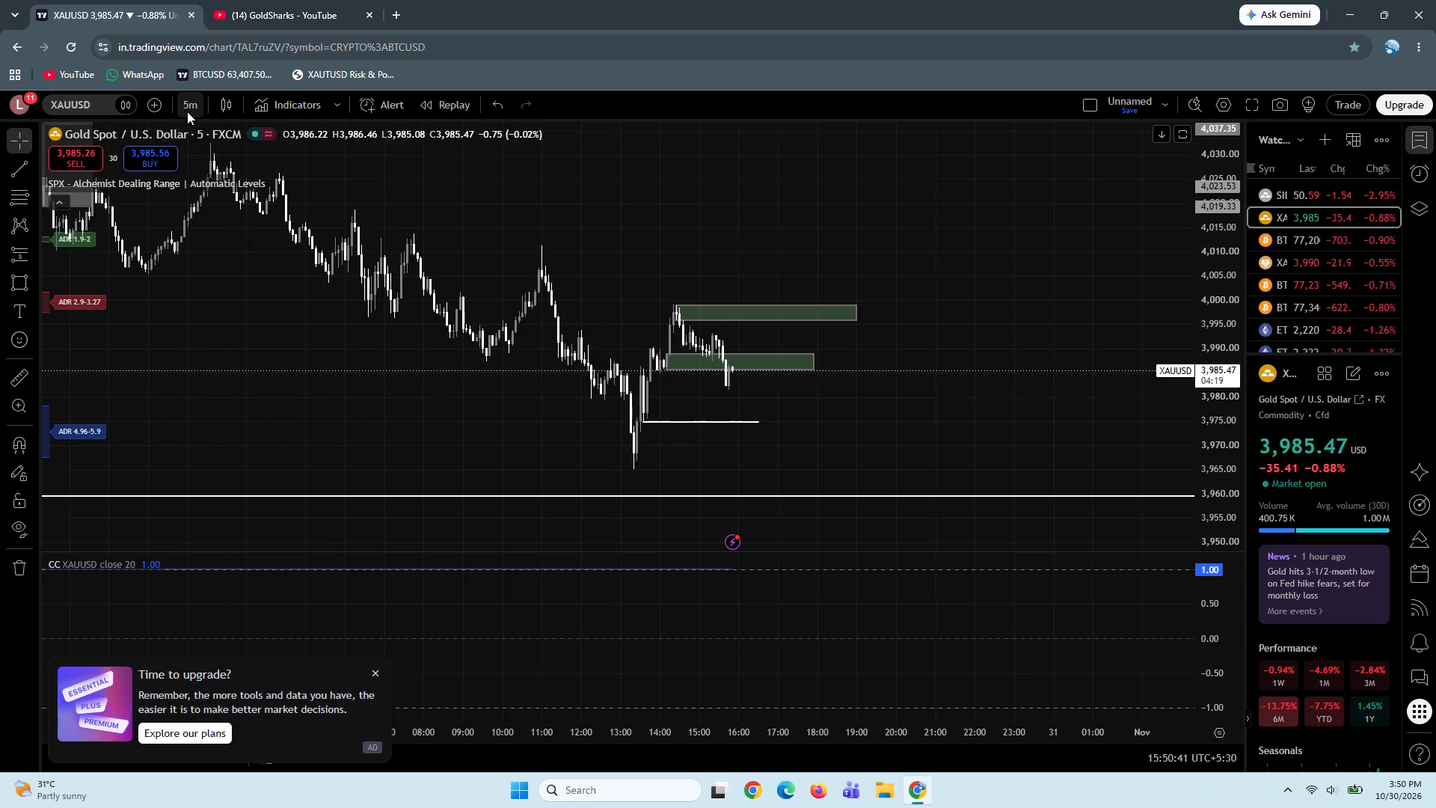
click(188, 110)
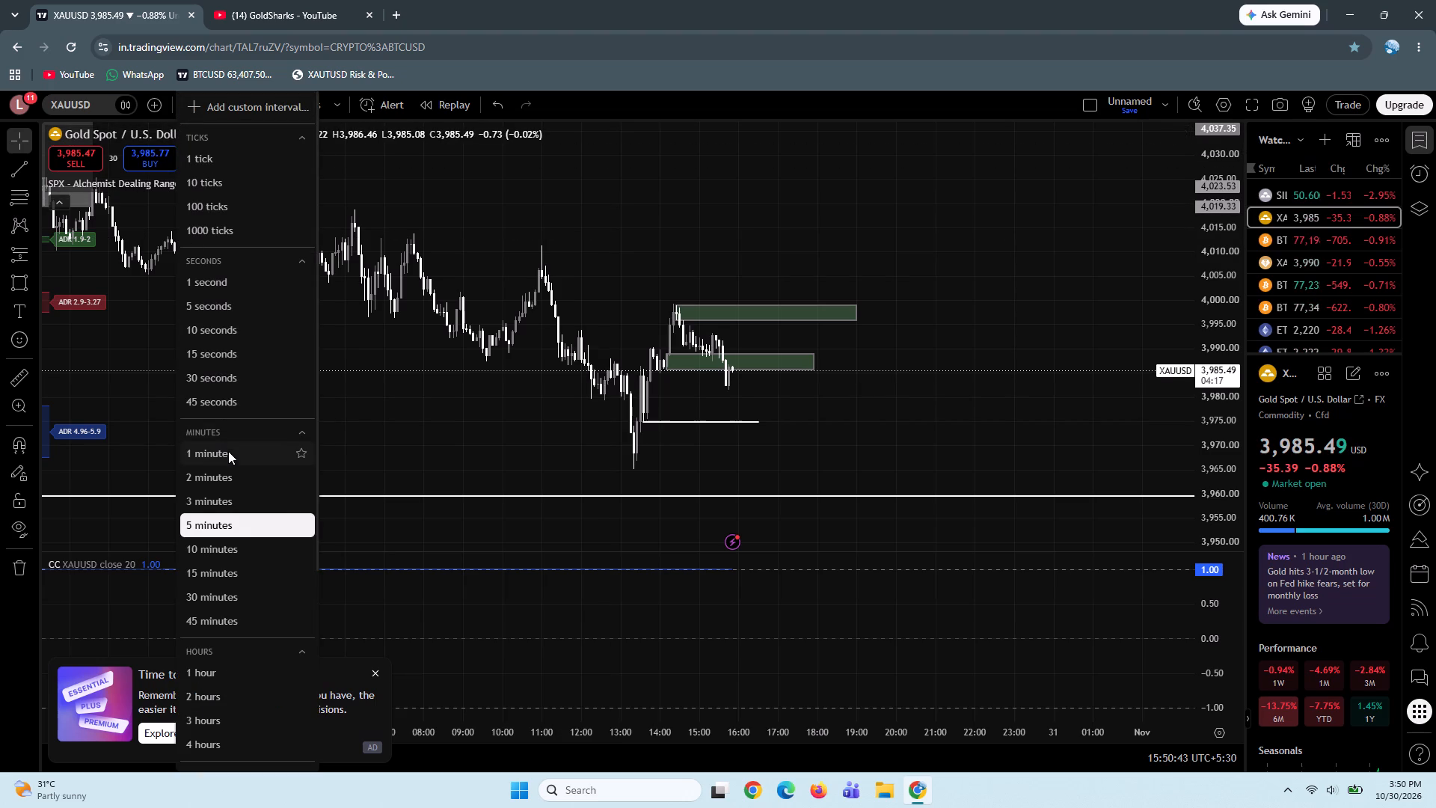
click(228, 451)
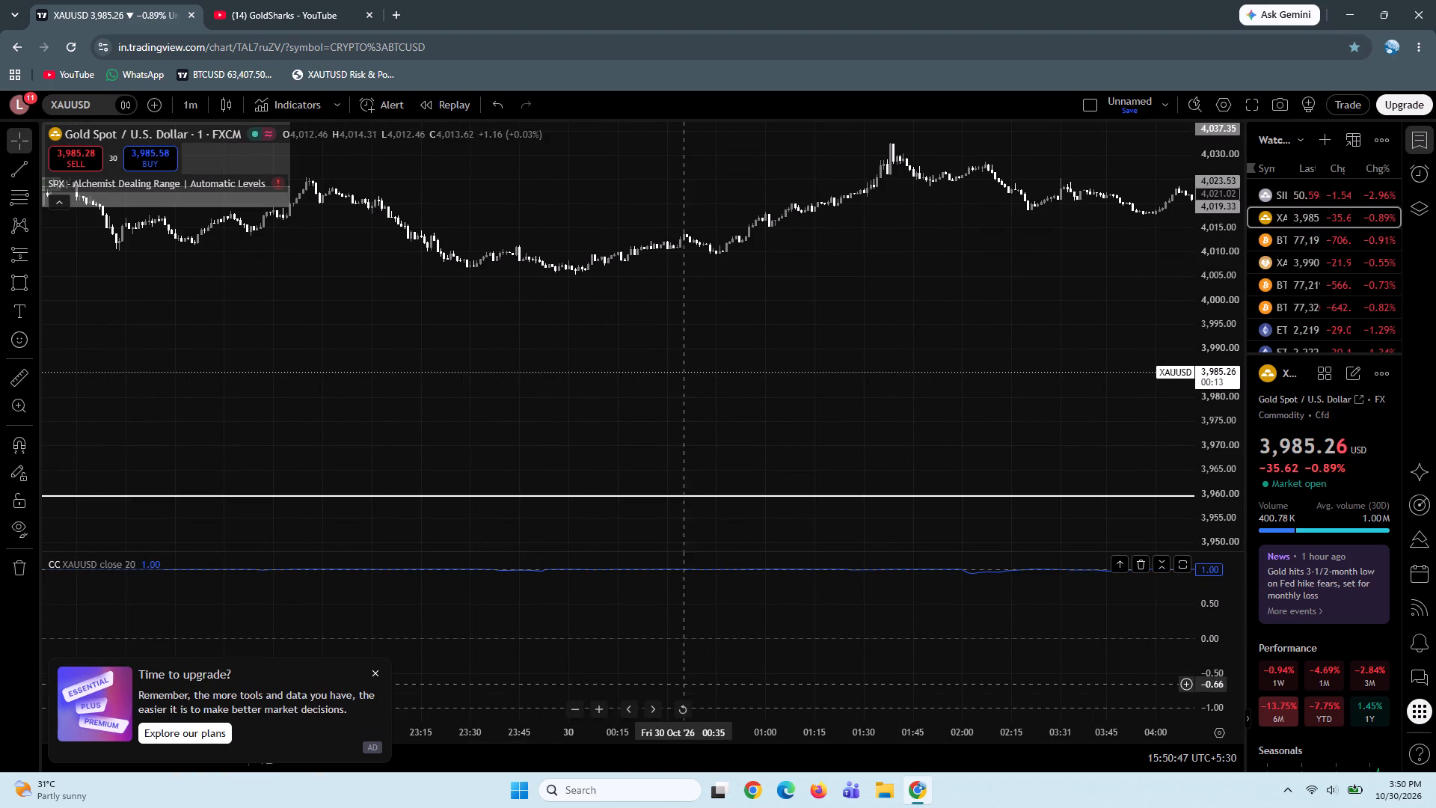
click(681, 711)
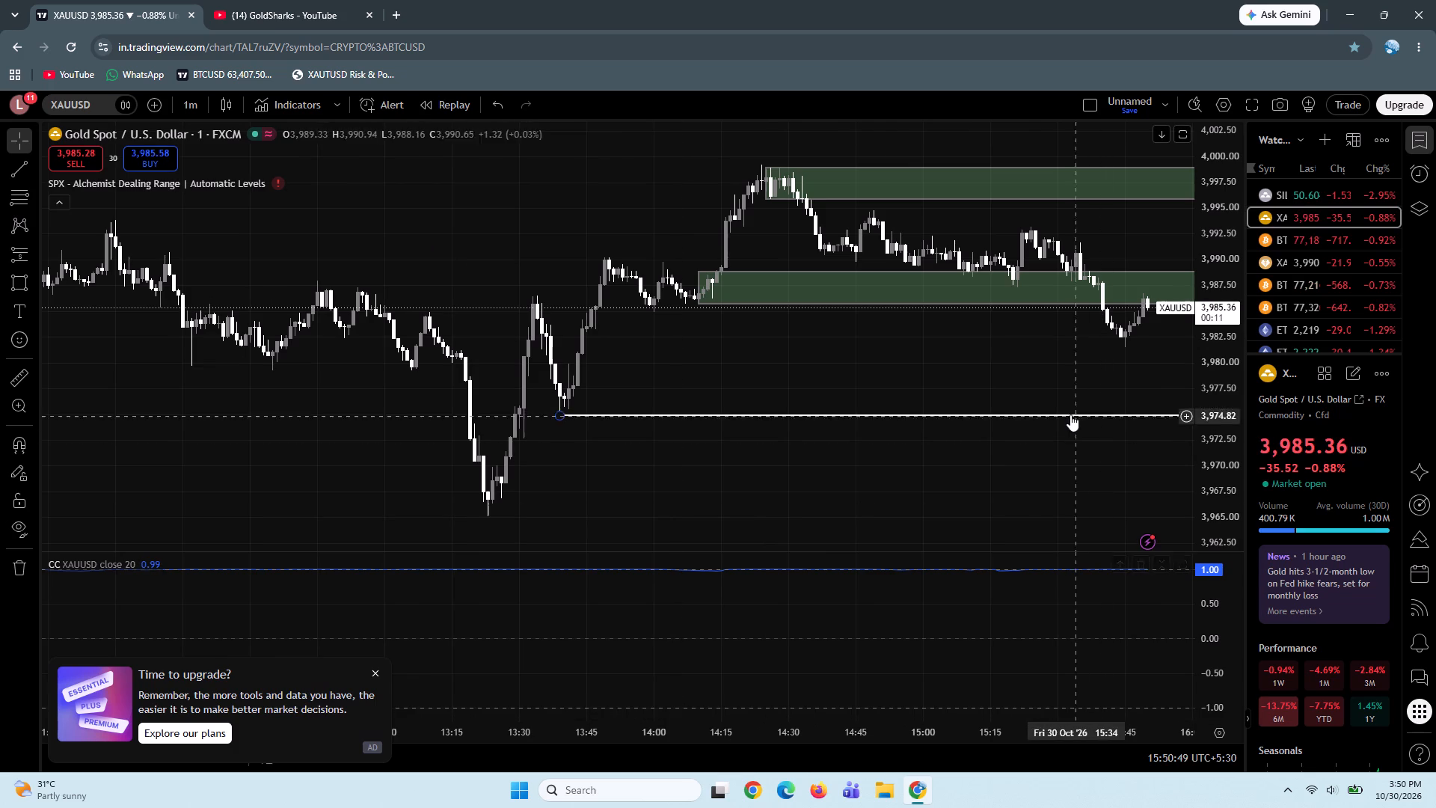
Draw a Fibonacci retracement on XAUUSD from the swing low at 3,987.33 to the 15:24 swing high at 3,993.18.
drag(992, 351, 801, 388)
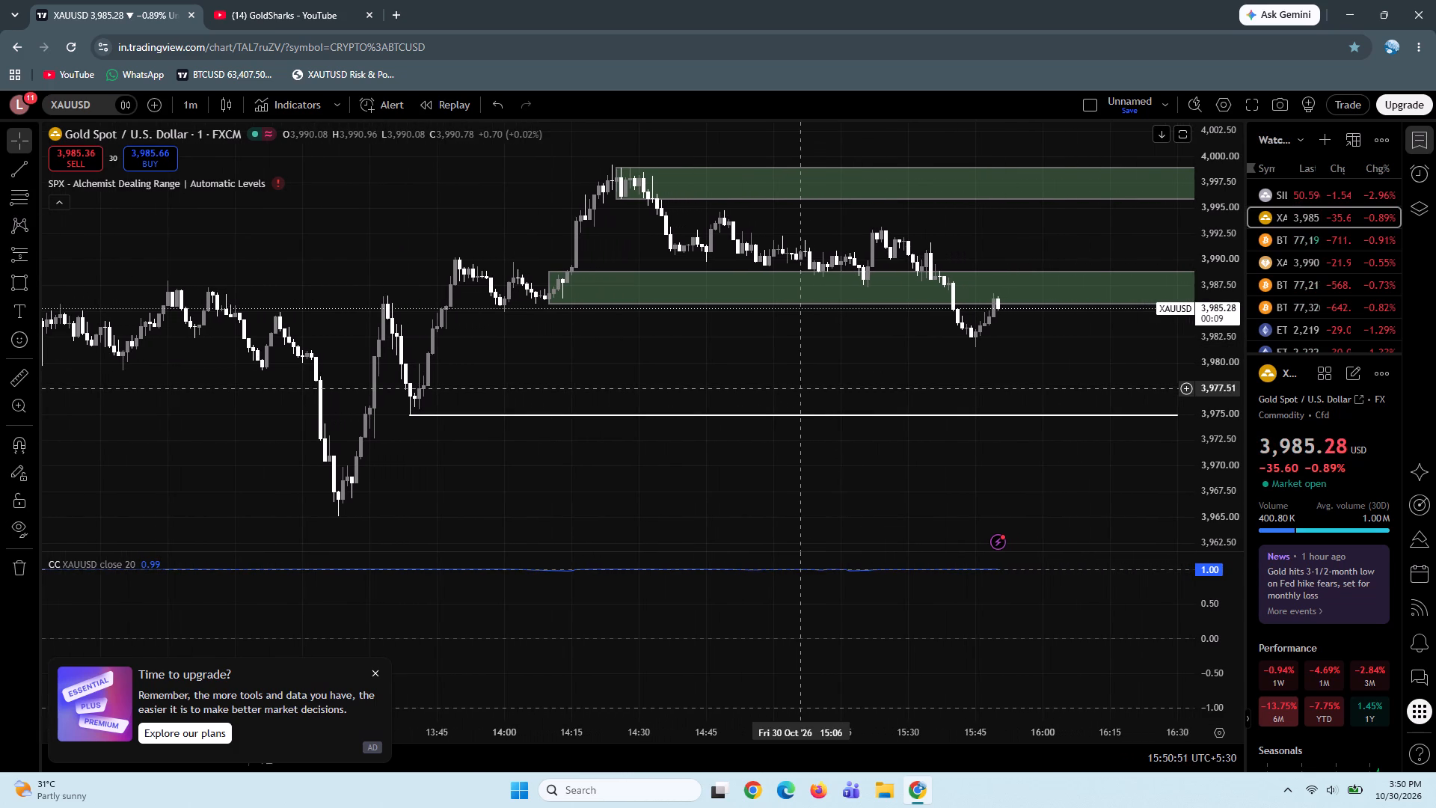
click(14, 195)
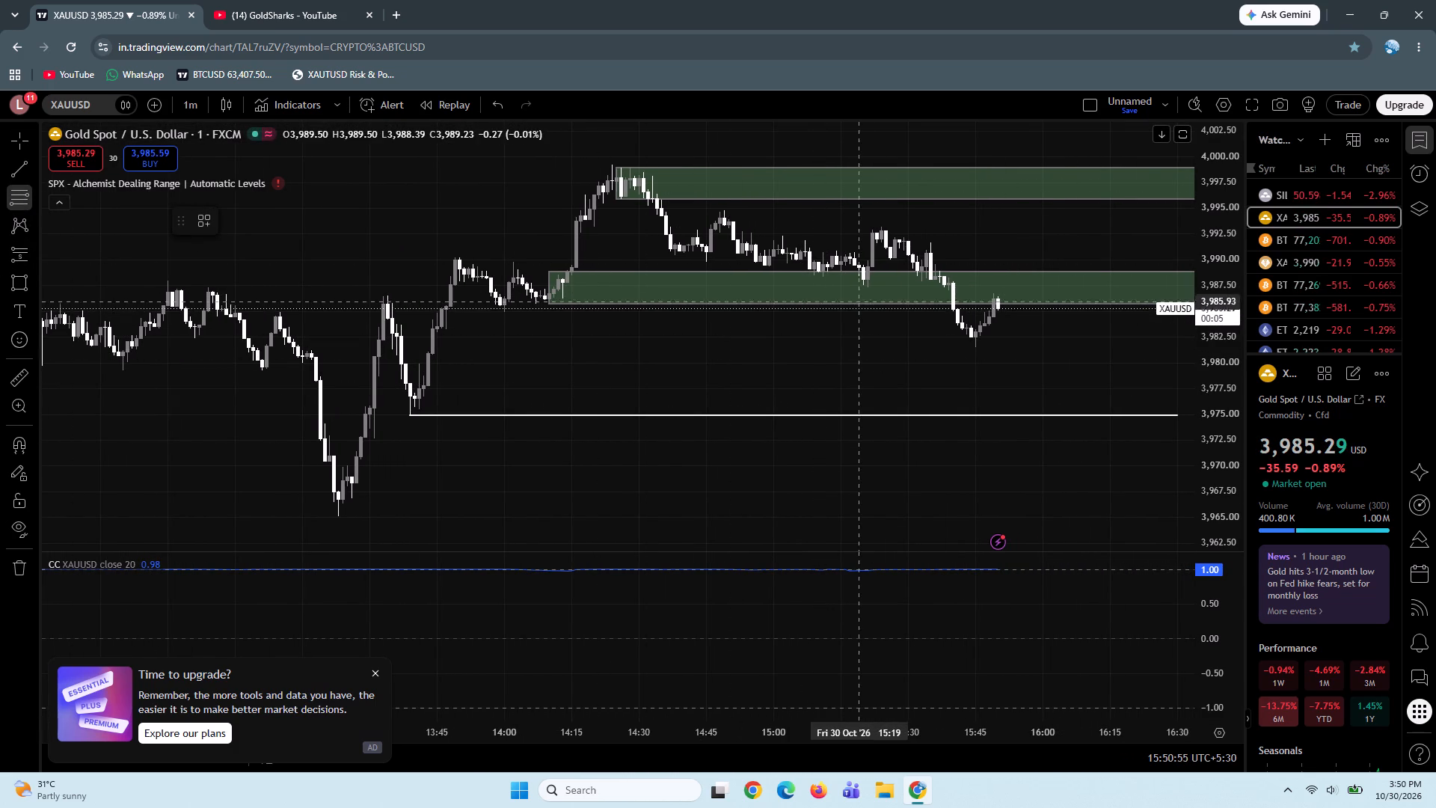
ctrl+drag(866, 288, 886, 222)
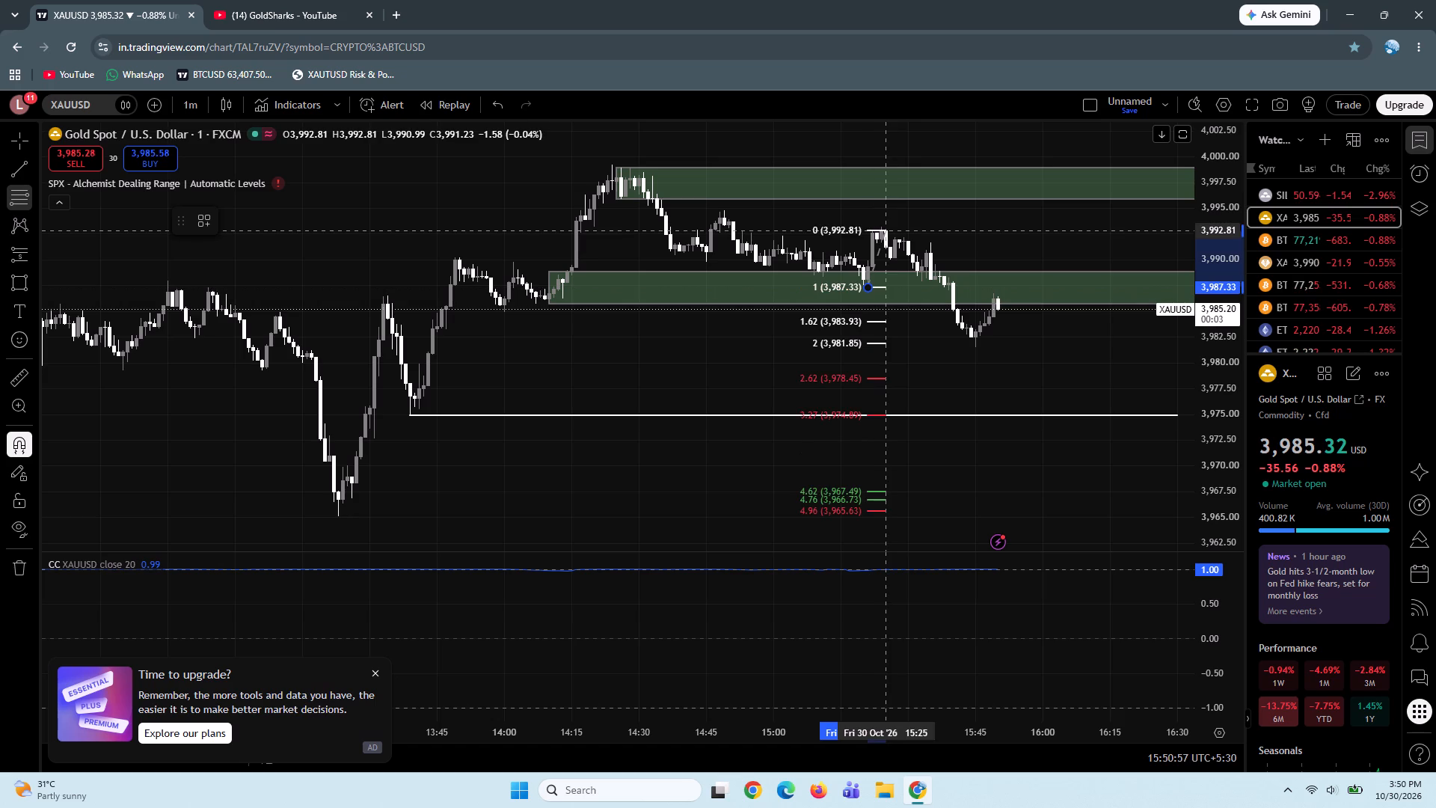
ctrl+drag(886, 222, 883, 221)
ctrl+click(883, 221)
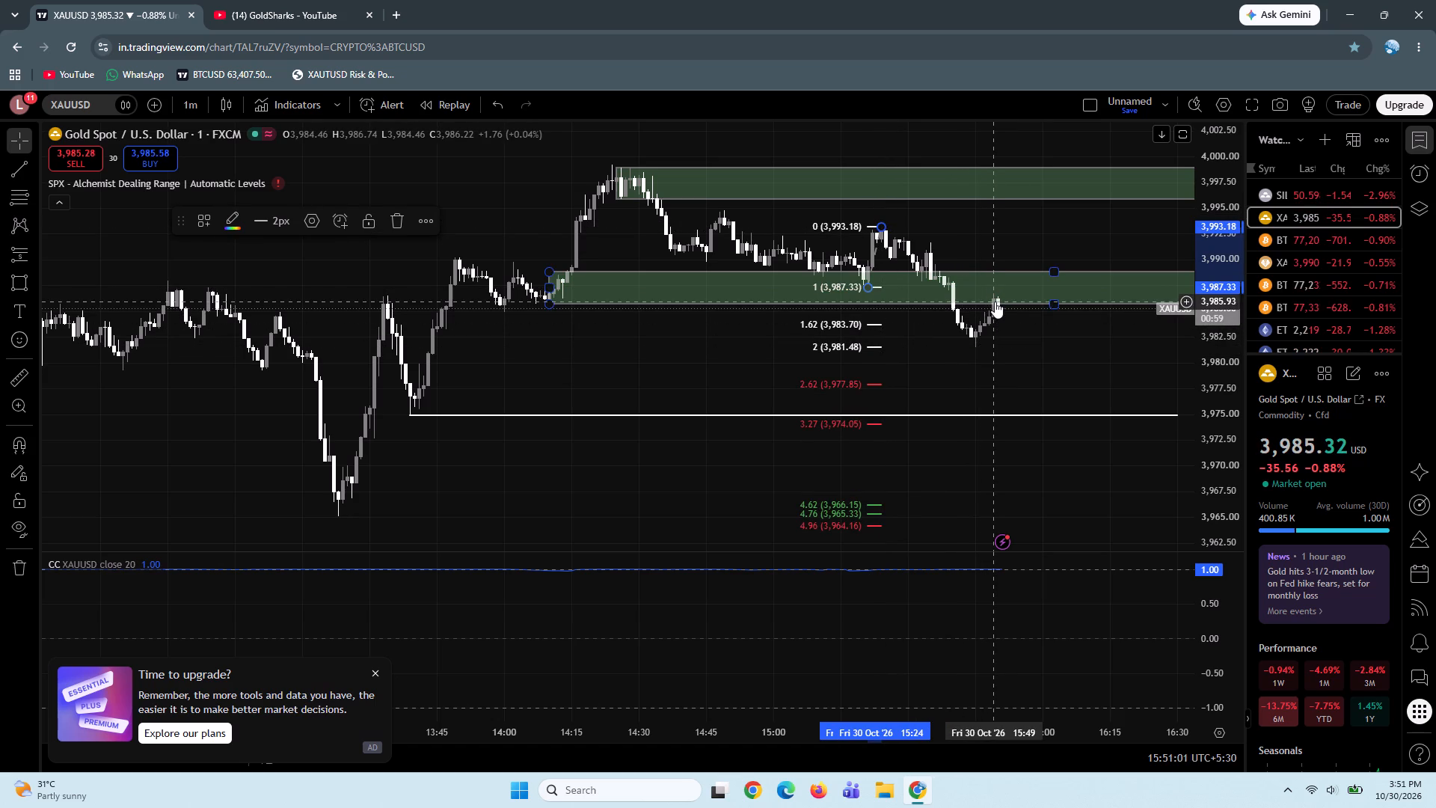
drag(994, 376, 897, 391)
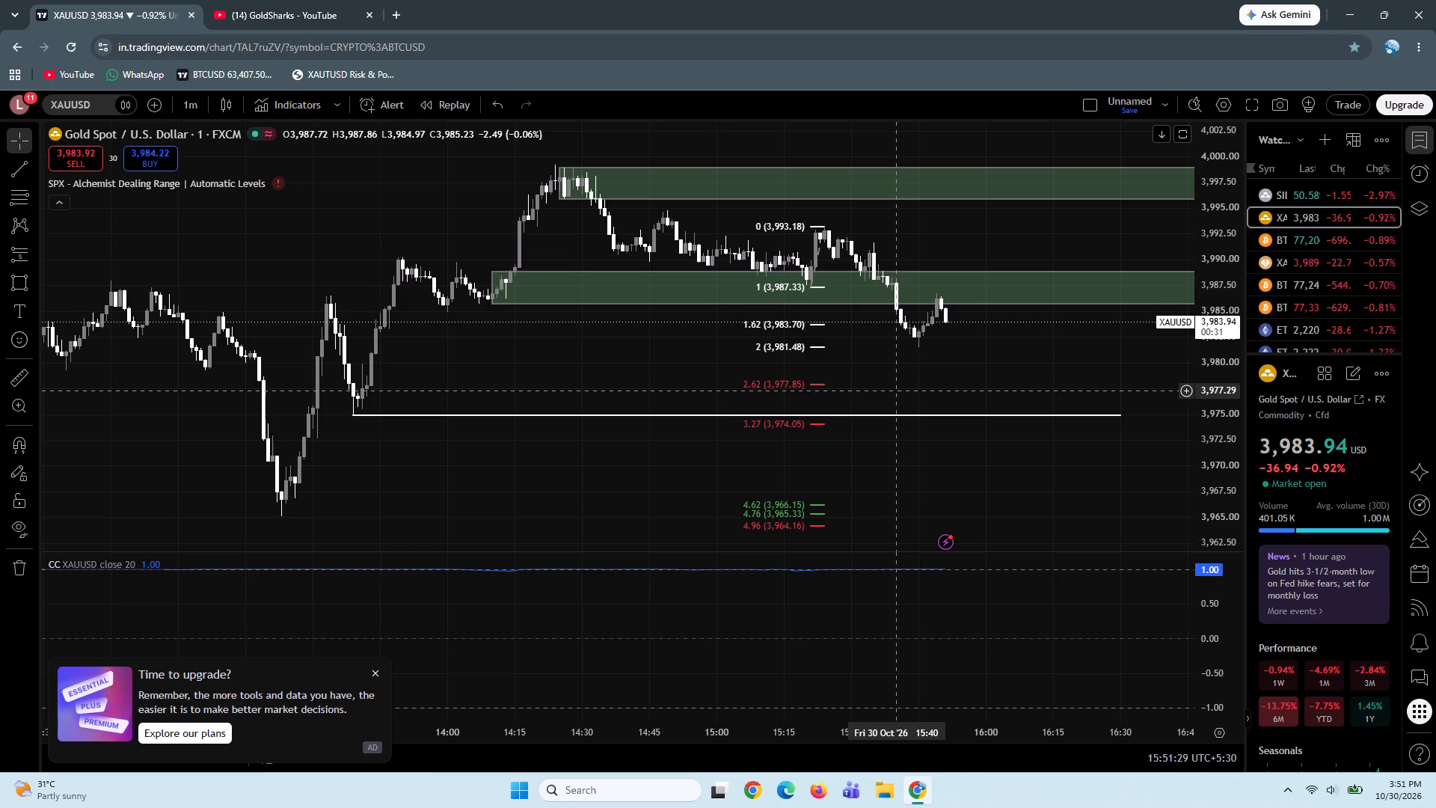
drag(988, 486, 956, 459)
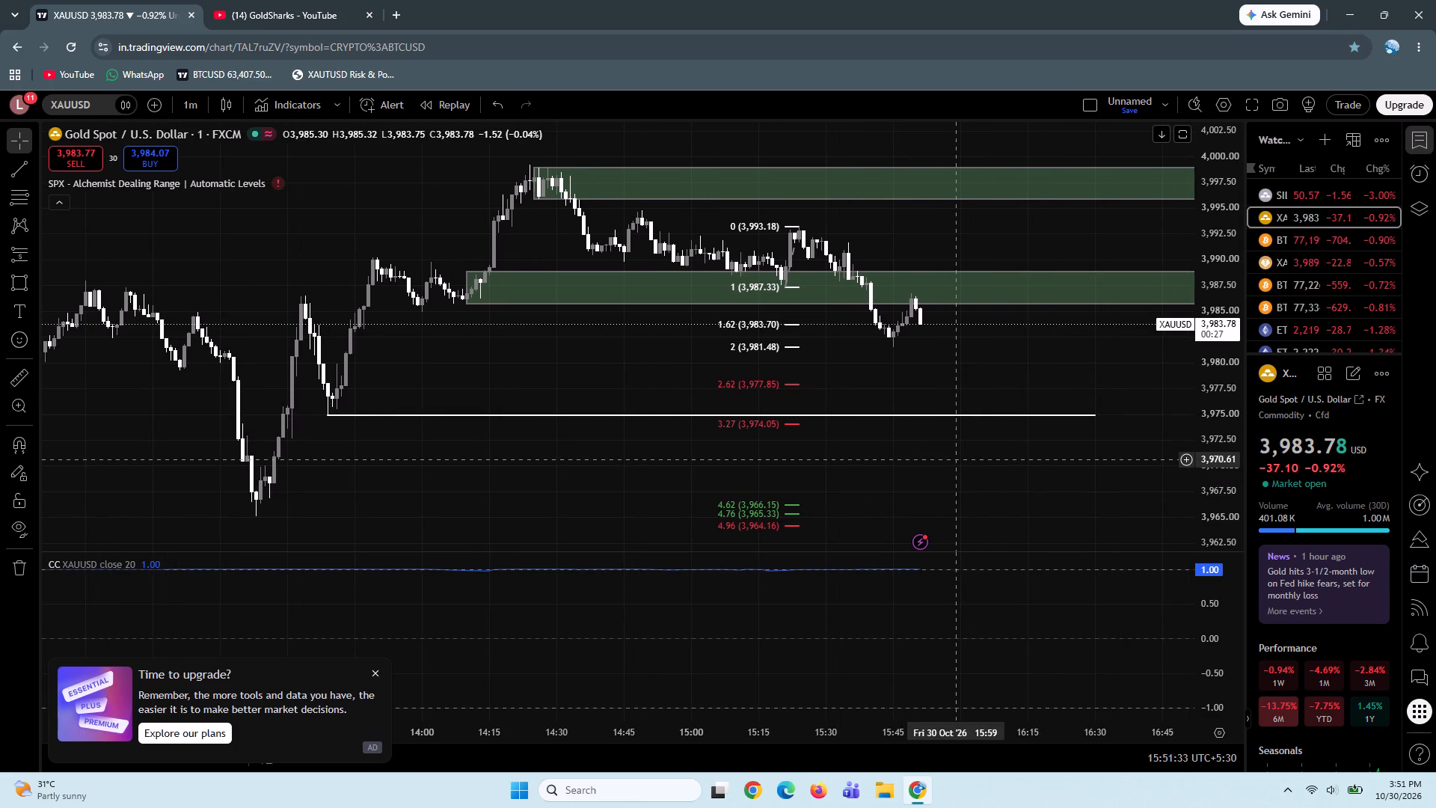
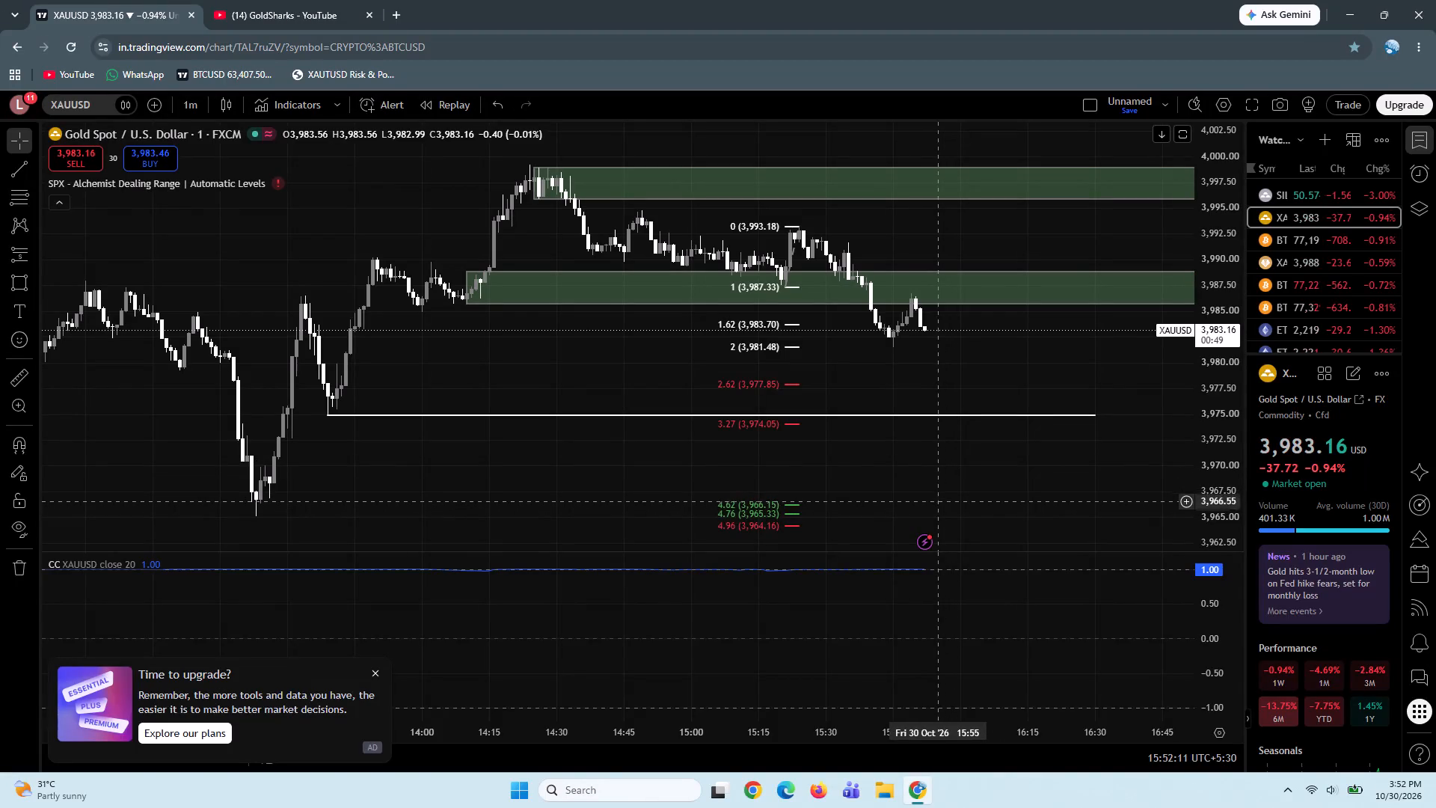
Delete the white horizontal trend line near 3,974.82 on the XAUUSD chart.
click(935, 415)
key(Delete)
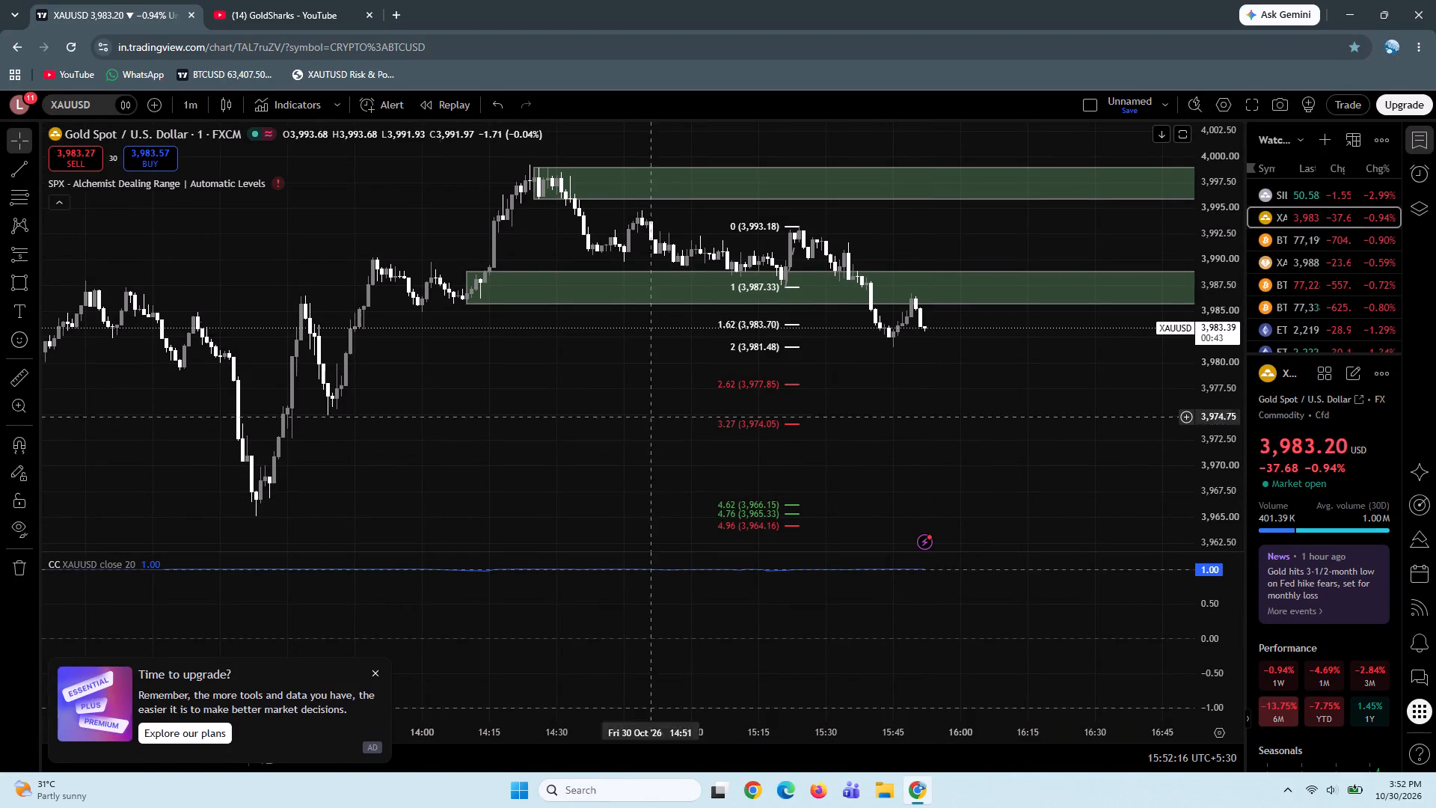
Measure the price drop on XAUUSD from the latest candle near 3,983.10 down to about 3,965.17, and clear the measurement.
click(22, 372)
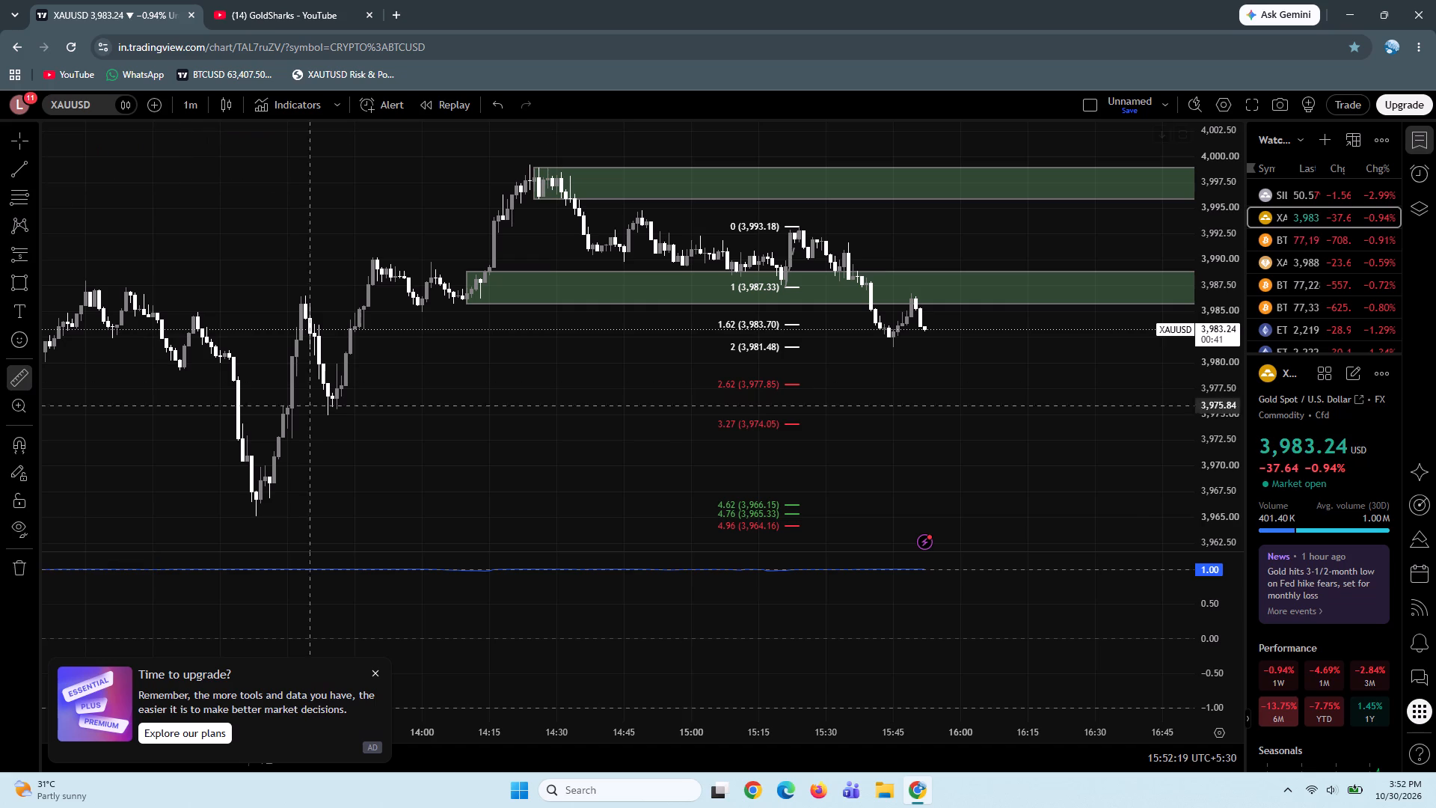
click(920, 331)
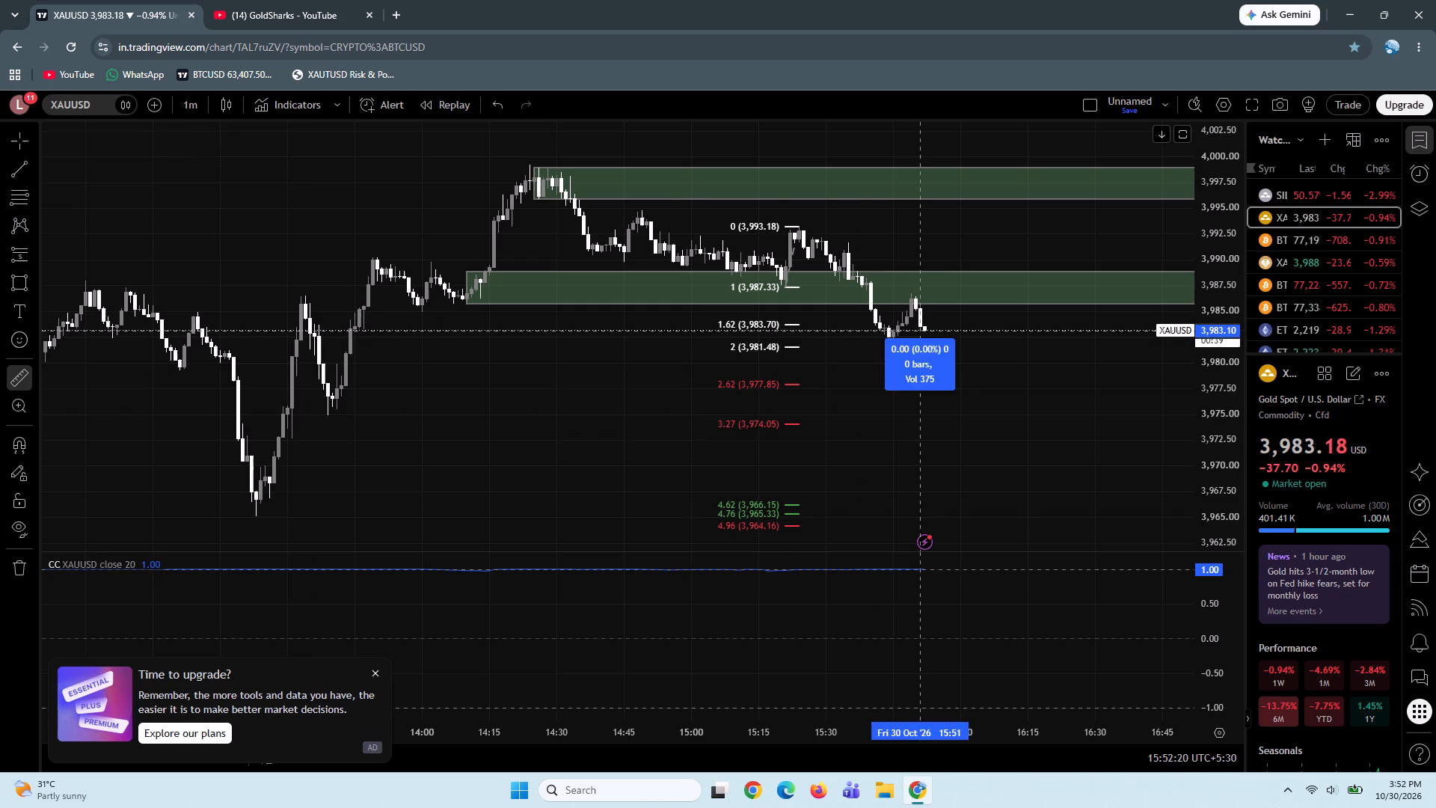
click(963, 515)
click(963, 515)
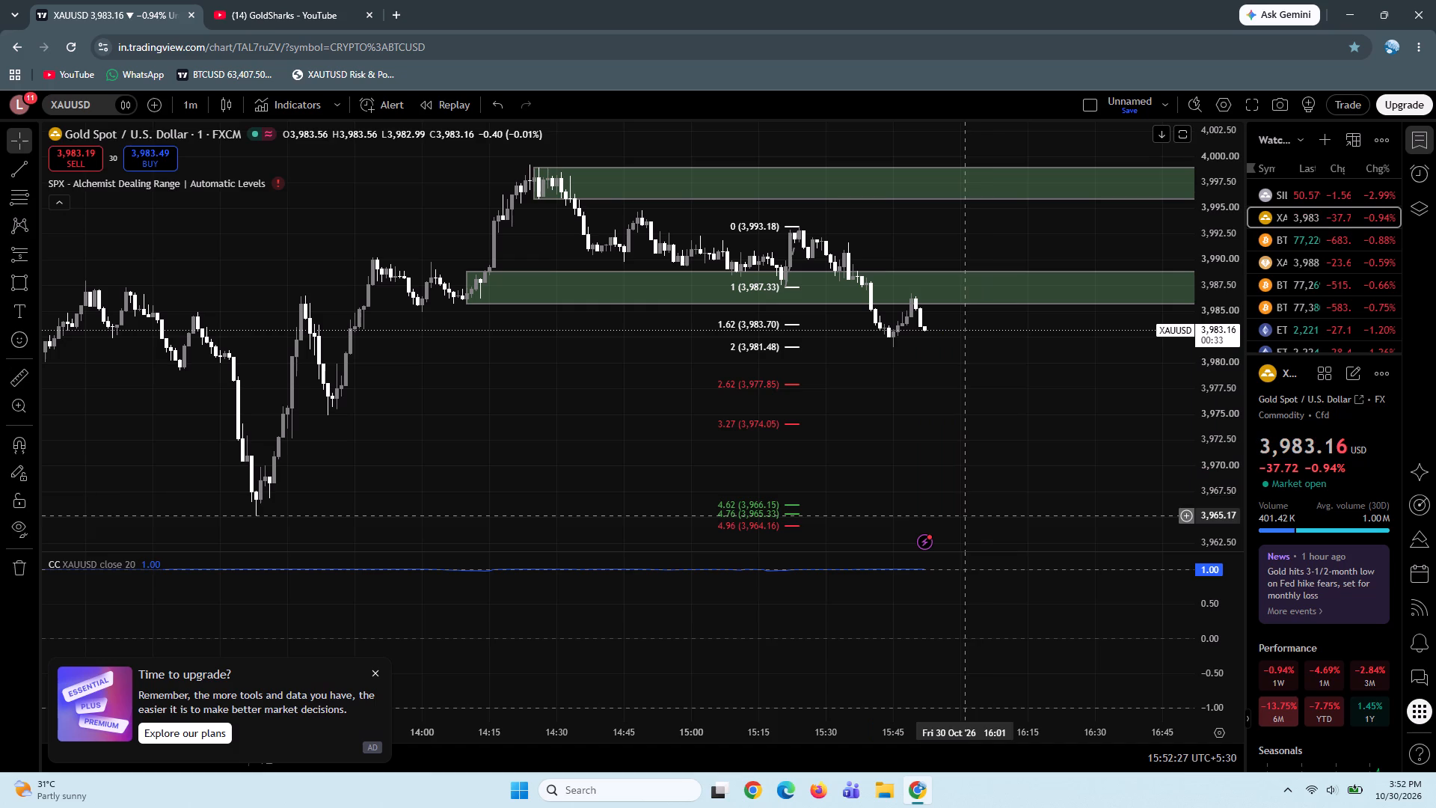
Place a short position on XAUUSD at the 15:51 candle with entry 3,984.40, stop about 3,987.02 and target about 3,965.39.
click(16, 255)
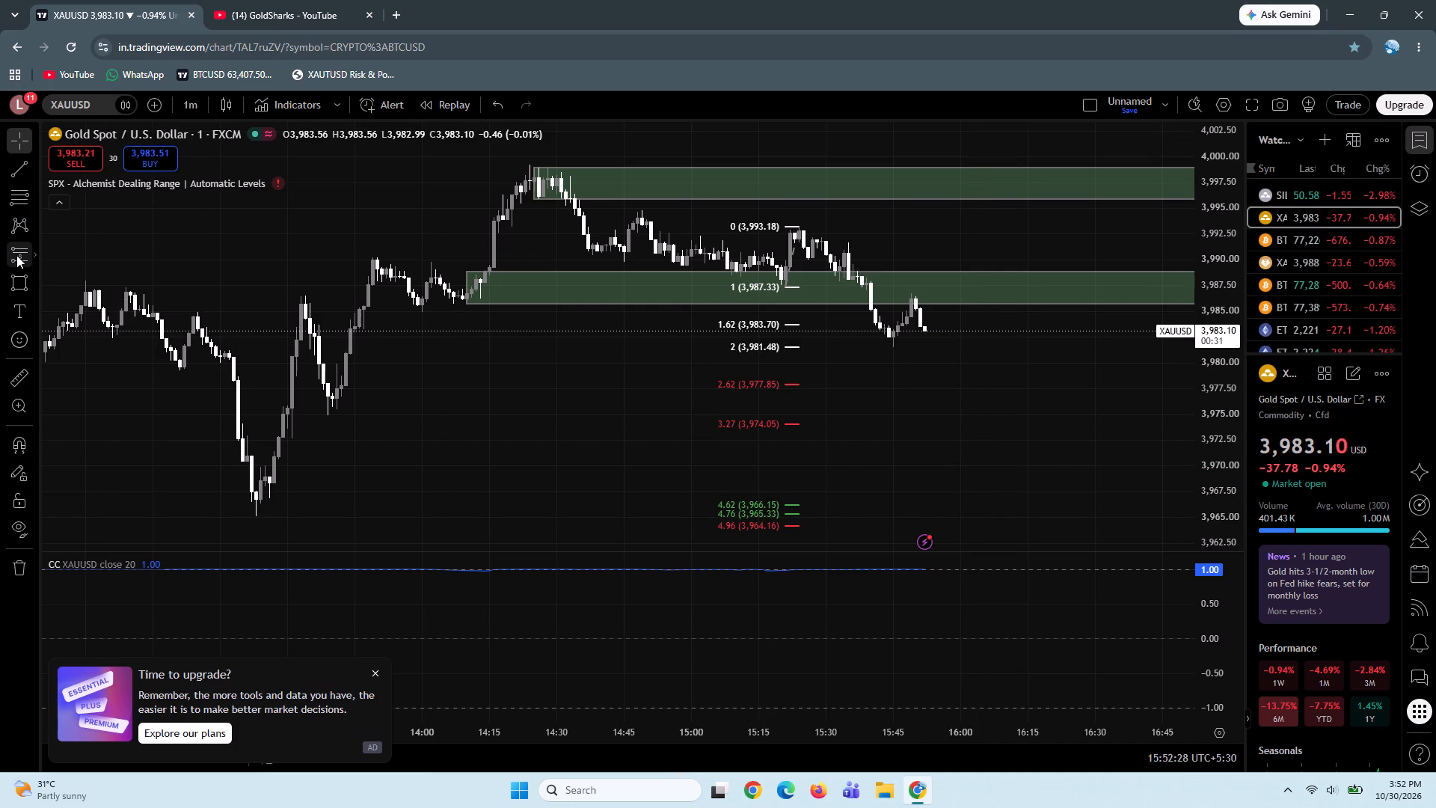
click(921, 317)
drag(921, 246, 883, 292)
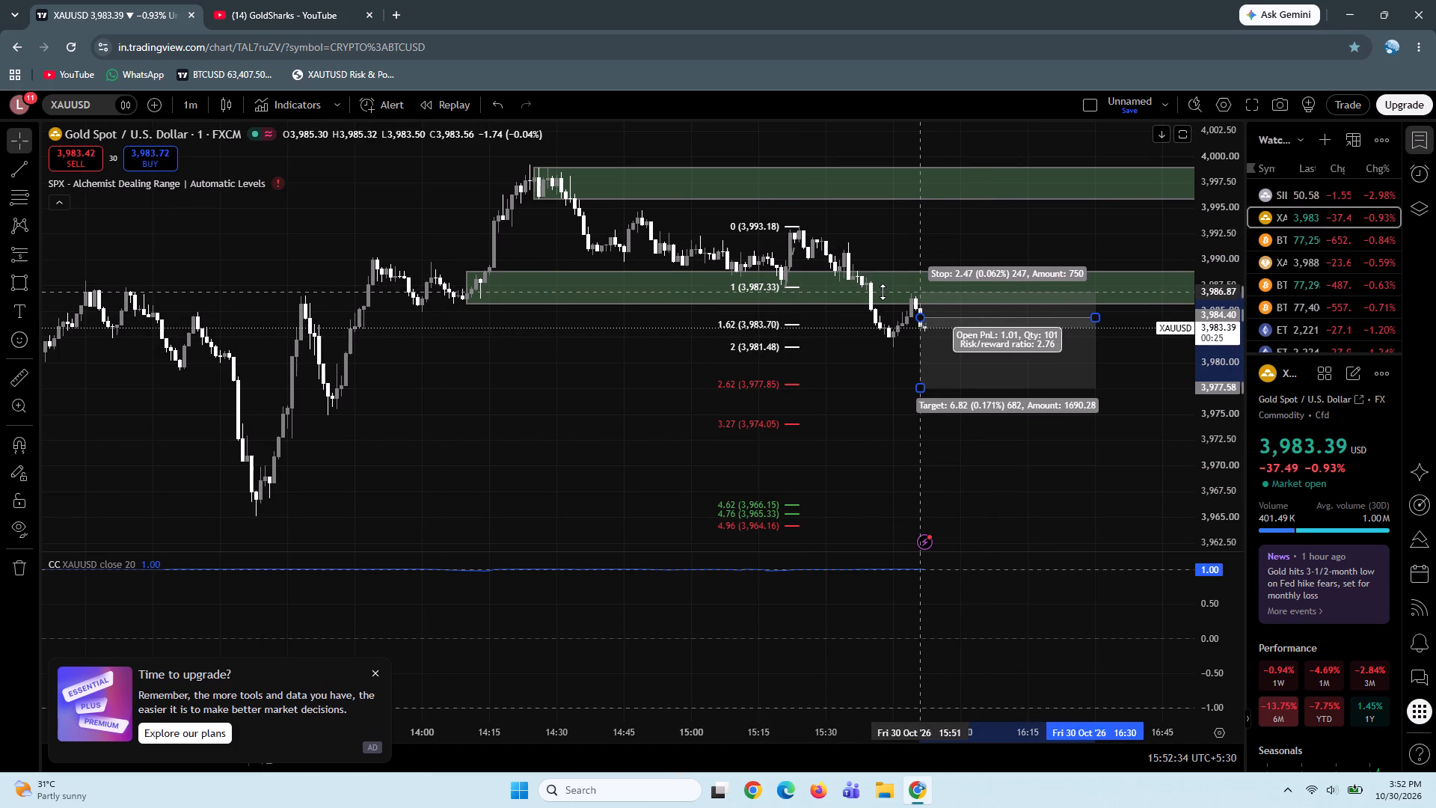
drag(883, 292, 883, 290)
drag(921, 389, 920, 513)
click(893, 490)
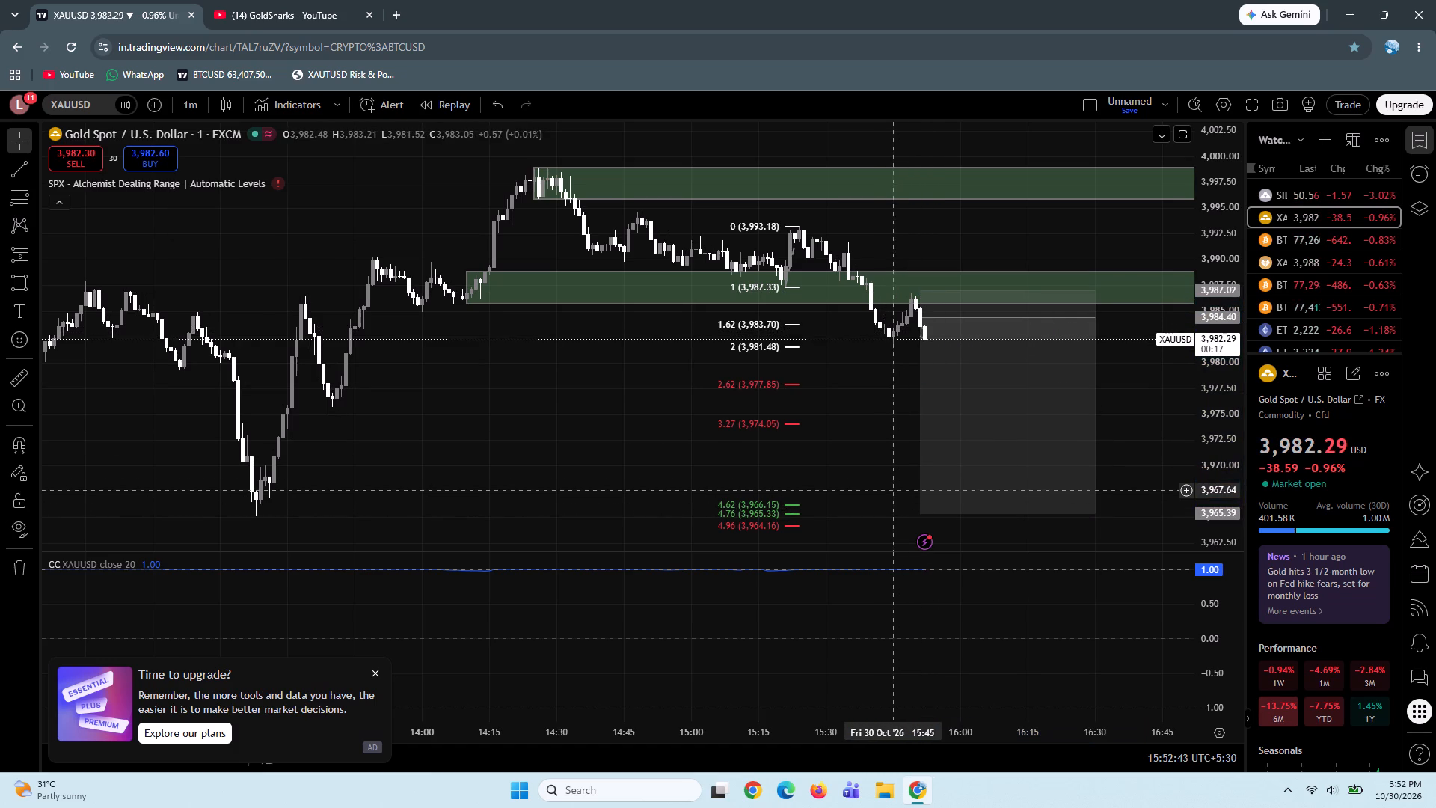
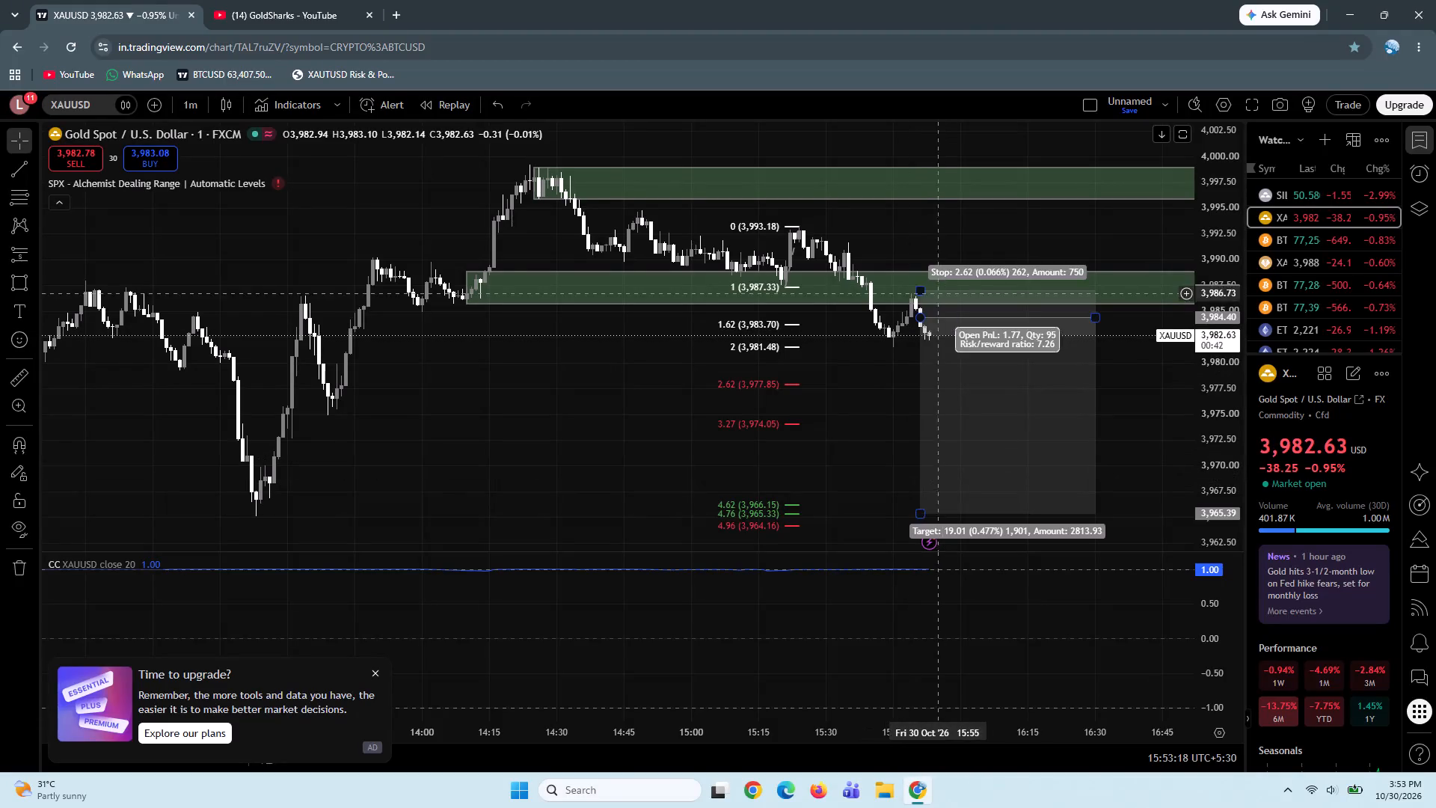
Raise the stop of the XAUUSD short position to about 3,988.47, a stop distance of about 4.07.
drag(922, 289, 923, 278)
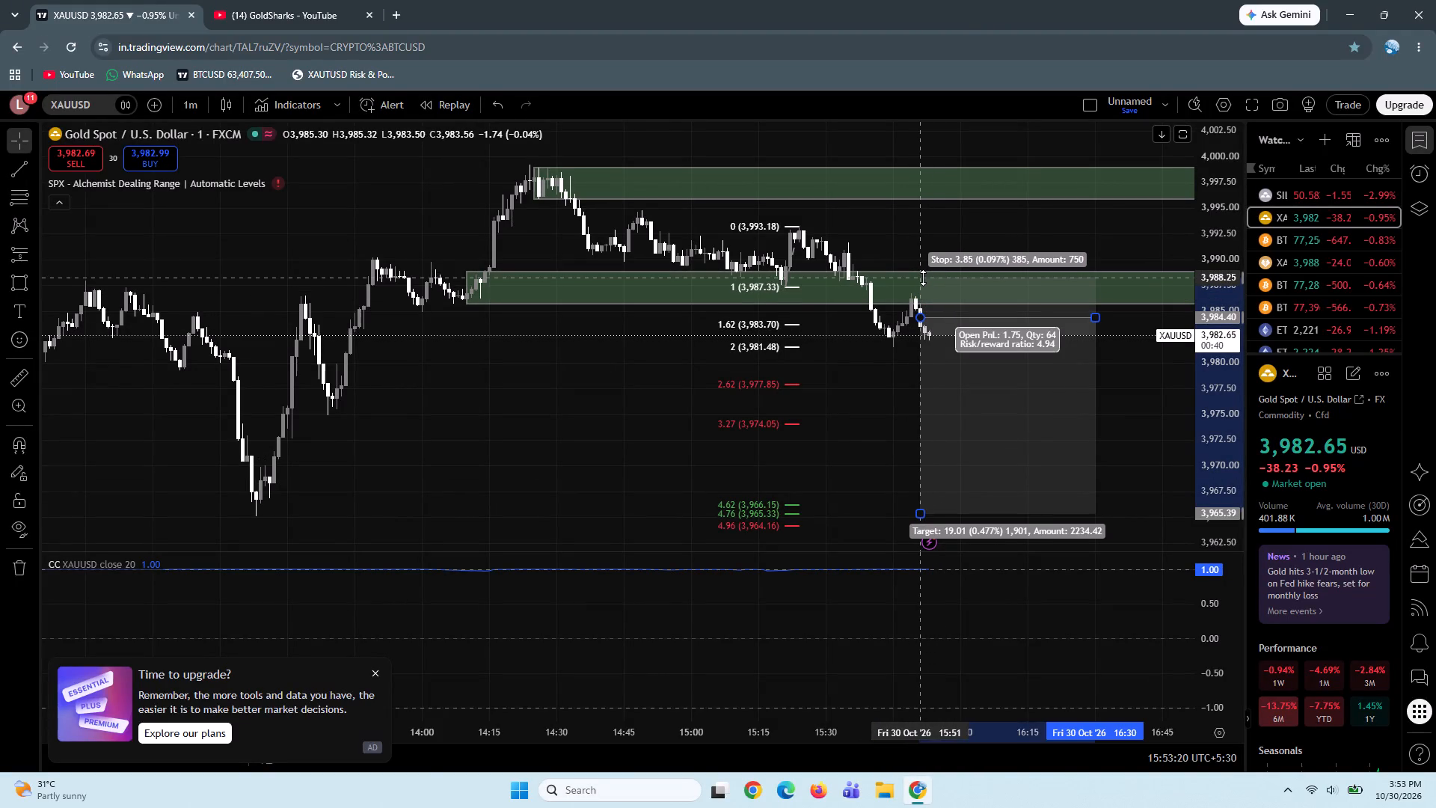
drag(923, 278, 924, 275)
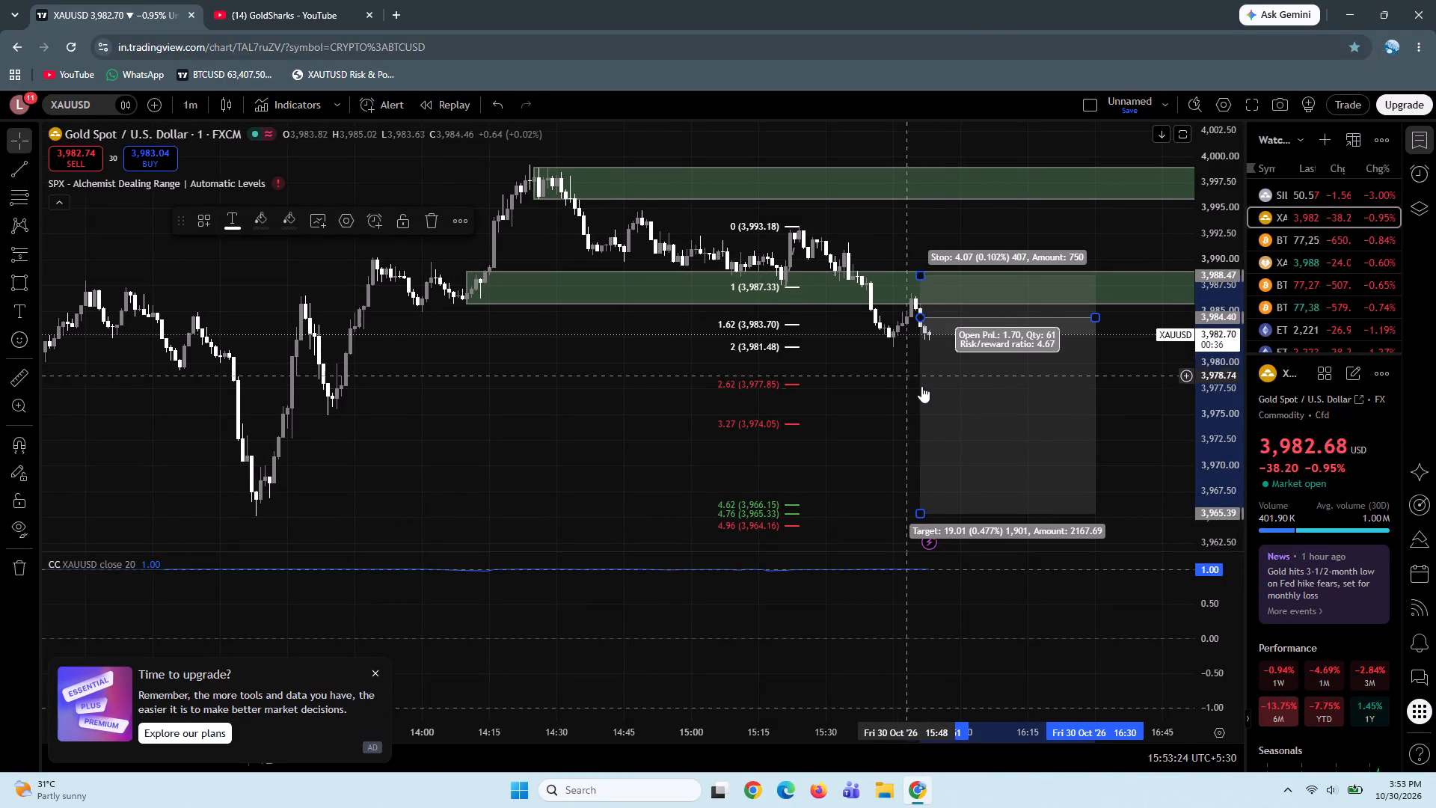
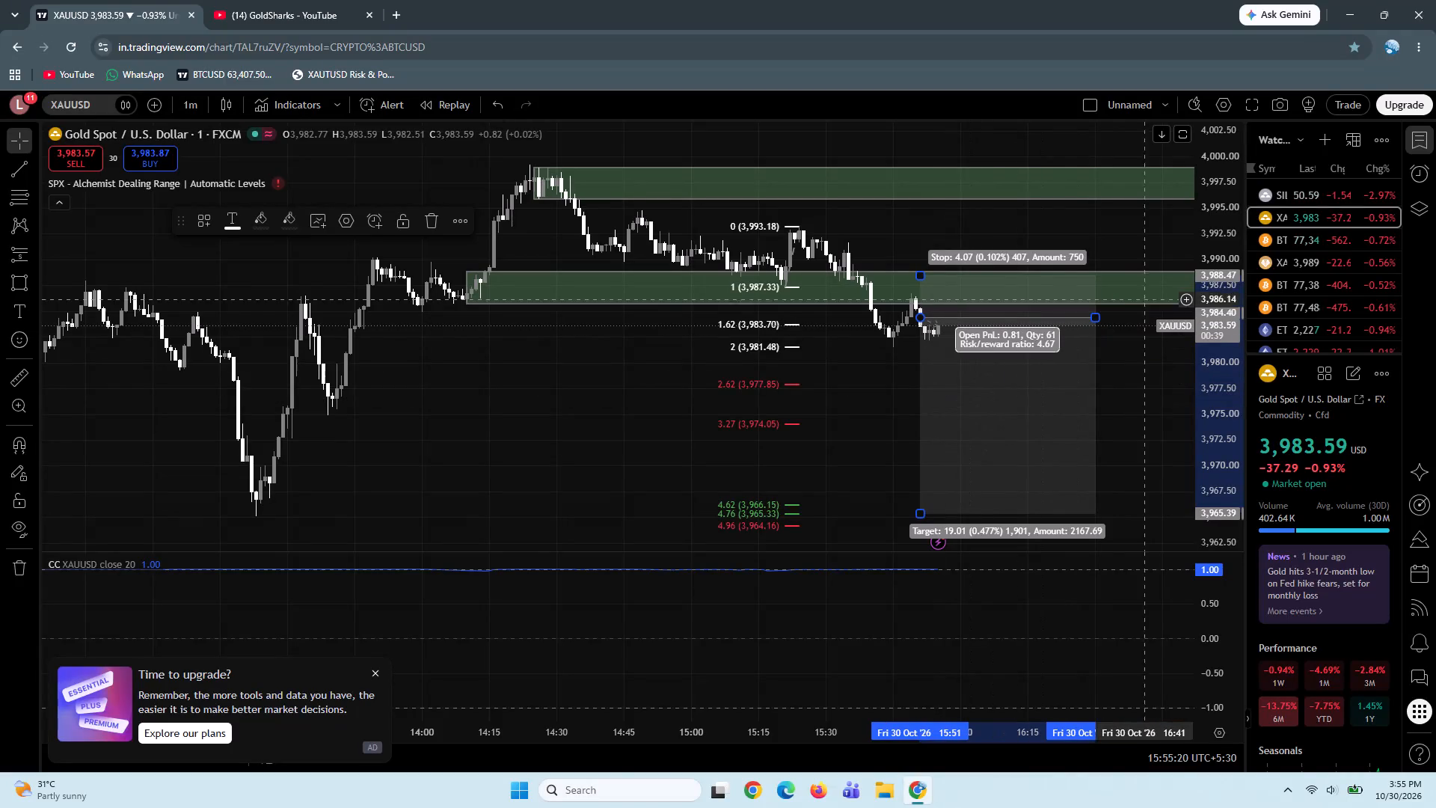
Switch the chart to BTCUSD and examine recent price action around the green zone and the open short position.
click(1304, 245)
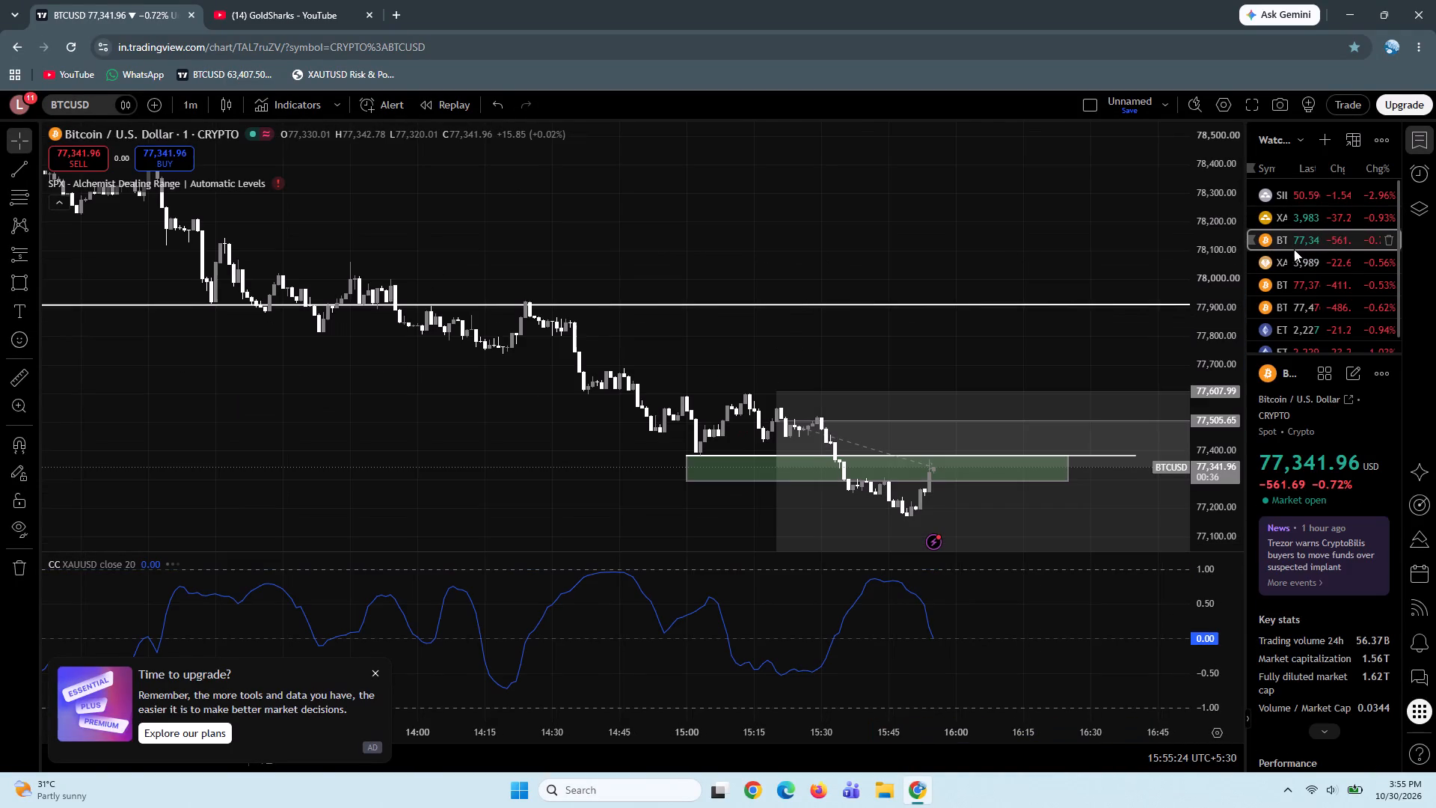
drag(893, 357, 750, 253)
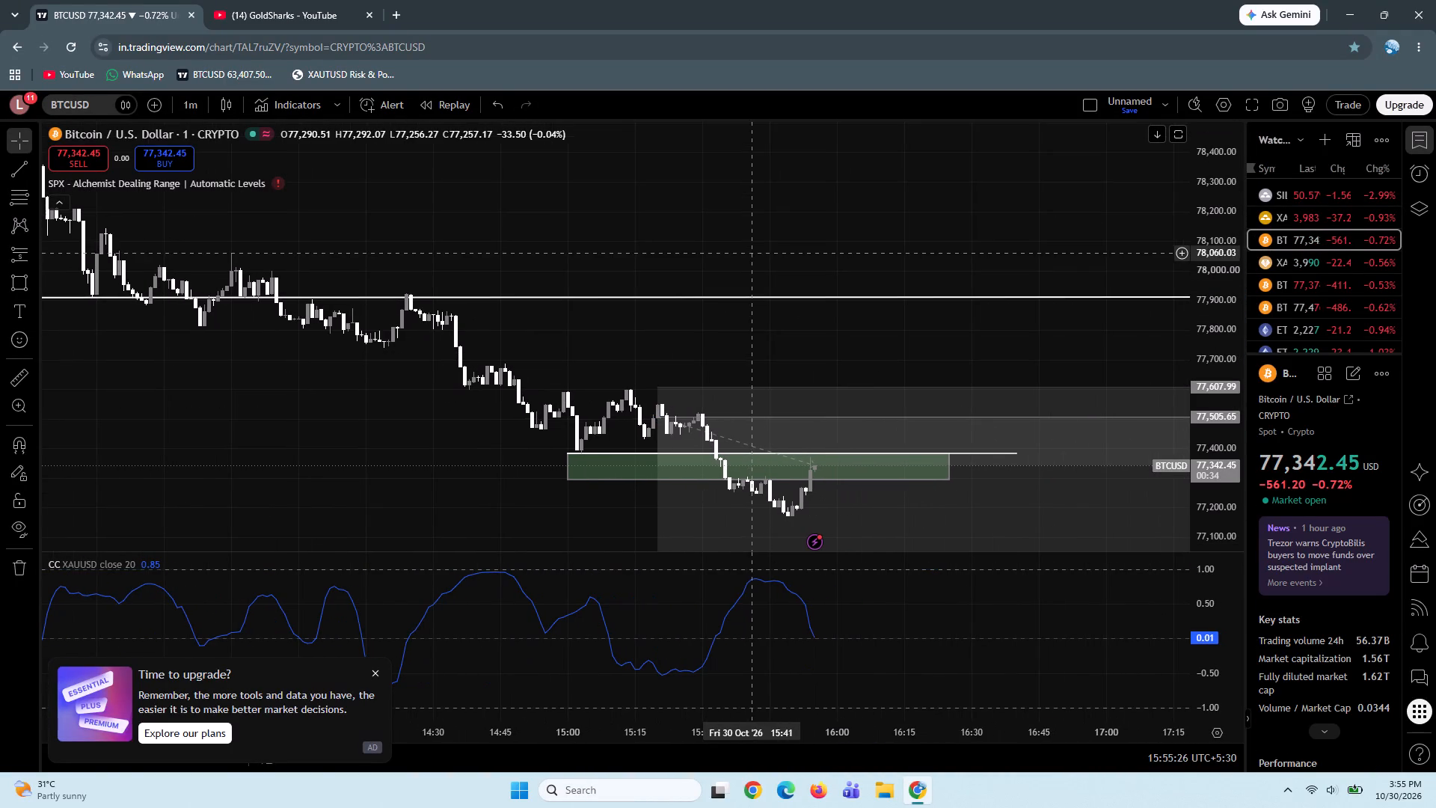
drag(1216, 481, 1165, 337)
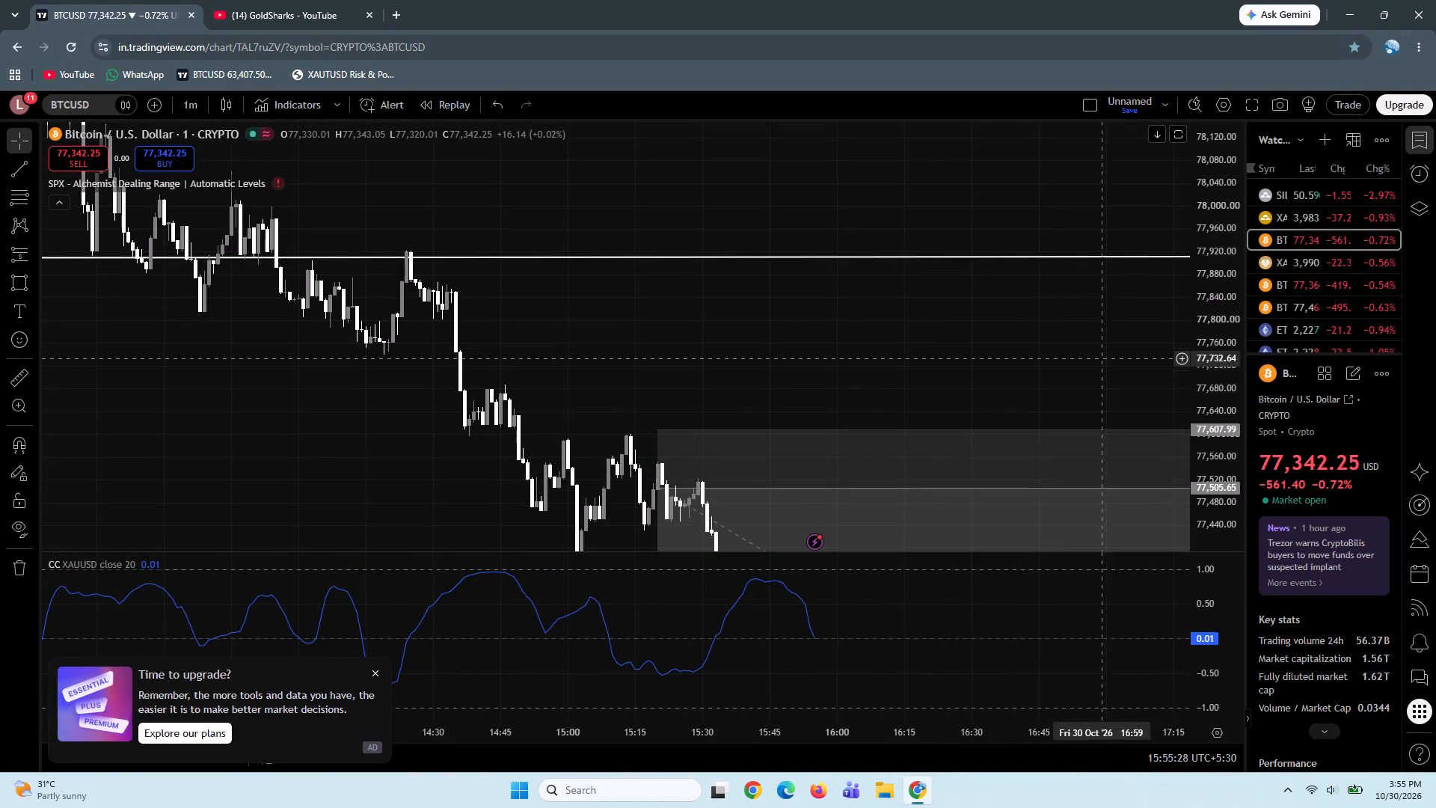
drag(940, 381, 820, 138)
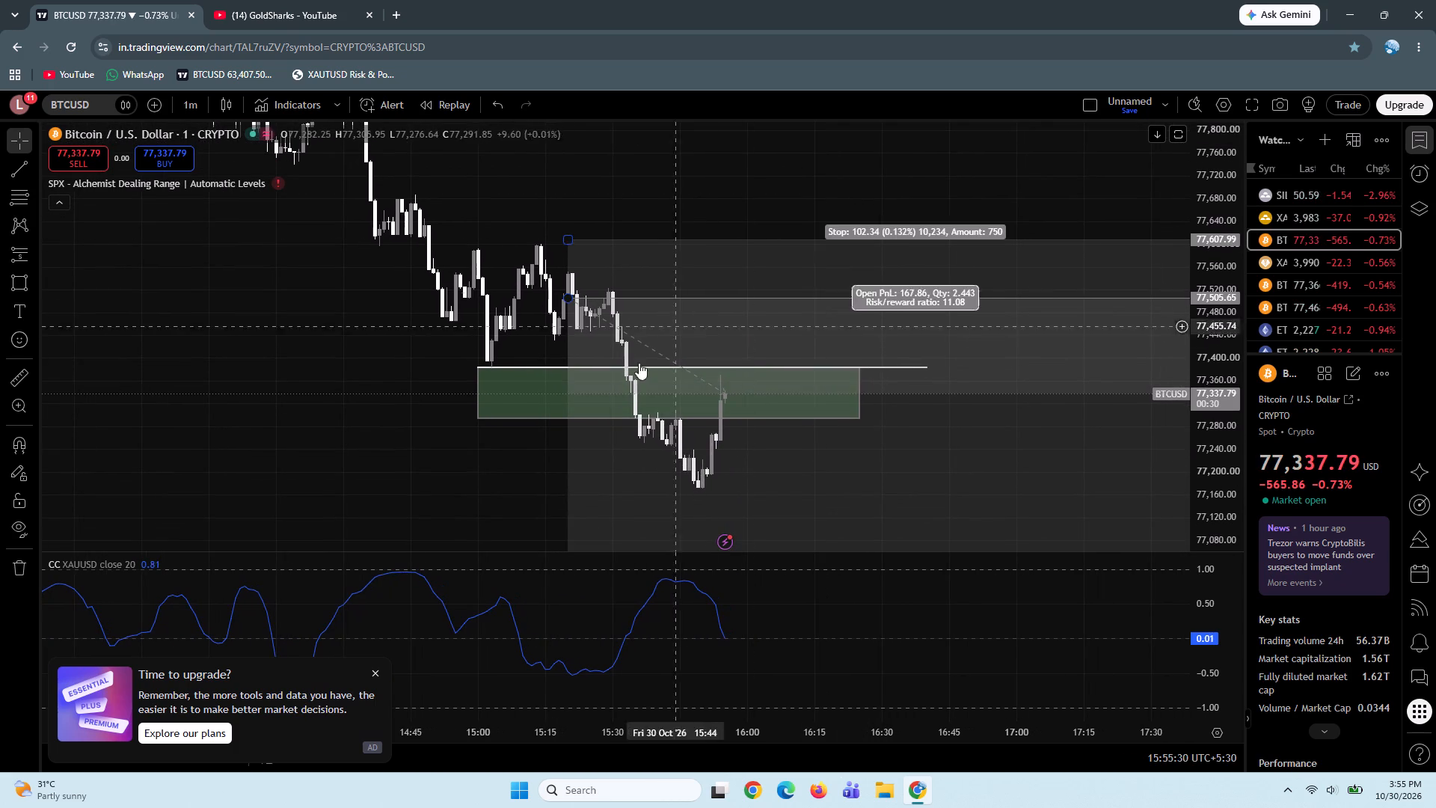
drag(506, 467, 495, 369)
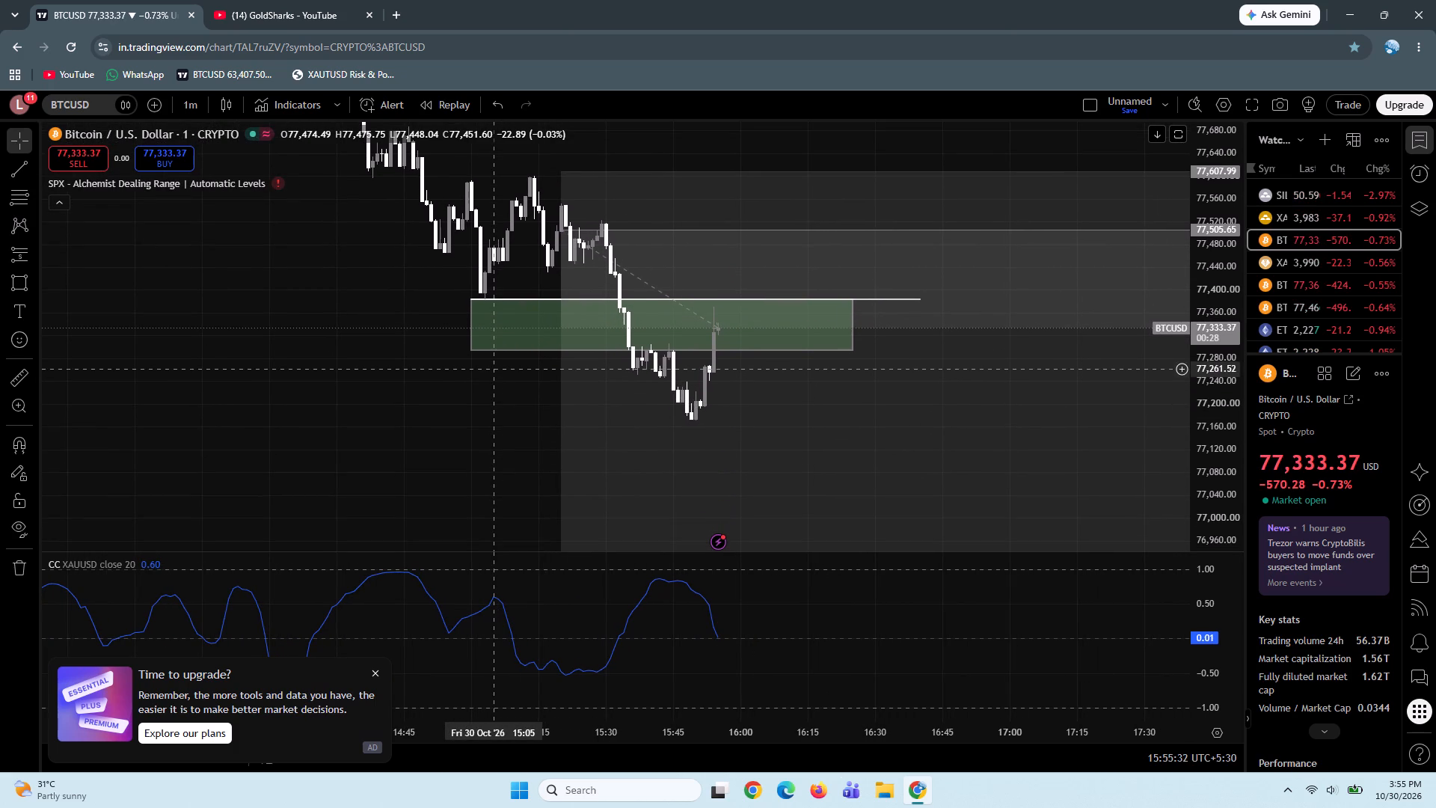
drag(464, 446, 456, 410)
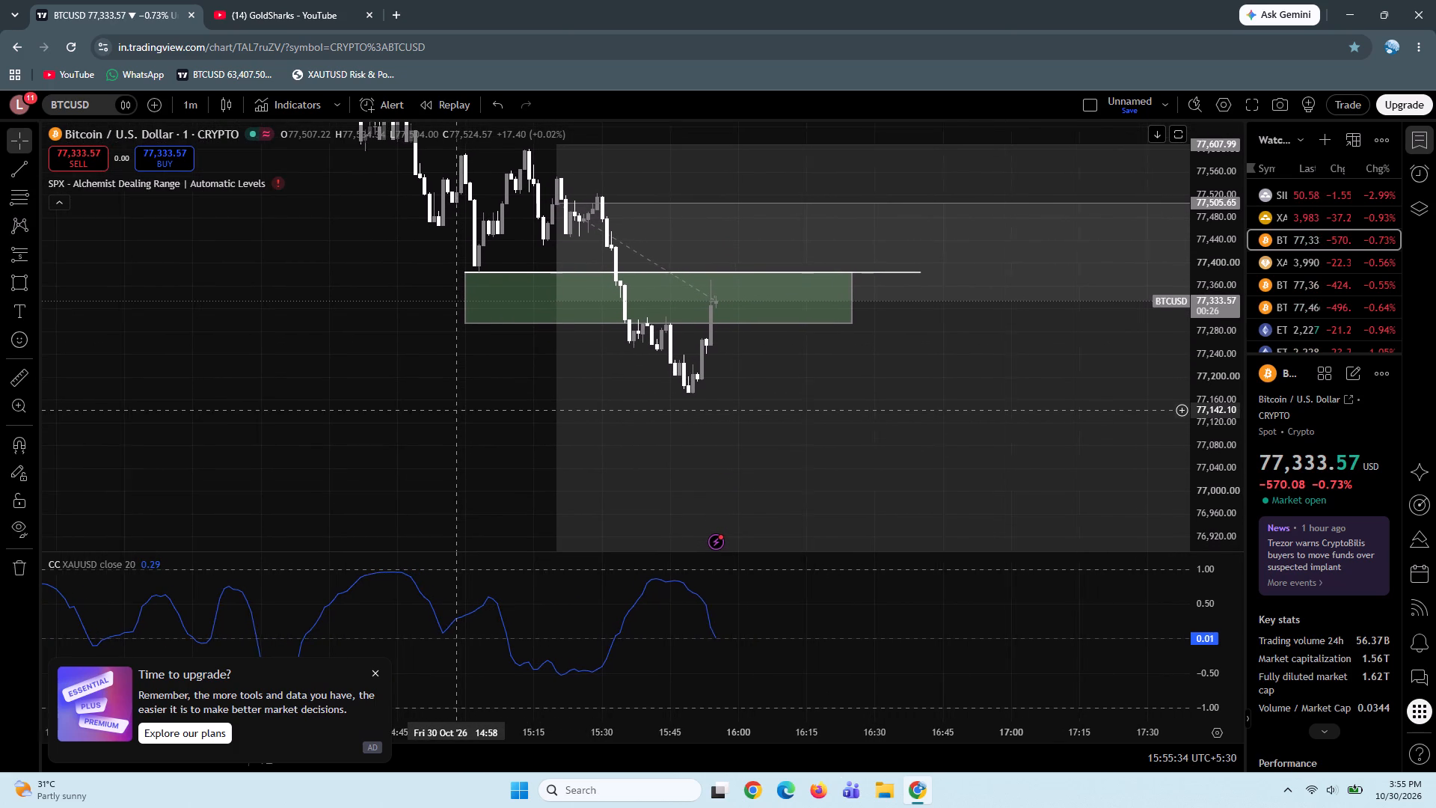
drag(443, 447, 432, 408)
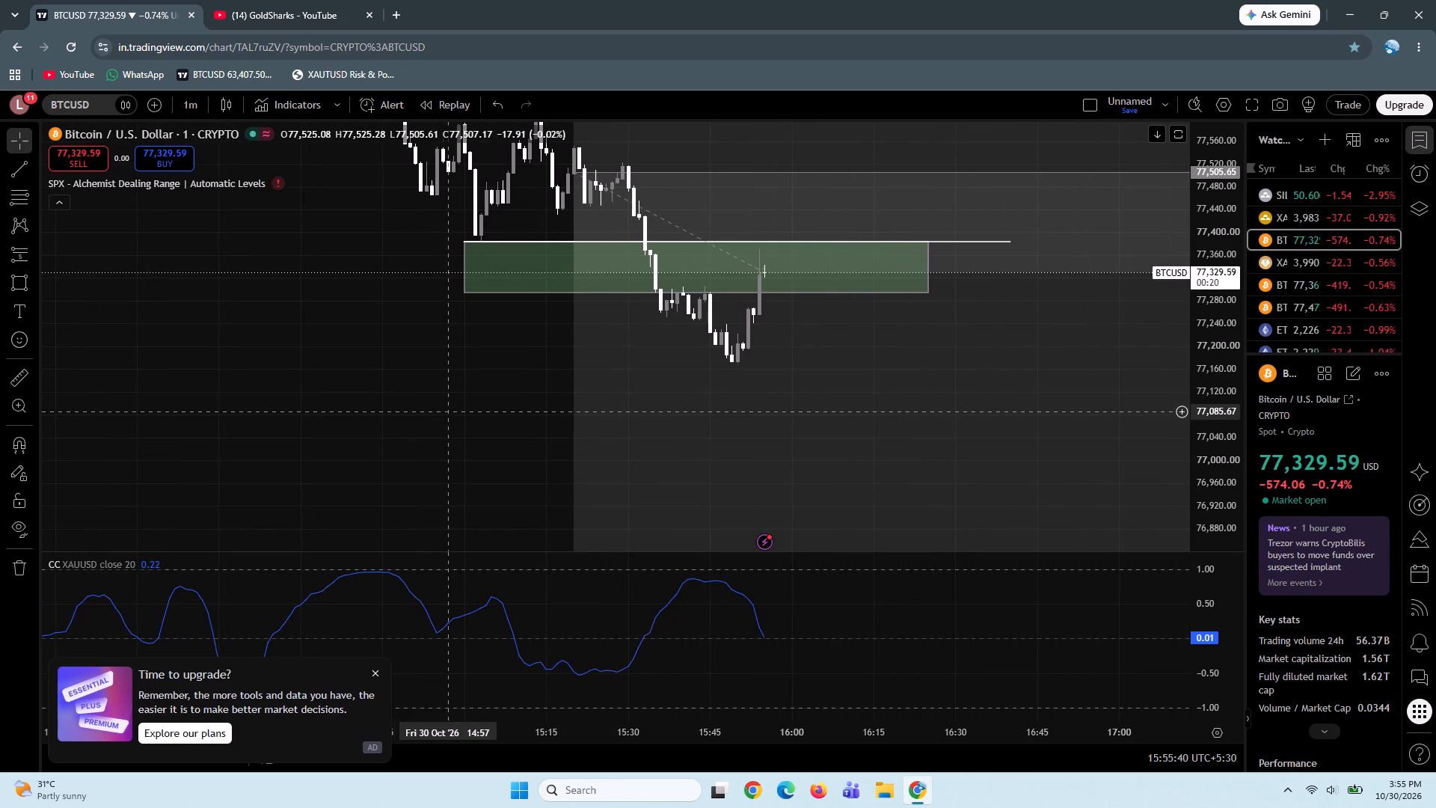
drag(452, 411, 407, 334)
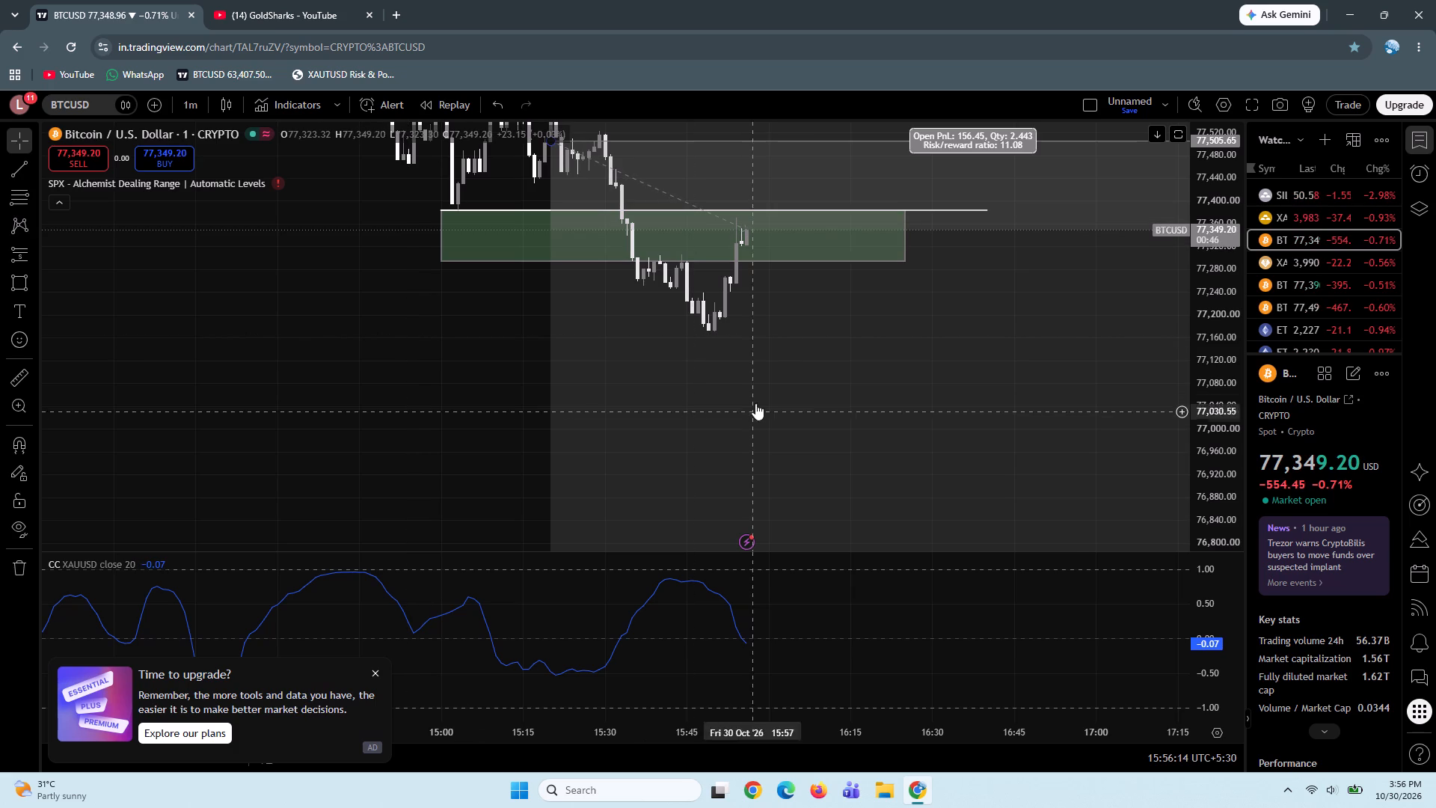
drag(1207, 189, 1159, 388)
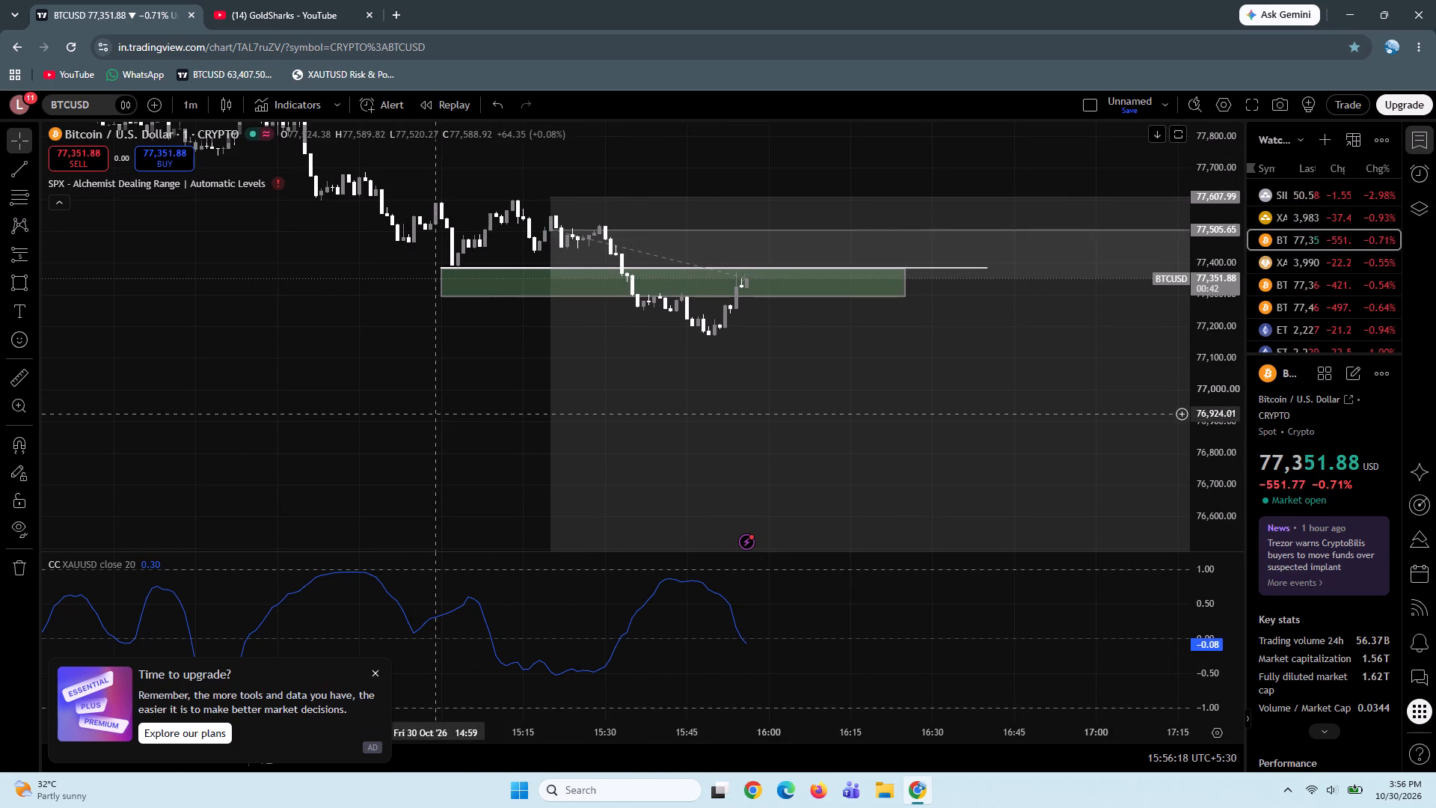
drag(434, 412, 219, 432)
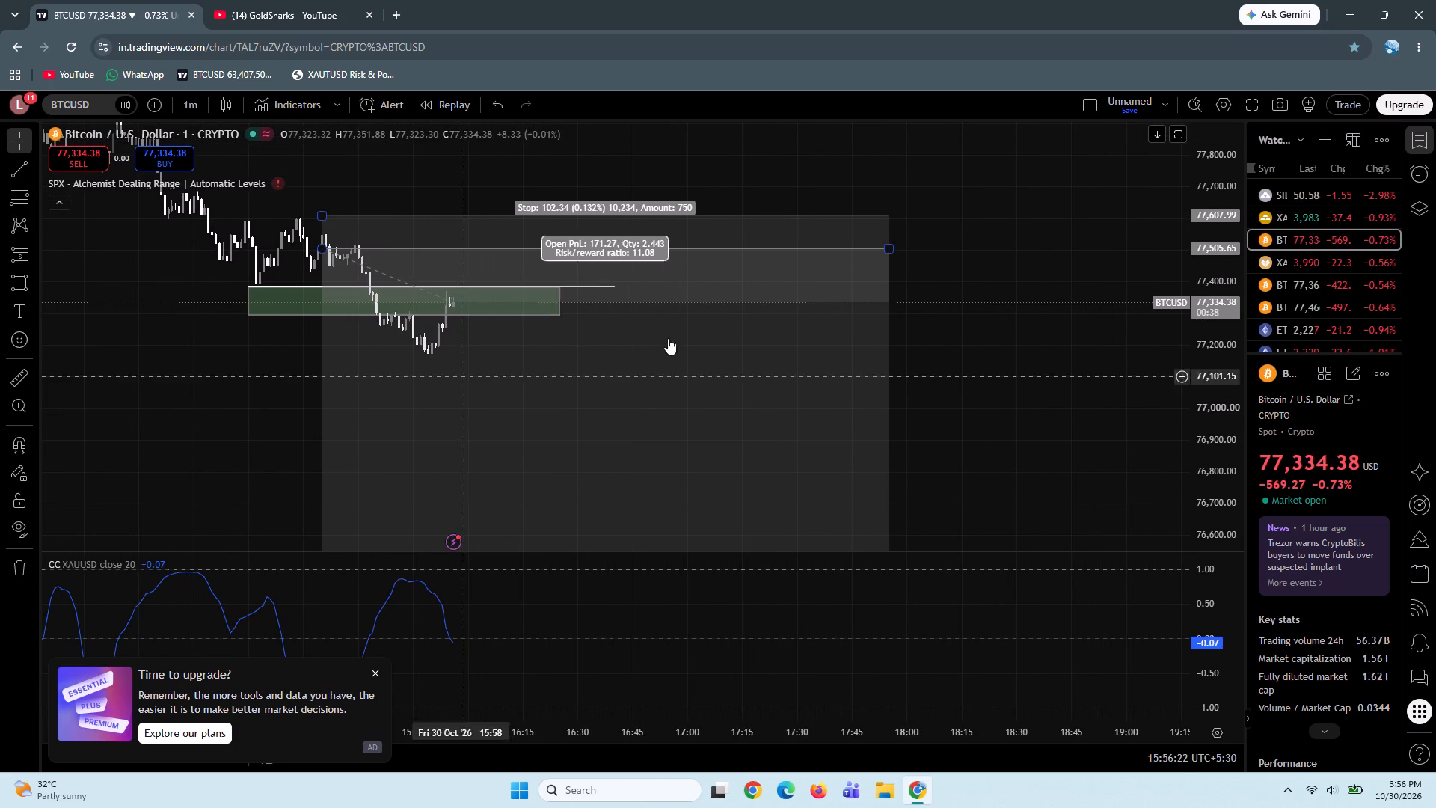
drag(996, 341, 974, 346)
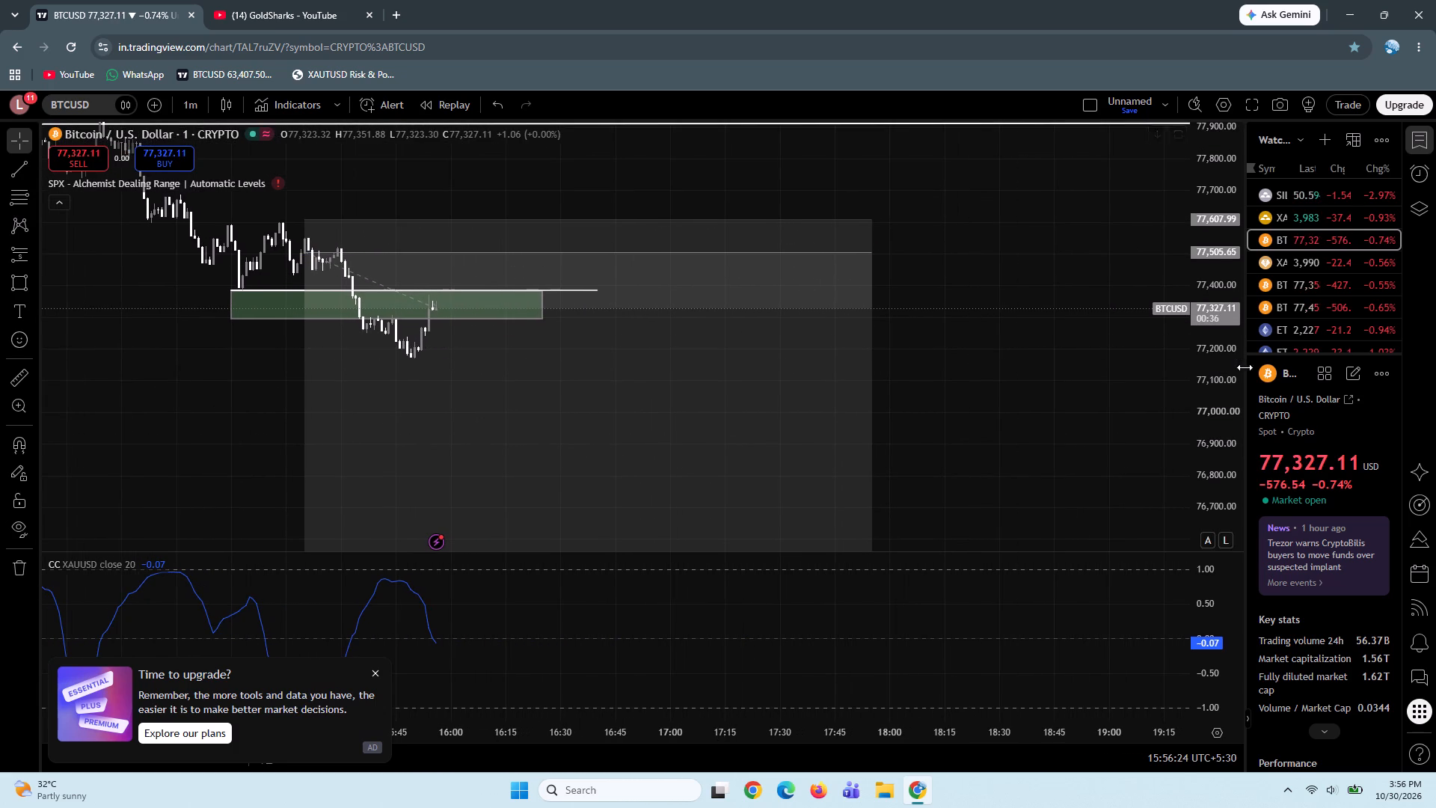
drag(1233, 406, 1202, 167)
drag(971, 222, 1046, 241)
scroll(1046, 241, up, 1)
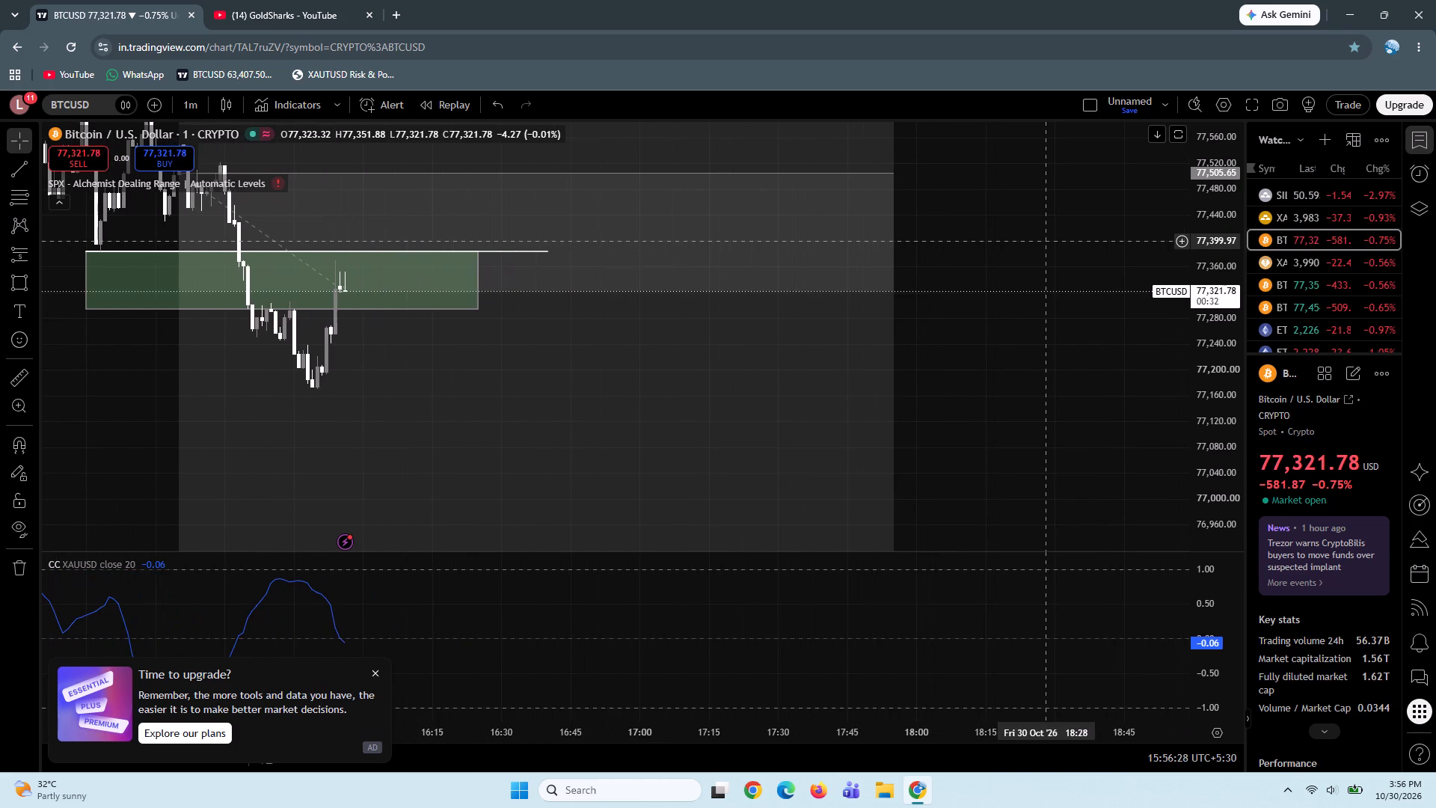
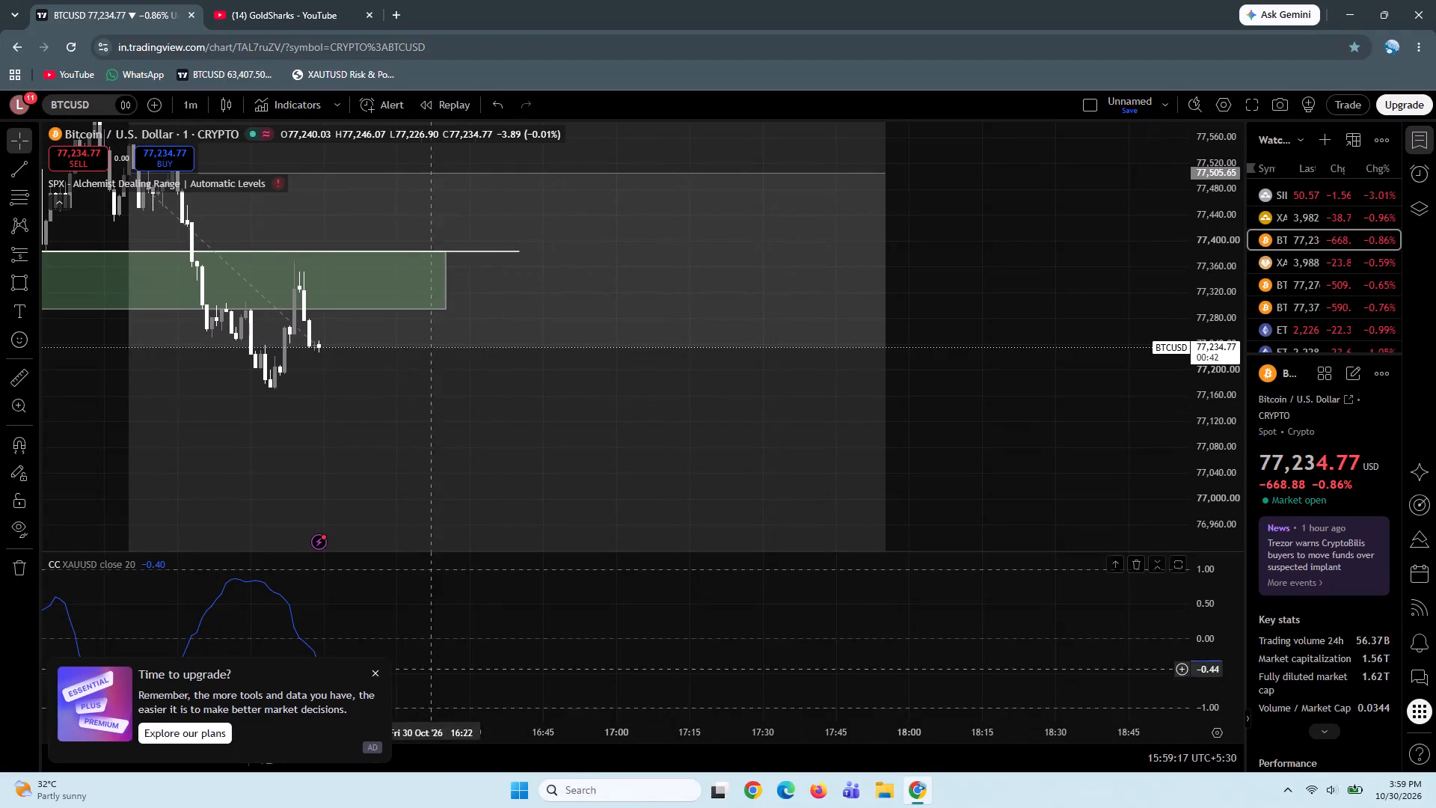
Dismiss the plan upgrade advertisement covering the chart.
click(367, 666)
click(380, 675)
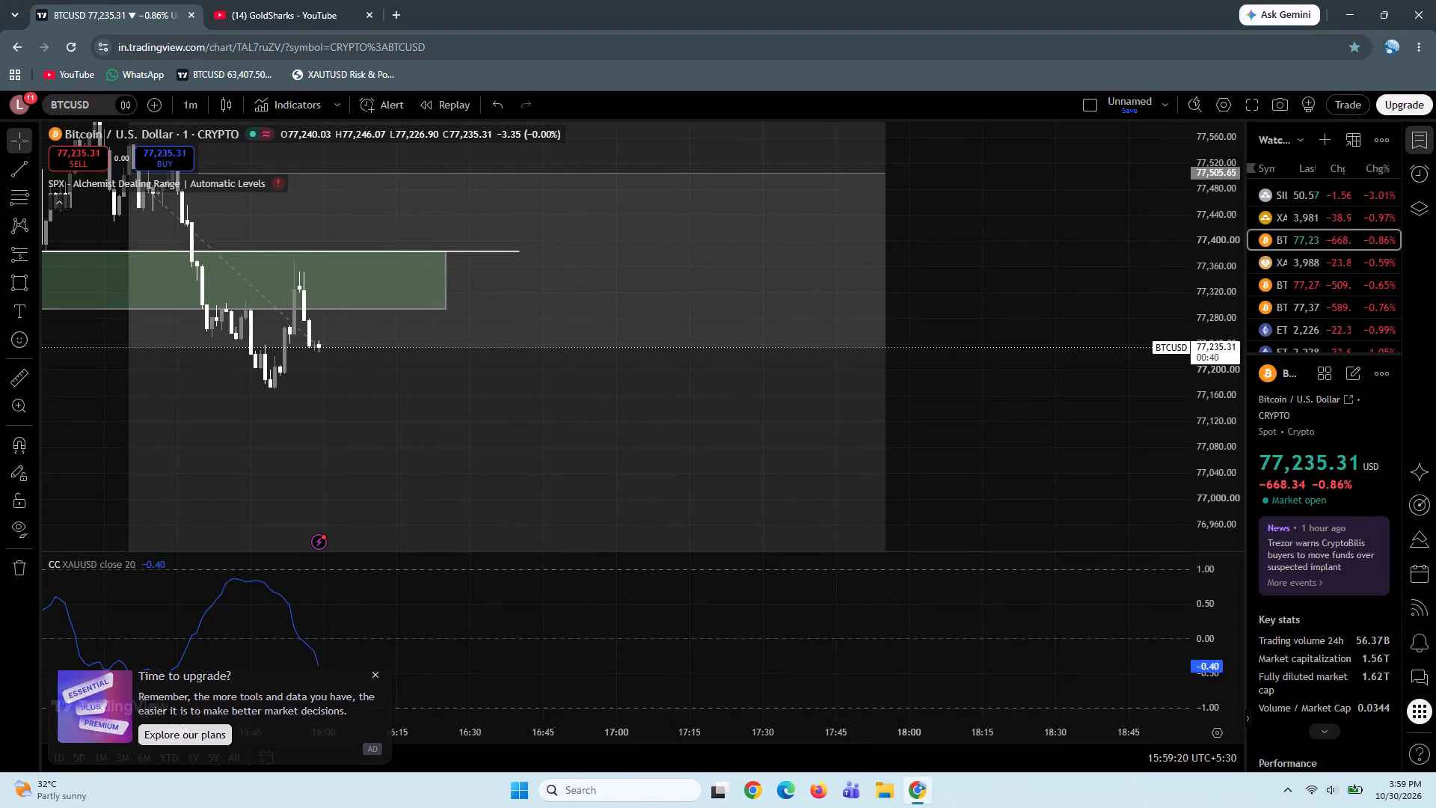
Examine the BTCUSD short position from its stop down to its target, along with price action around the green zone.
drag(1043, 426, 1001, 406)
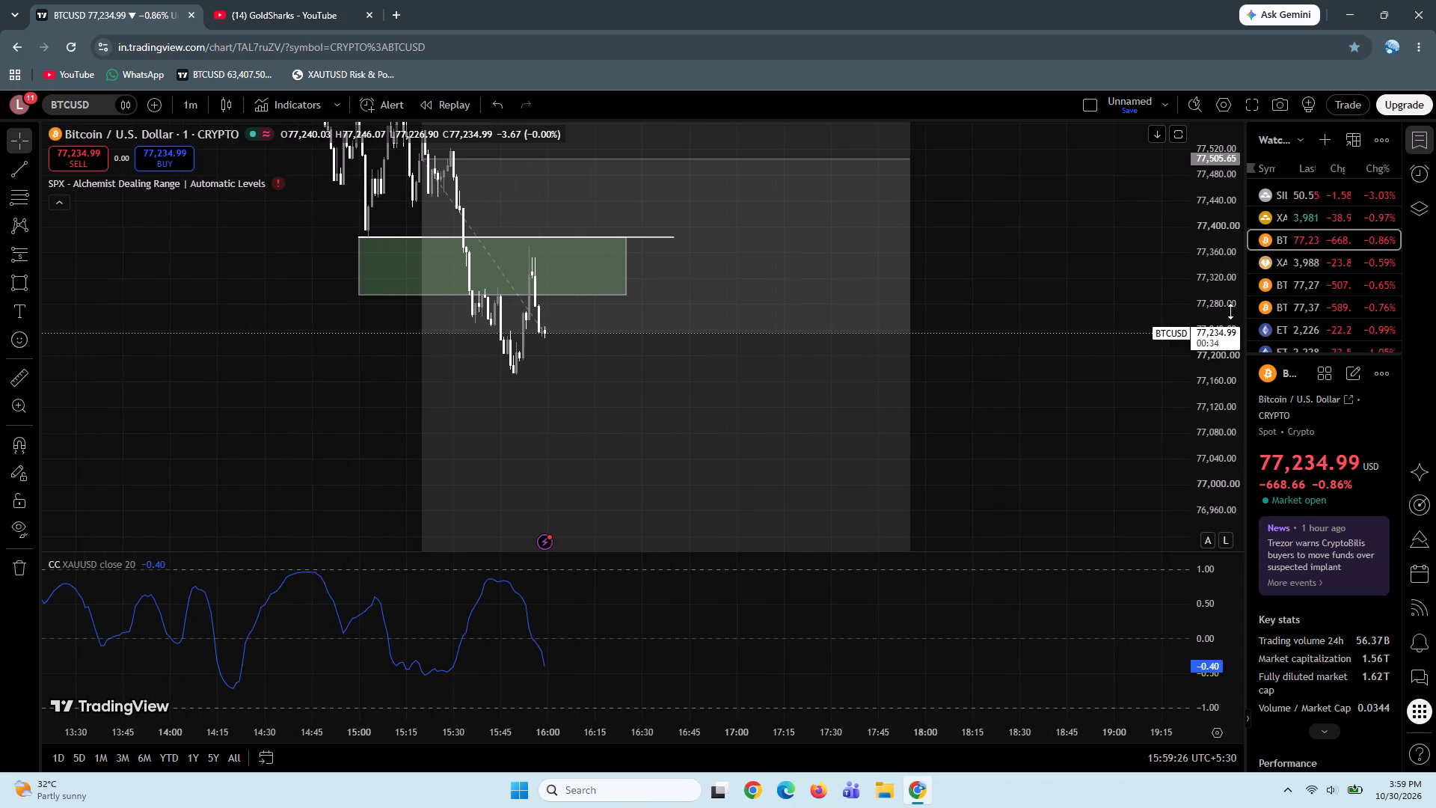
drag(1225, 186, 1210, 318)
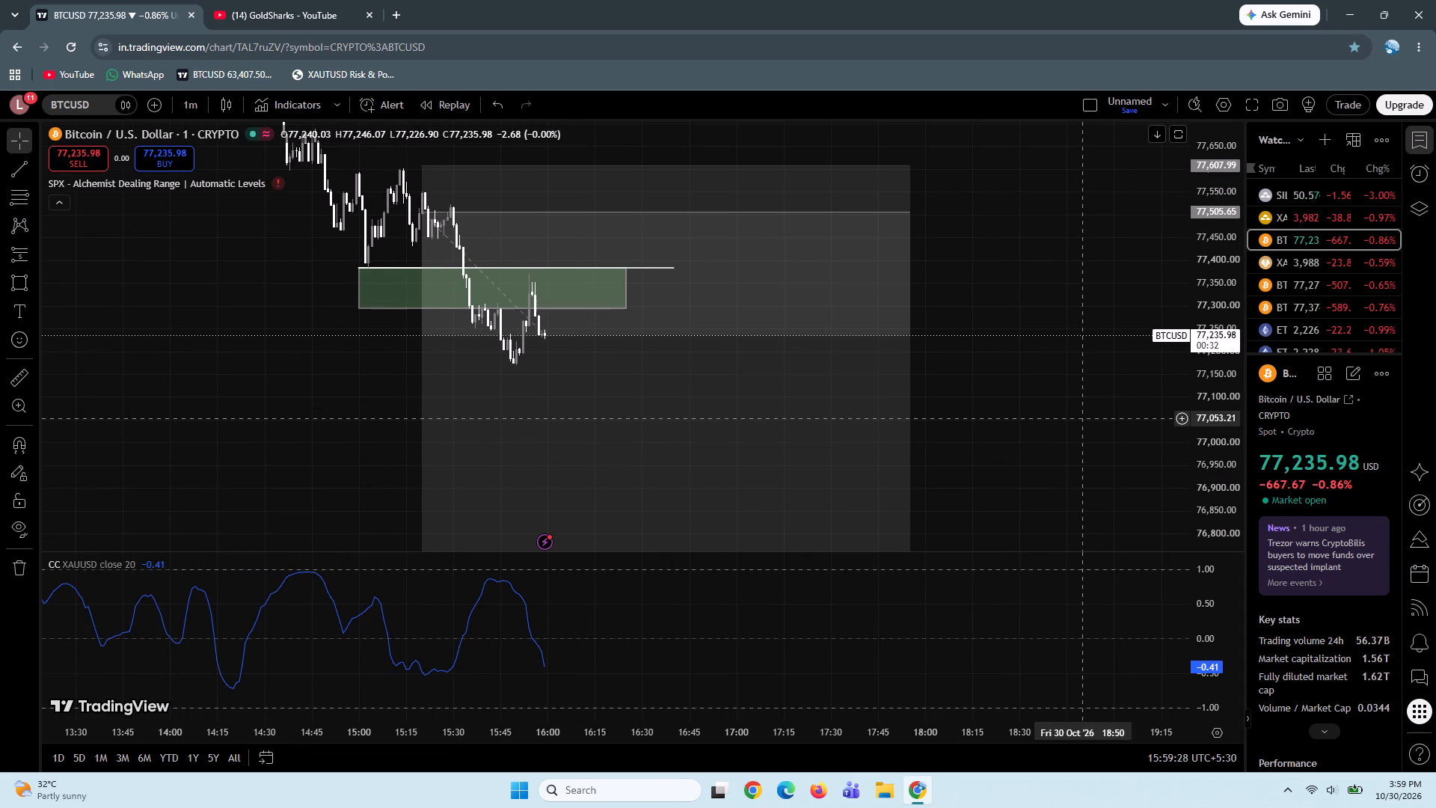
drag(1083, 418, 1004, 289)
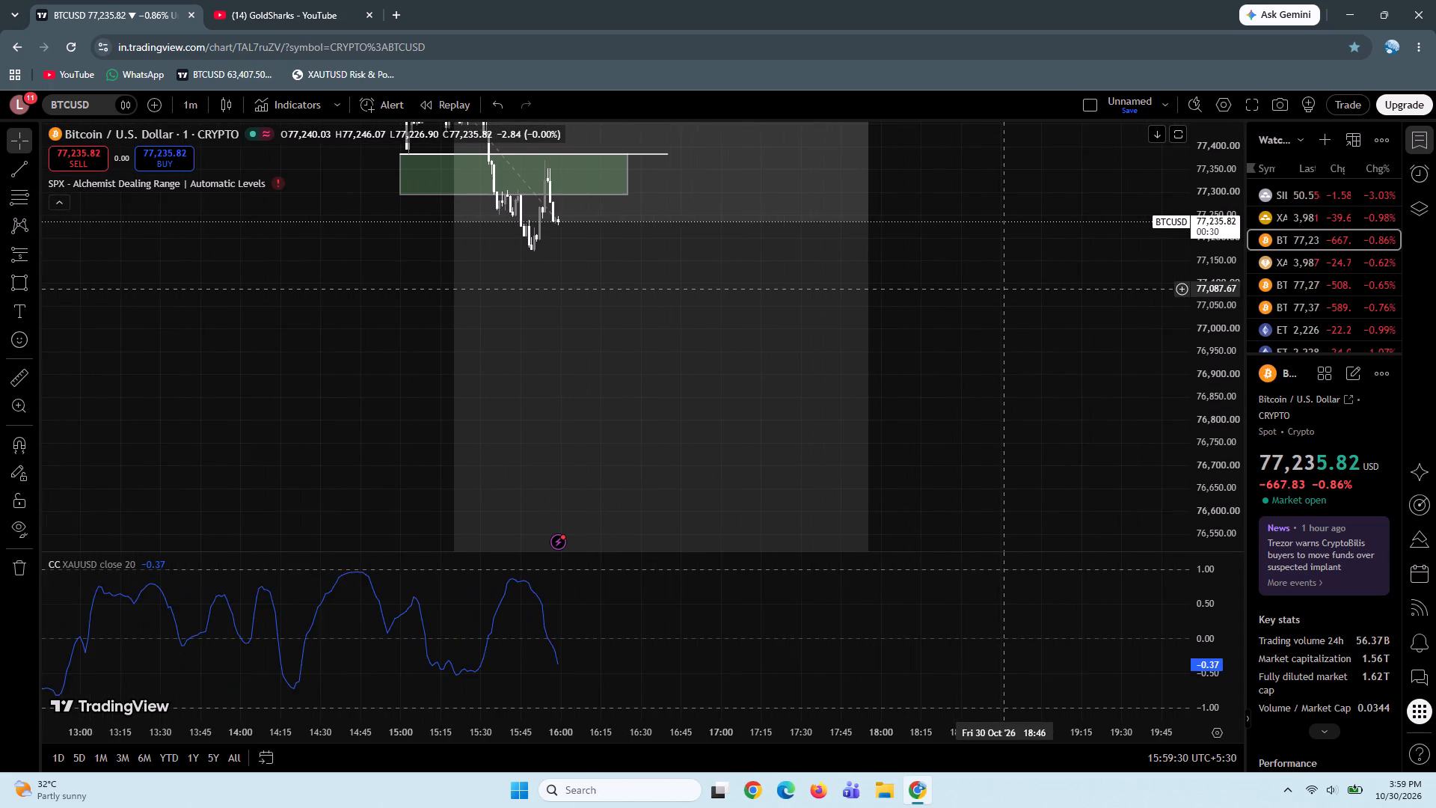
drag(1207, 189, 1190, 368)
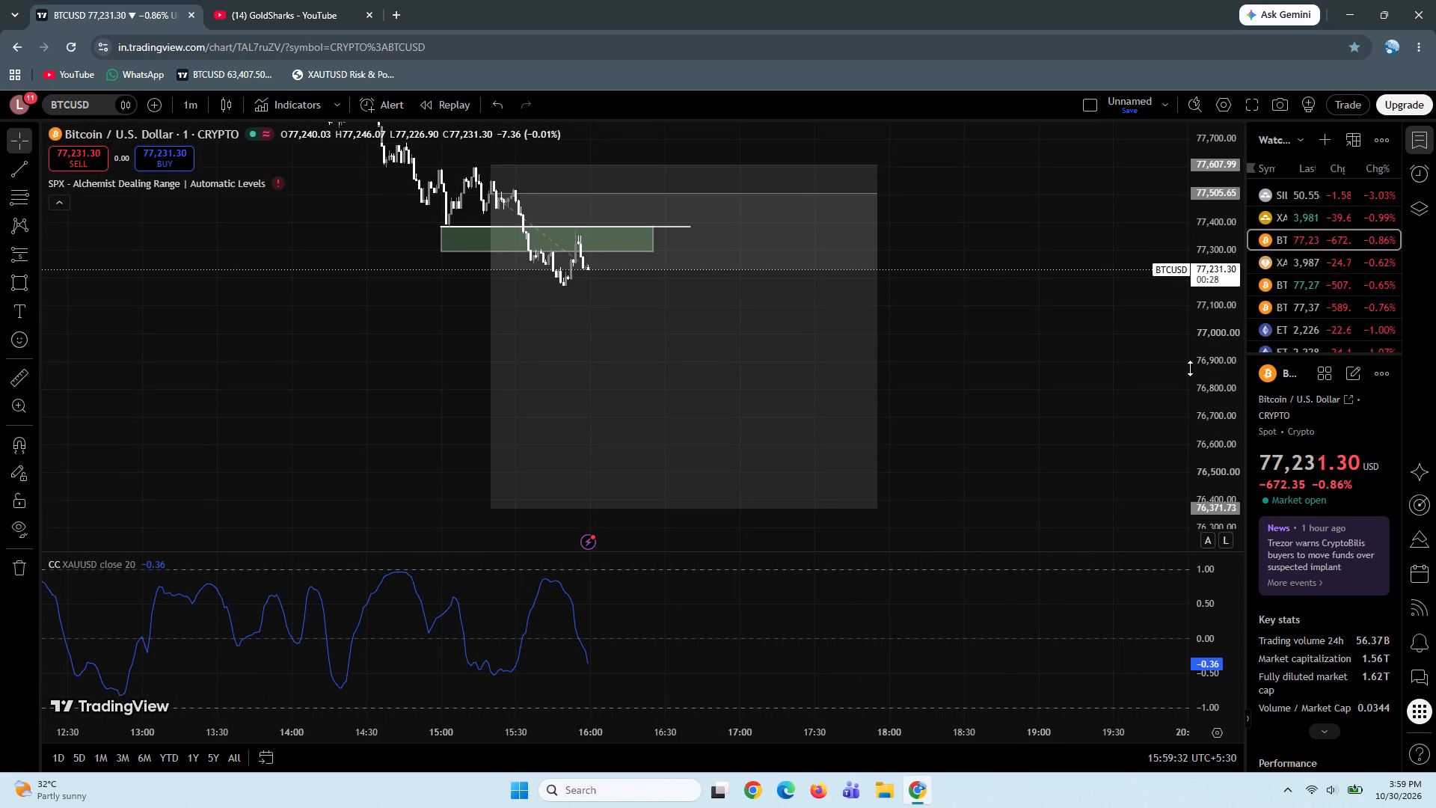
drag(1190, 368, 1189, 378)
drag(1093, 449, 1073, 418)
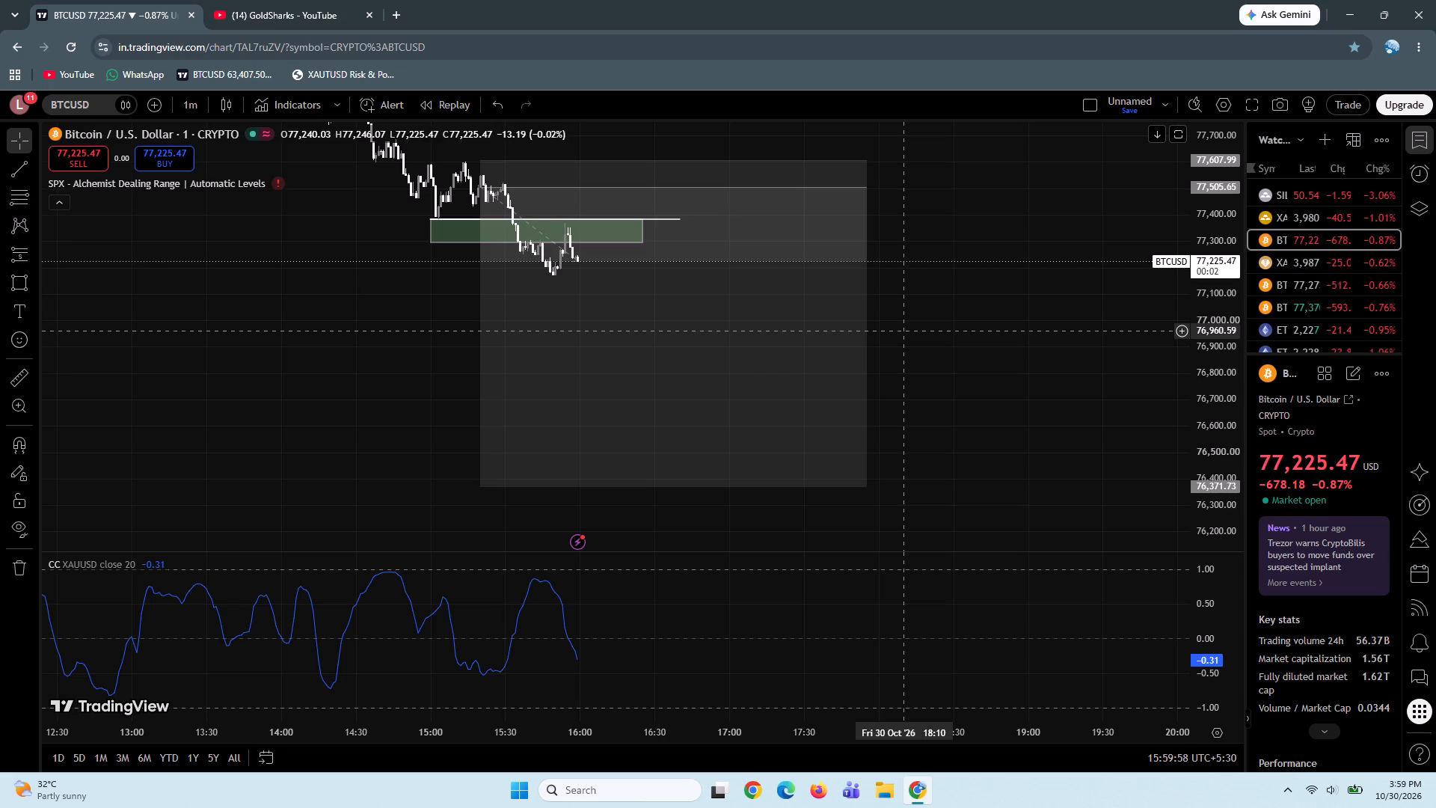
drag(995, 417, 961, 381)
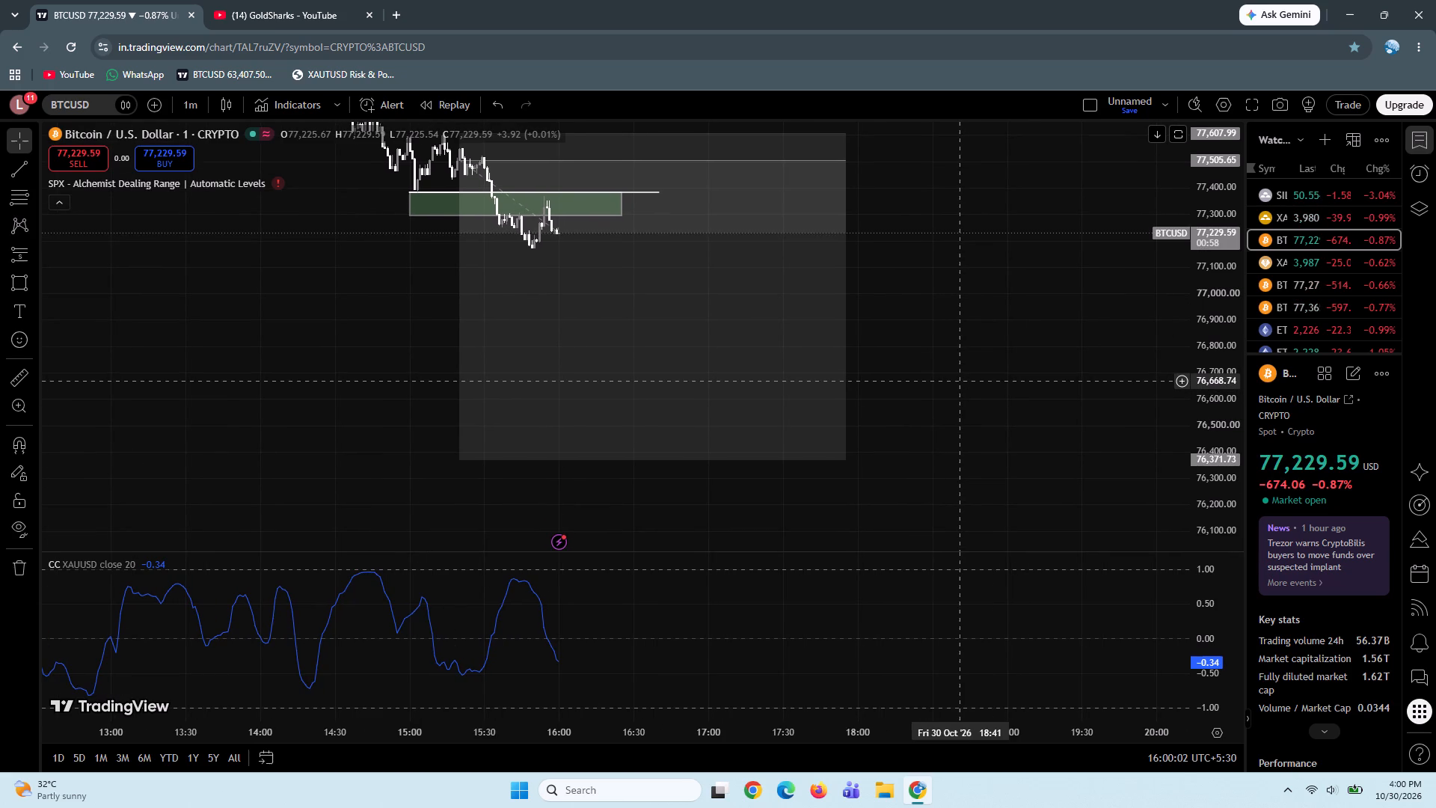
drag(961, 381, 947, 369)
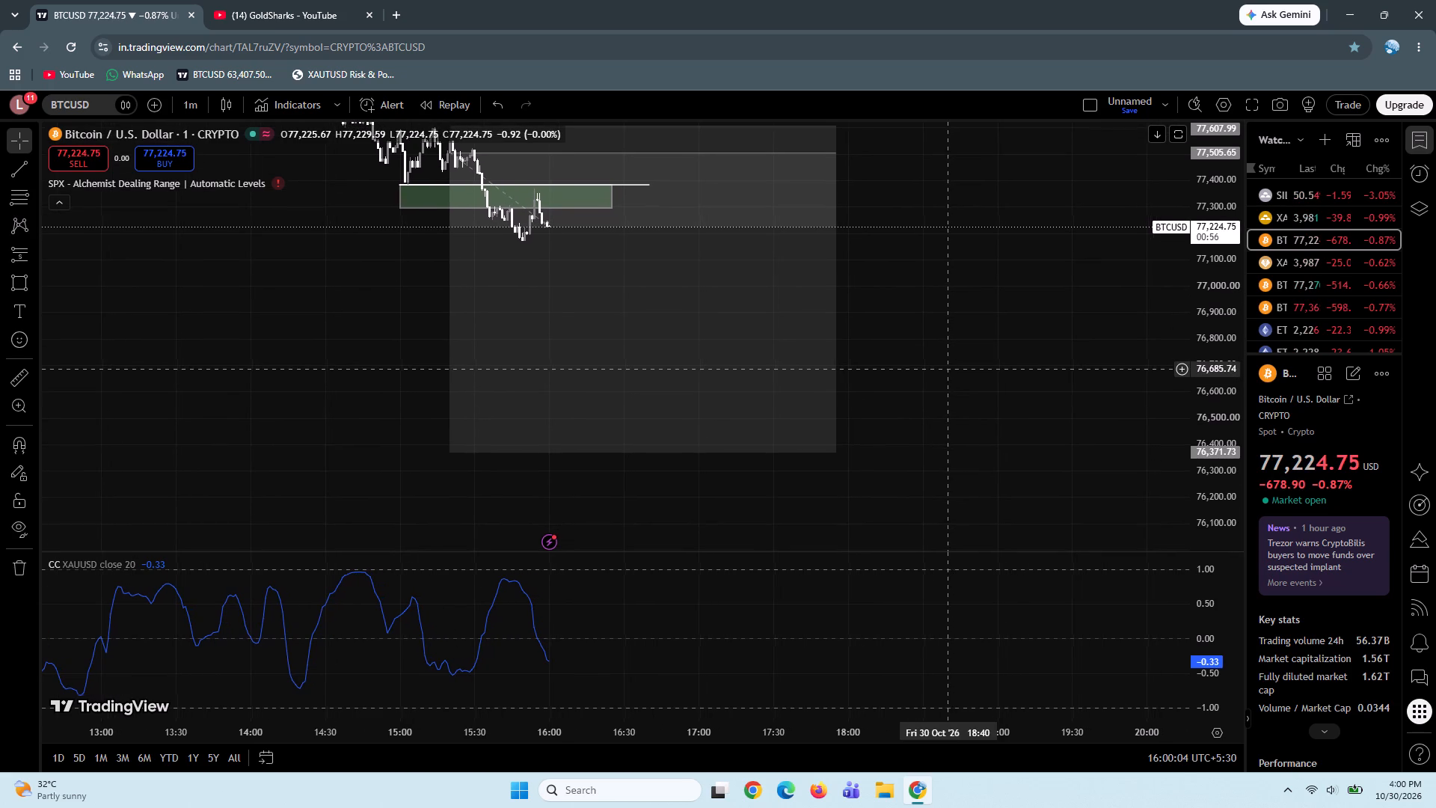
Switch the chart to XAUUSD and measure the price distance from the short position's target up to its entry area.
click(1288, 228)
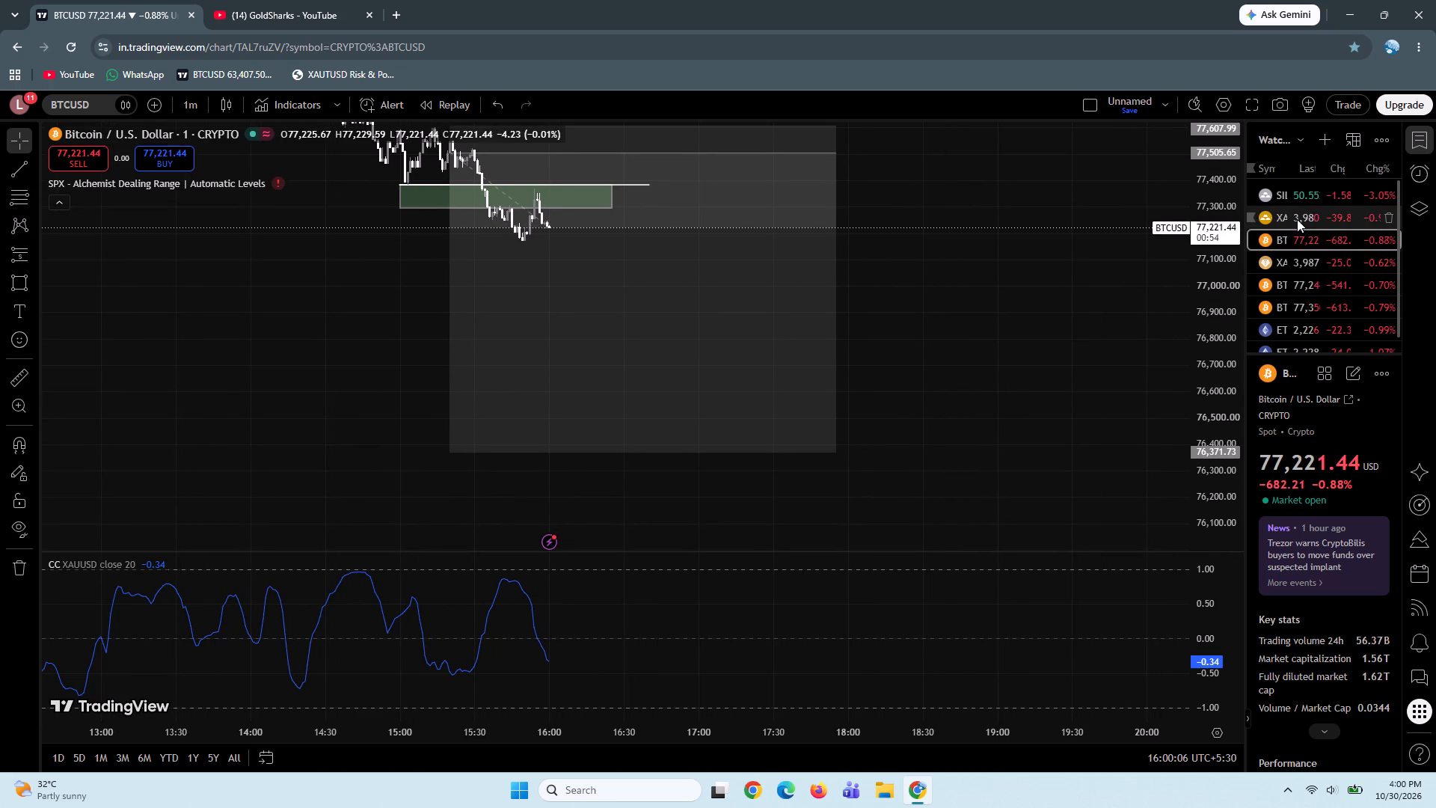
click(1297, 219)
drag(1003, 426, 1034, 353)
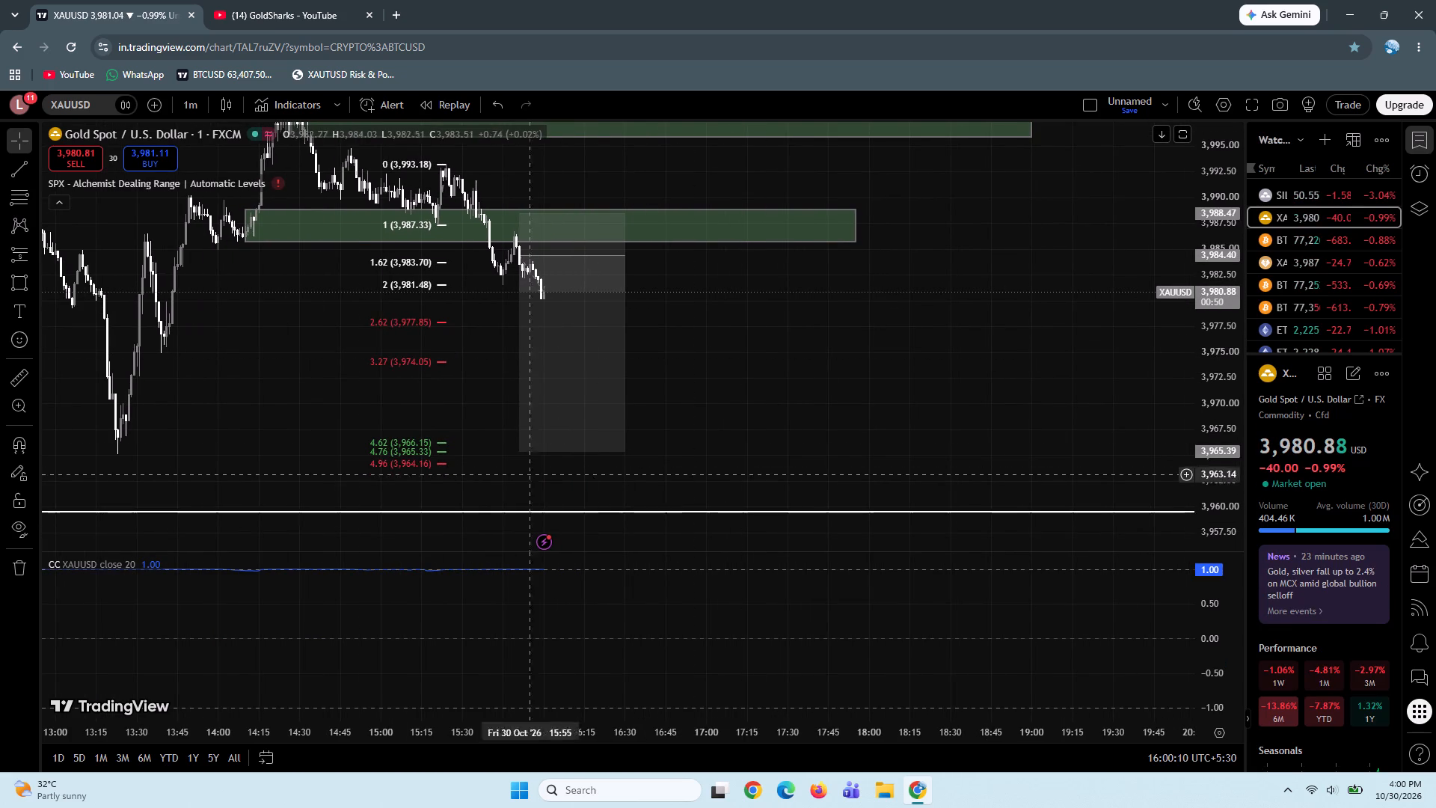
click(18, 387)
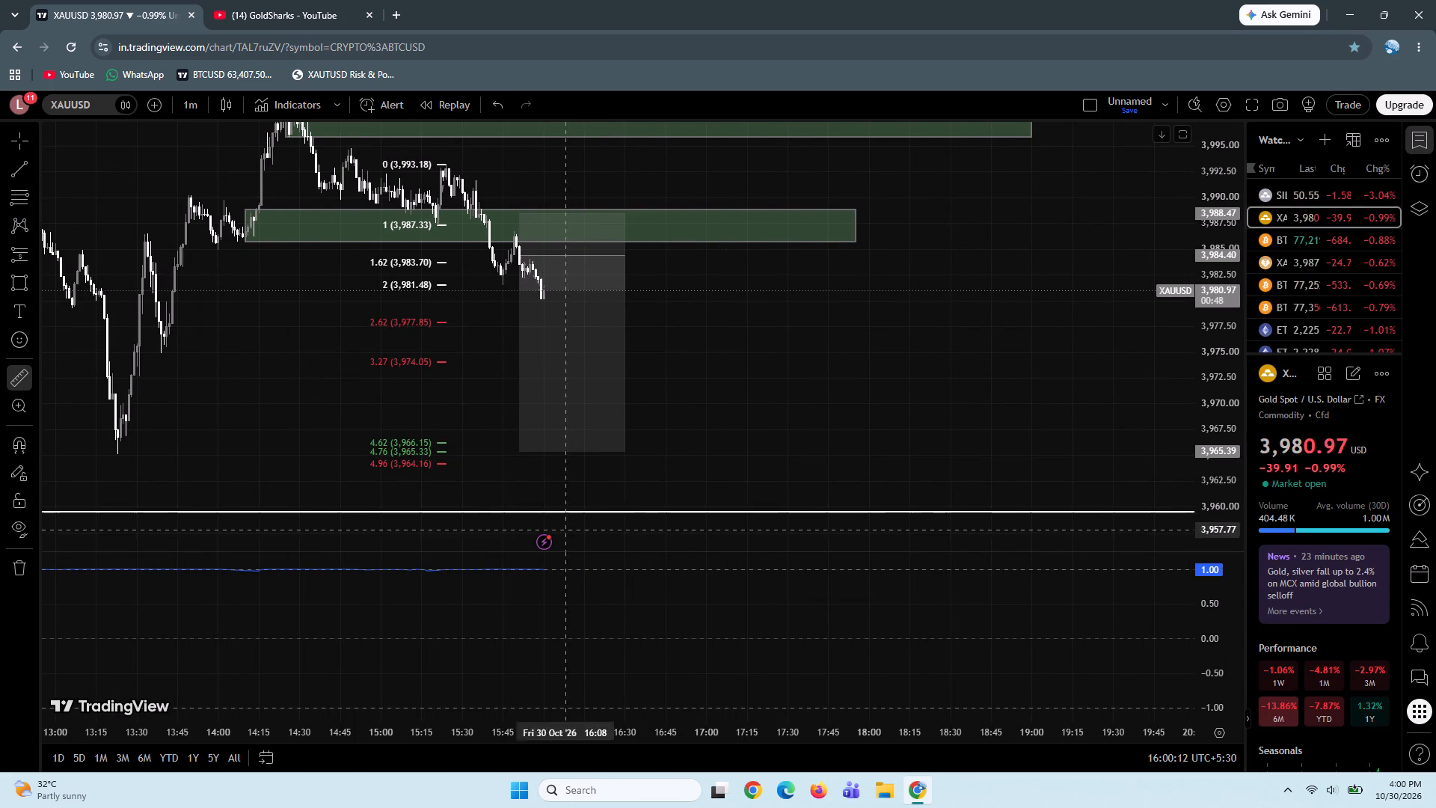
click(678, 452)
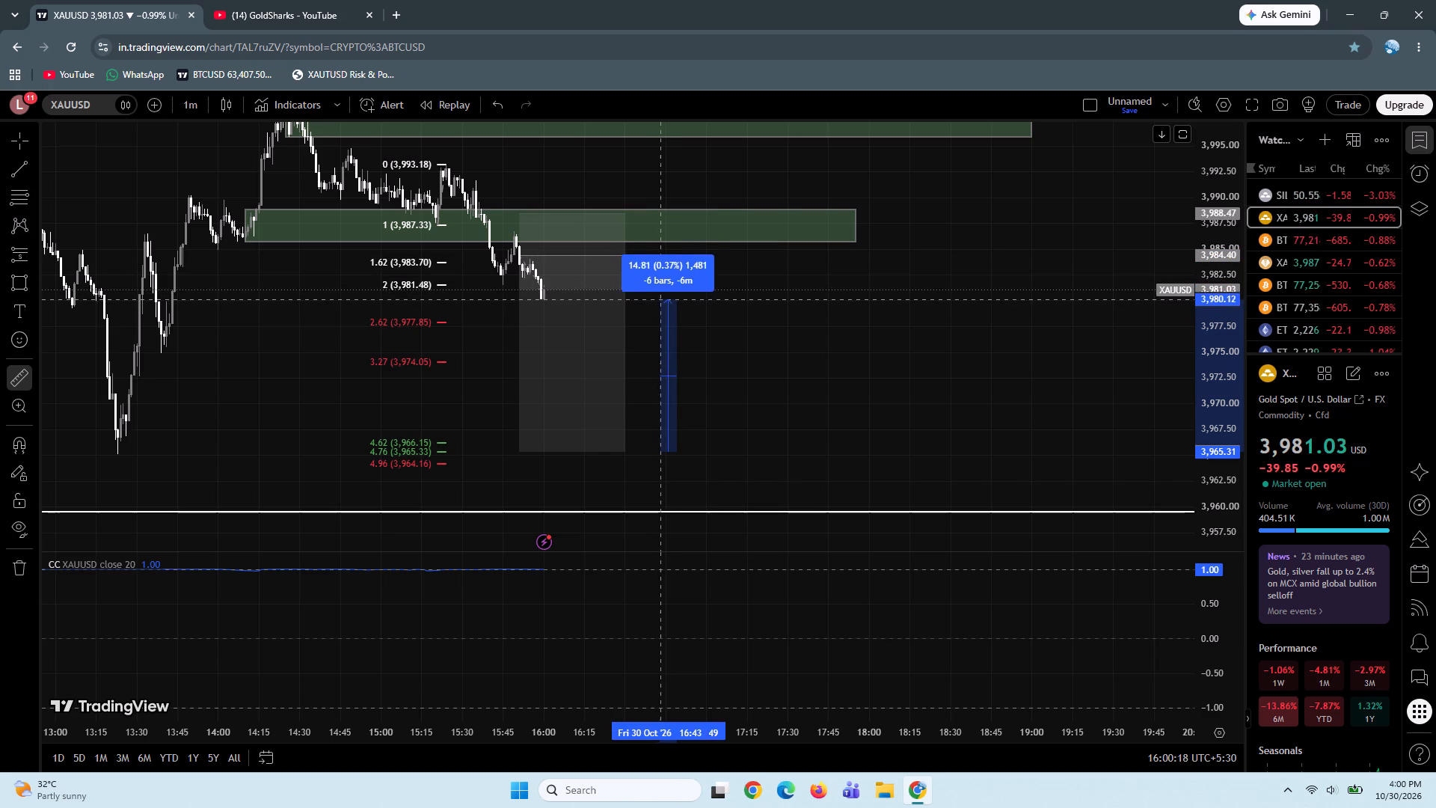
click(666, 260)
click(666, 260)
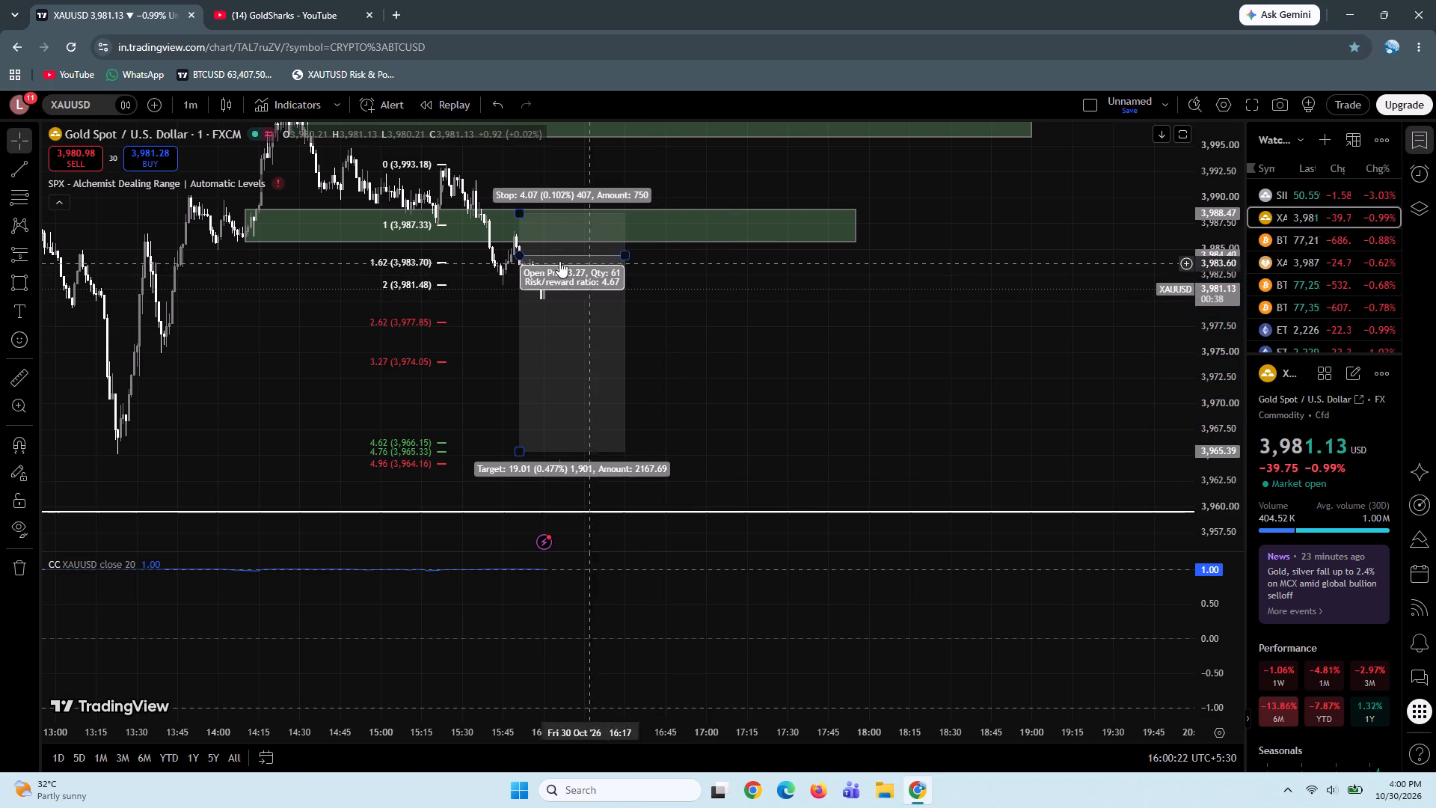
Lower the XAUUSD short position's entry level to 3,983.39.
drag(518, 252, 521, 264)
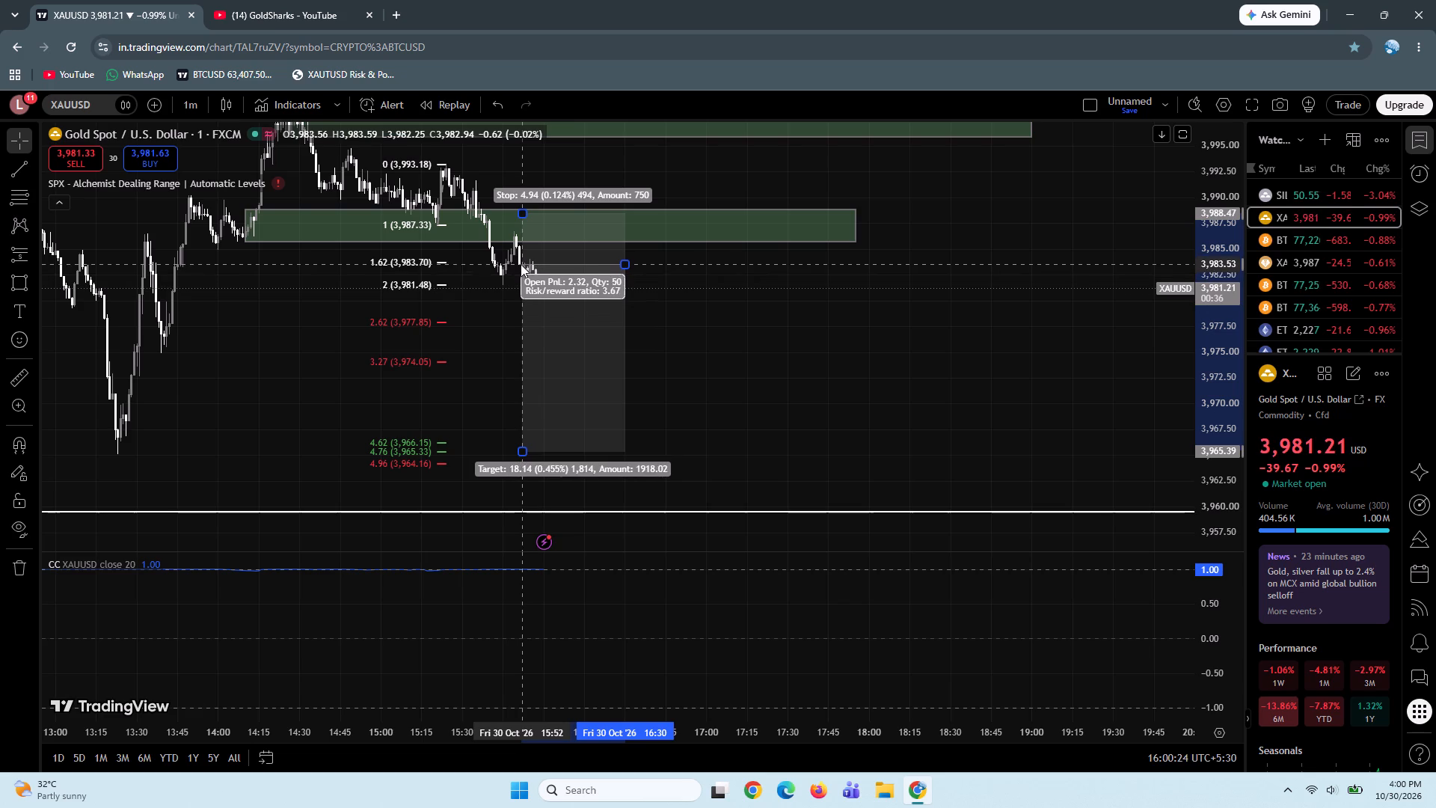
drag(521, 264, 518, 266)
click(731, 349)
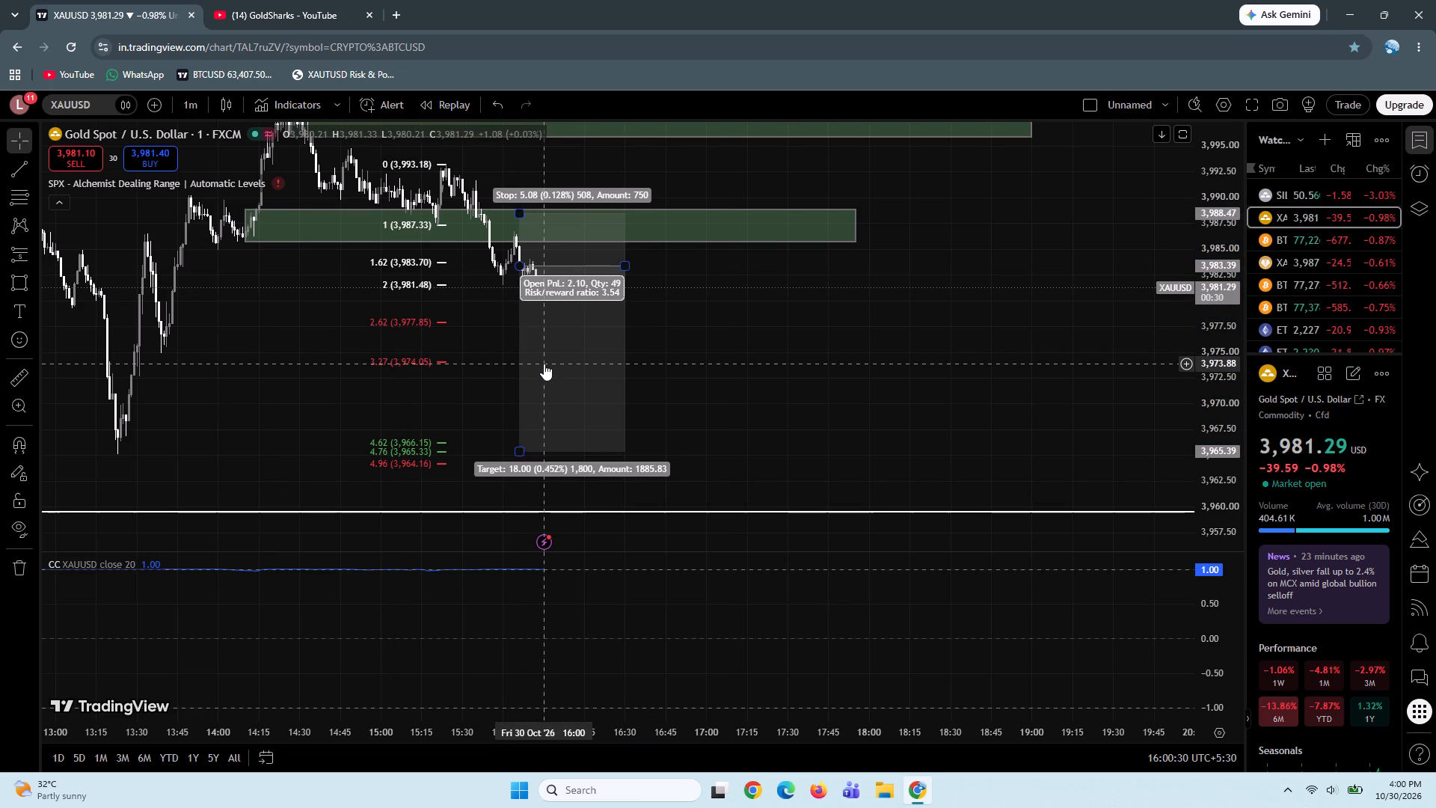
click(722, 349)
Tighten the XAUUSD short position's stop level to 3,987.09.
drag(722, 349, 724, 365)
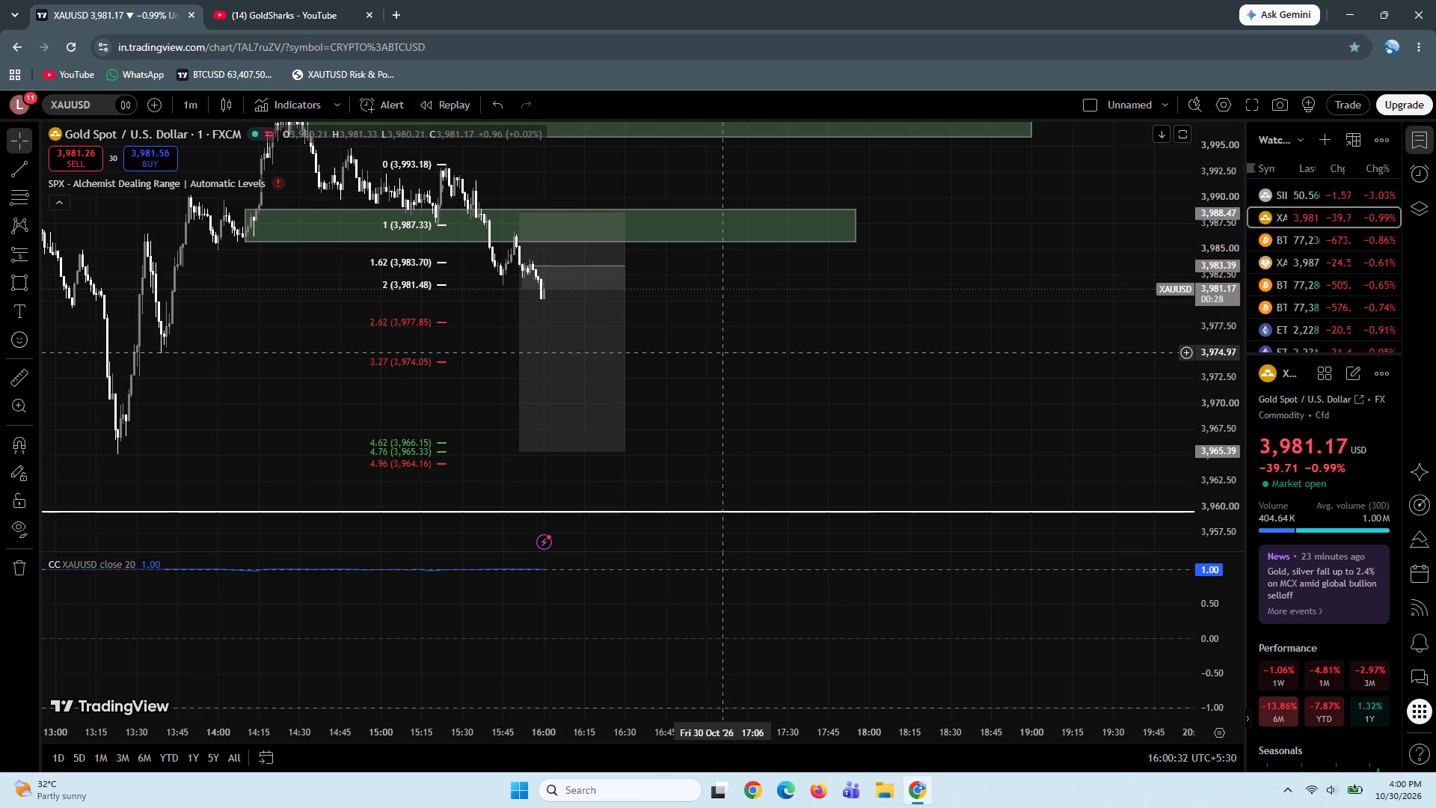
drag(724, 365, 728, 417)
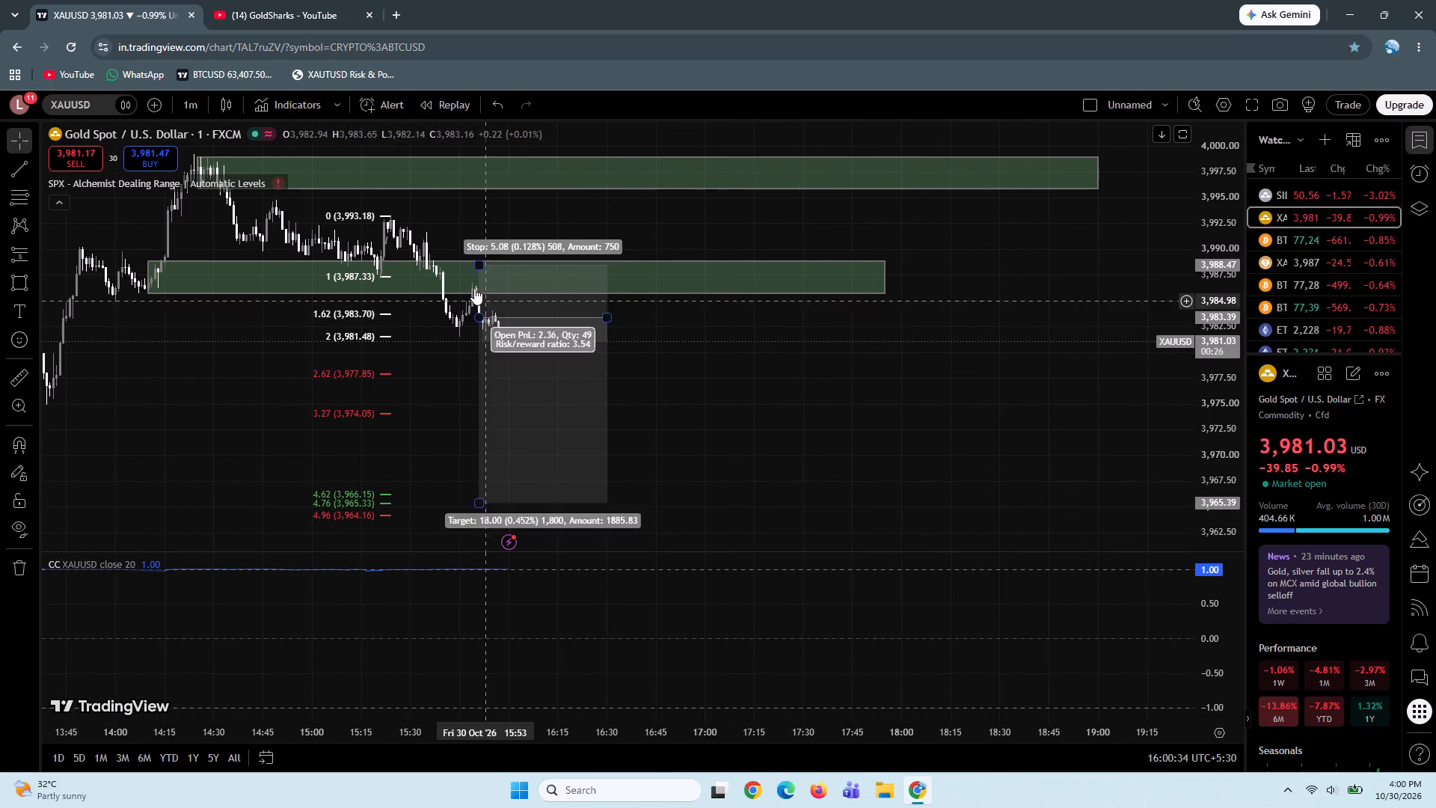
drag(478, 266, 448, 281)
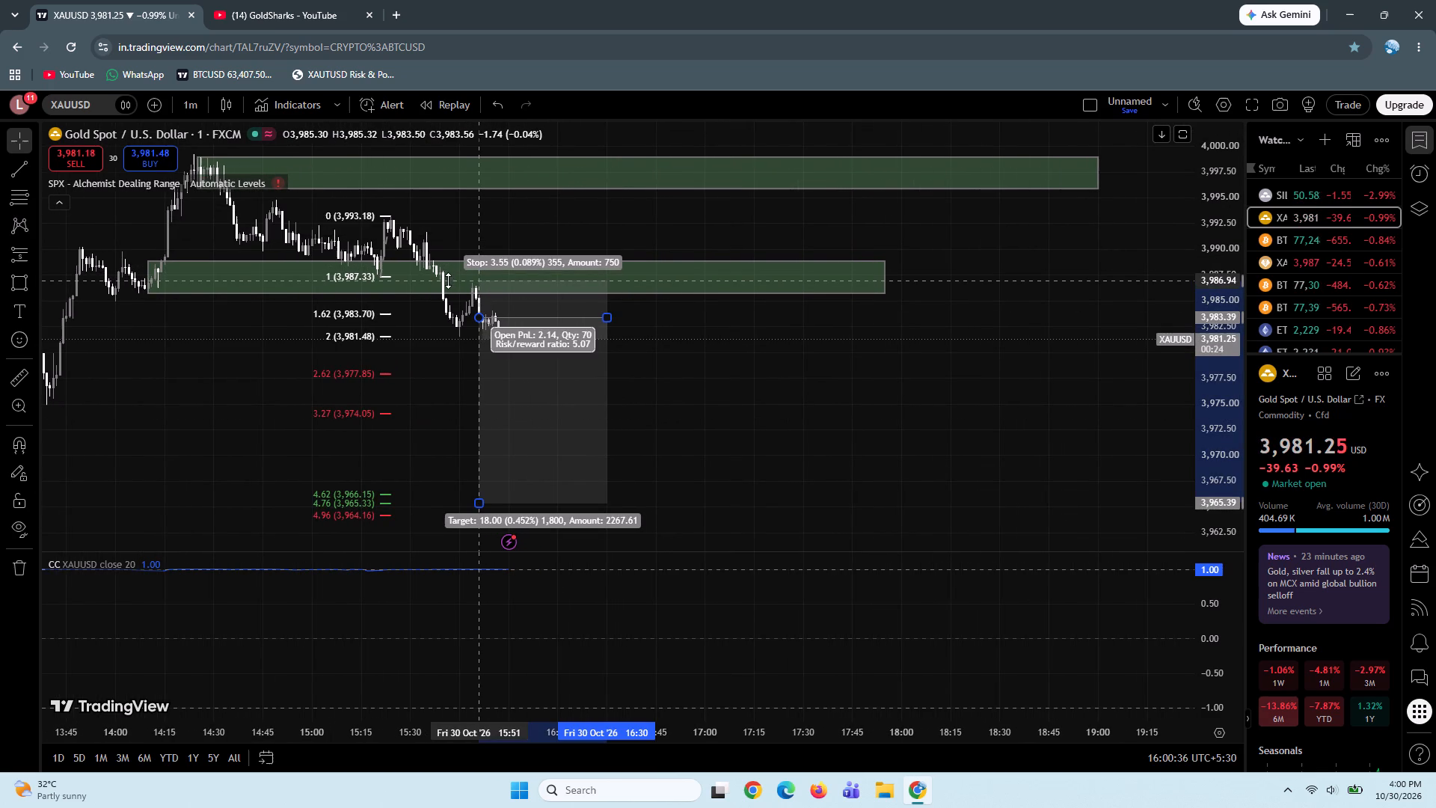
drag(448, 281, 449, 279)
click(699, 418)
drag(699, 418, 699, 417)
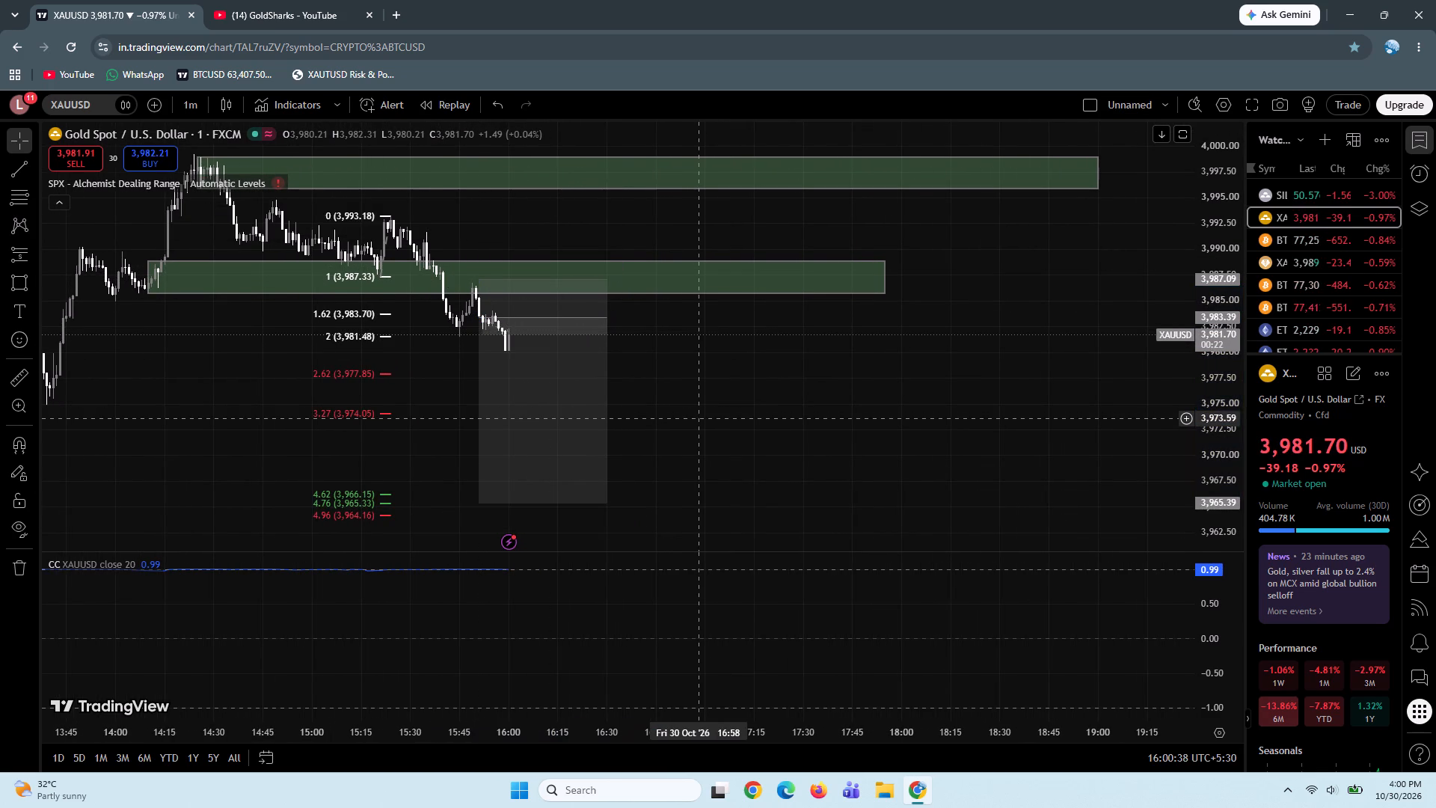
drag(699, 417, 704, 397)
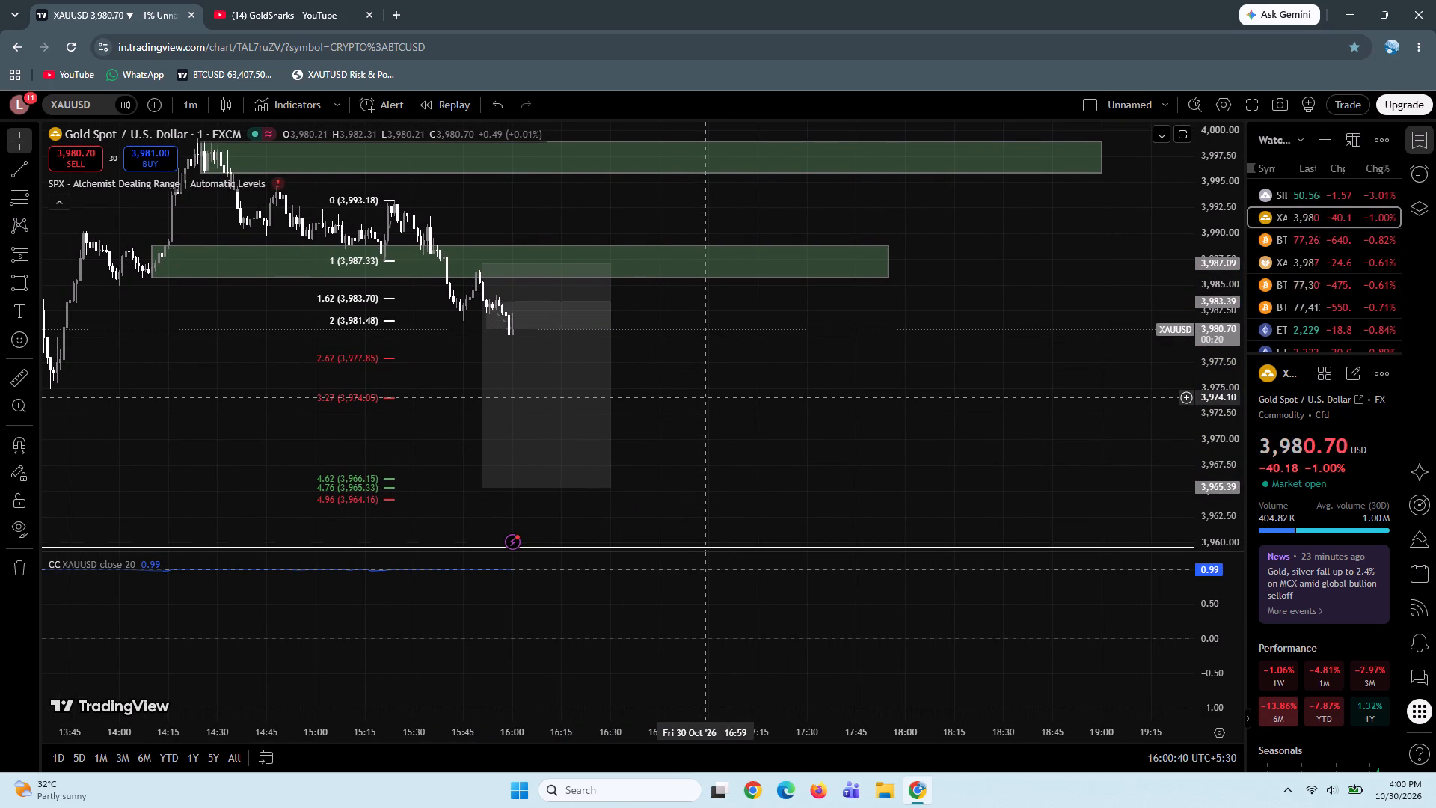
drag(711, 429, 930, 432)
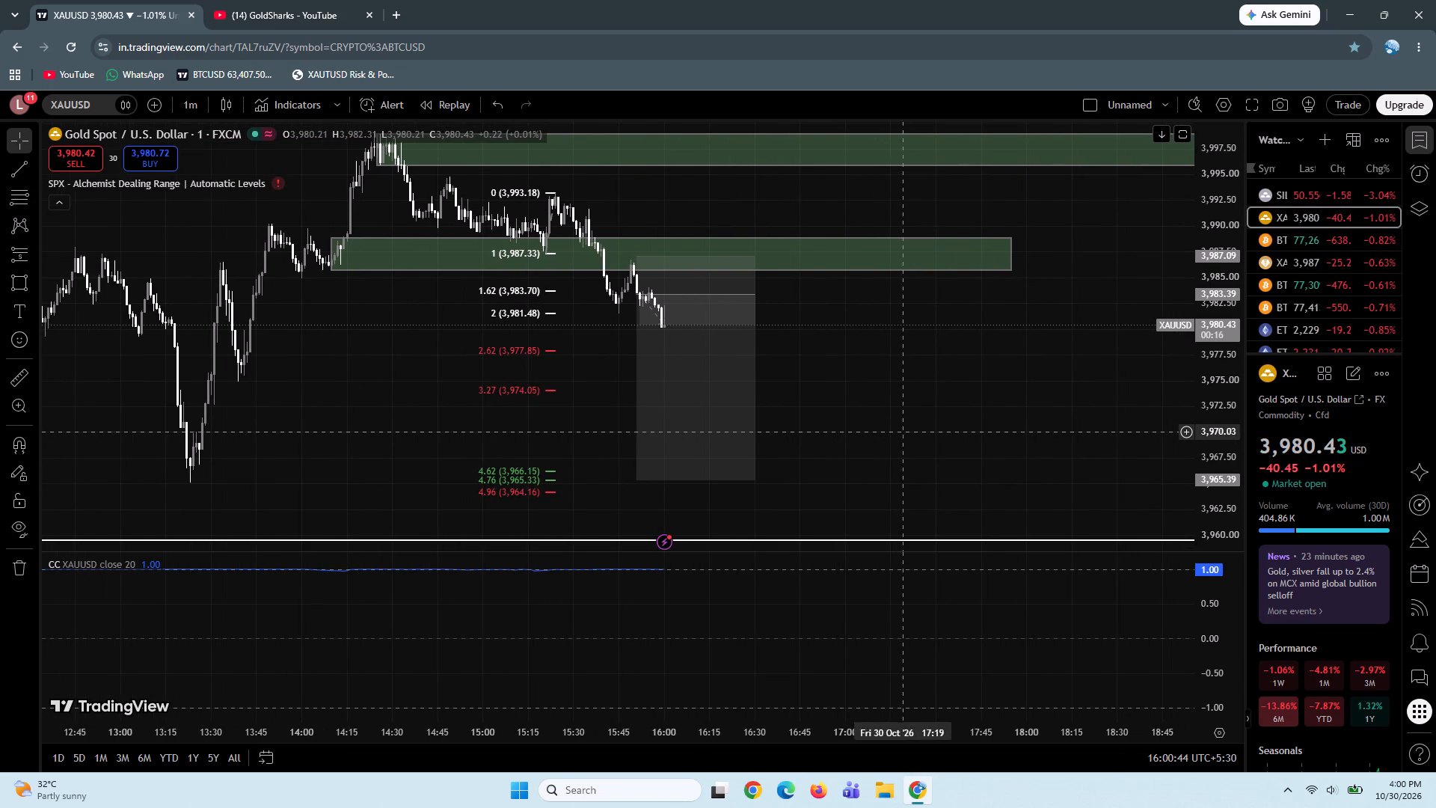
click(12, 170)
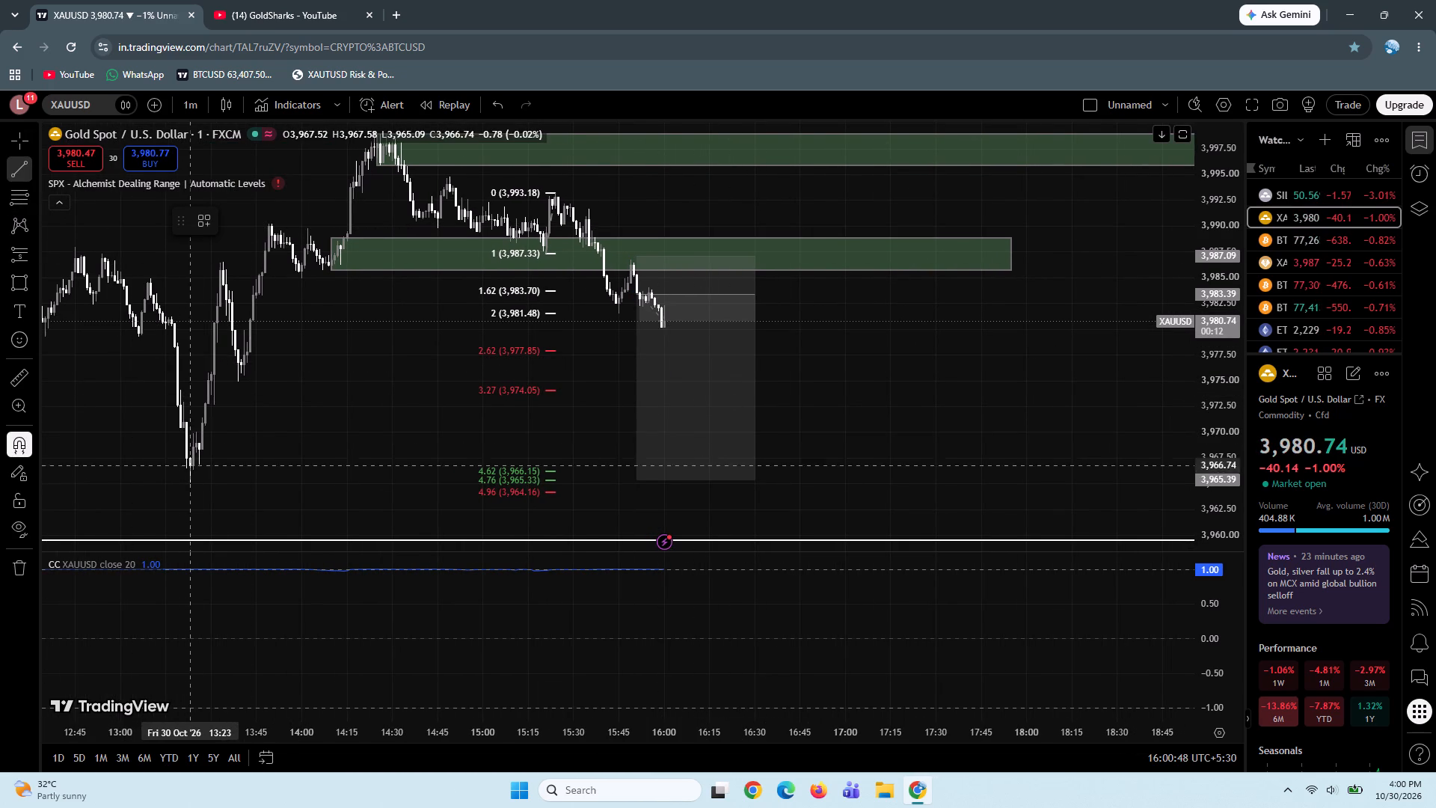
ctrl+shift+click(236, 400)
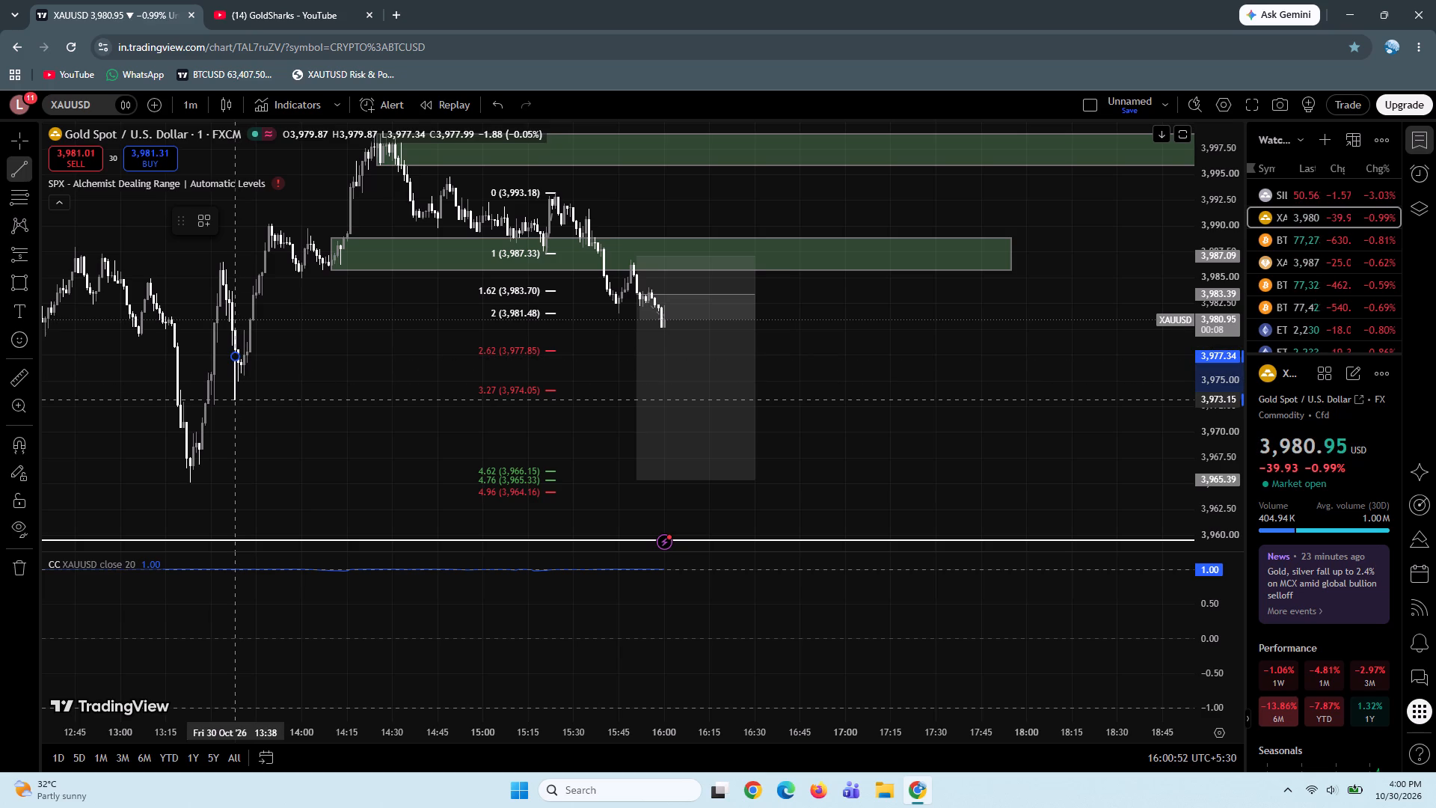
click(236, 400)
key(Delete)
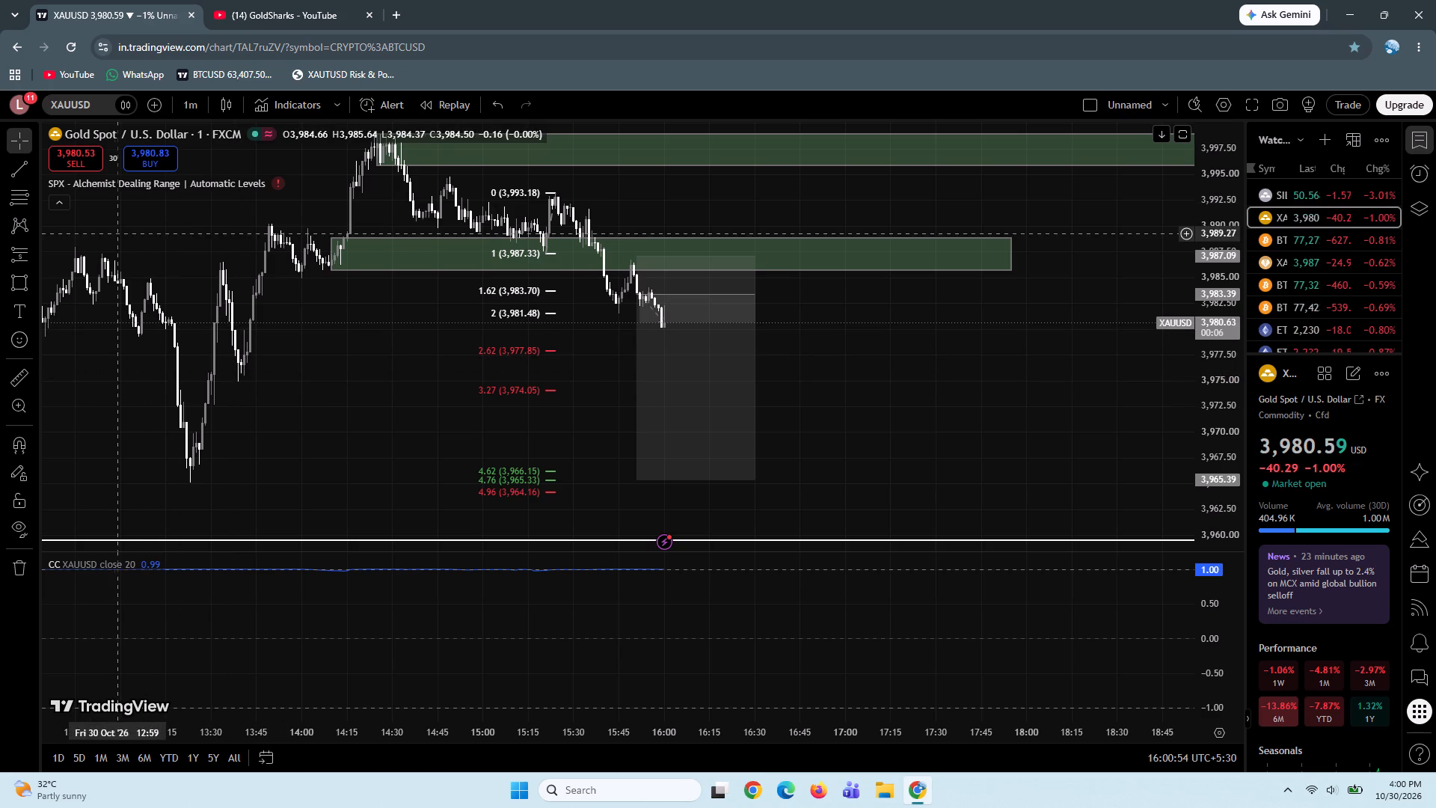
Draw a horizontal trend line at 3,974.88 from the 13:39 swing low to about 16:50, past the short position.
click(21, 178)
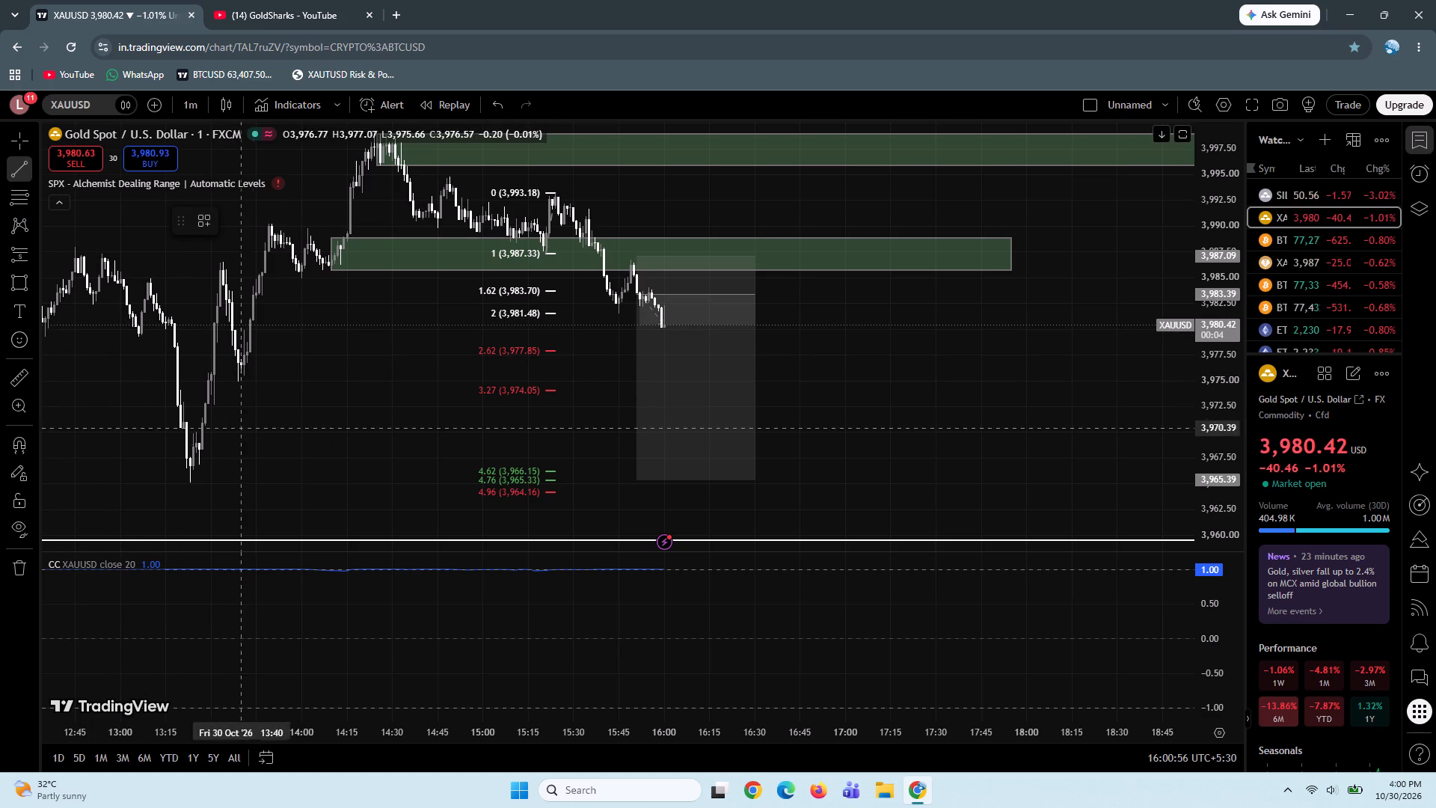
ctrl+click(239, 382)
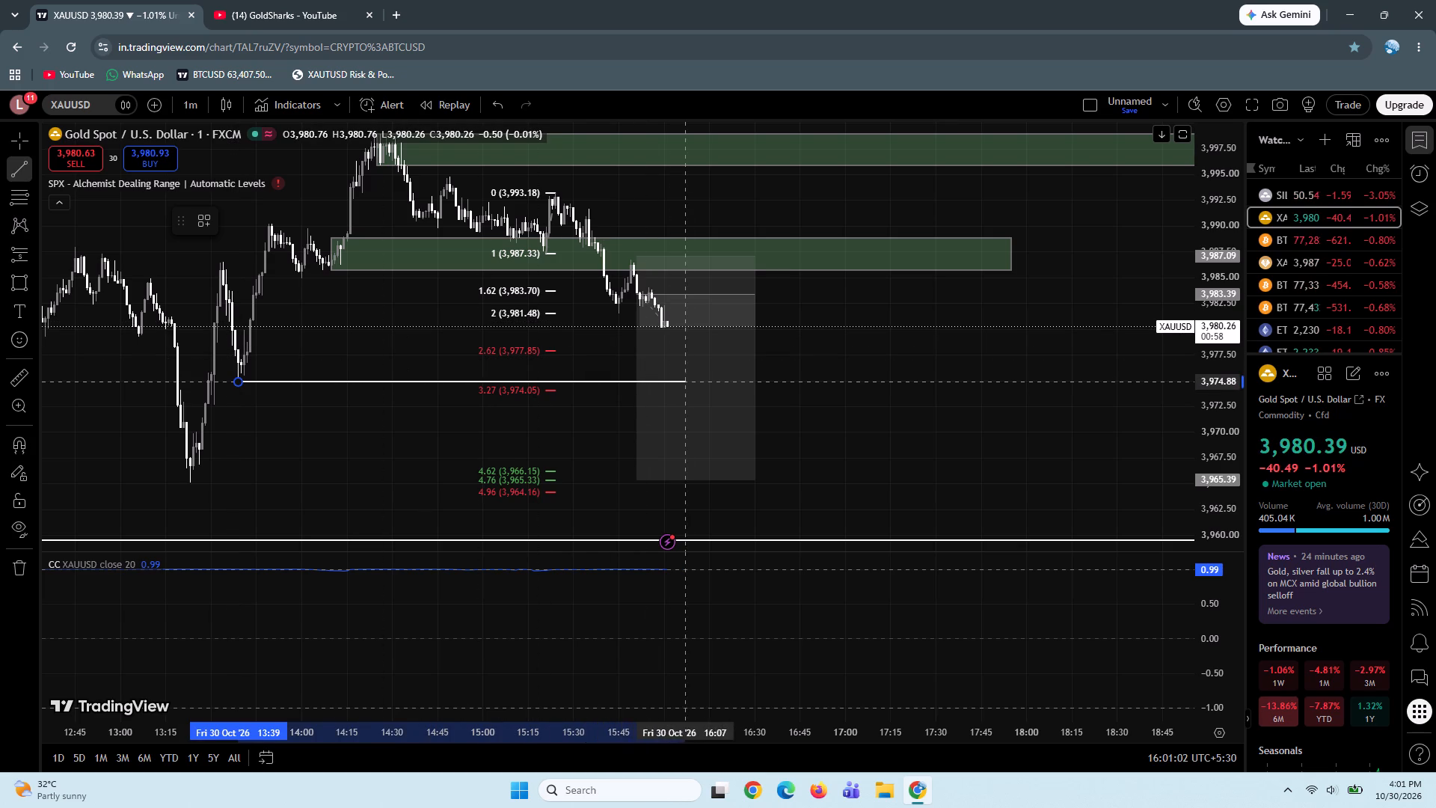
ctrl+shift+click(814, 426)
click(856, 448)
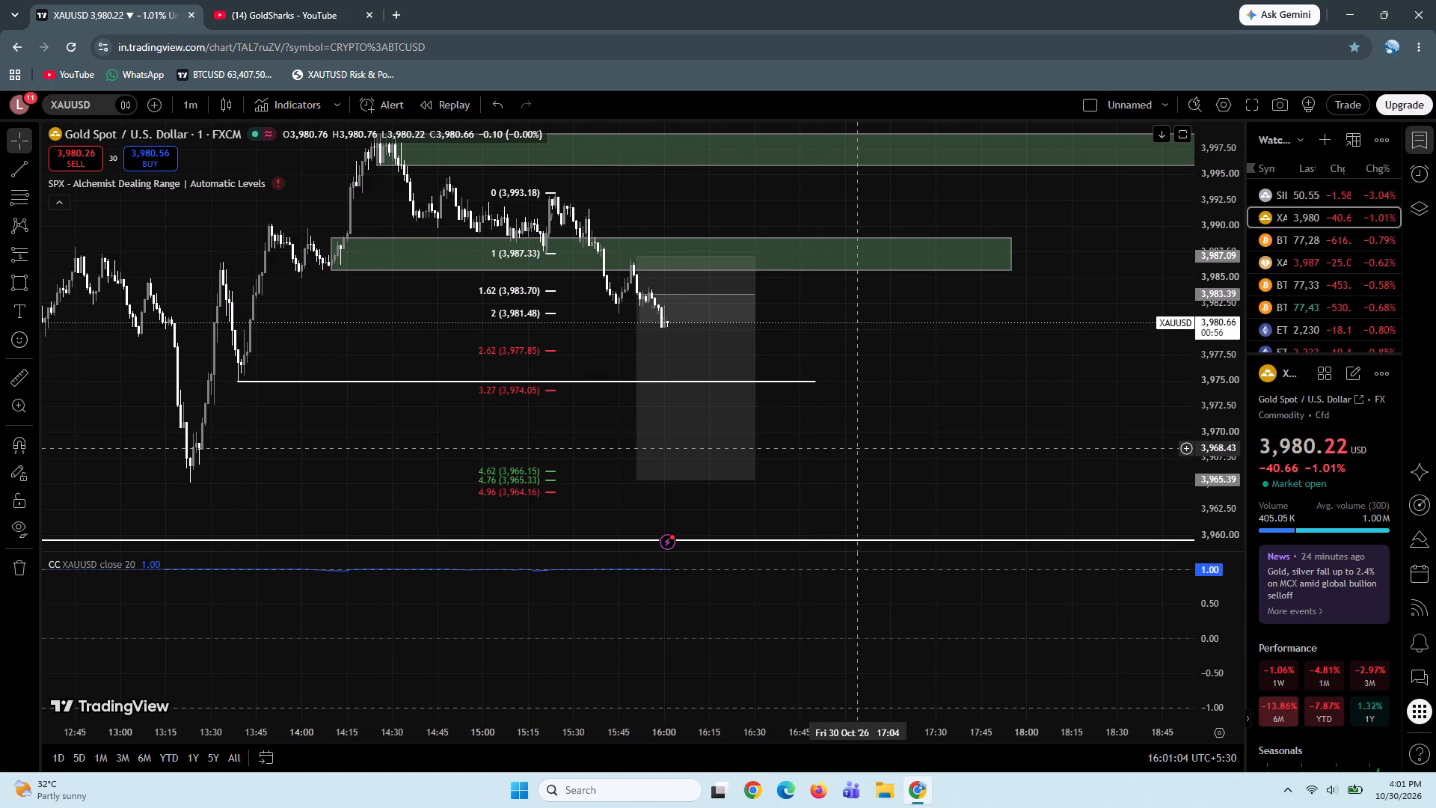
Switch the chart to BTCUSD and examine the latest candles against the green zone and the short position.
click(1278, 246)
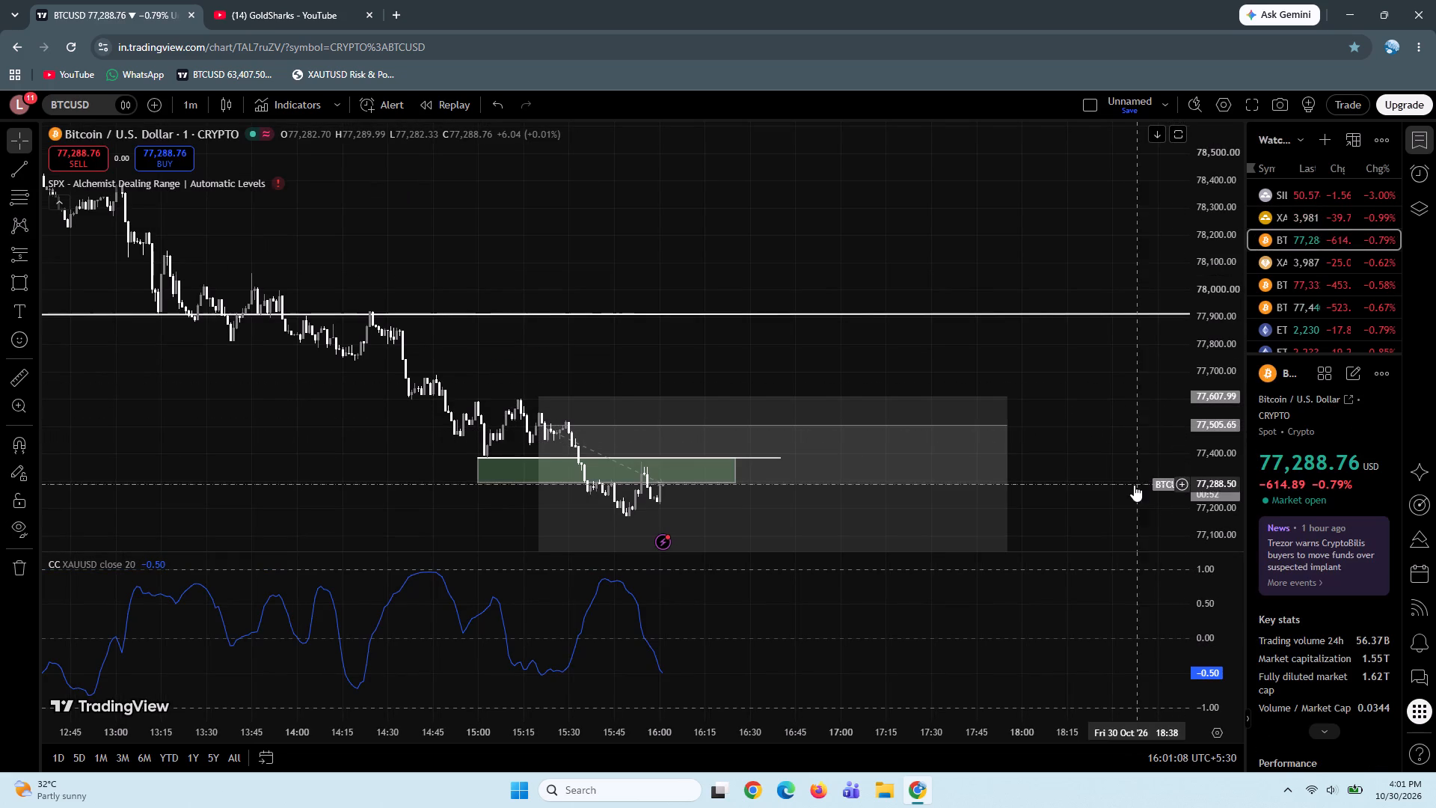
drag(1093, 465, 1058, 323)
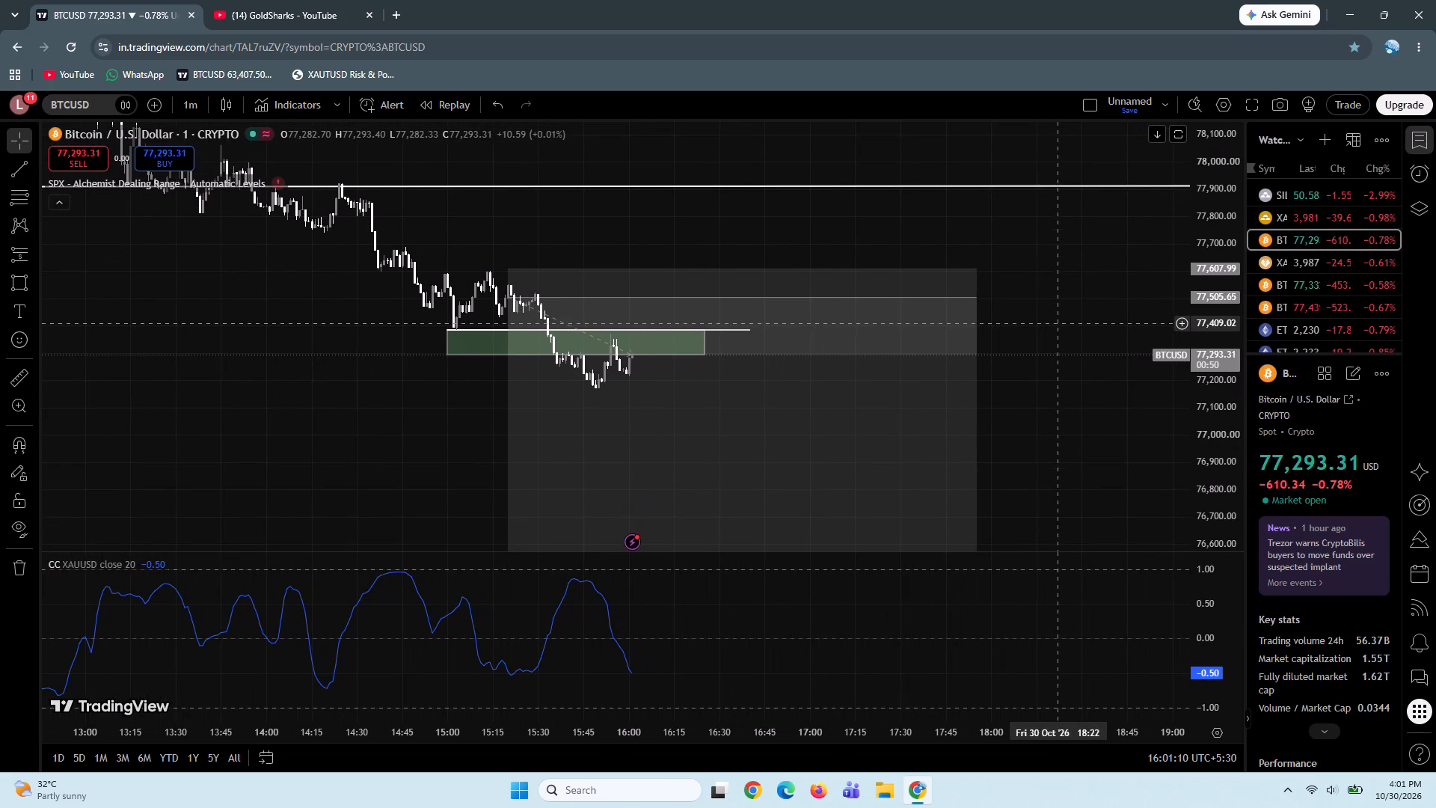
drag(1200, 411, 1211, 316)
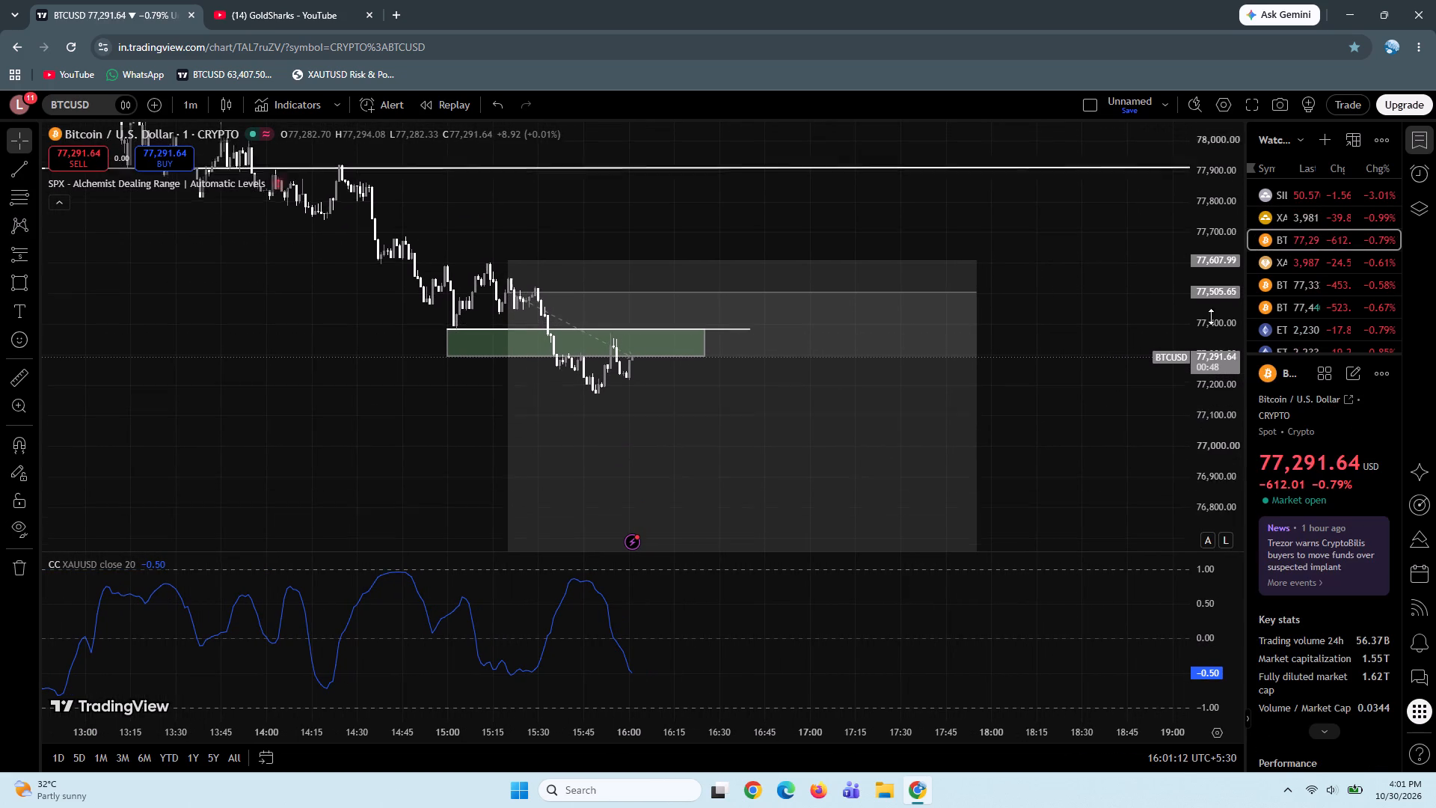
drag(1211, 316, 1219, 217)
drag(1097, 438, 1072, 387)
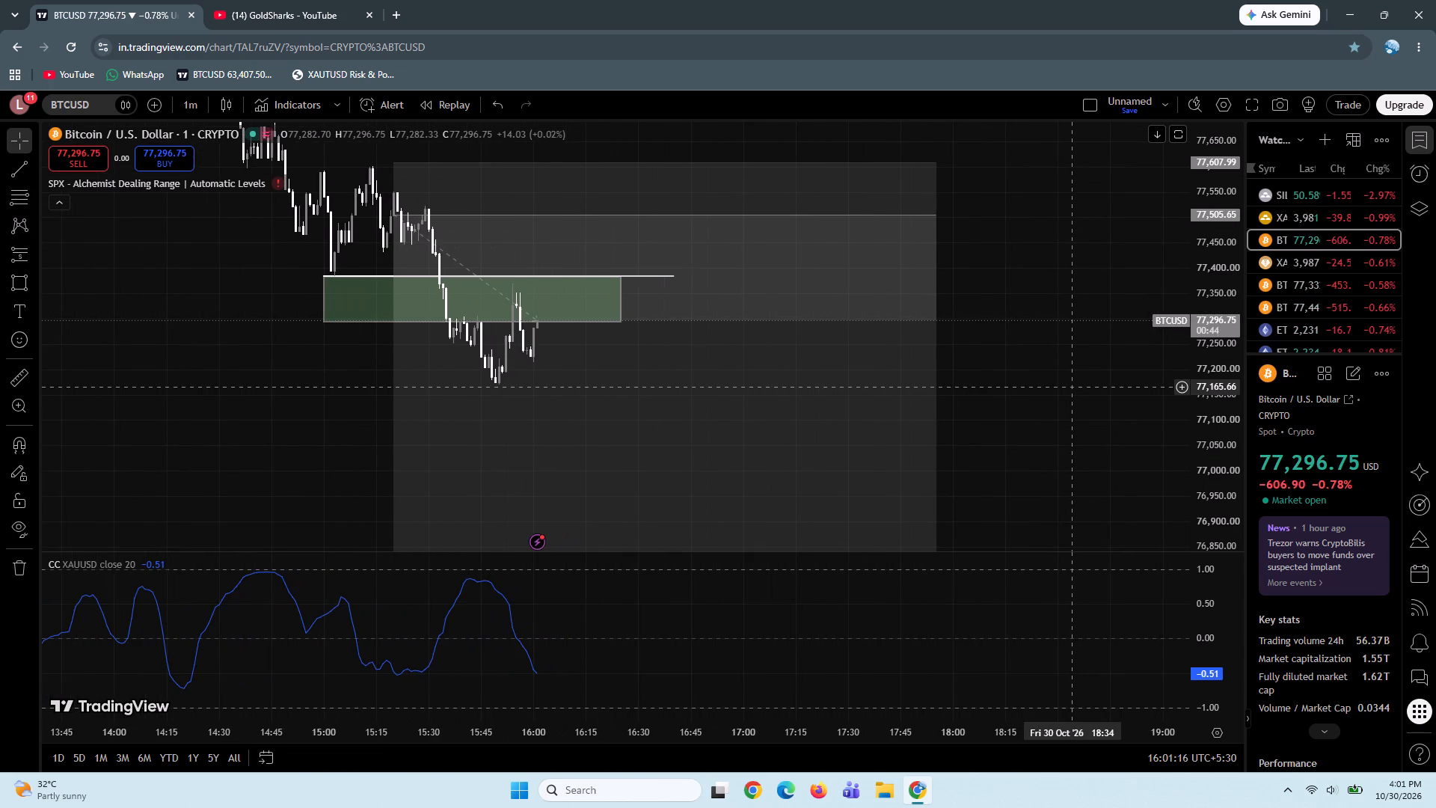
drag(1209, 427, 1192, 170)
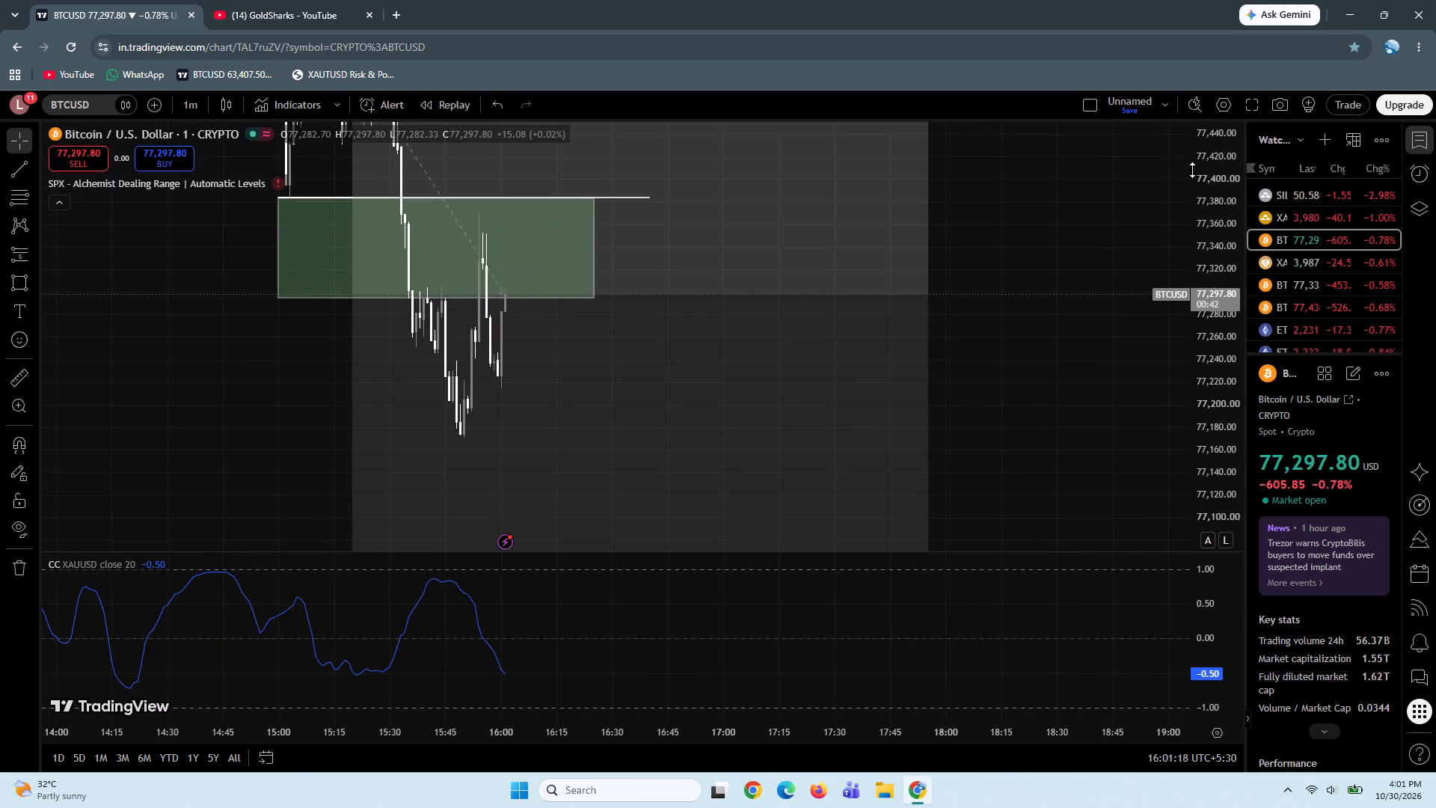
drag(1038, 380, 1048, 351)
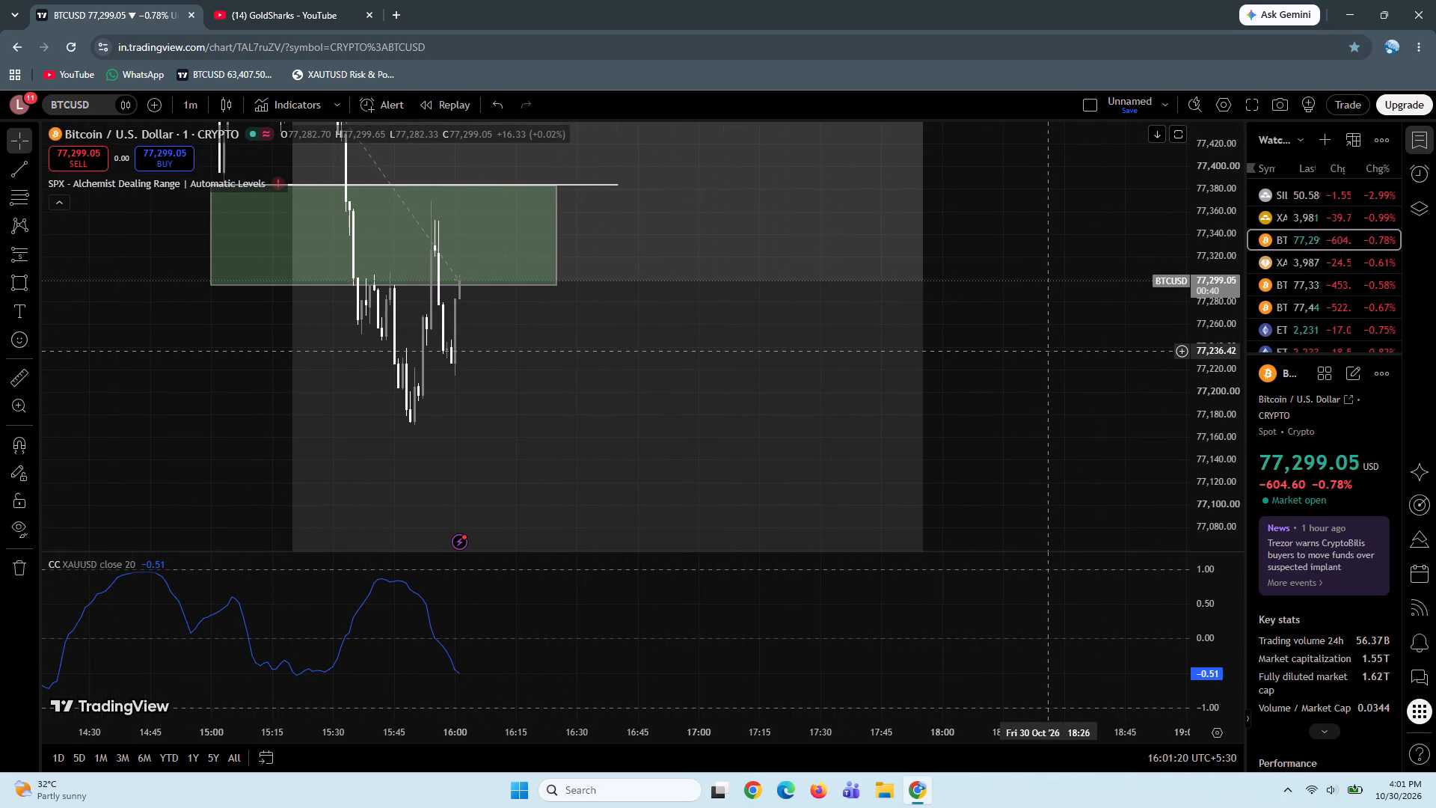
drag(1048, 351, 1079, 331)
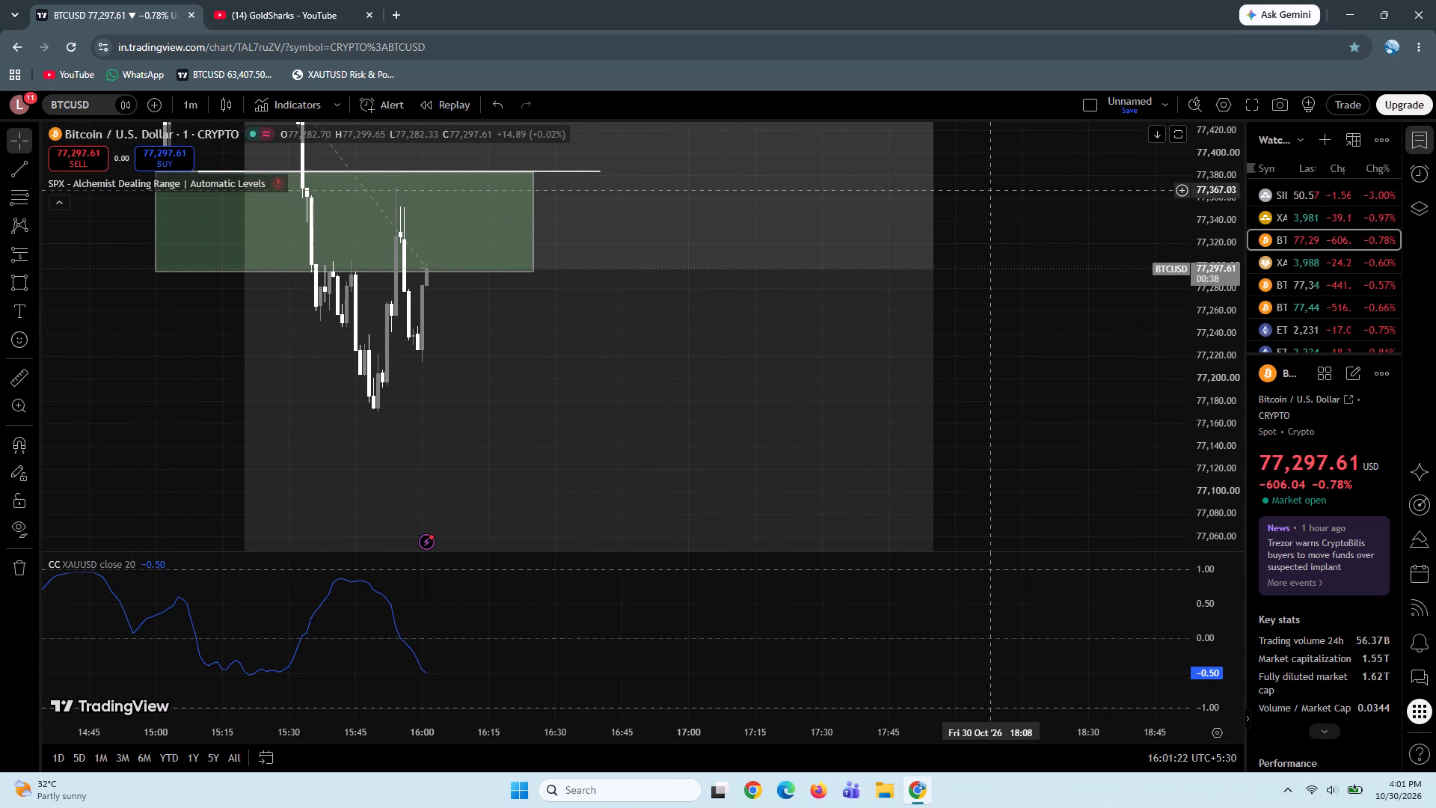
drag(990, 190, 1016, 303)
drag(1208, 273, 1194, 433)
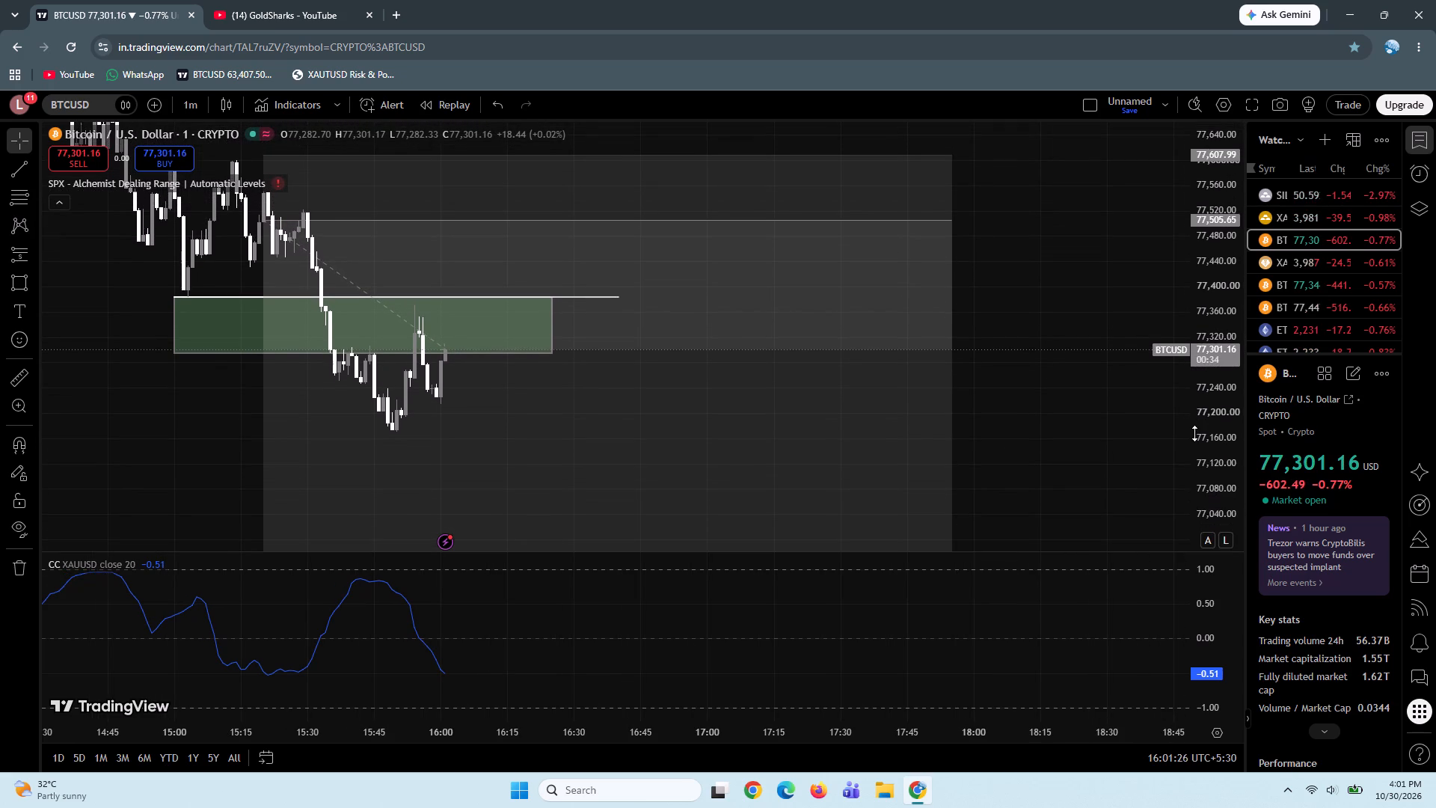
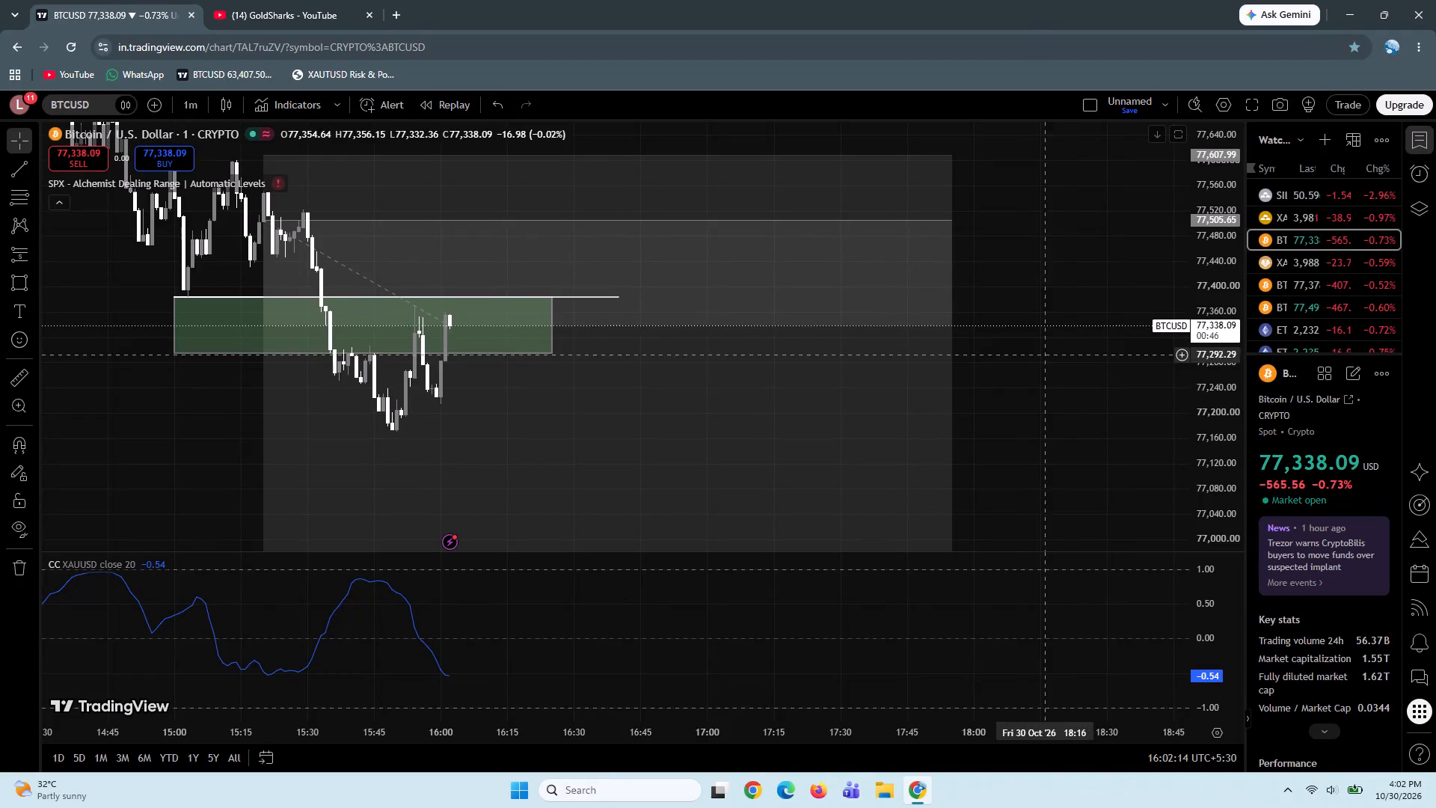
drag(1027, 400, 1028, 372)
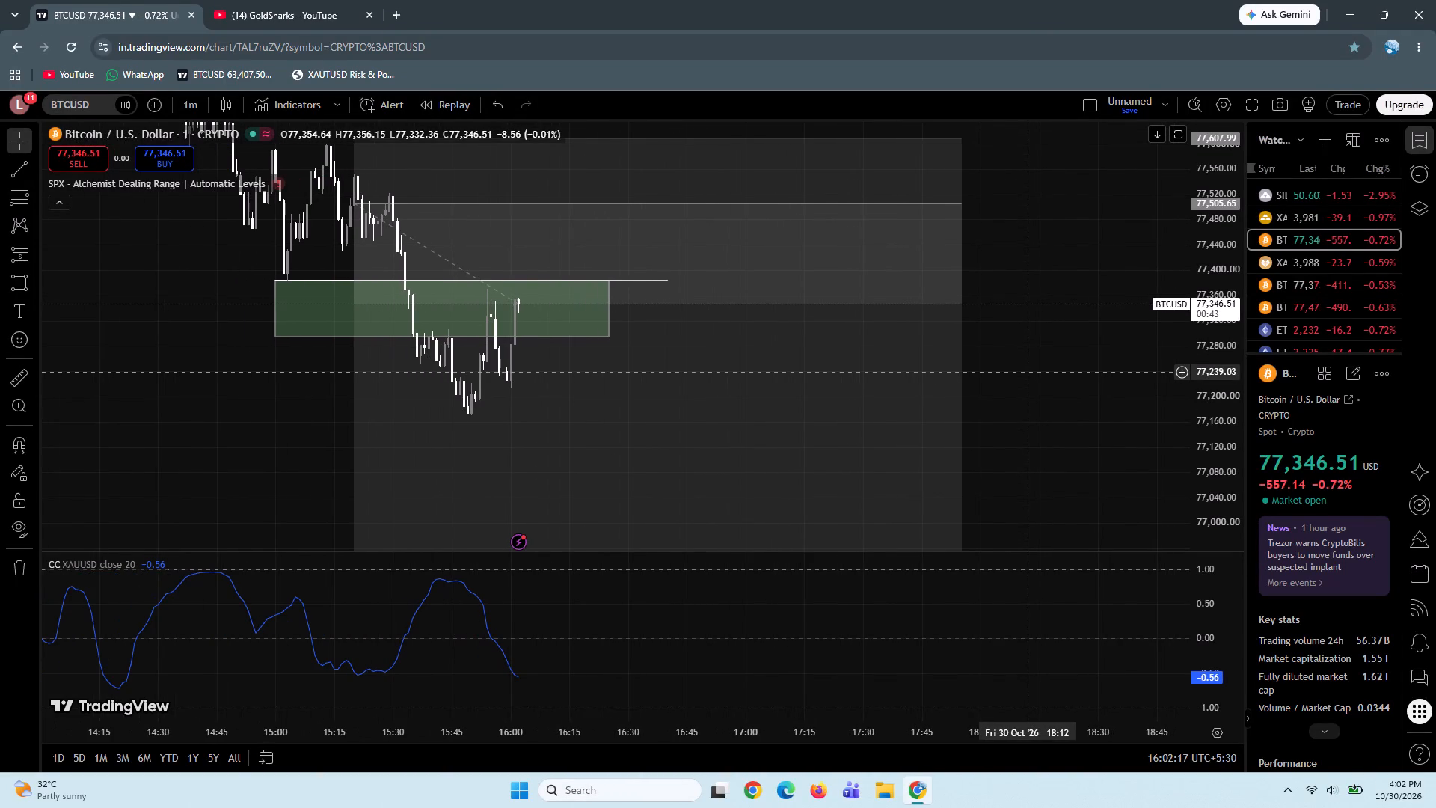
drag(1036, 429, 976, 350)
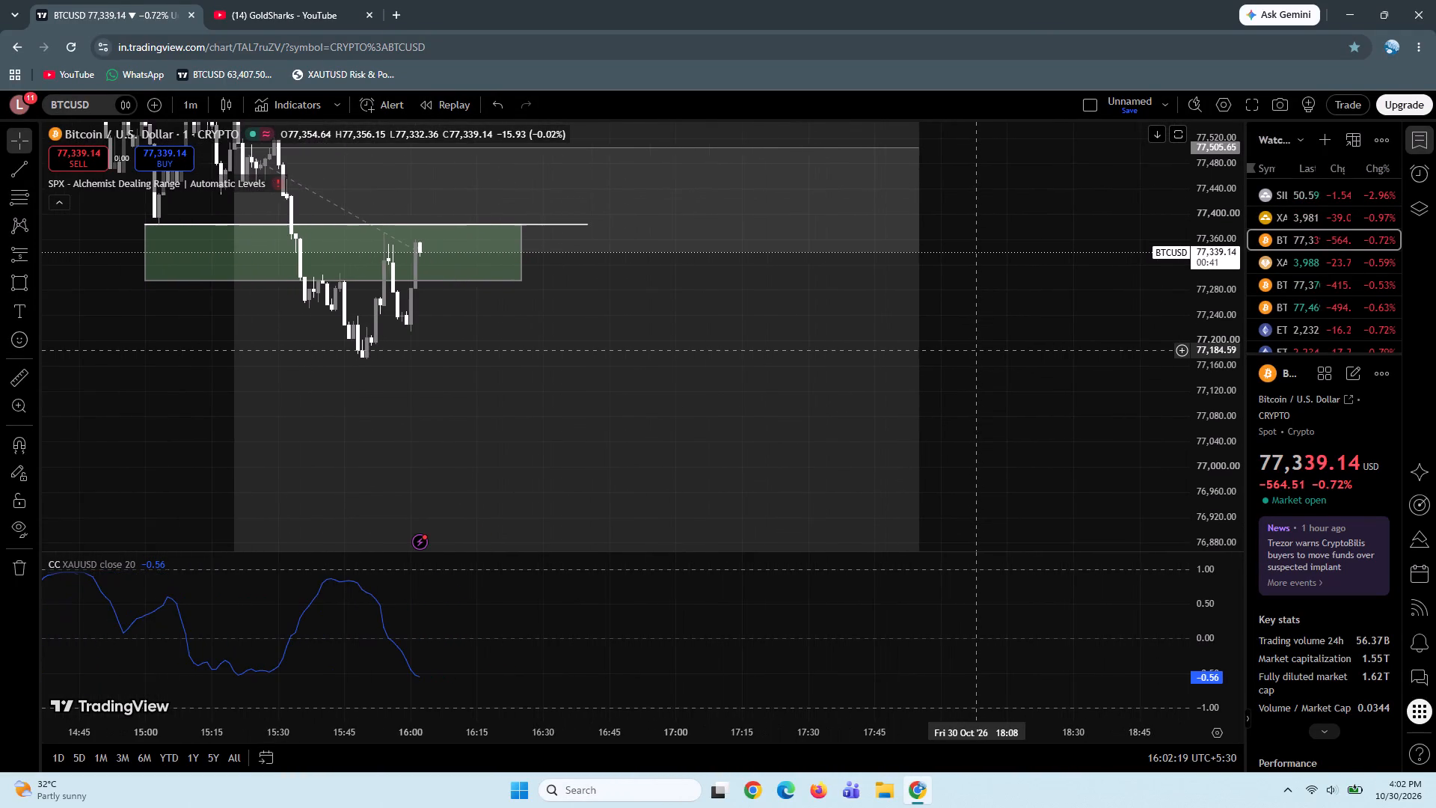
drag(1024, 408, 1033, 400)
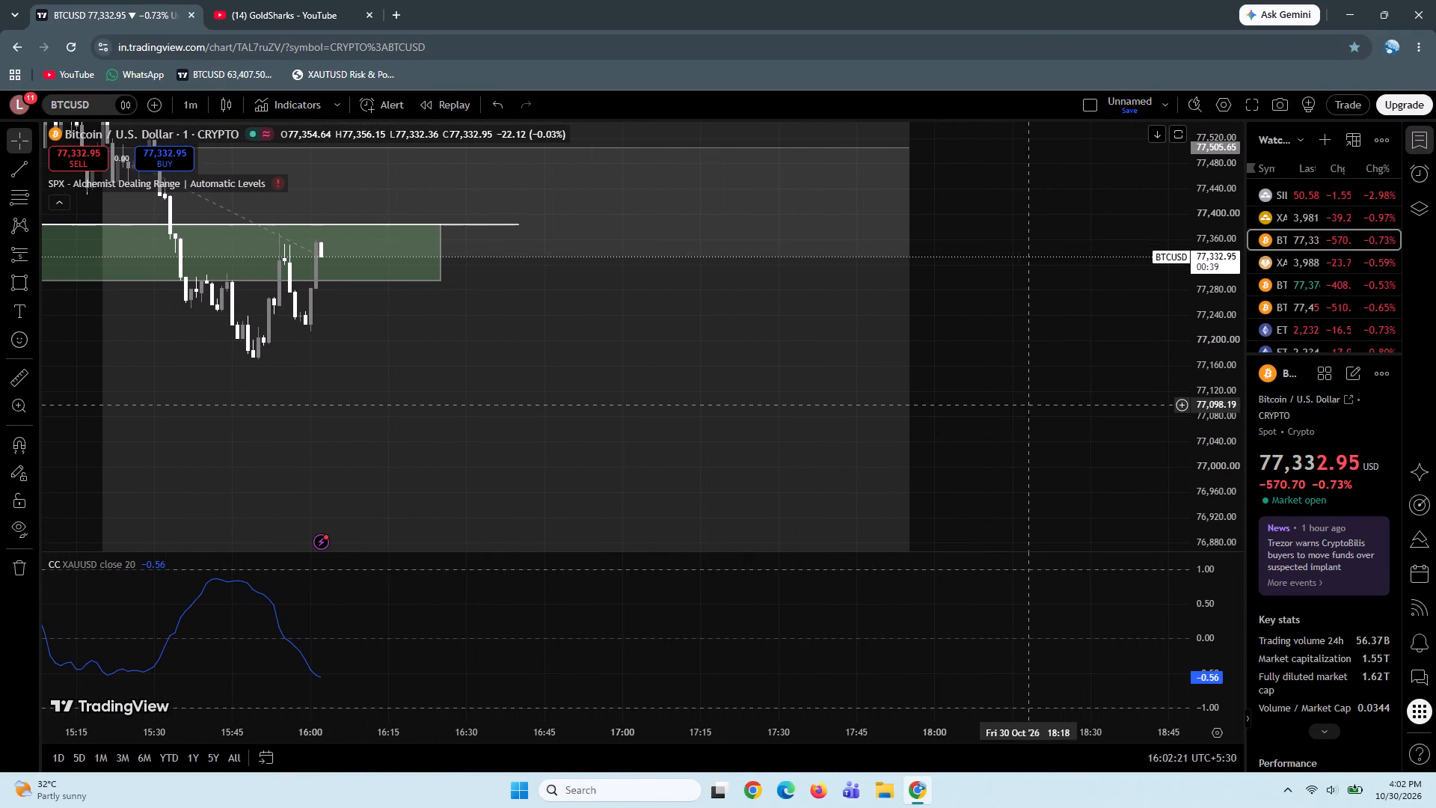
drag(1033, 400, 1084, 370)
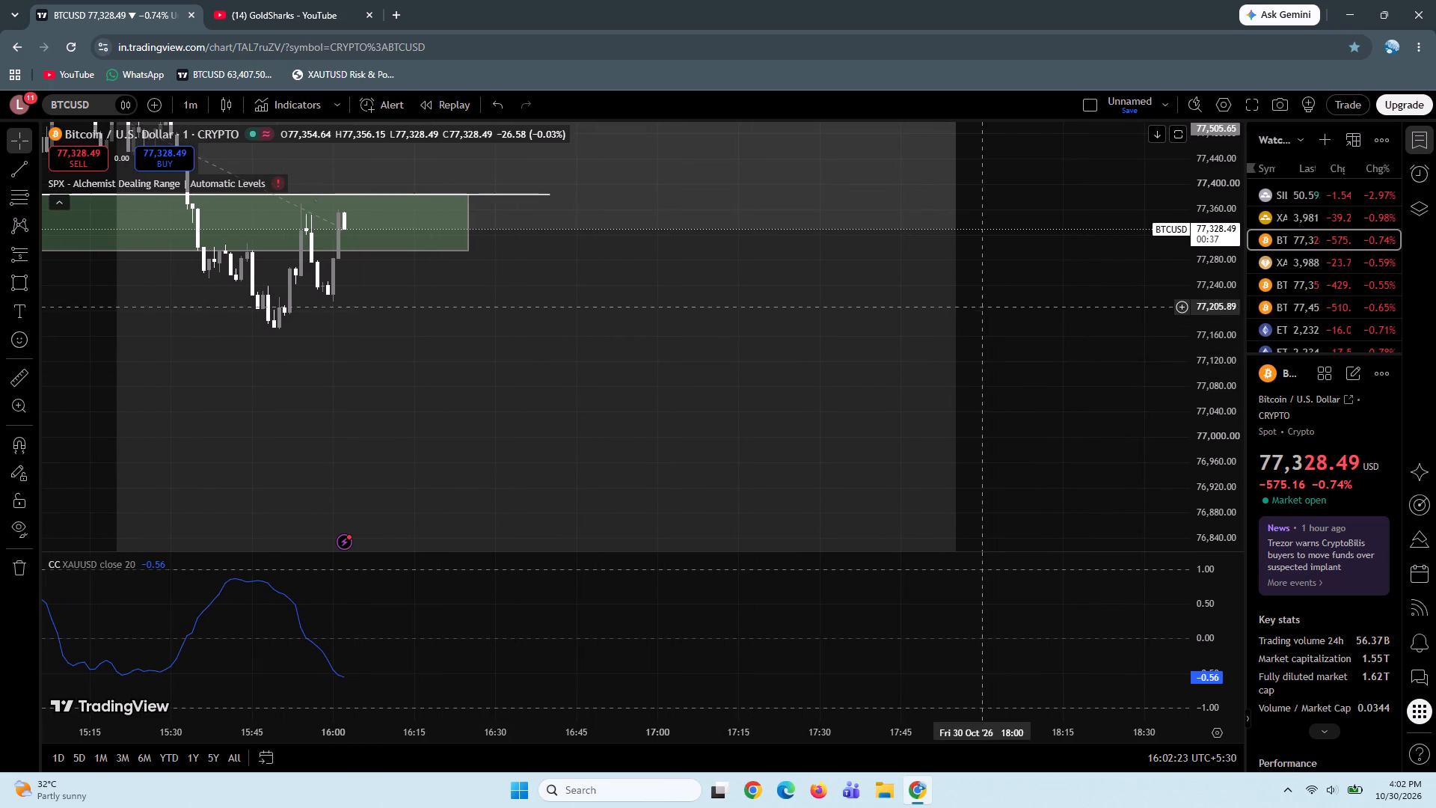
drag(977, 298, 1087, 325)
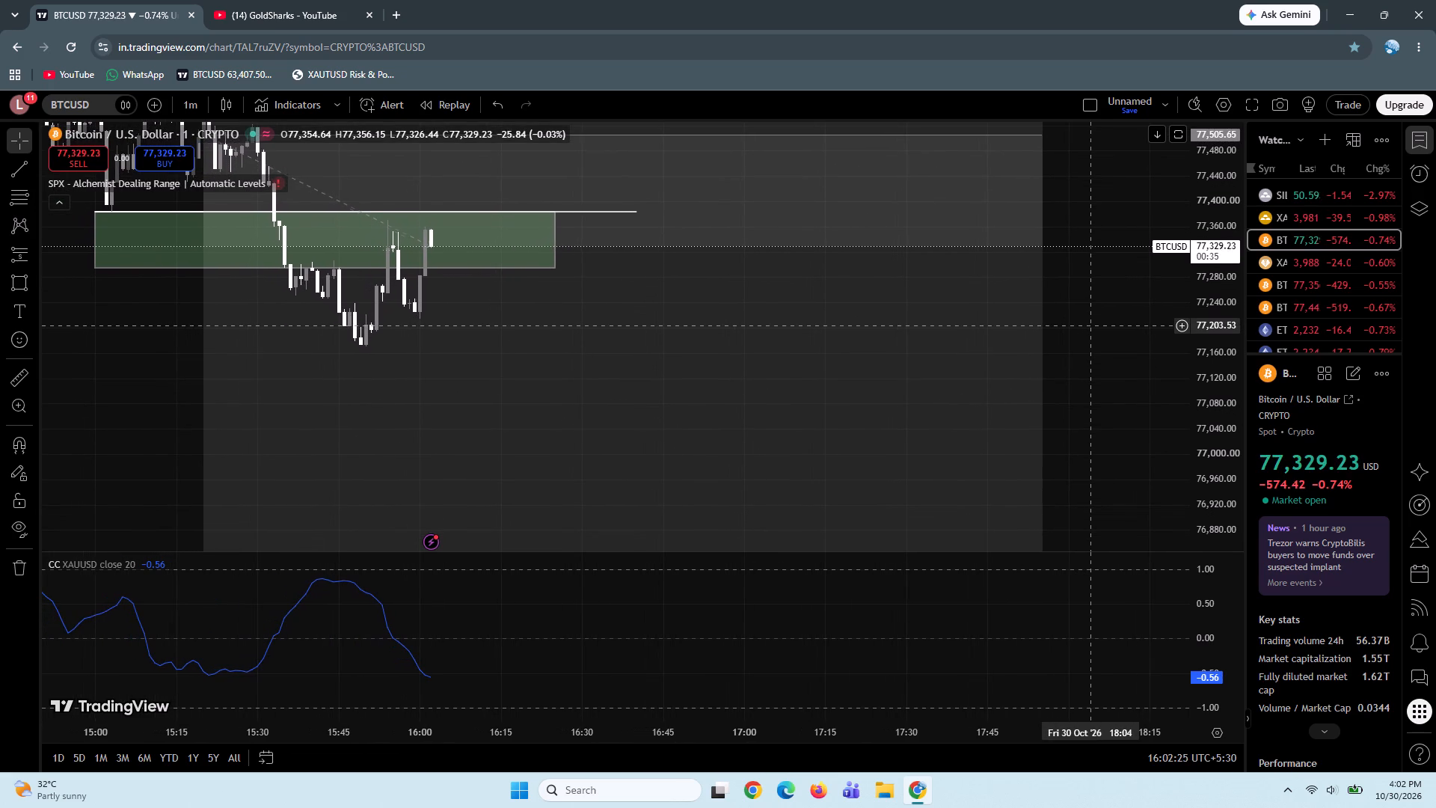
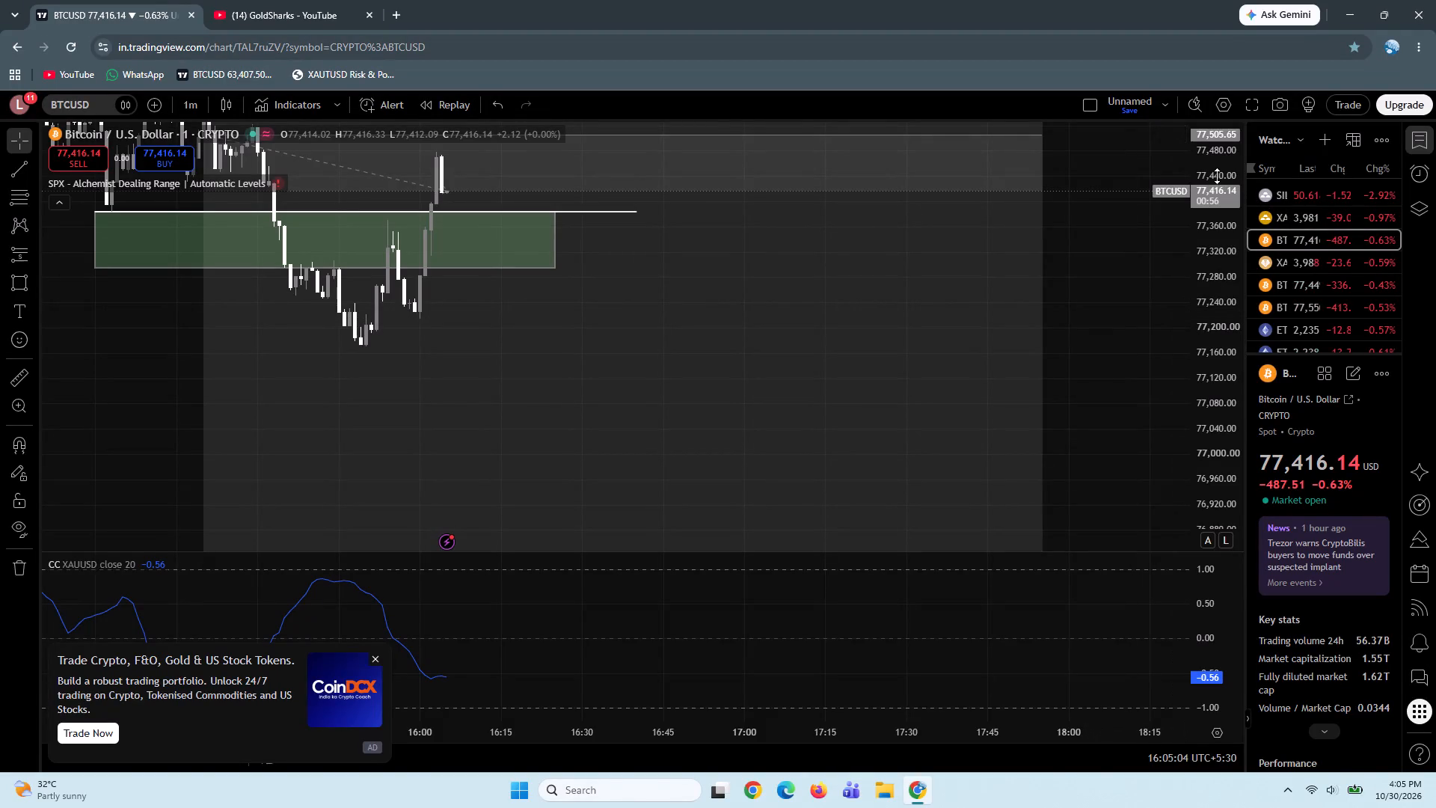
Examine the 1-minute BTCUSD and XAUUSD charts around their short positions and green zones, dismissing the ad and ending on BTCUSD.
drag(1212, 172, 1218, 287)
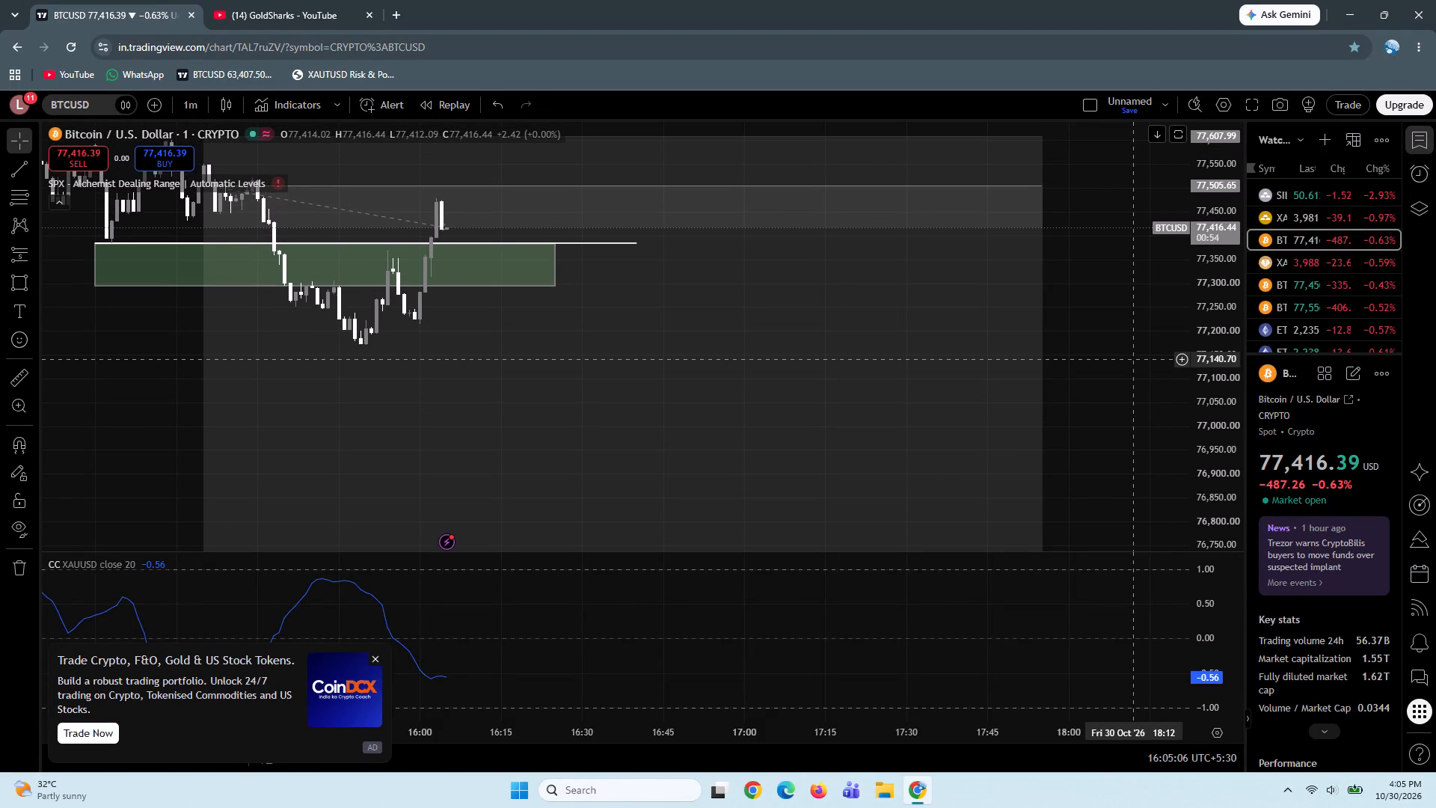
drag(1105, 364, 1062, 369)
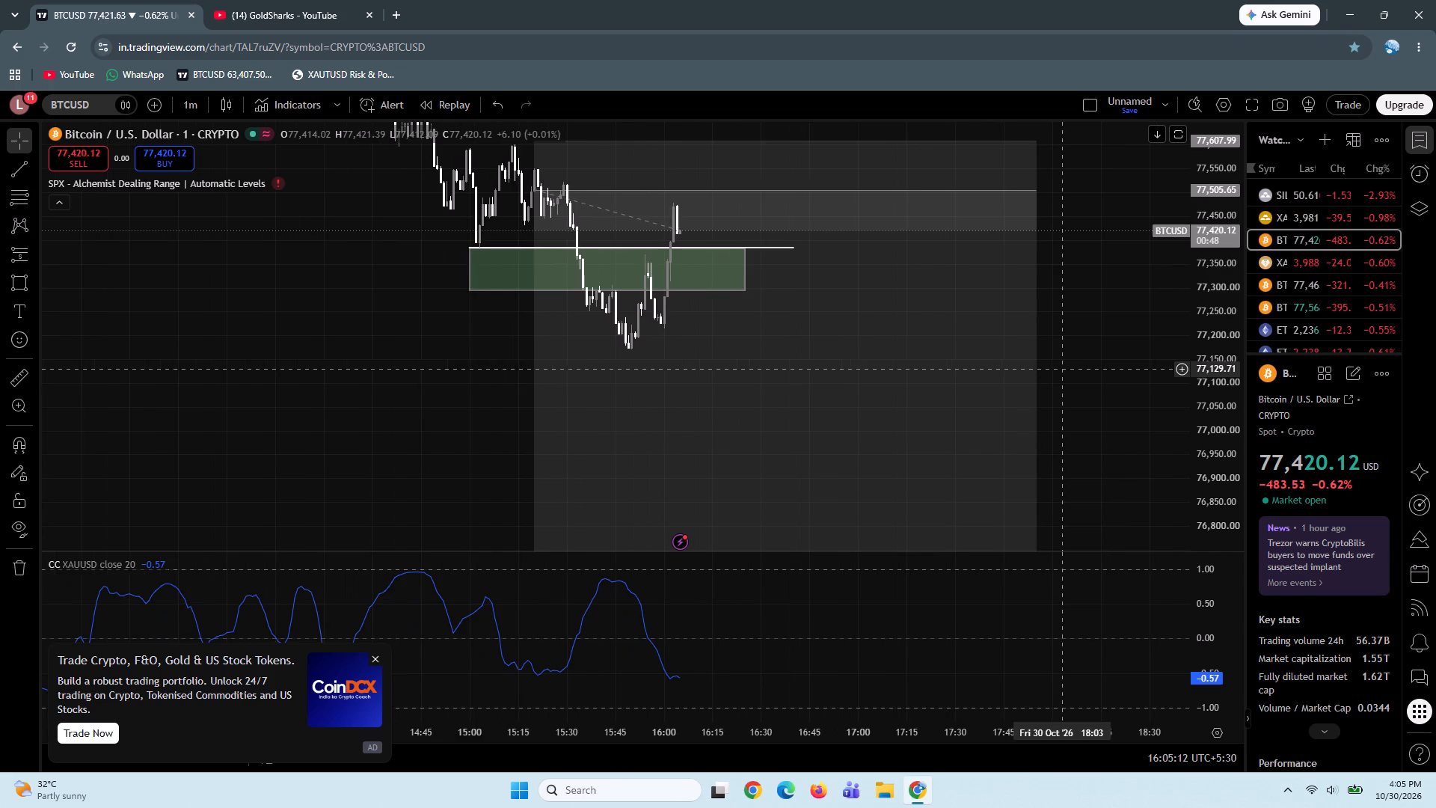
drag(459, 361, 441, 427)
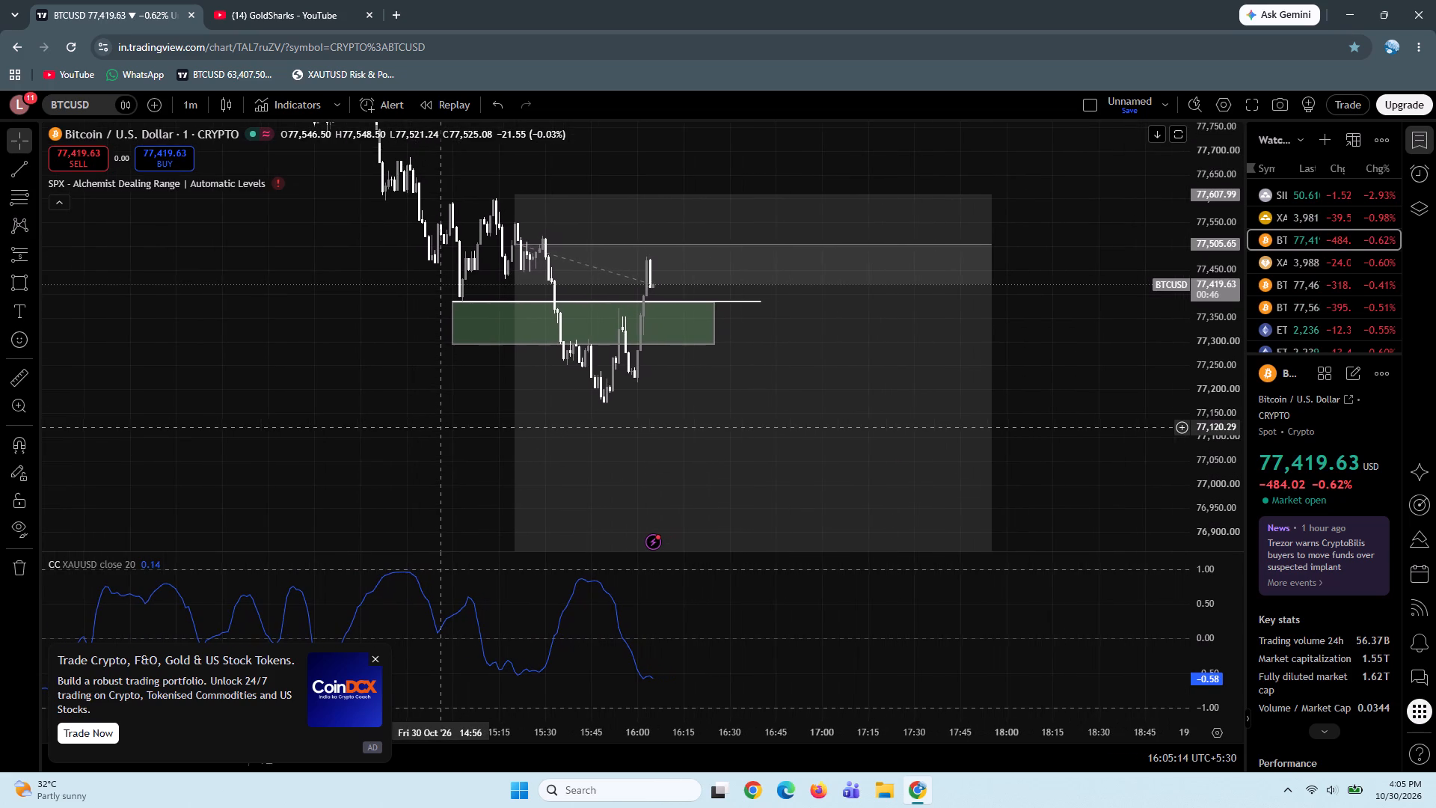
click(369, 655)
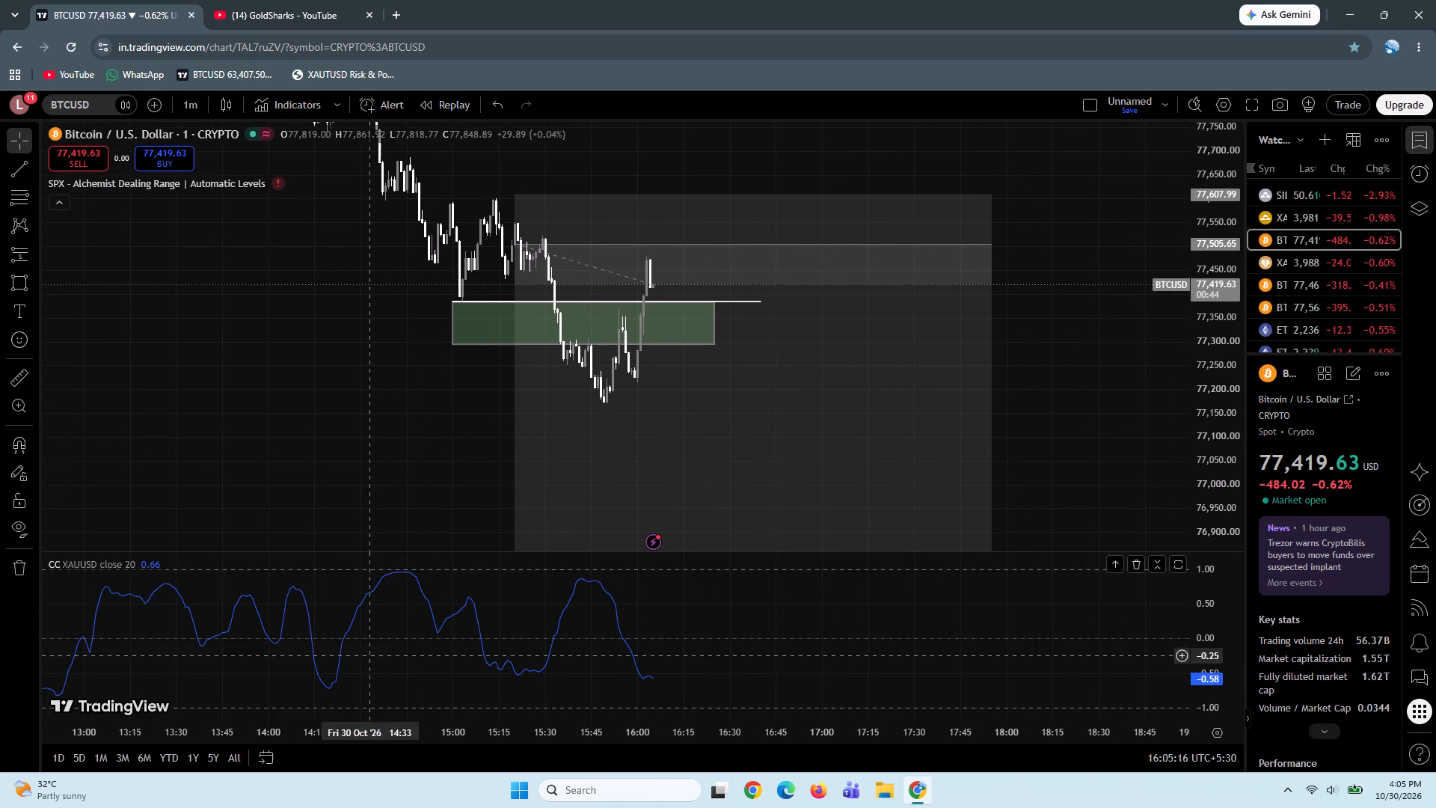
drag(381, 493, 331, 486)
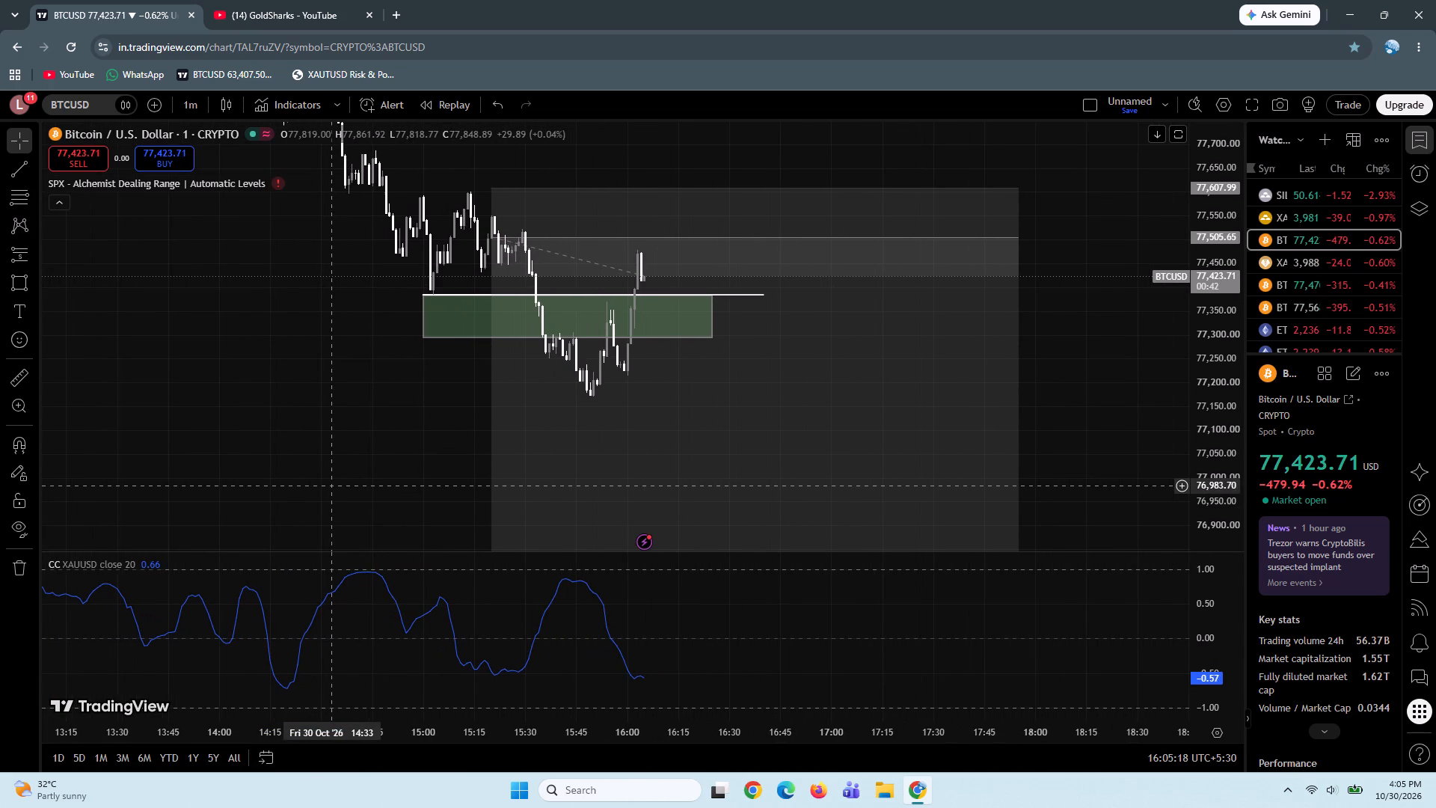
drag(359, 499, 303, 478)
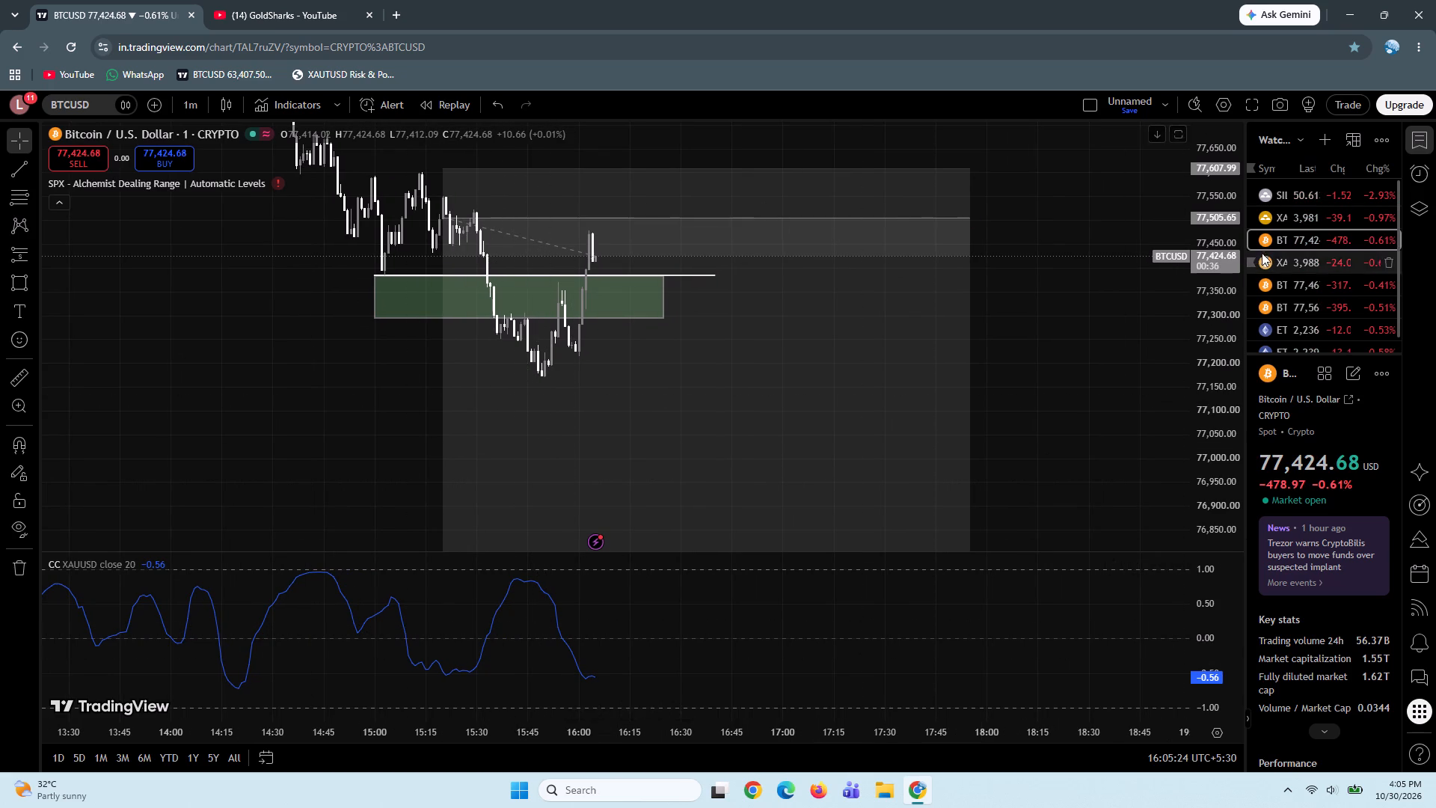
click(1298, 216)
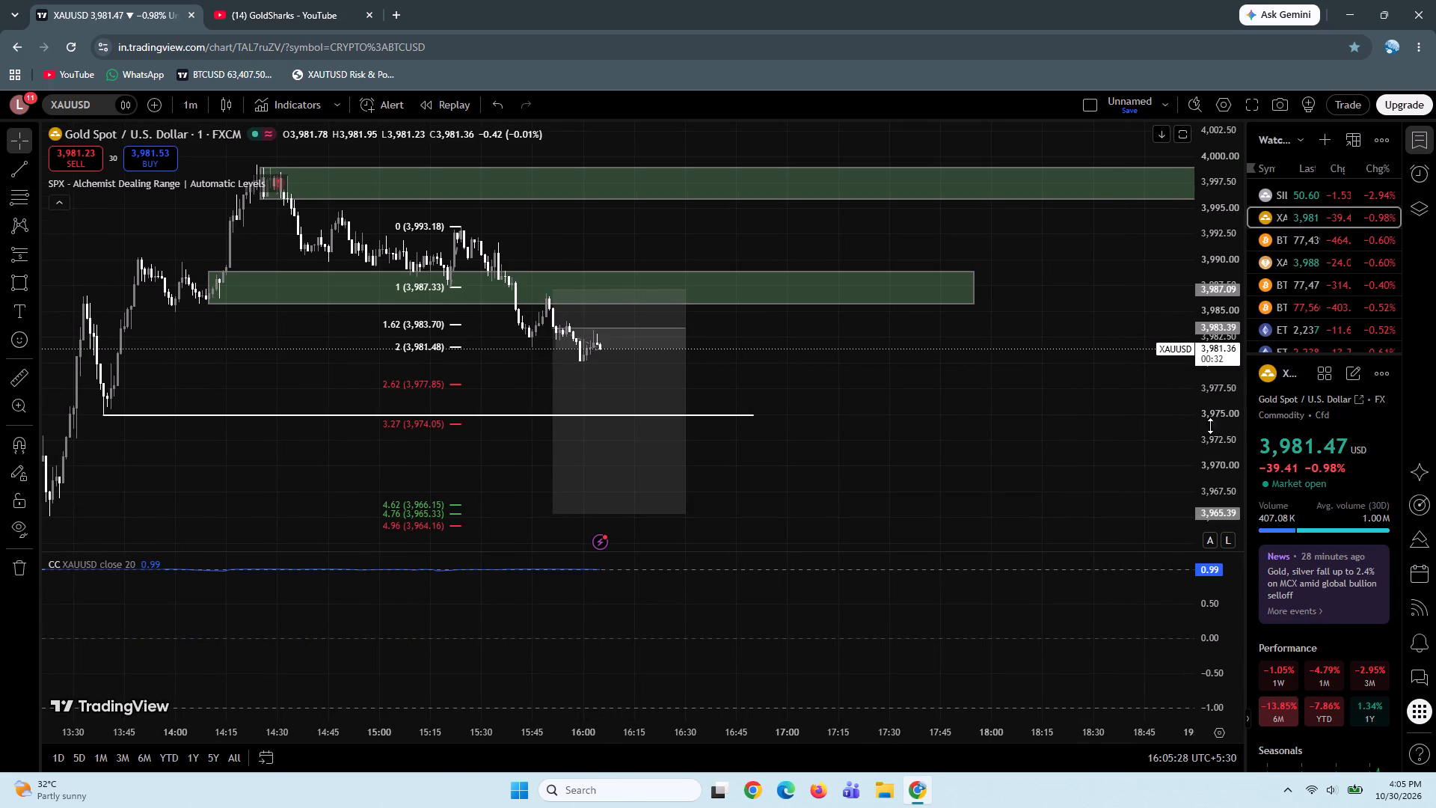
drag(1212, 432, 1236, 227)
drag(925, 444, 915, 383)
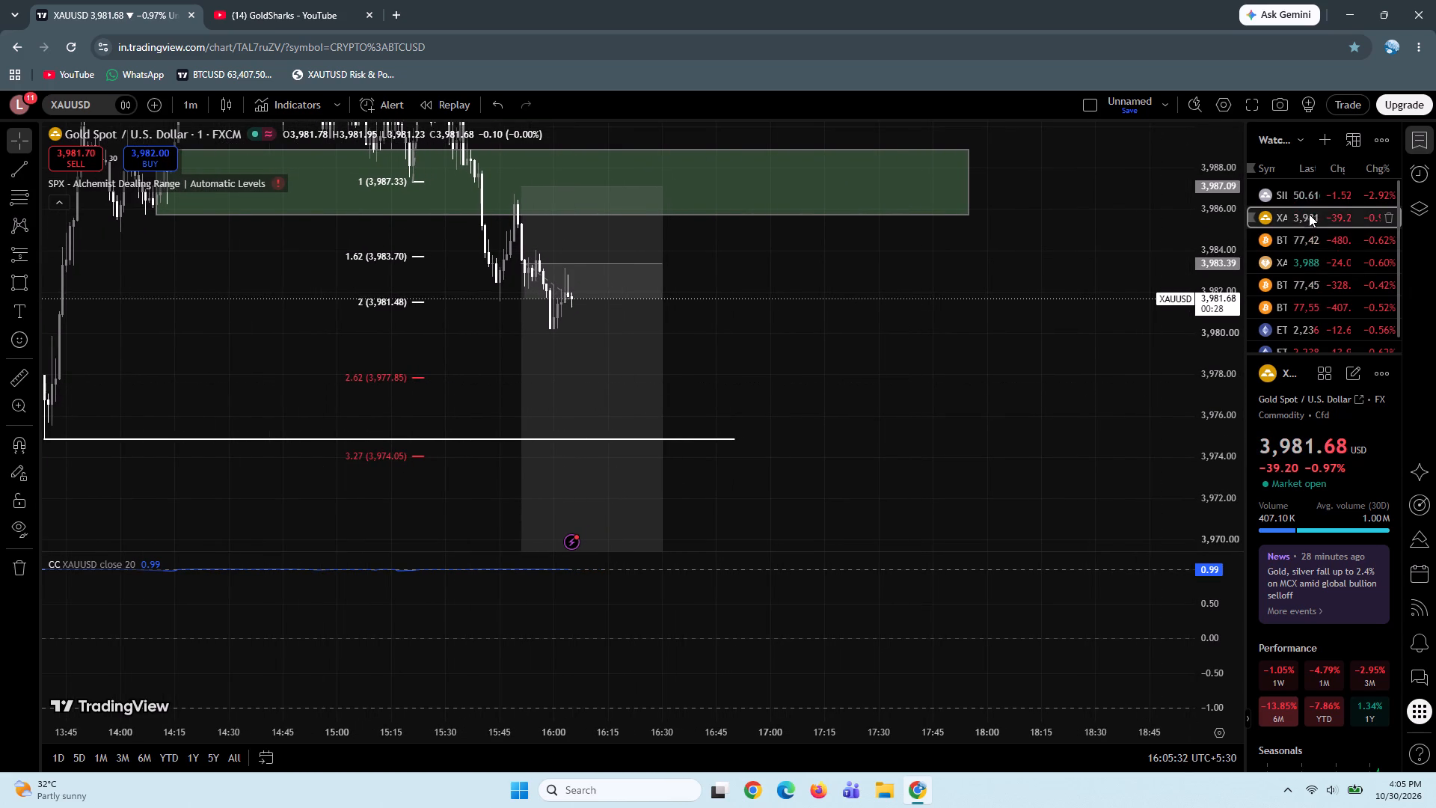
click(1301, 233)
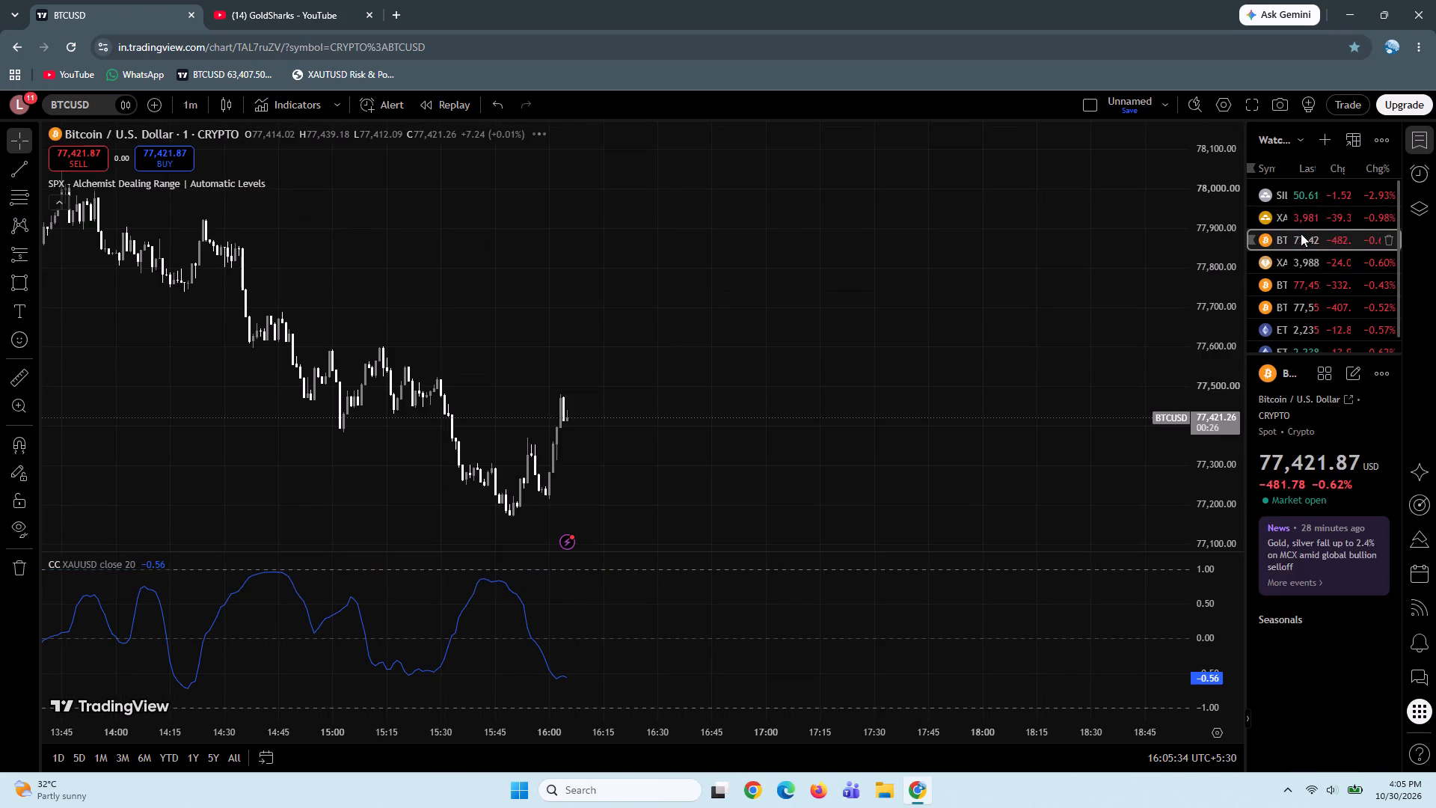
drag(1223, 457, 1238, 181)
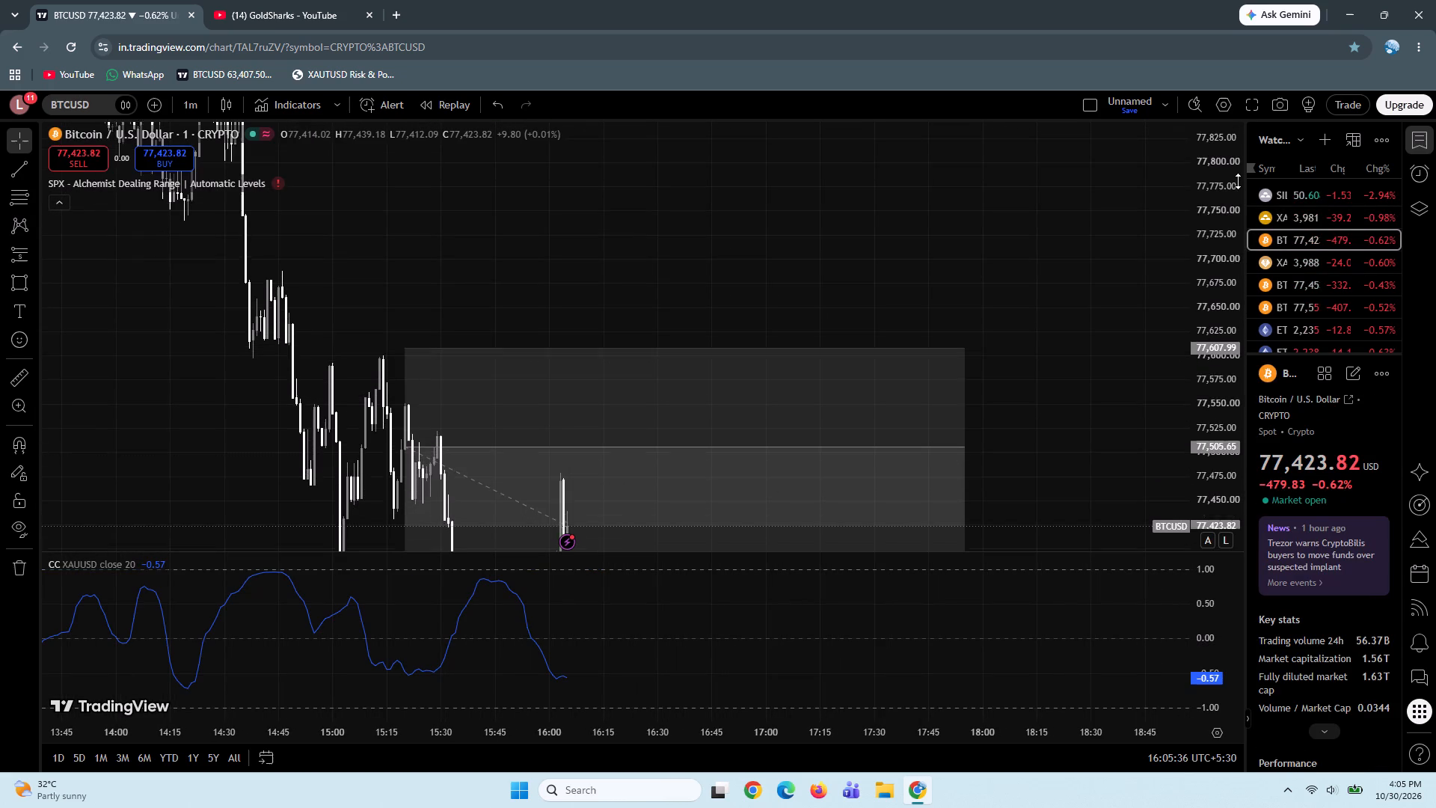
drag(1069, 452, 1083, 277)
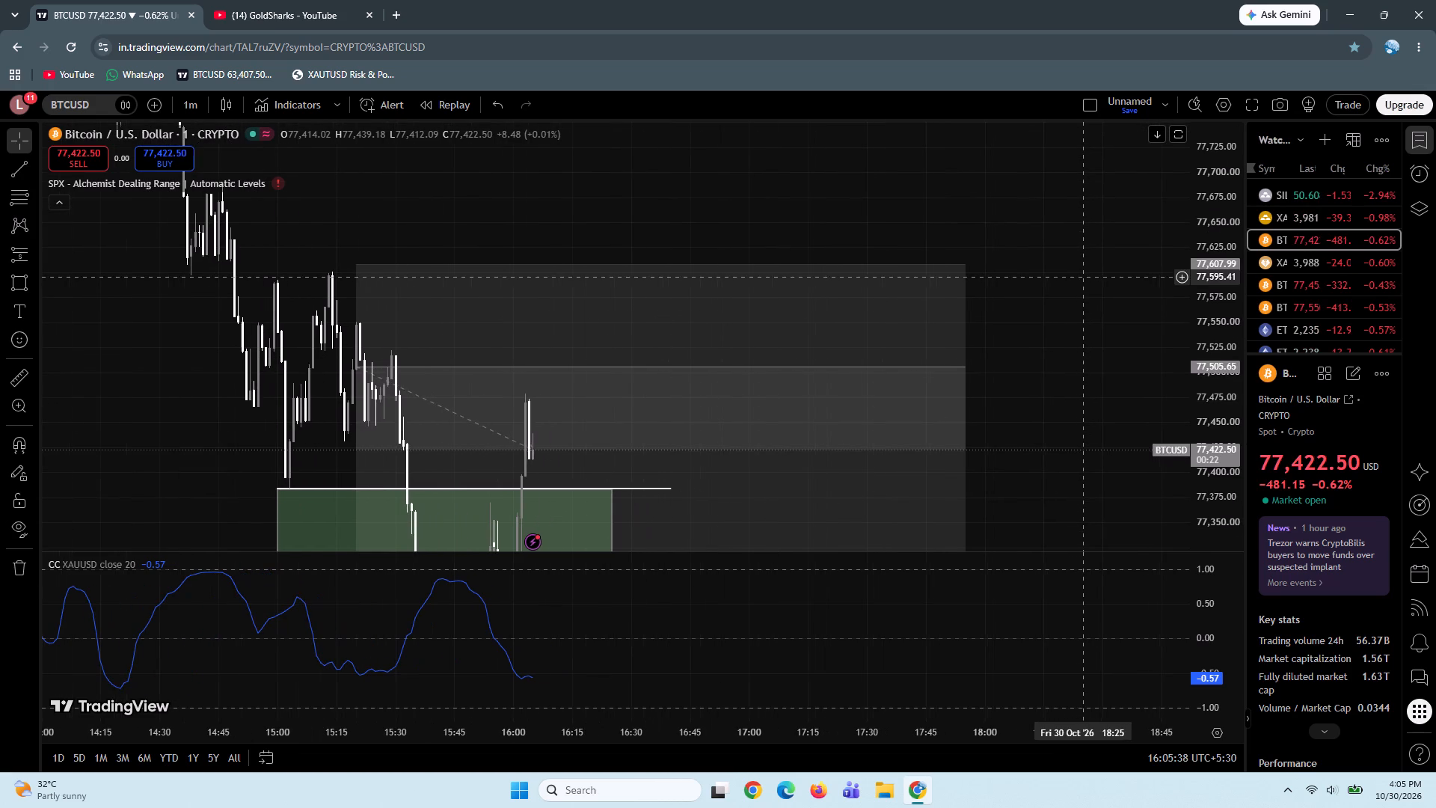
drag(1035, 380, 1065, 221)
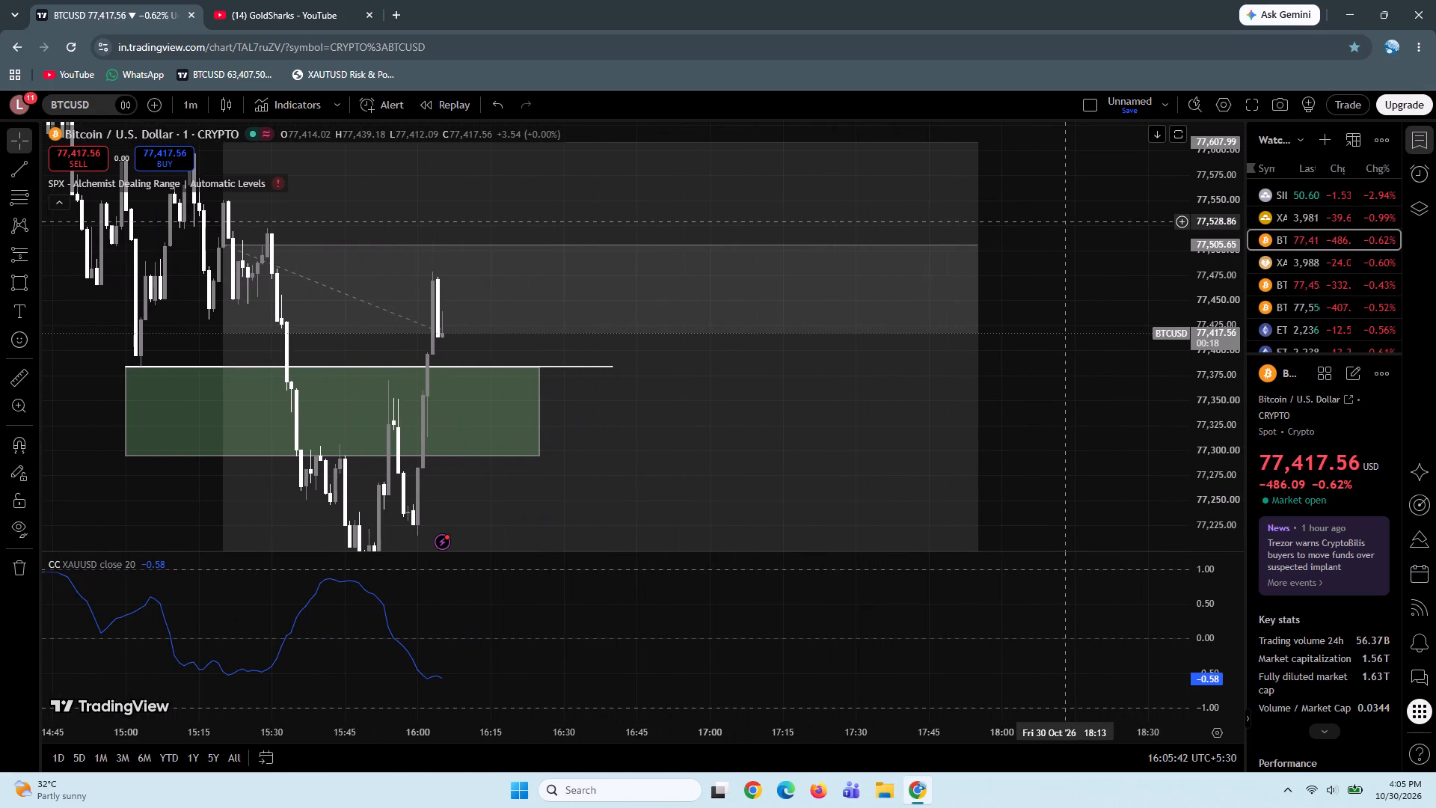
drag(1225, 230, 1239, 297)
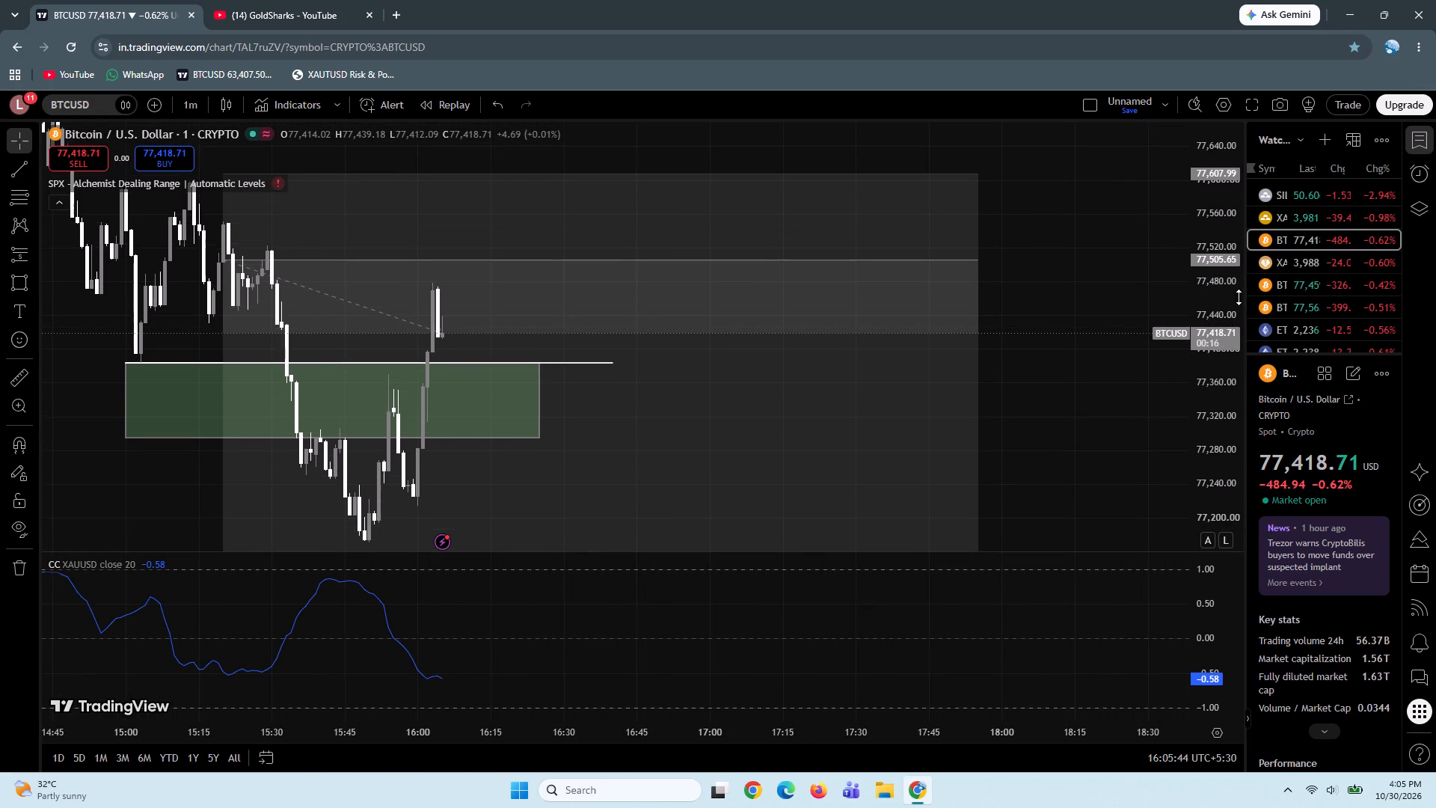
drag(1214, 211, 1217, 364)
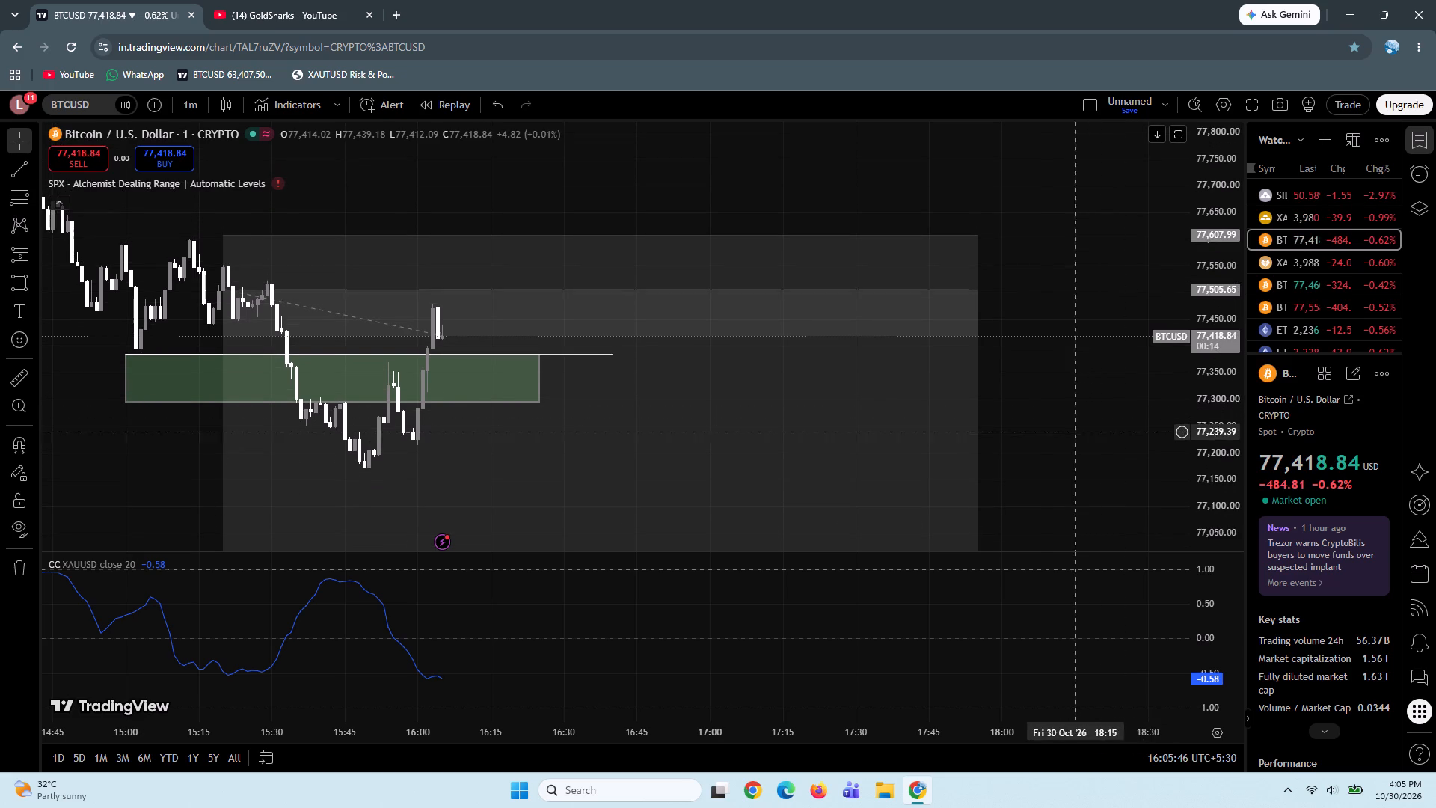
Draw a horizontal trend line on BTCUSD from the 08:04 low at 77,028.41, extending to about 17:45.
drag(1029, 384, 1090, 415)
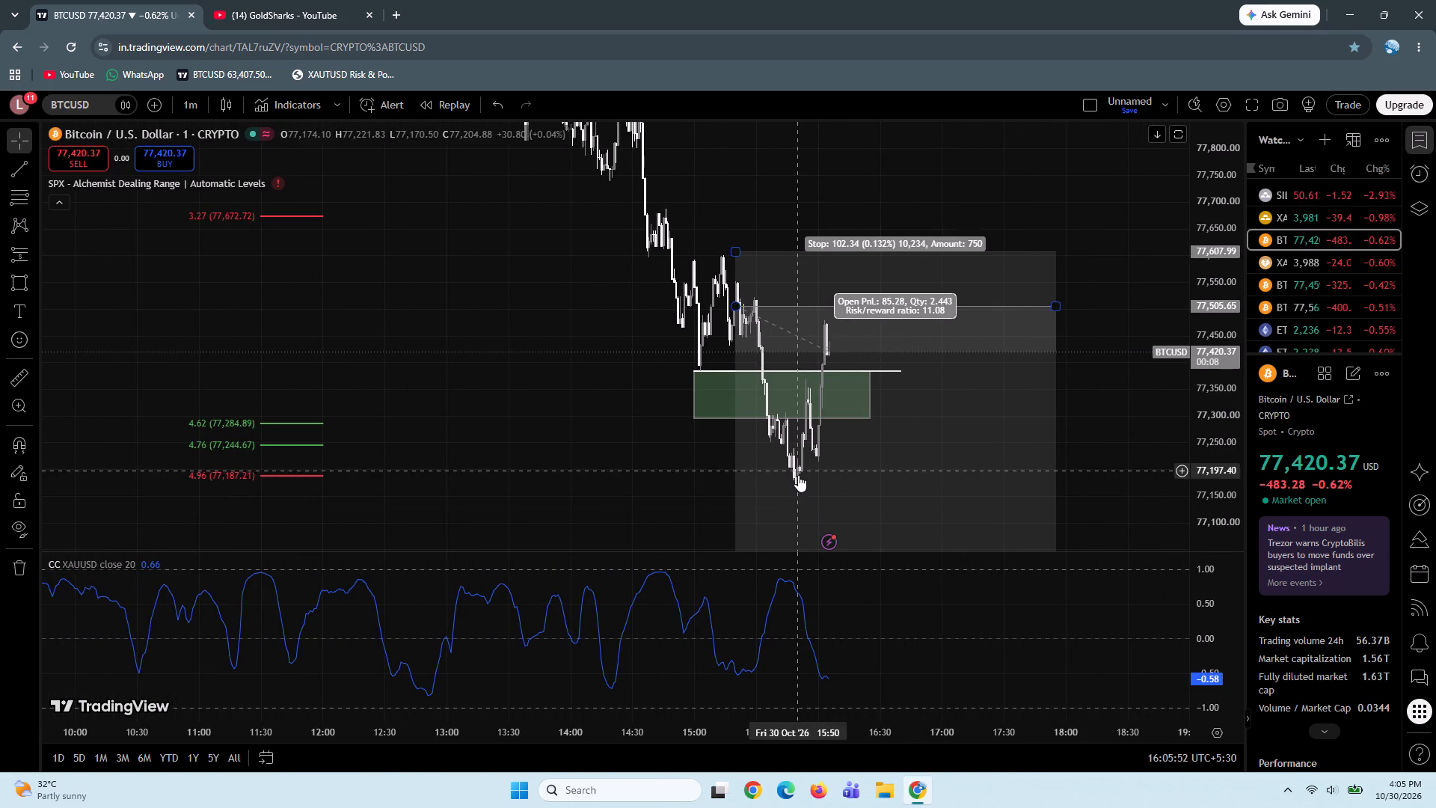
click(586, 479)
click(586, 479)
drag(586, 479, 803, 432)
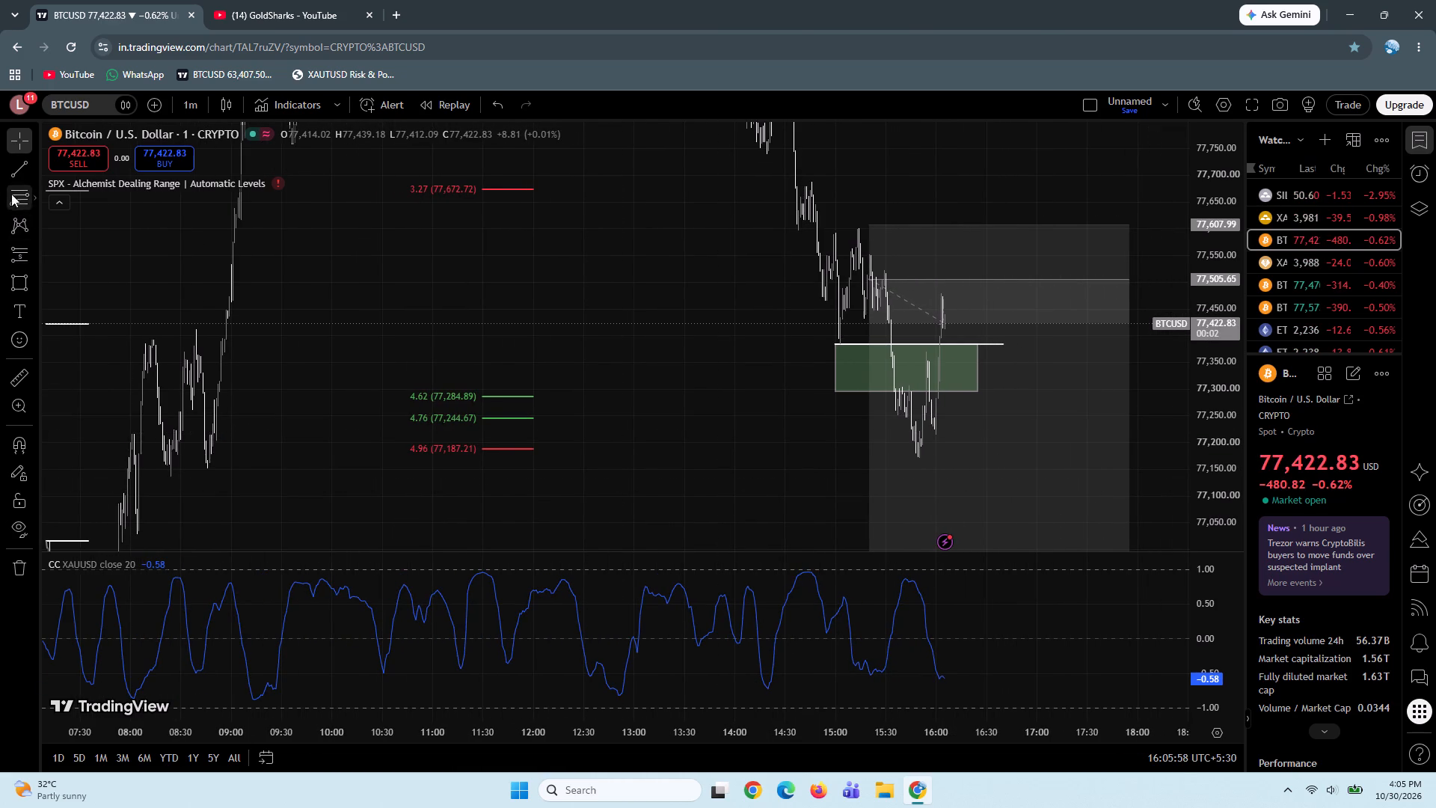
click(15, 174)
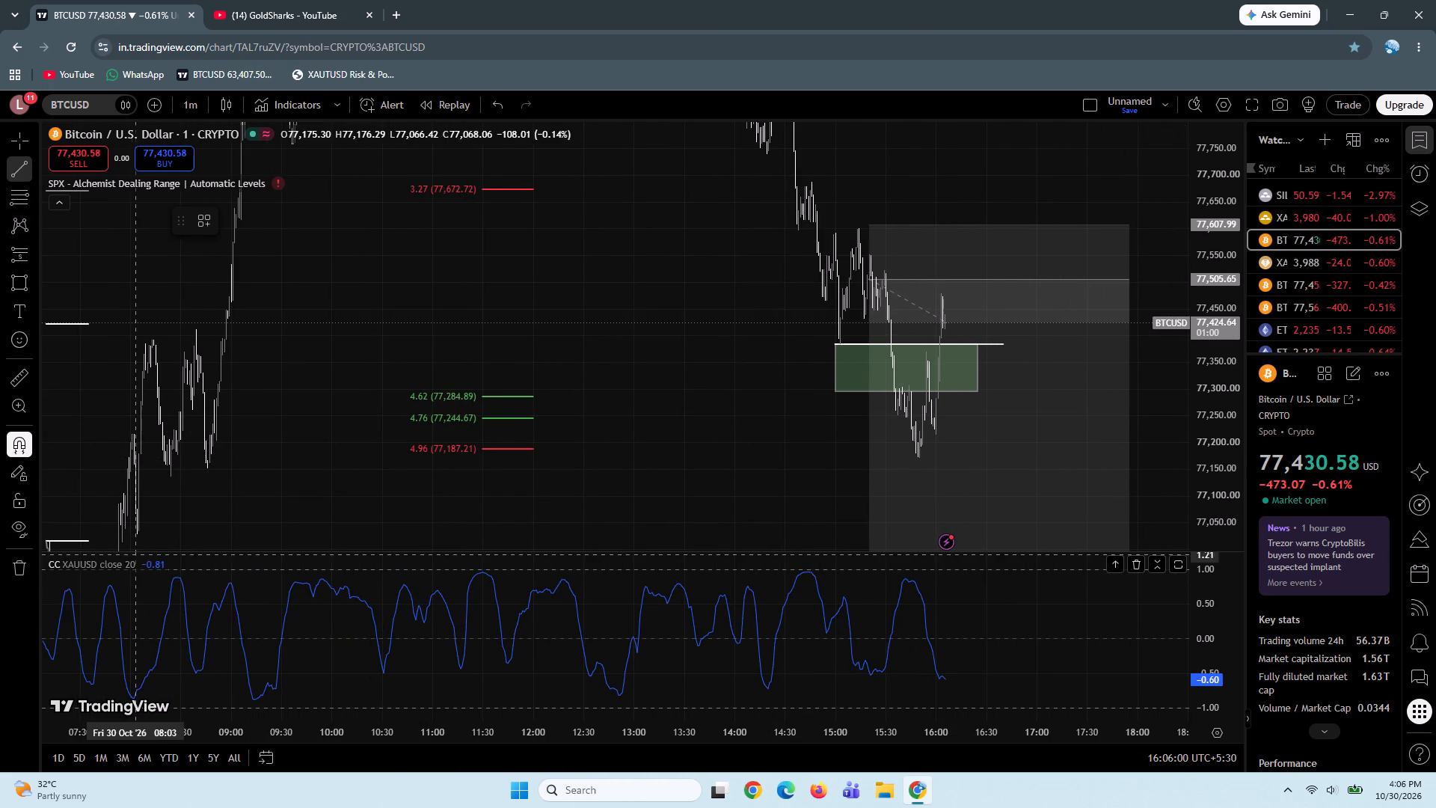
ctrl+shift+click(138, 541)
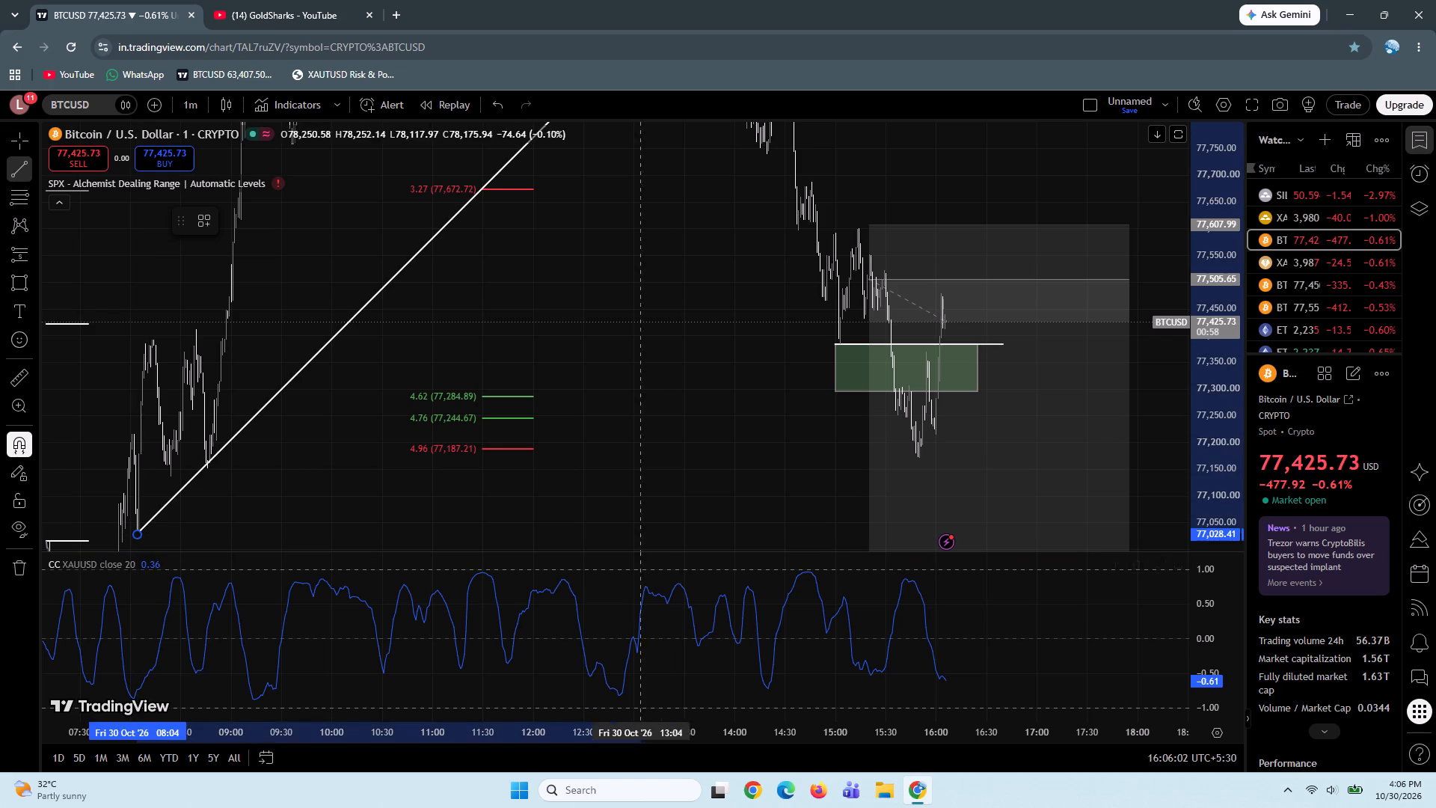
ctrl+shift+click(1112, 536)
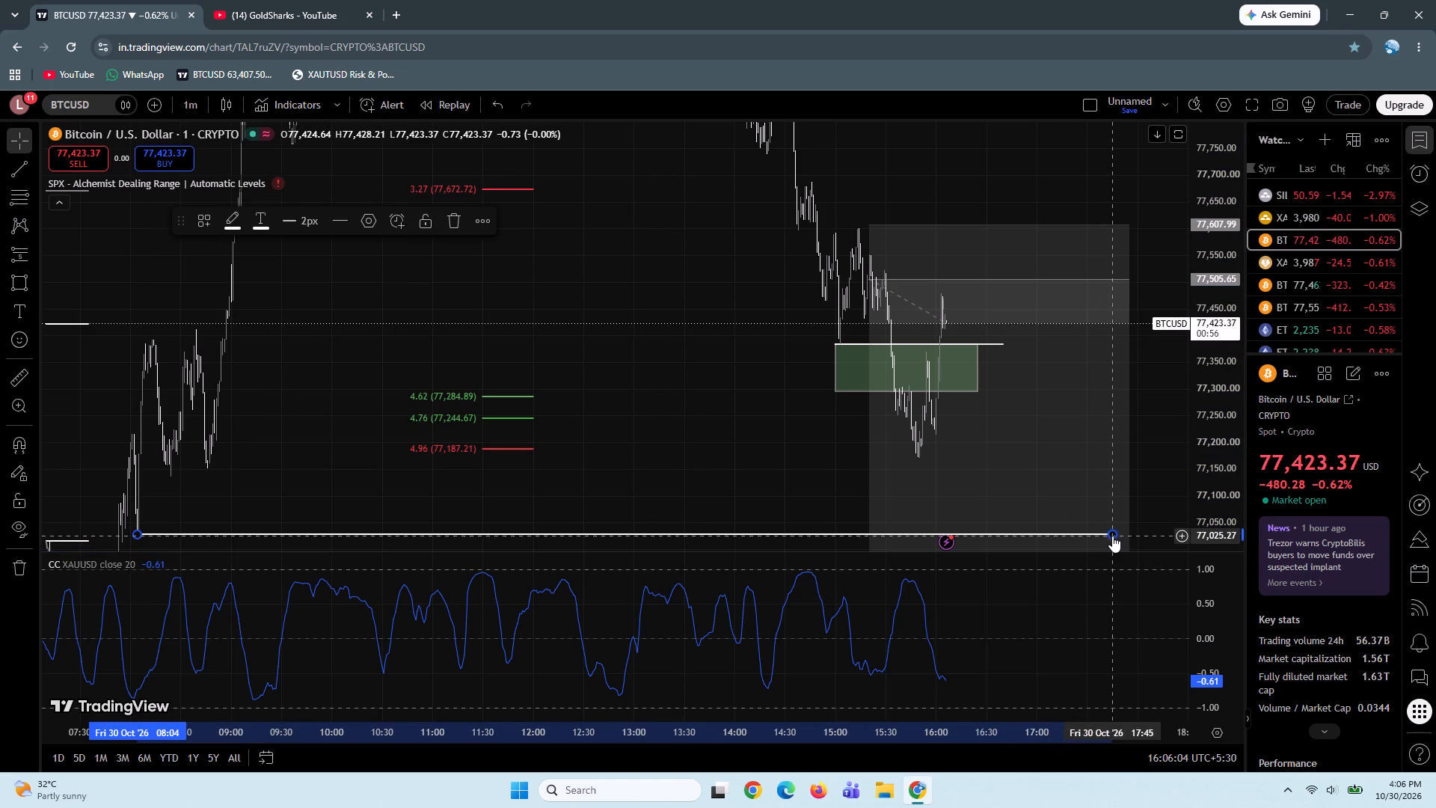
click(726, 432)
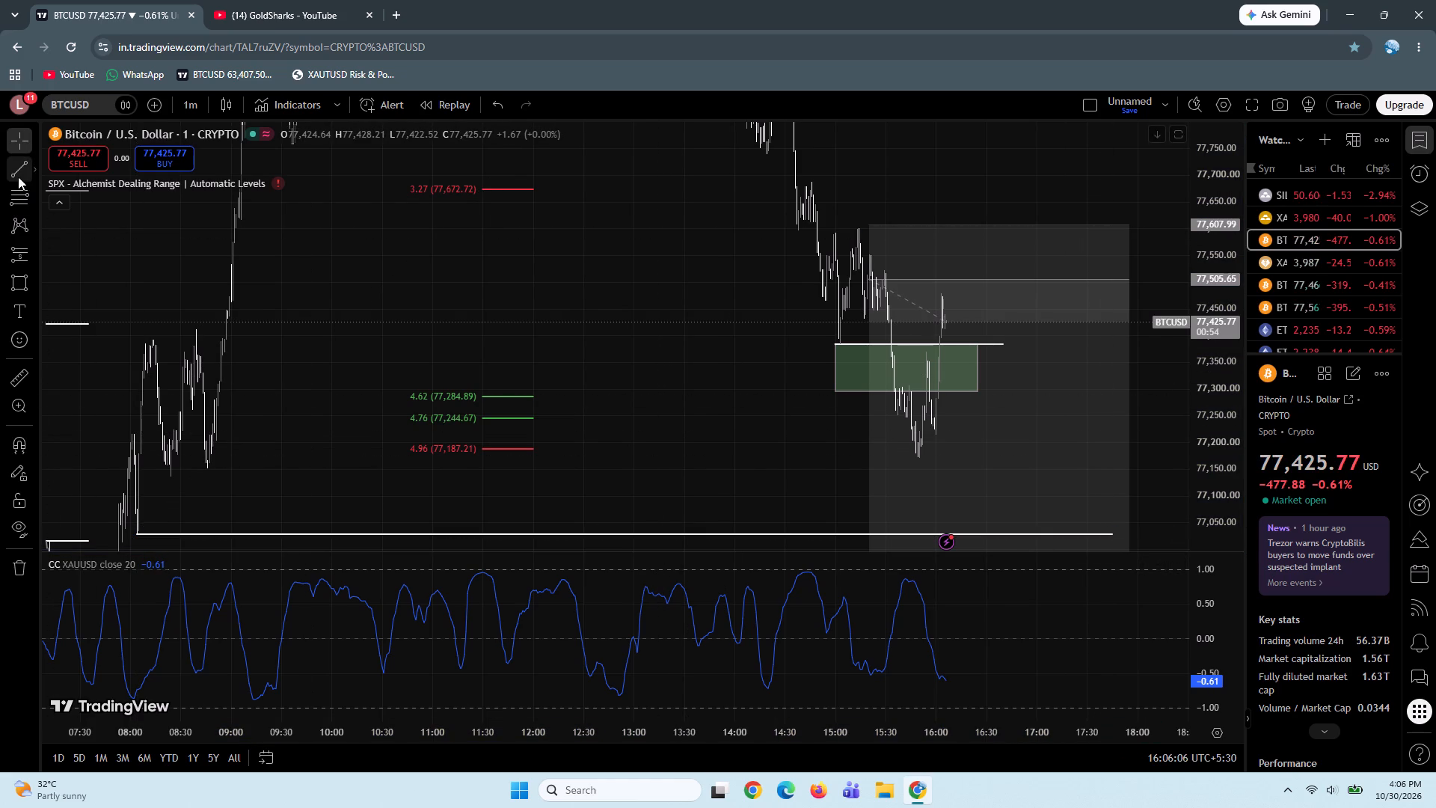
Draw a horizontal trend line on BTCUSD from the 08:24 low at 77,135.87, extending to about 17:00.
click(18, 174)
ctrl+shift+click(171, 480)
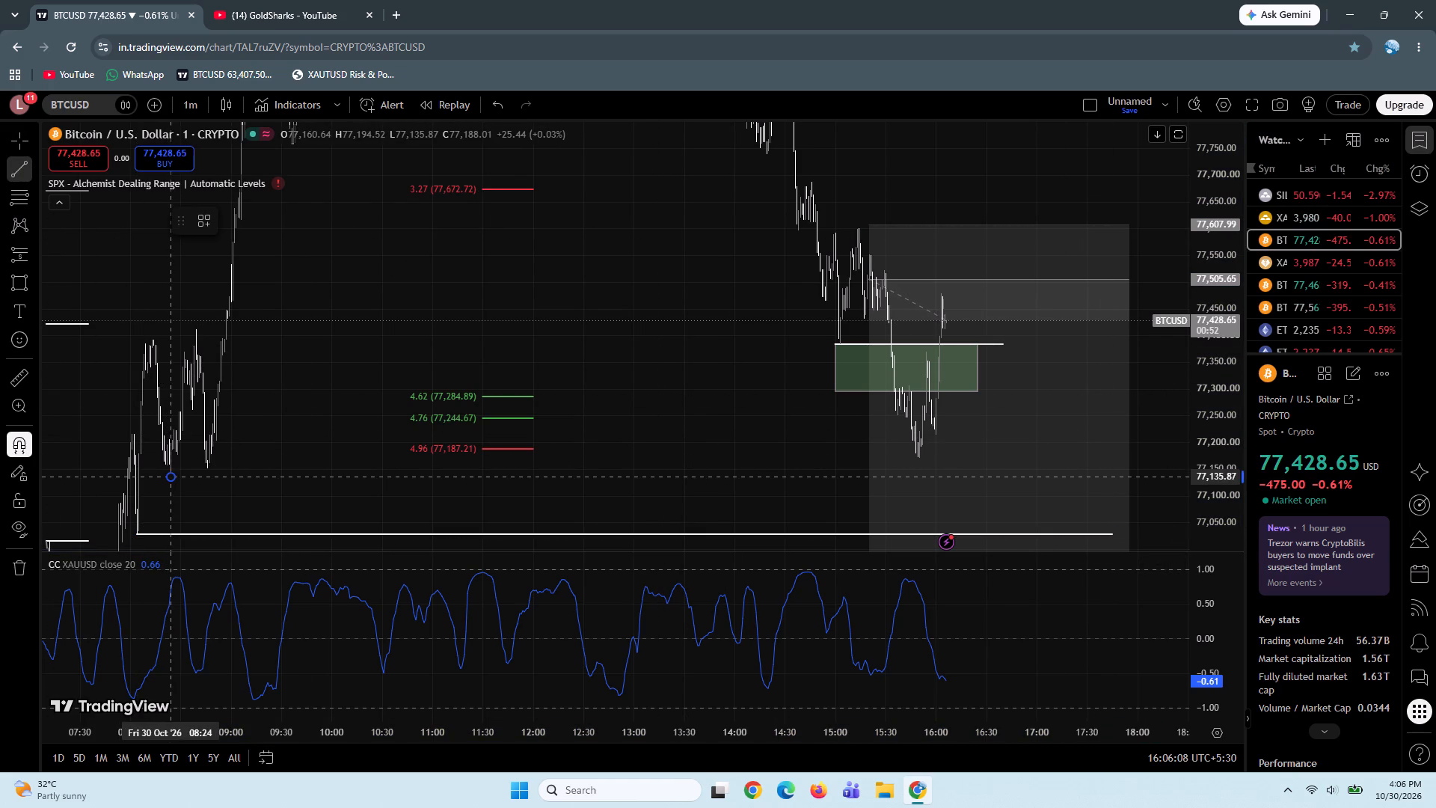
ctrl+shift+click(1037, 501)
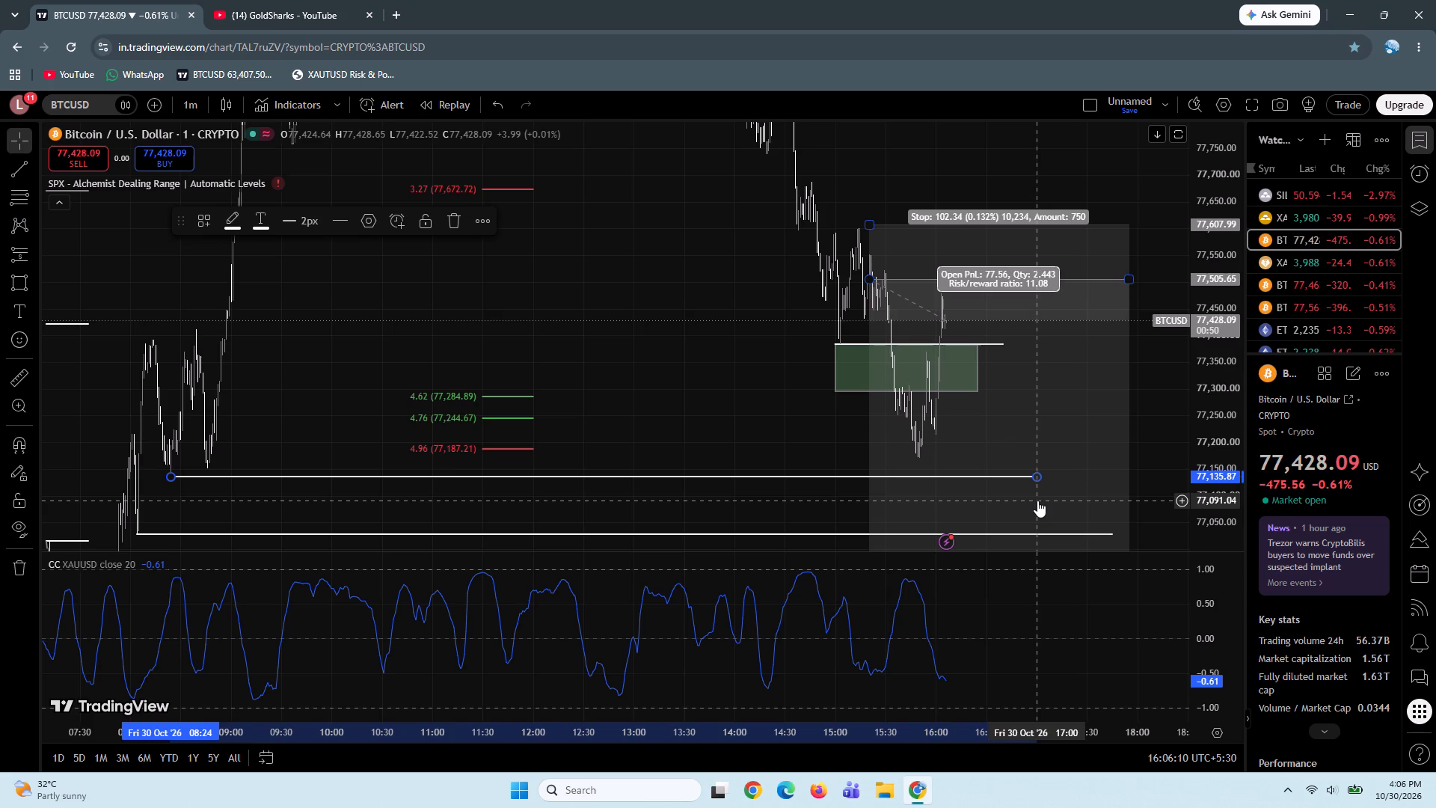
Draw a horizontal trend line on BTCUSD from the 08:46 low at 77,151.77, extending to about 16:57.
click(20, 166)
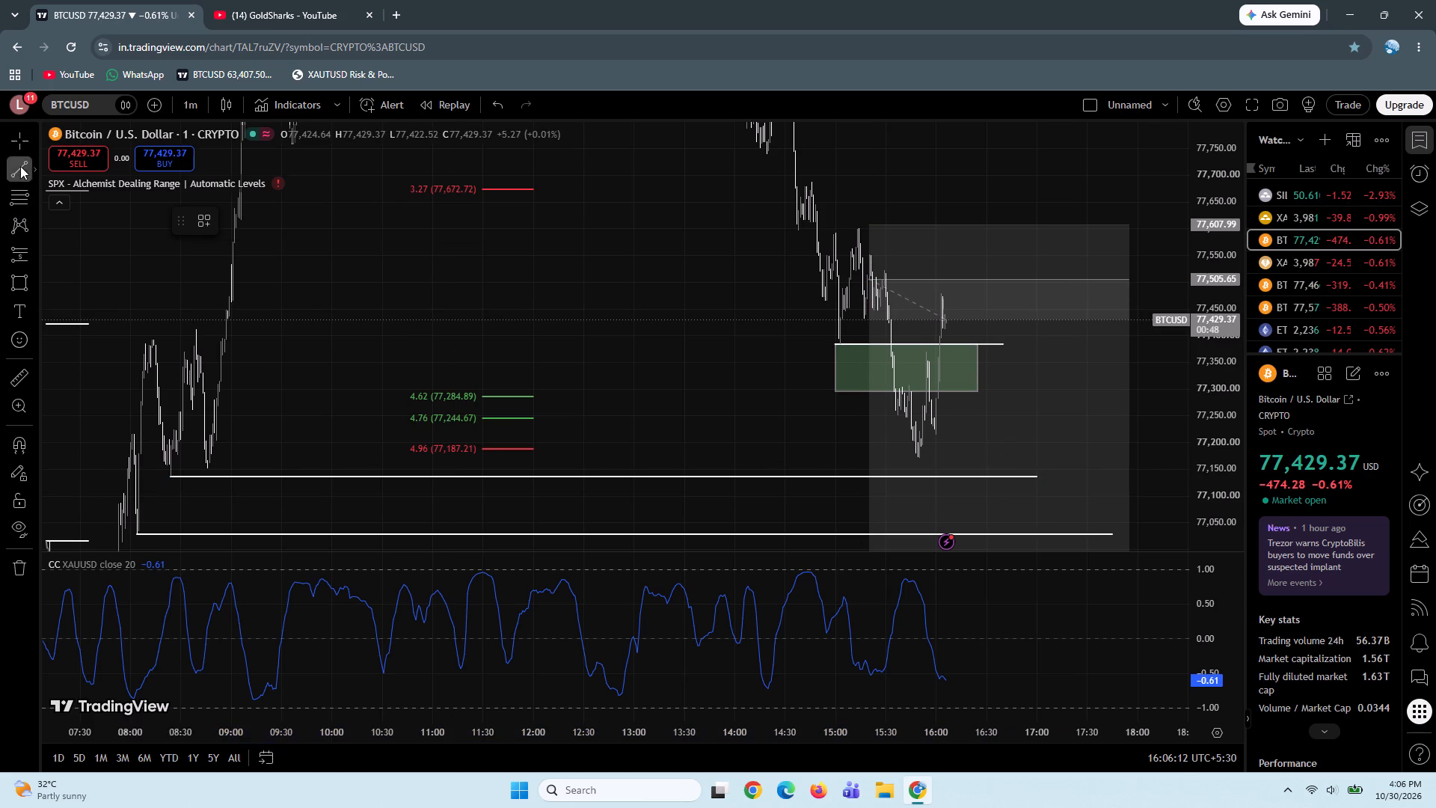
ctrl+shift+click(207, 468)
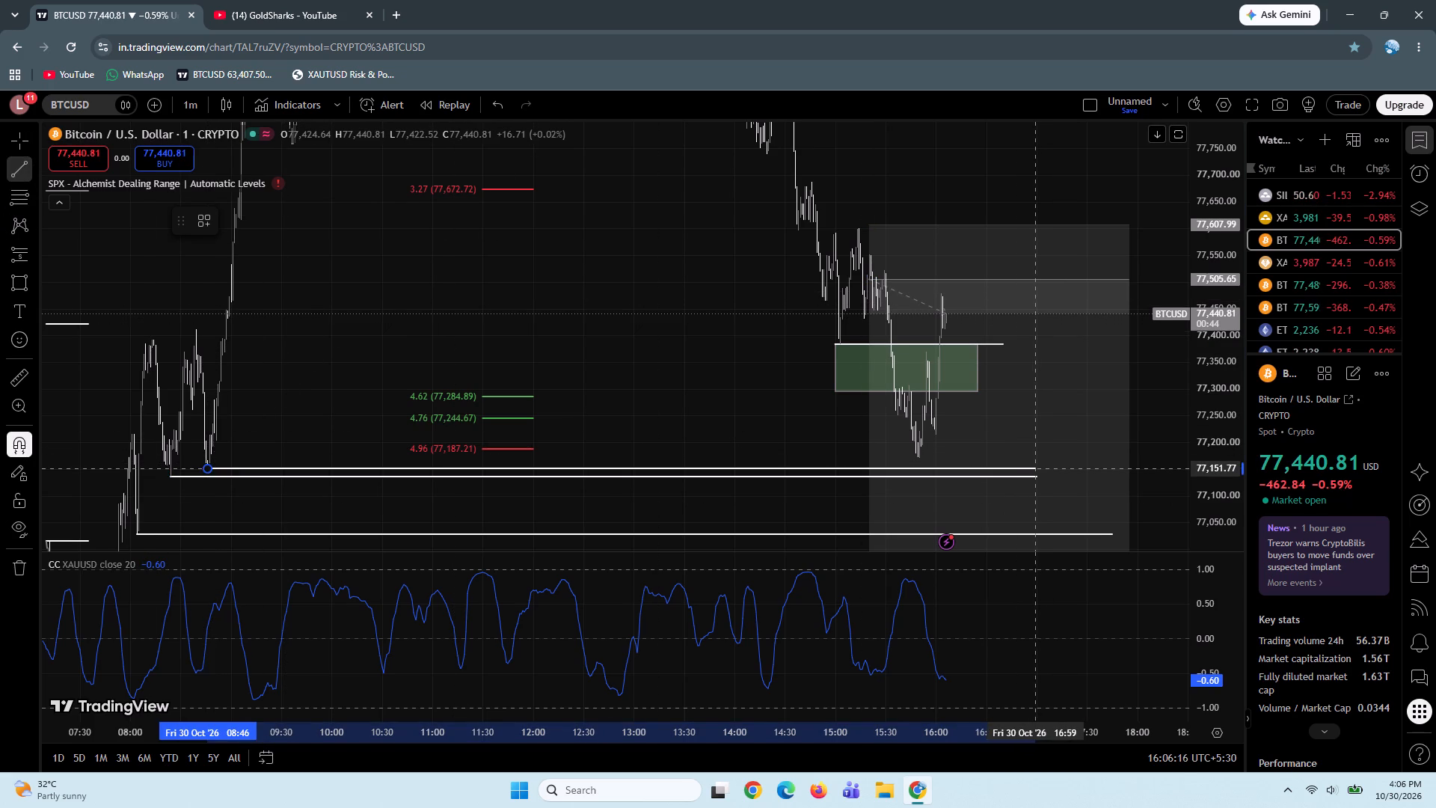
ctrl+shift+drag(1031, 517, 1079, 512)
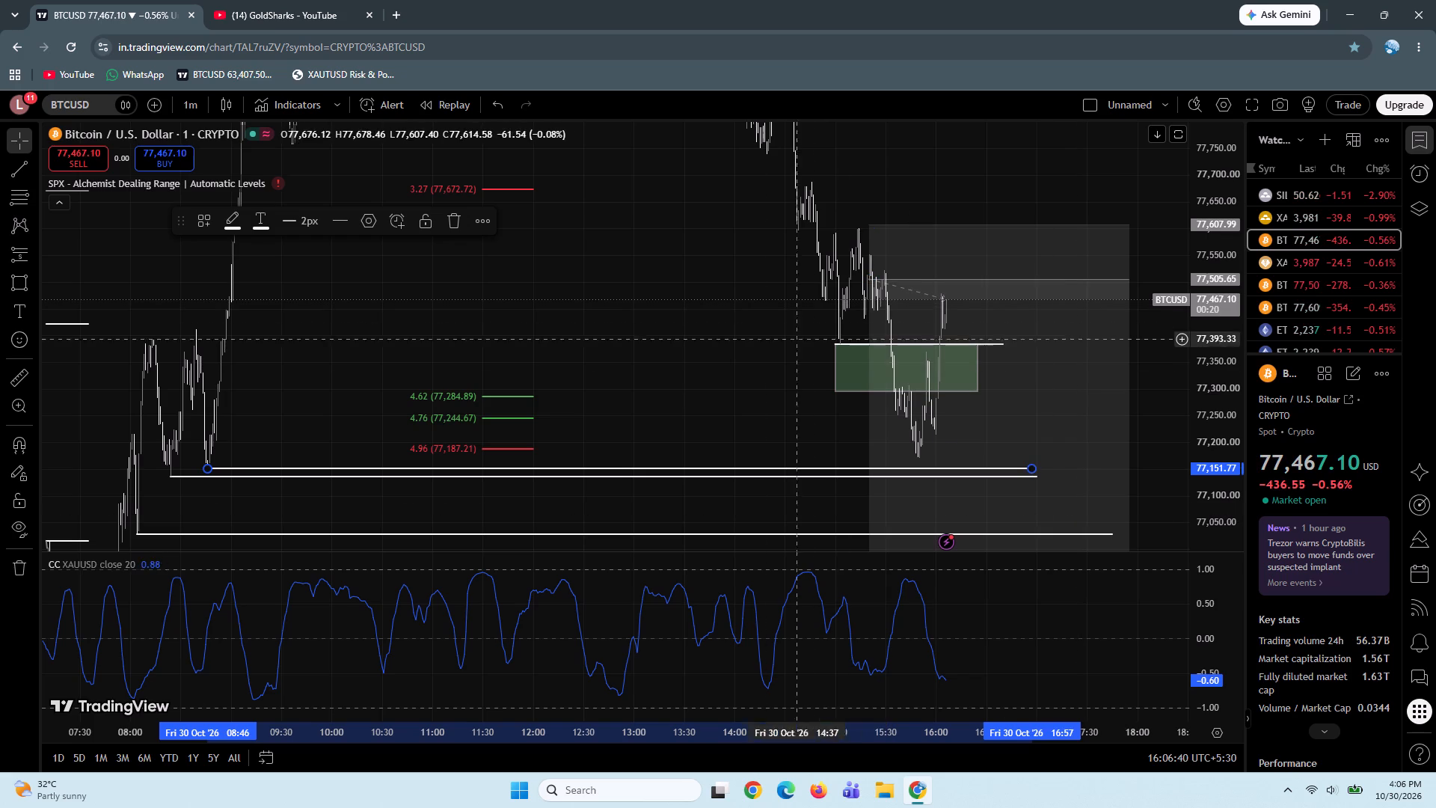
drag(723, 317, 559, 316)
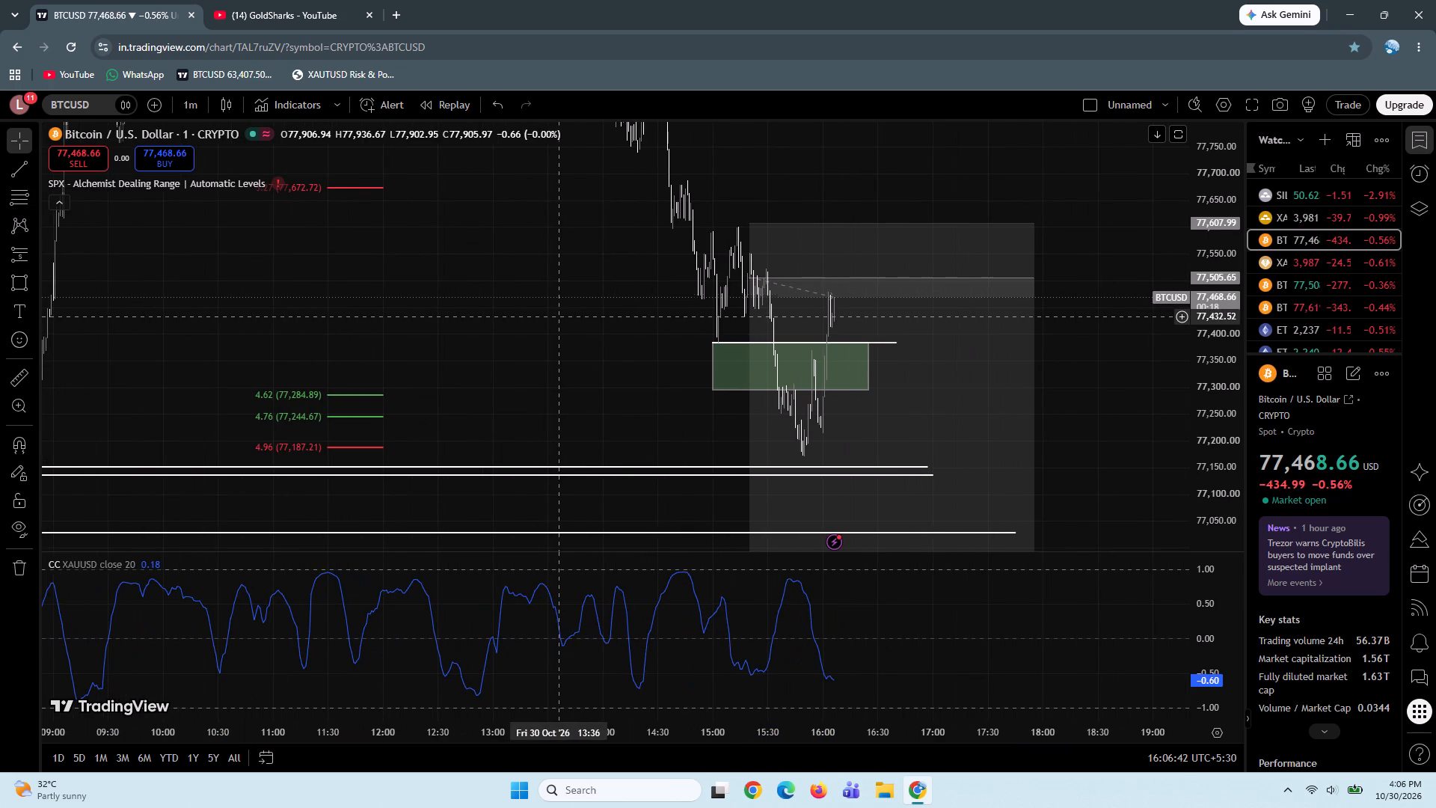
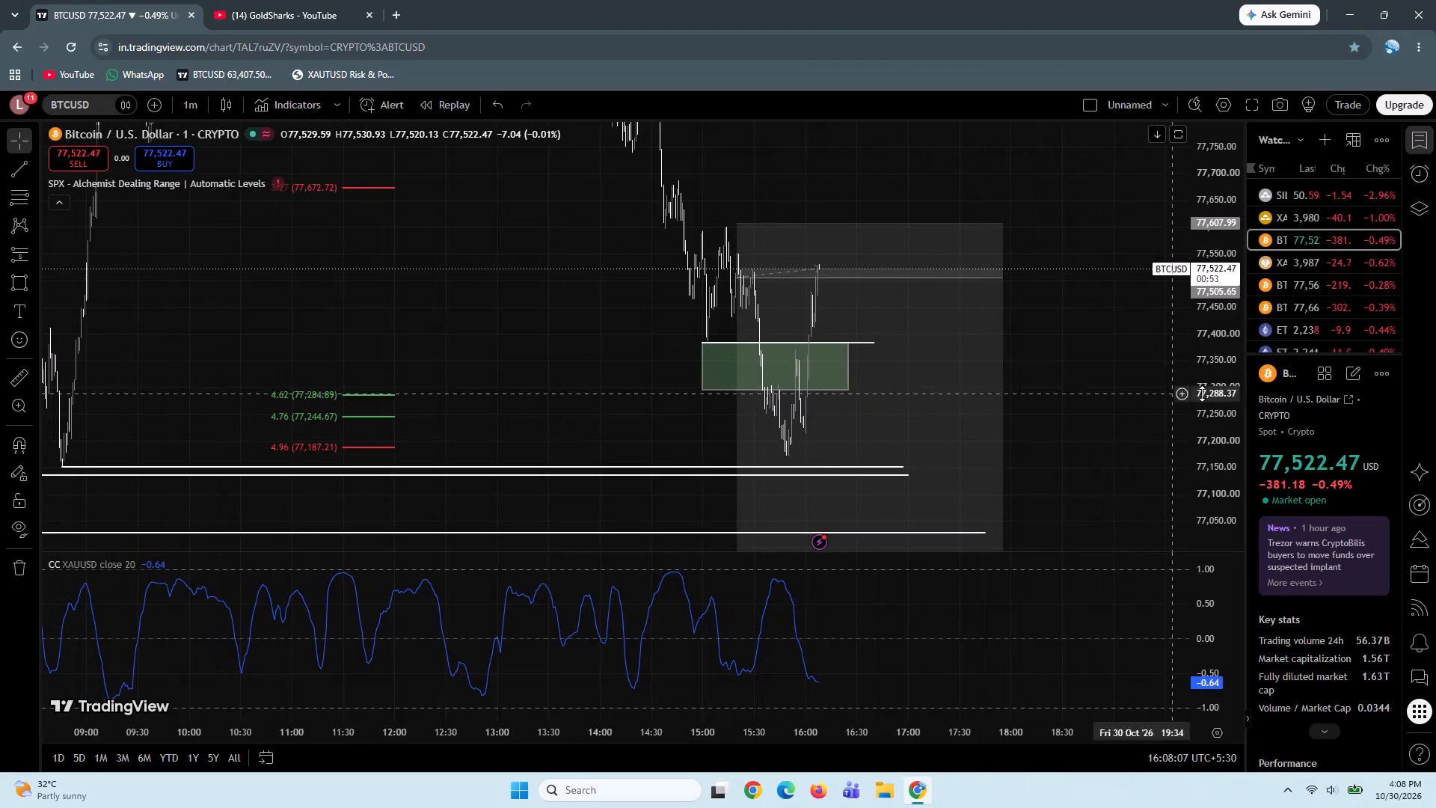
Check the BTCUSD chart around the new support lines and switch to XAUUSD to examine price around its short position.
drag(1218, 233, 1194, 382)
drag(1111, 434, 1055, 412)
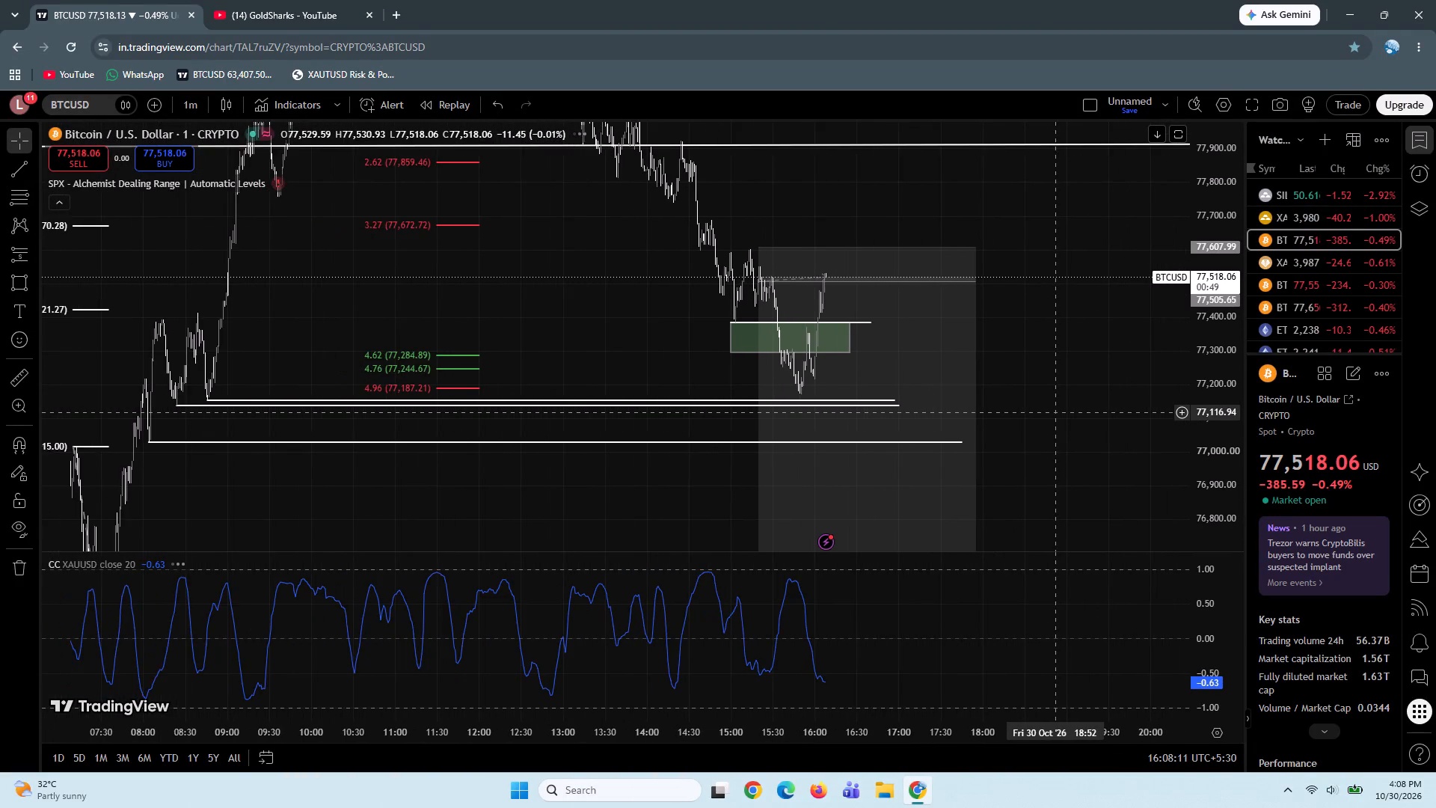
click(1310, 222)
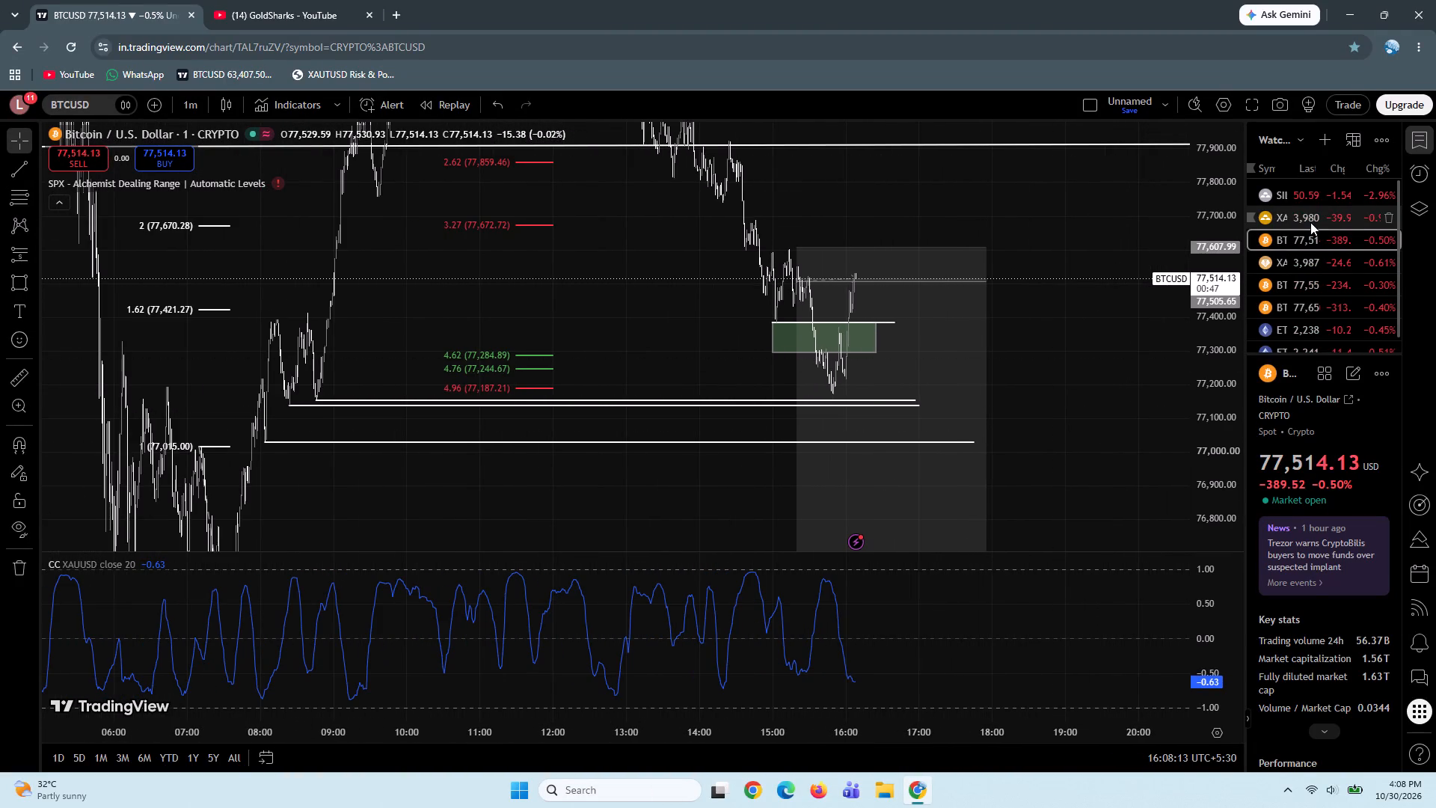
drag(1052, 435, 1064, 325)
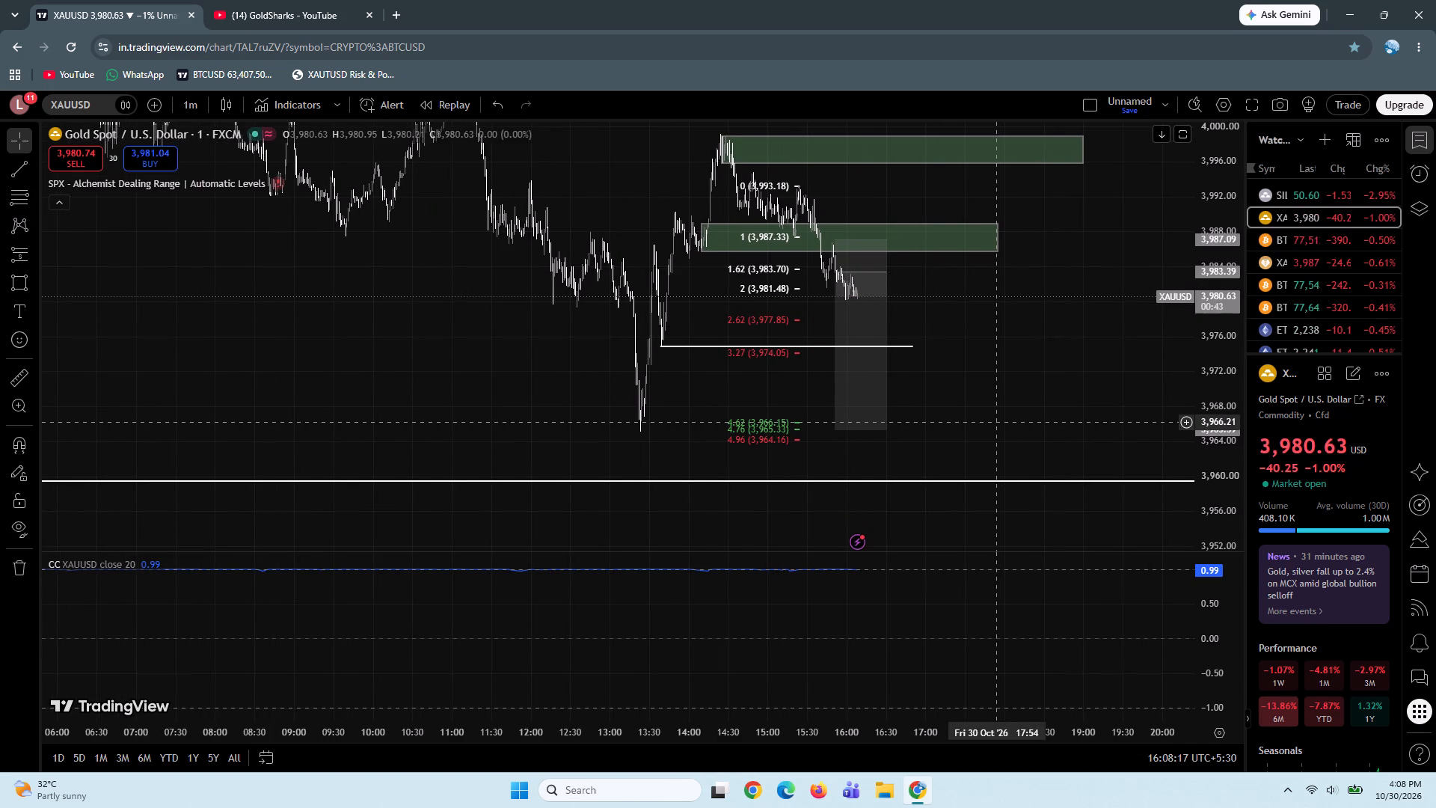
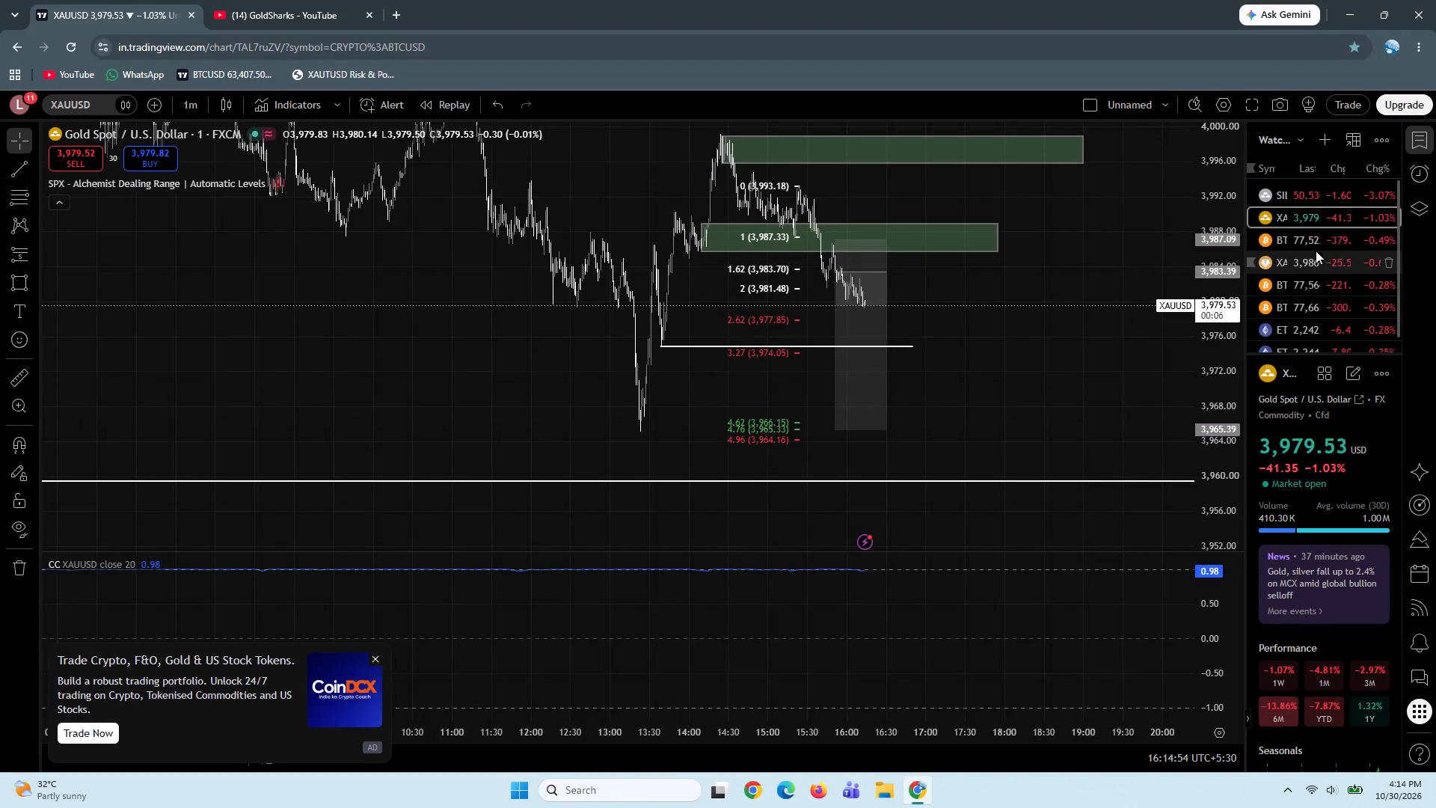
Switch to the BTCUSD chart and examine price around the short position, the support lines and the position's target area.
click(1311, 247)
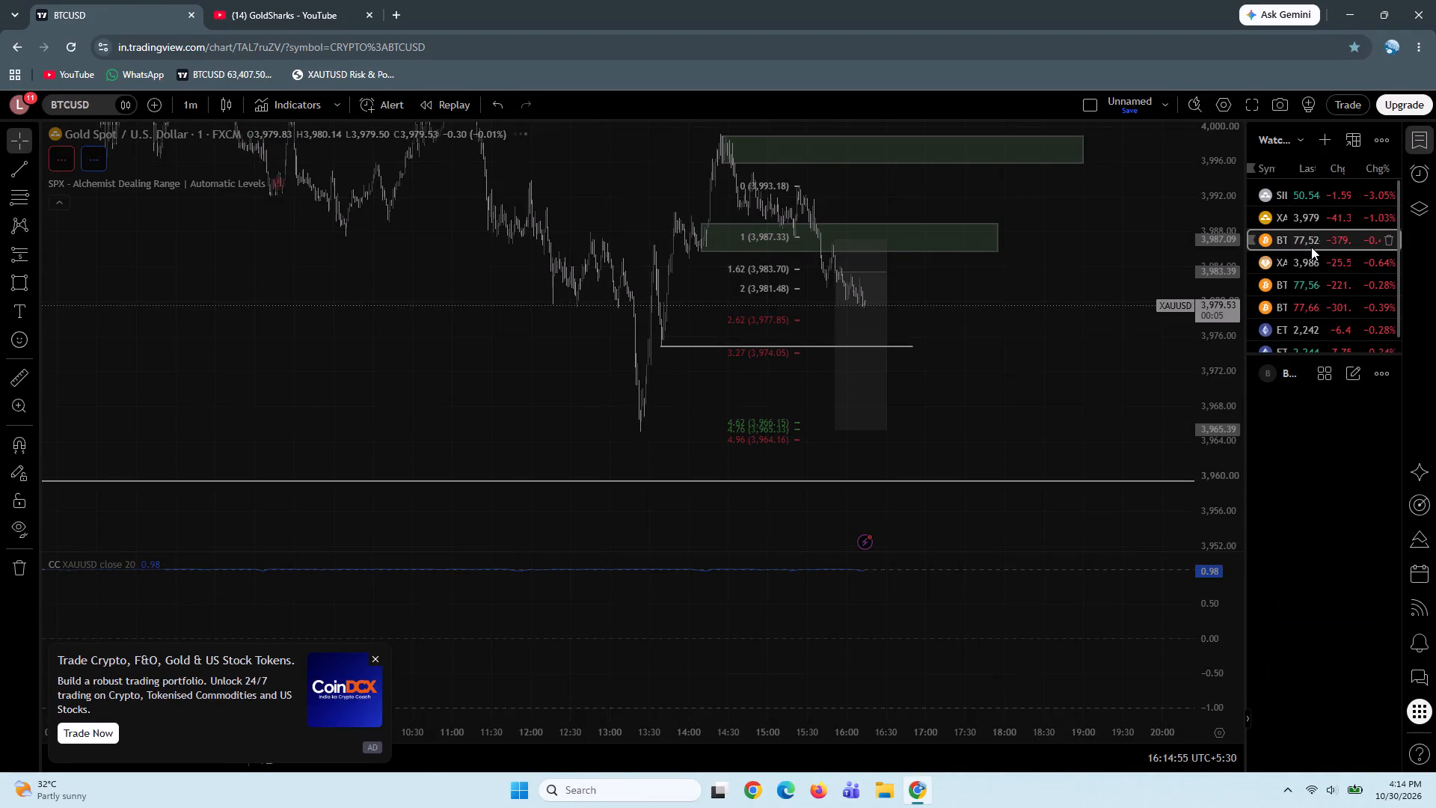
drag(1062, 489, 1056, 464)
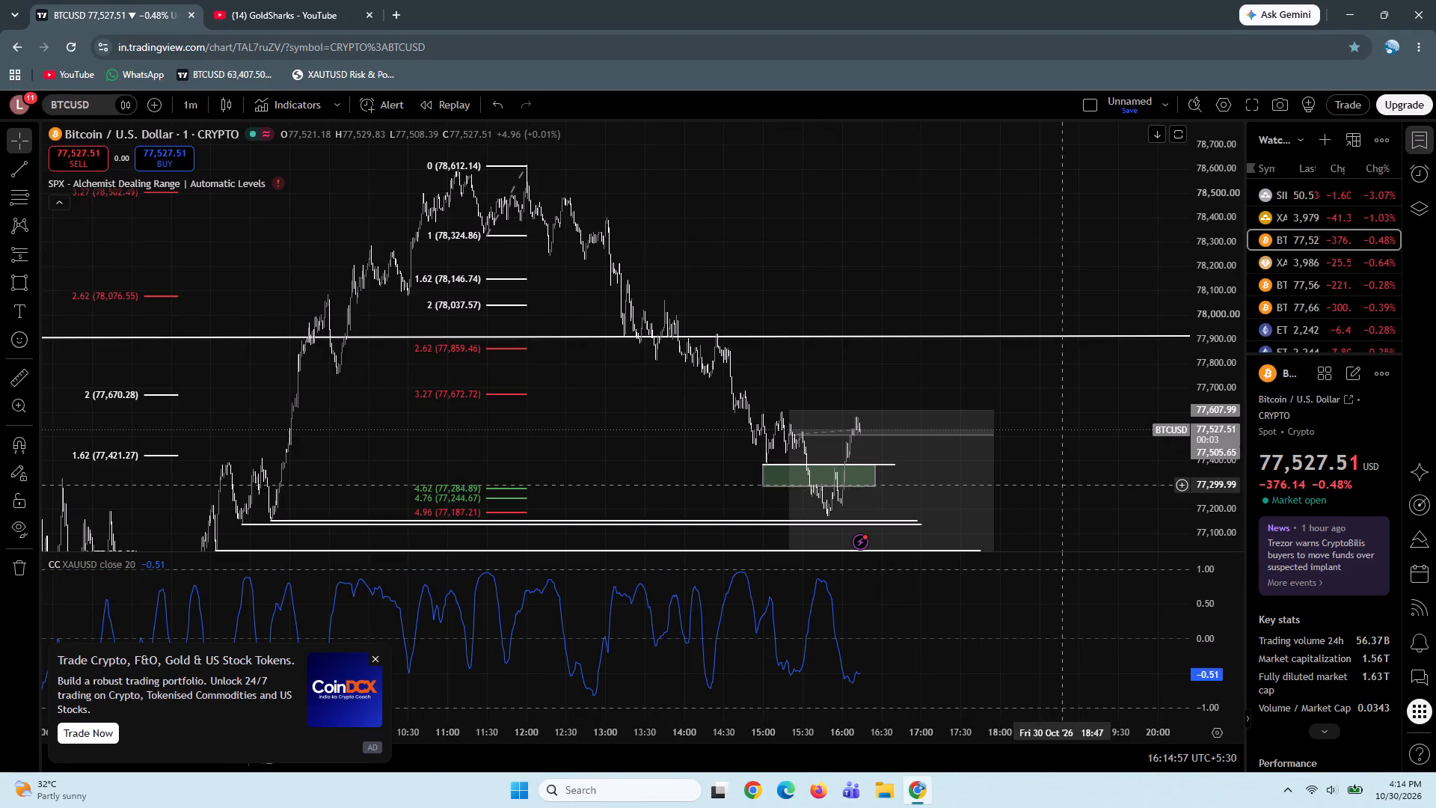
drag(1056, 464, 1026, 327)
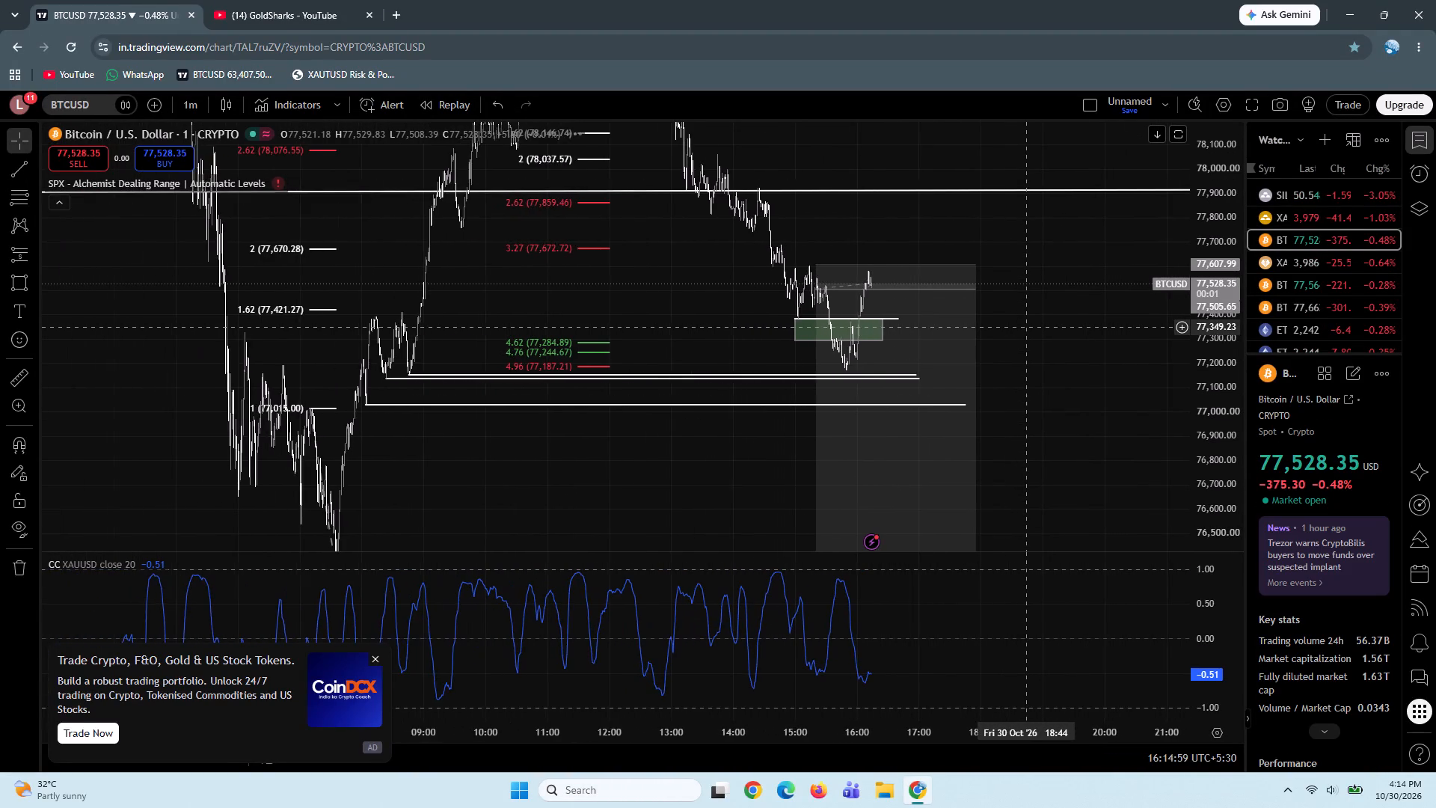
drag(1070, 423, 1061, 294)
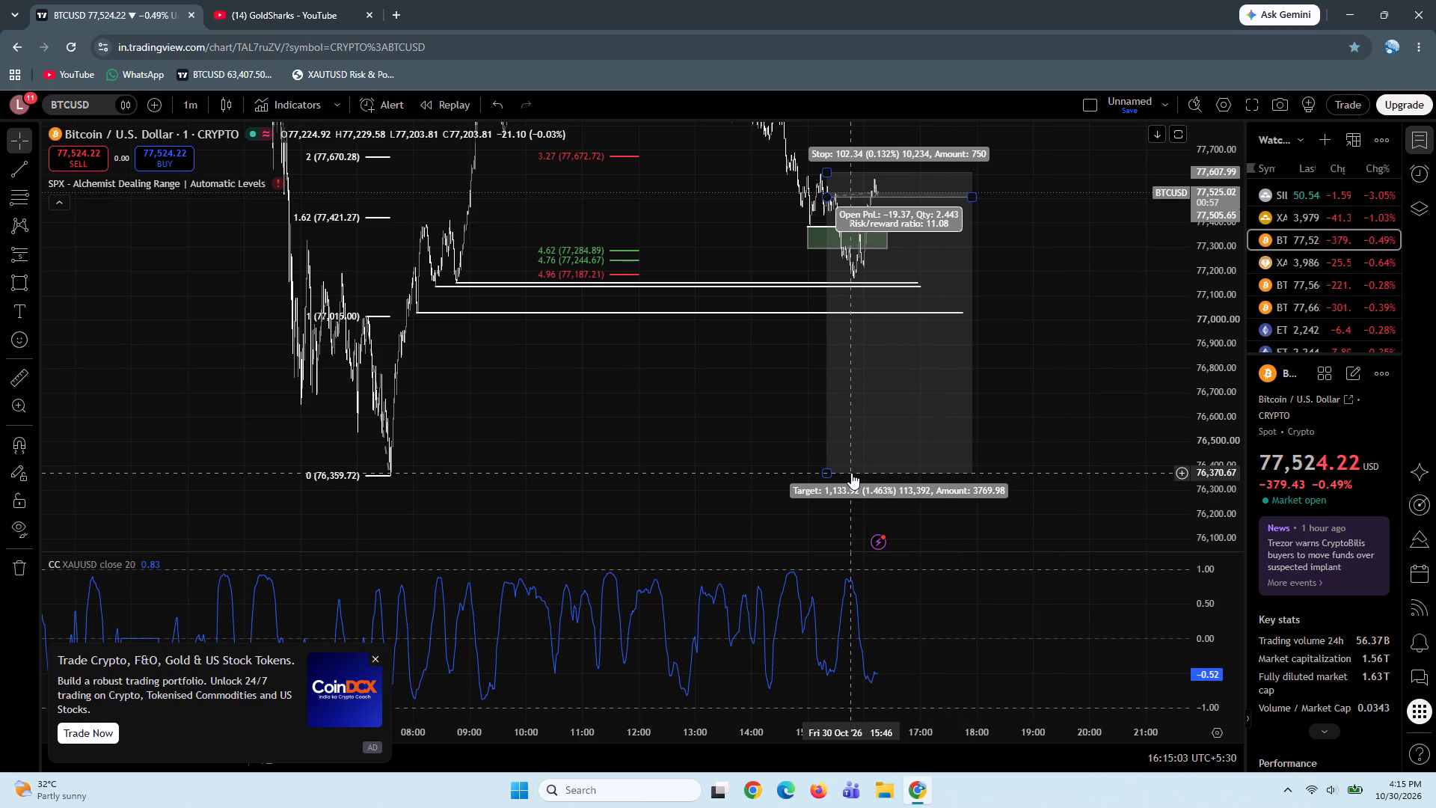
drag(1061, 348, 1037, 325)
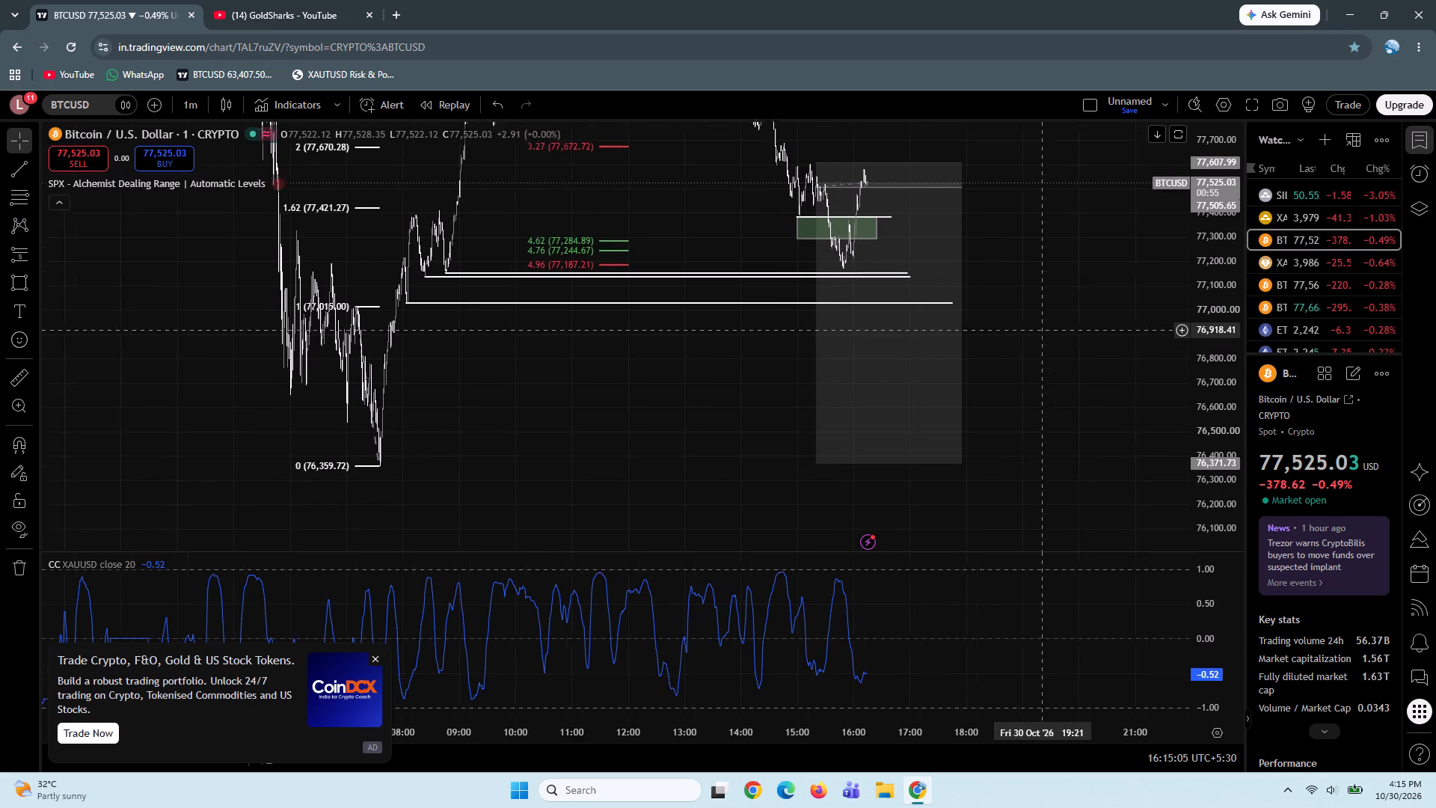
drag(1037, 325, 1033, 320)
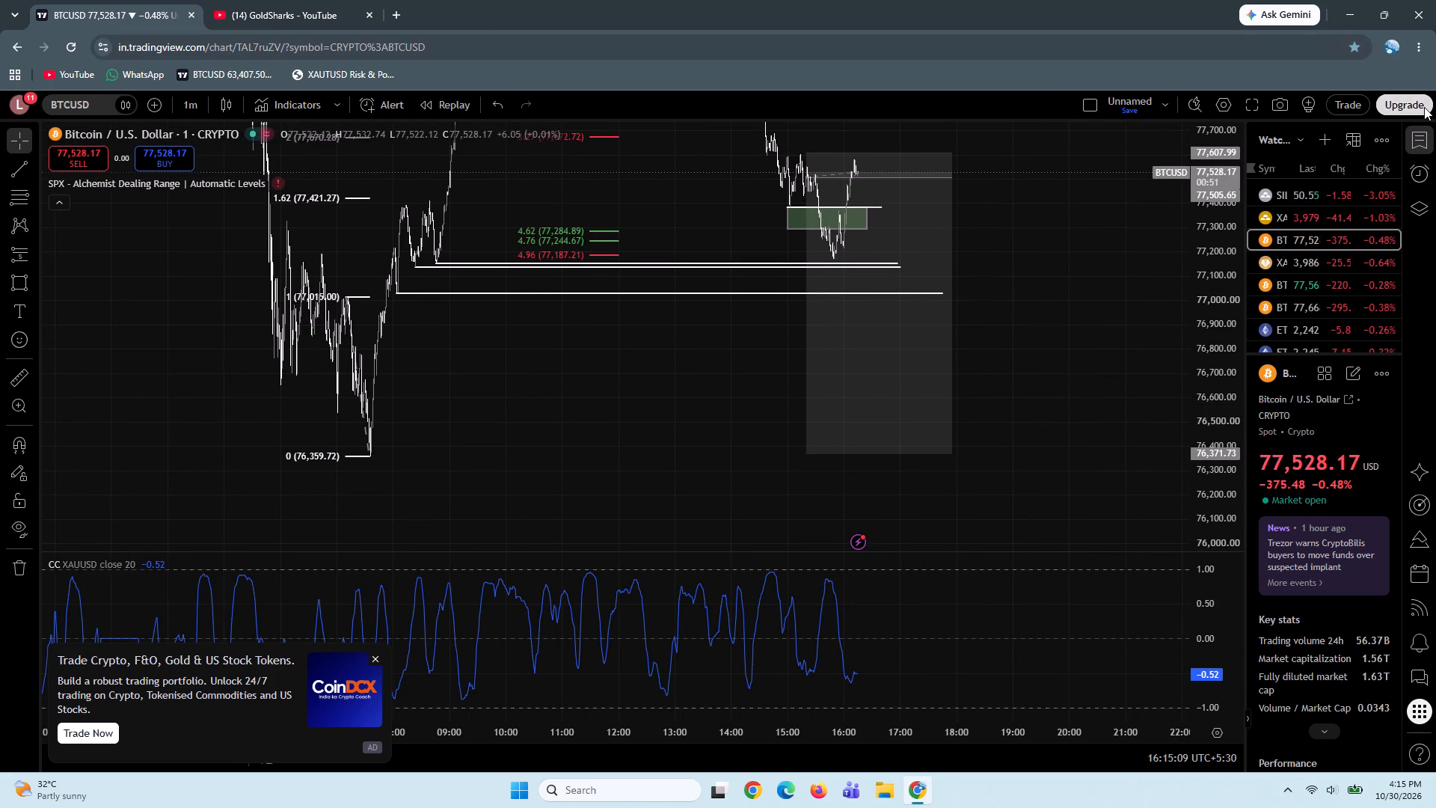
click(1392, 788)
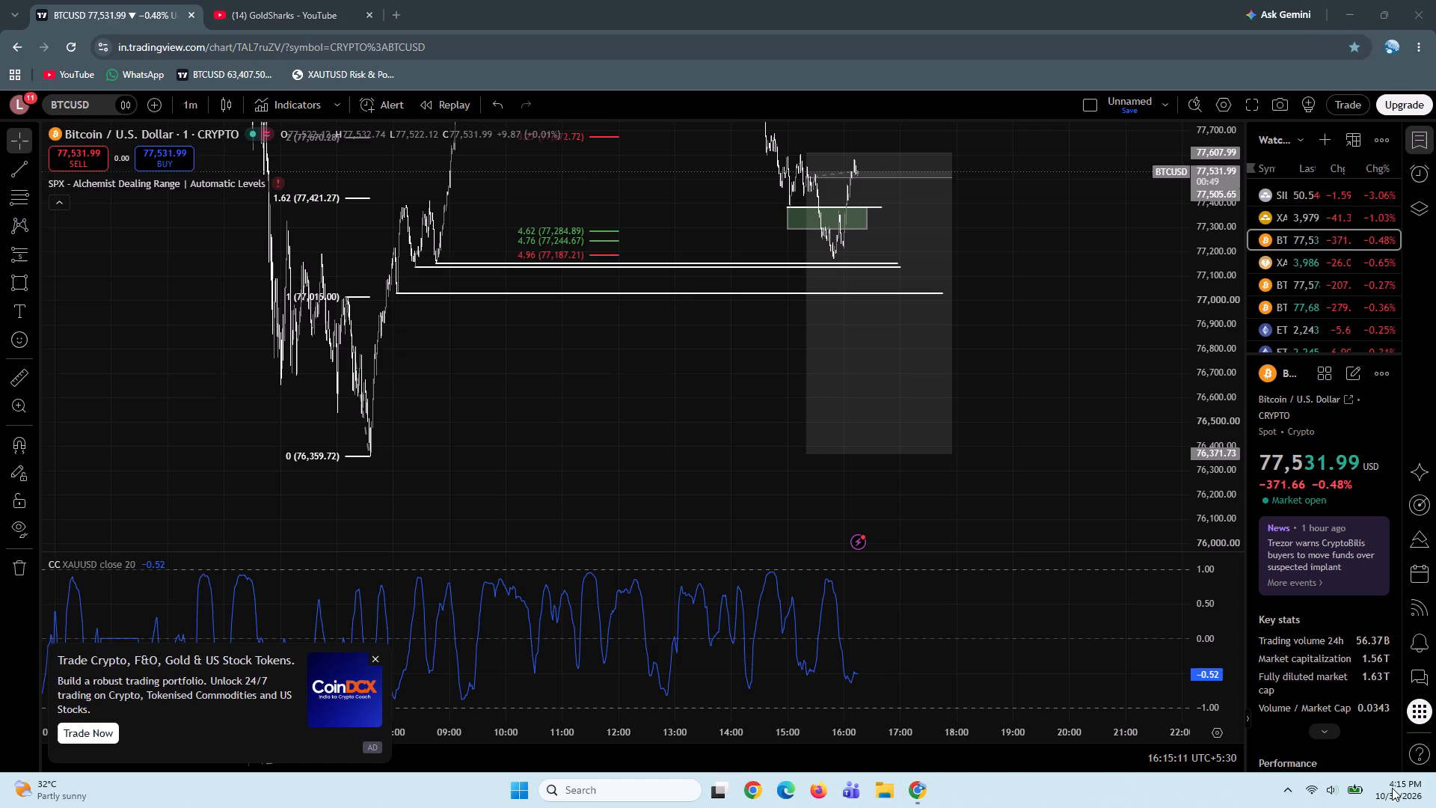
Return to the BTCUSD chart window and open a new blank browser tab alongside the chart and YouTube tabs.
click(1114, 489)
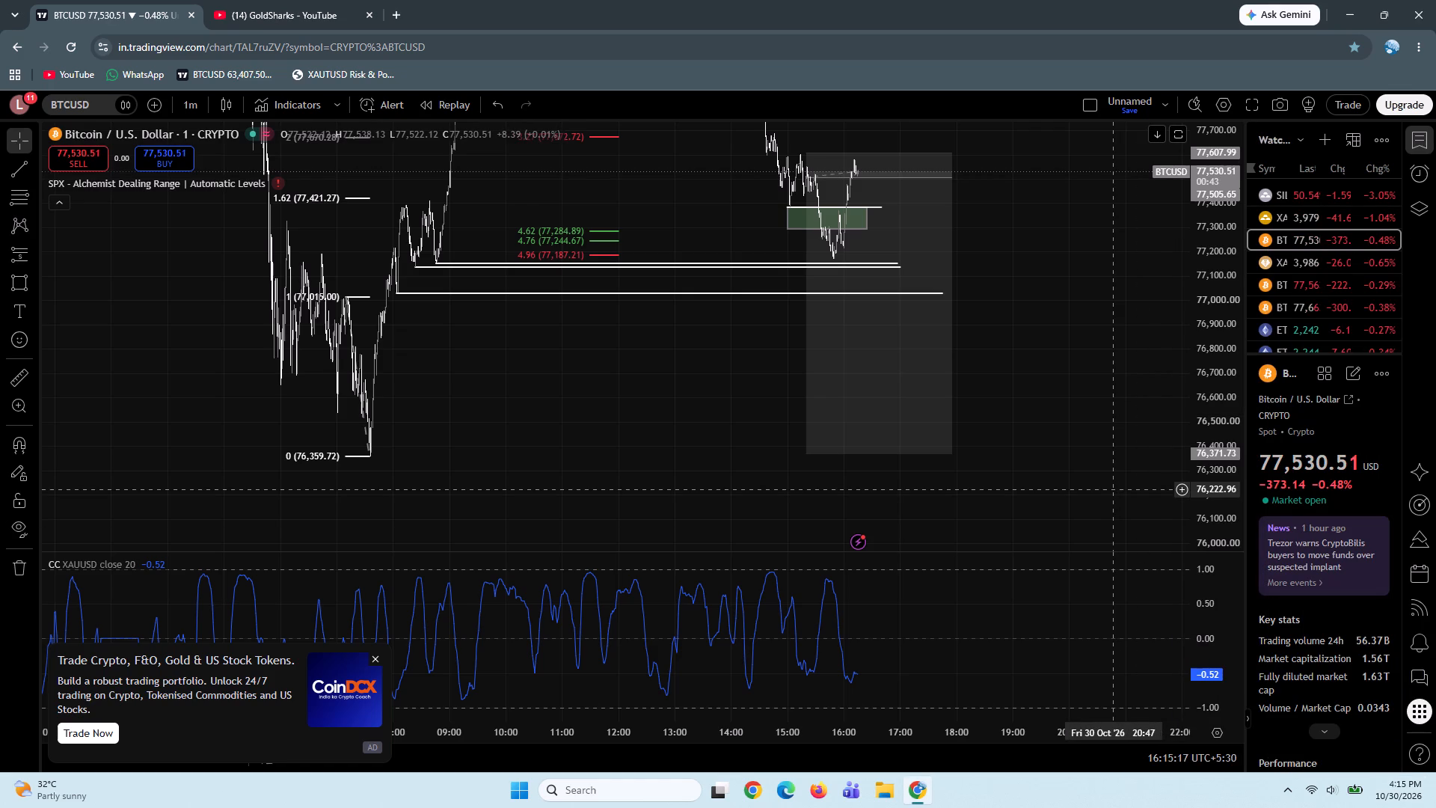
click(398, 22)
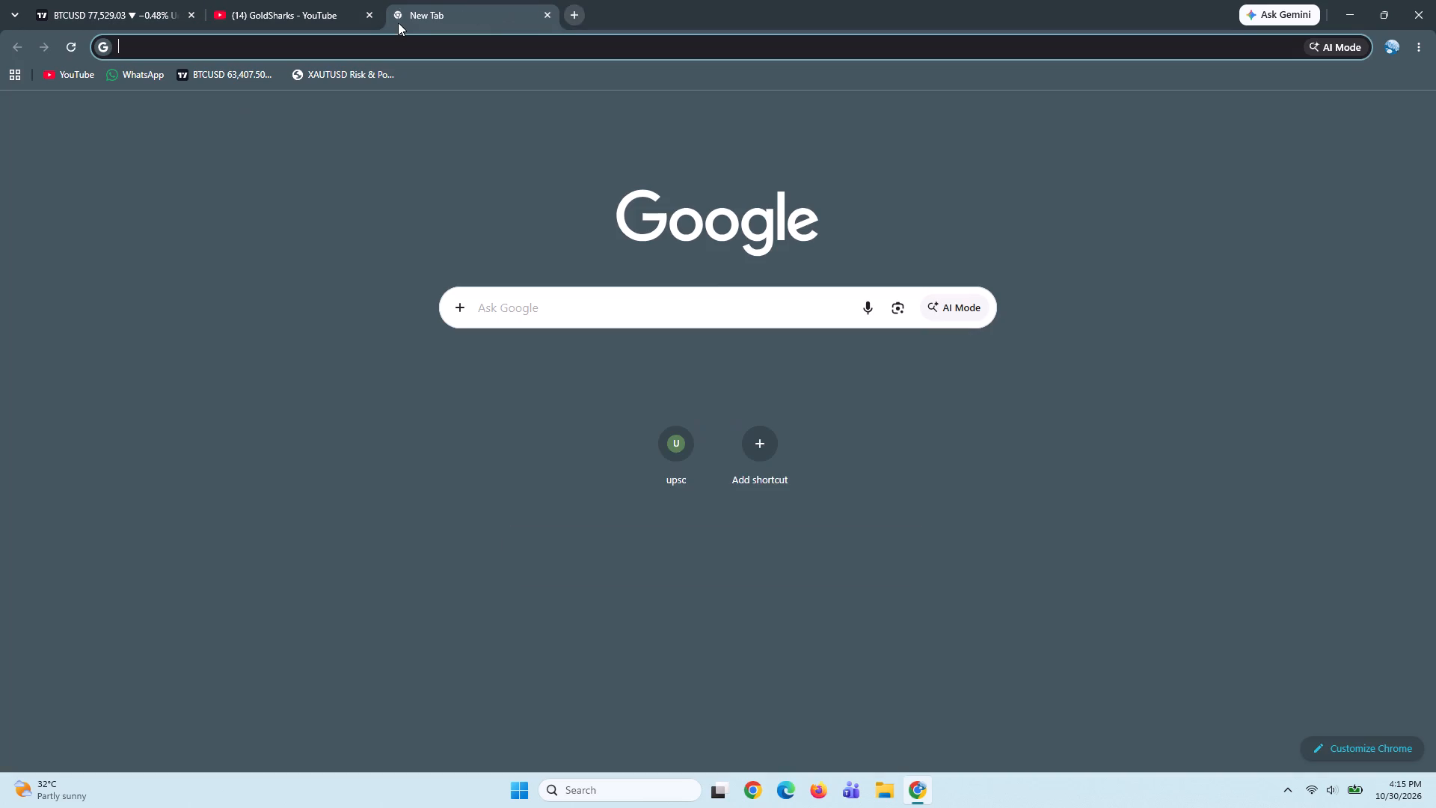
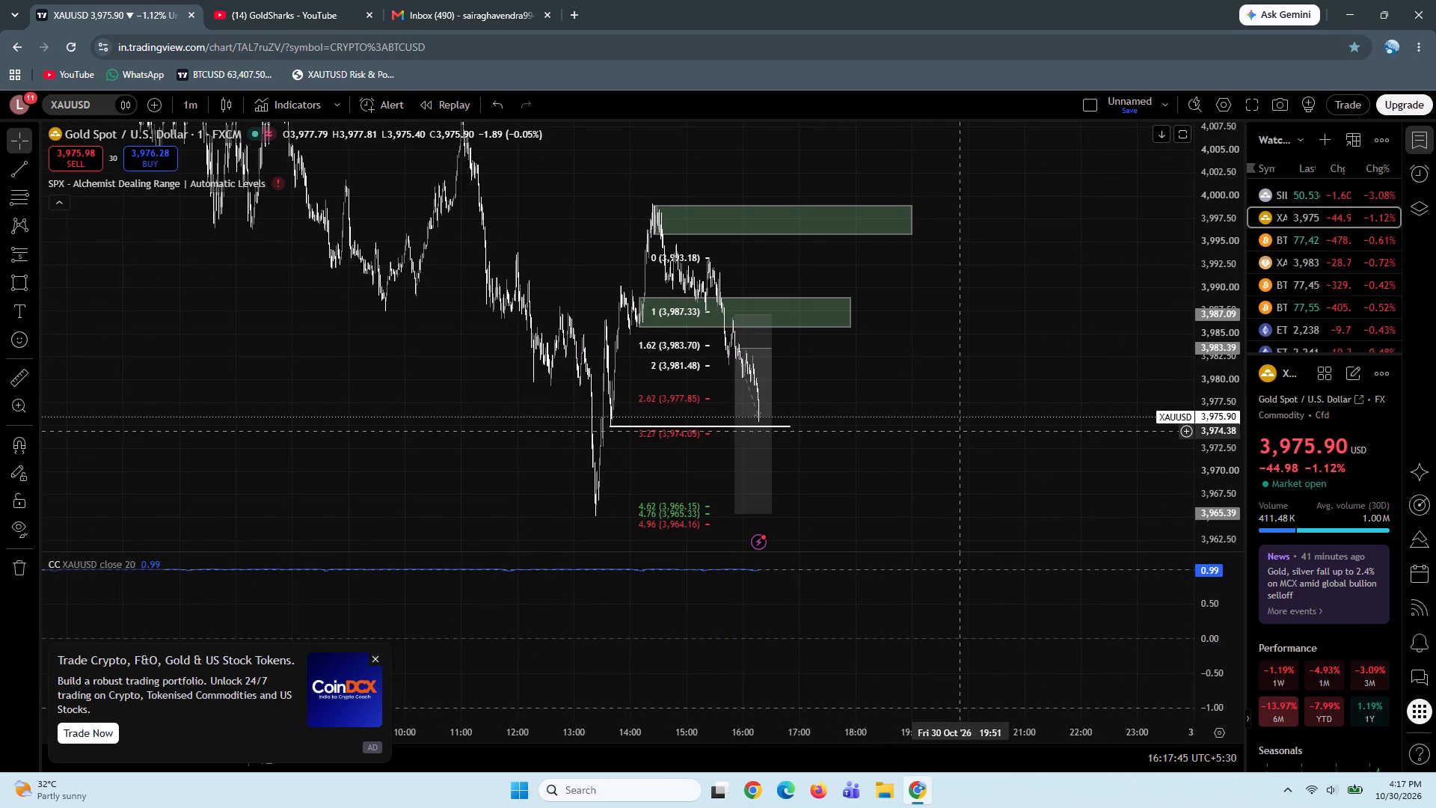
Extend the short position on the XAUUSD chart forward in time so its end edge reaches about 17:45.
drag(954, 358, 952, 281)
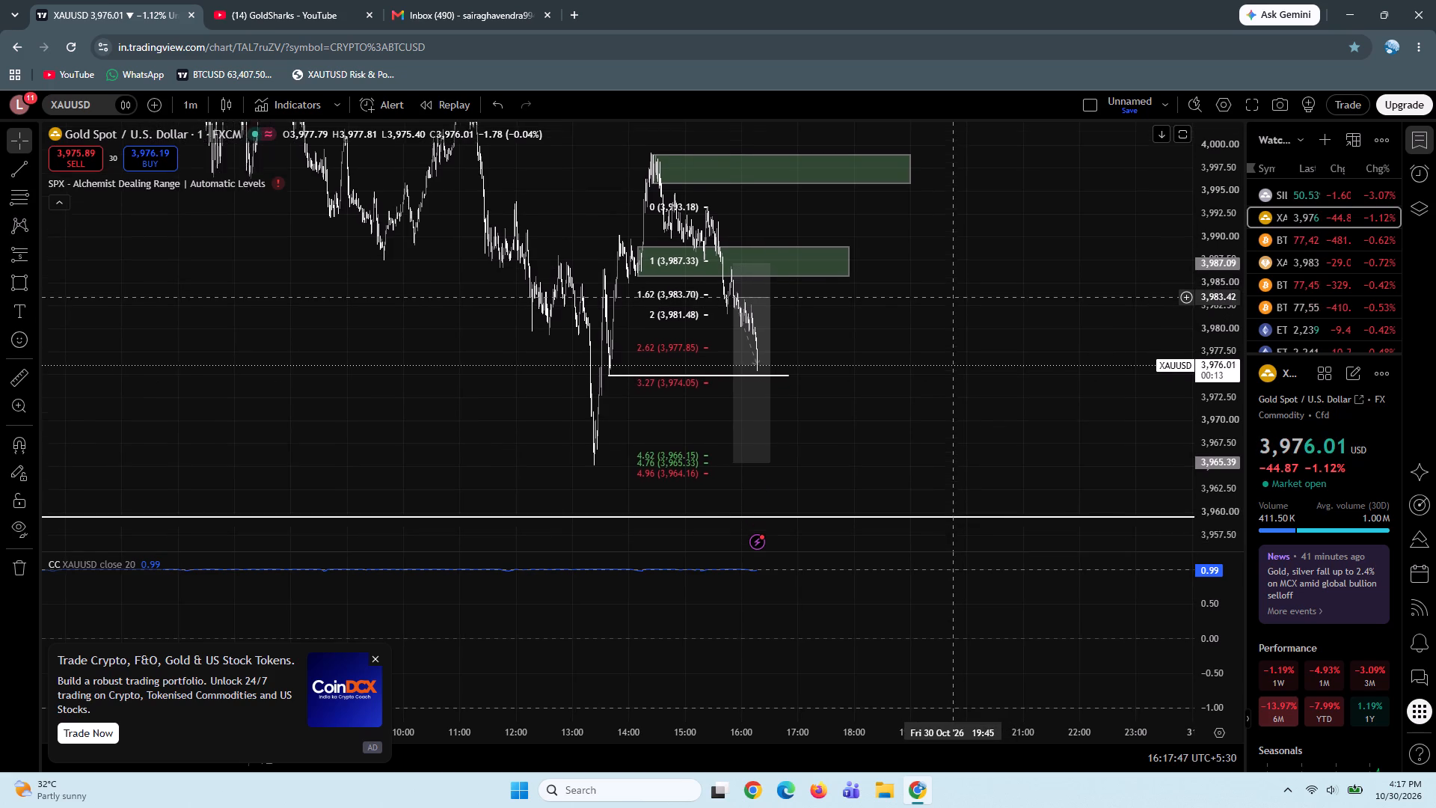
drag(952, 281, 954, 205)
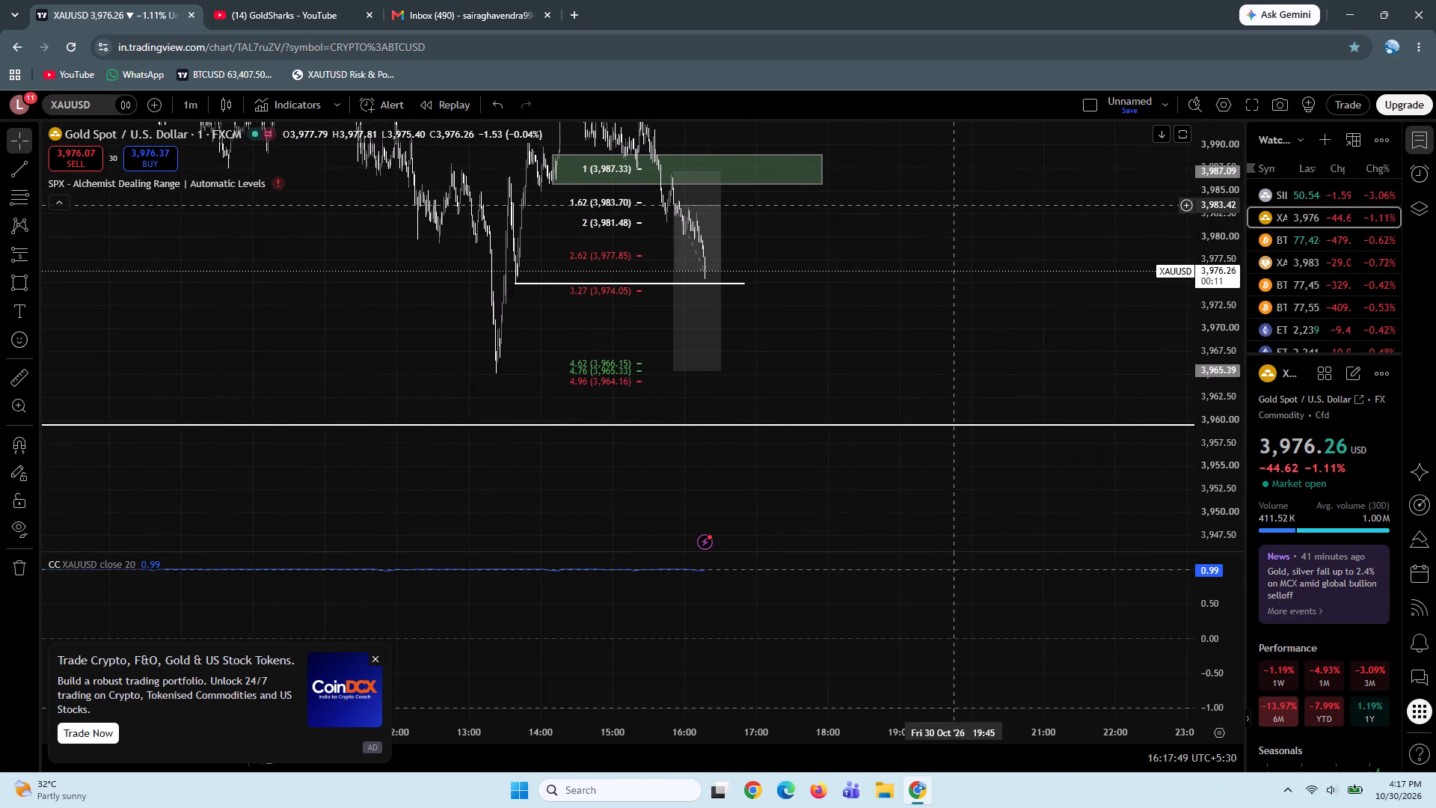
drag(852, 224, 942, 327)
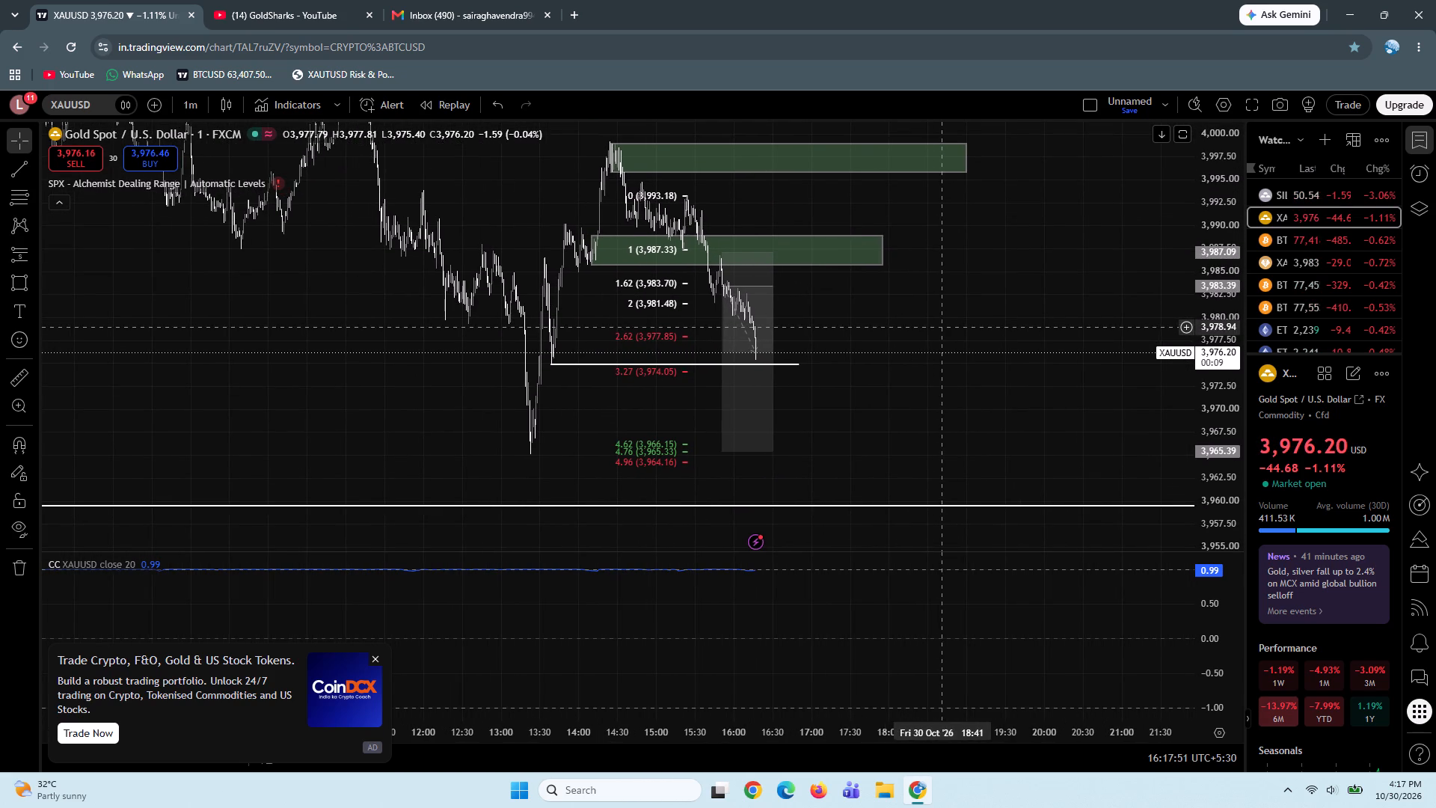
drag(772, 287, 868, 287)
drag(939, 423, 930, 357)
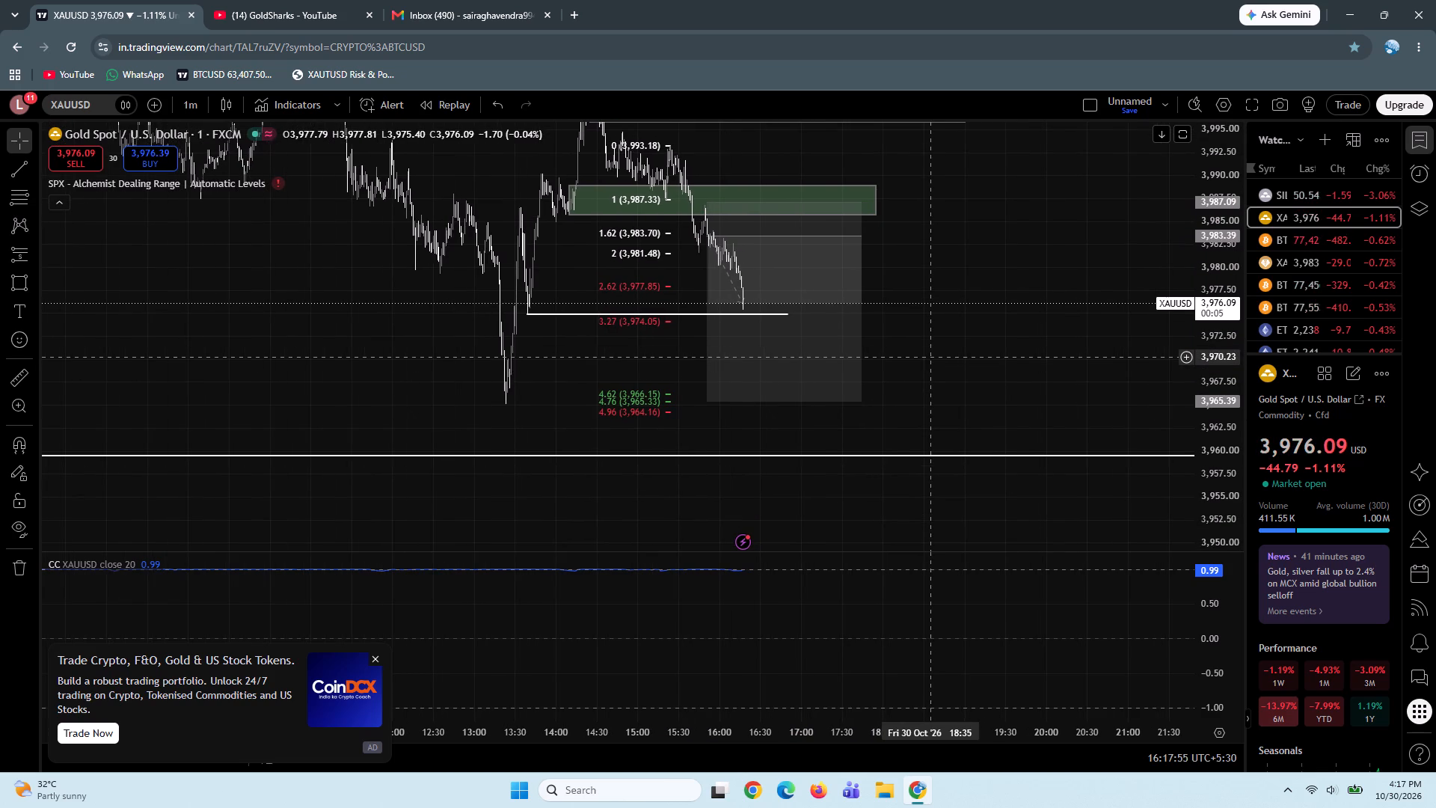
drag(924, 224, 942, 259)
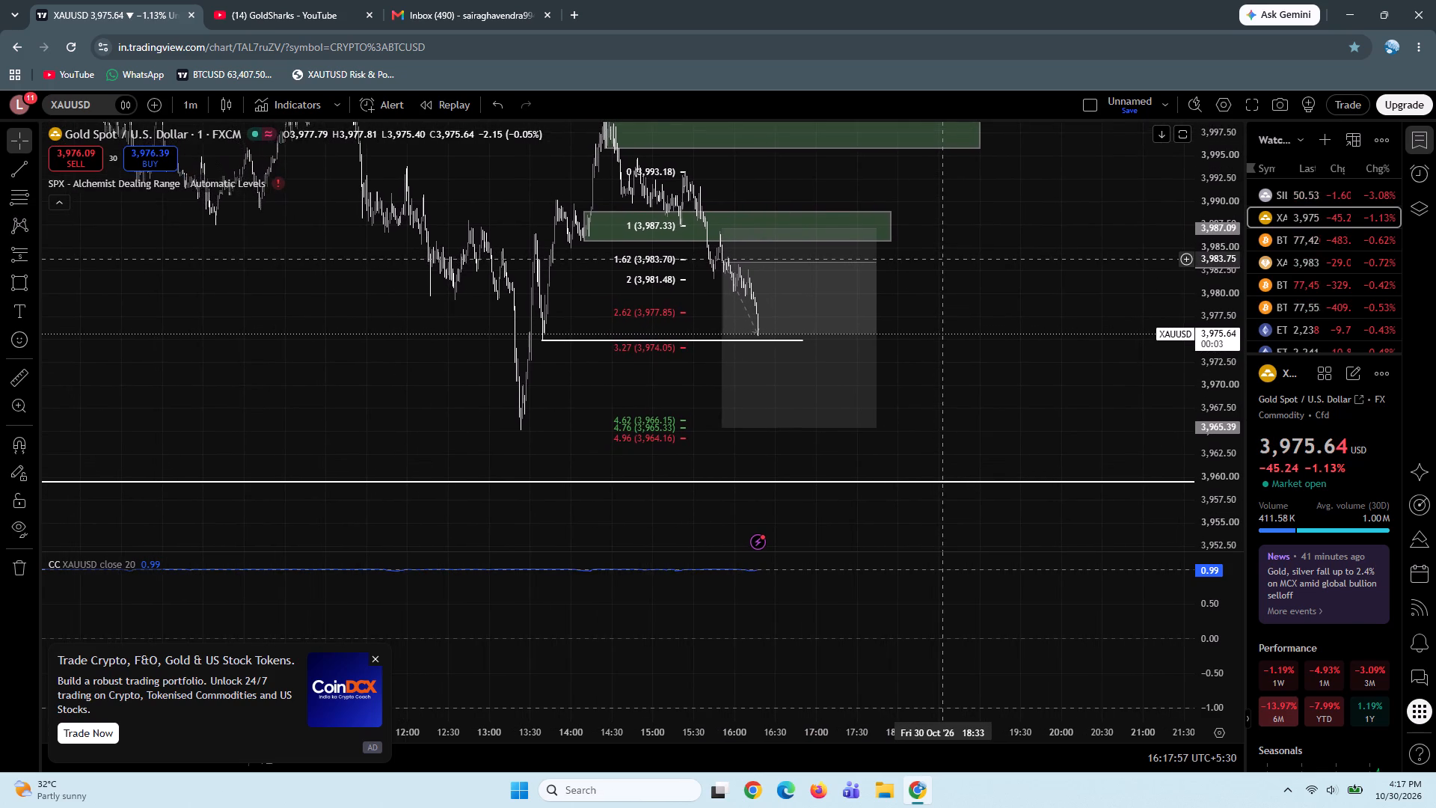
Examine the one-minute XAUUSD price action around the short position, the support line beneath current price and the Fibonacci target levels.
drag(1218, 381, 1203, 232)
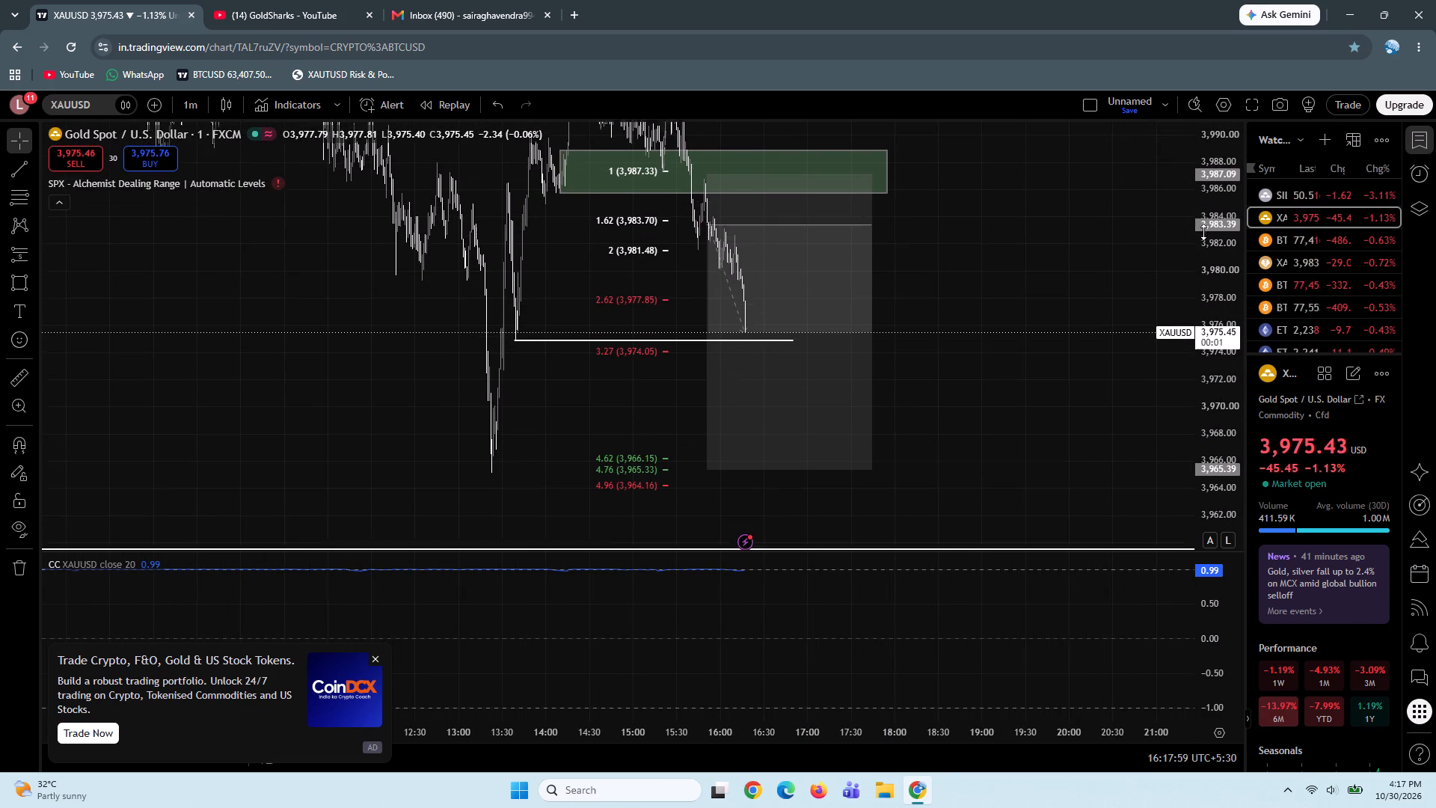
drag(966, 423, 982, 397)
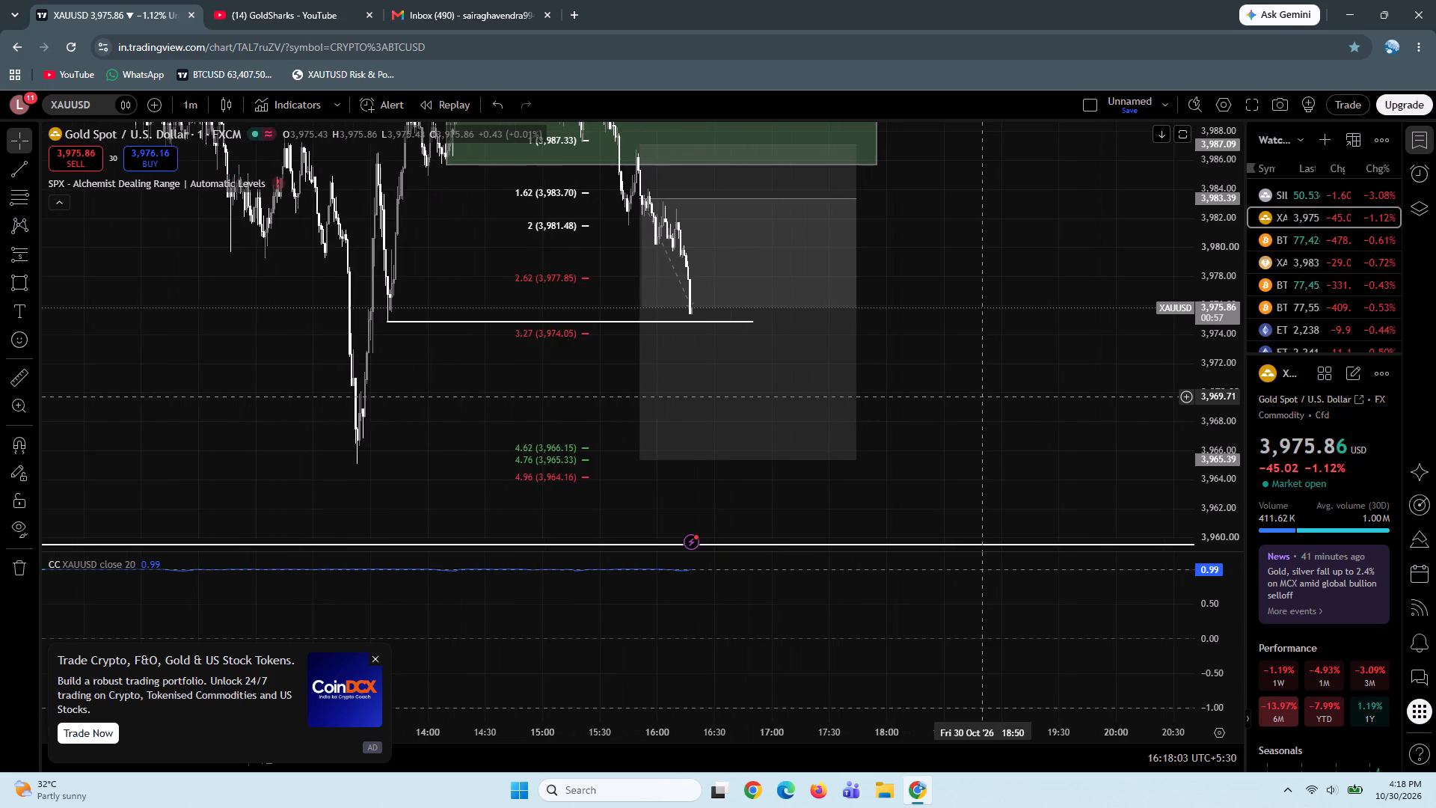
drag(909, 385, 997, 382)
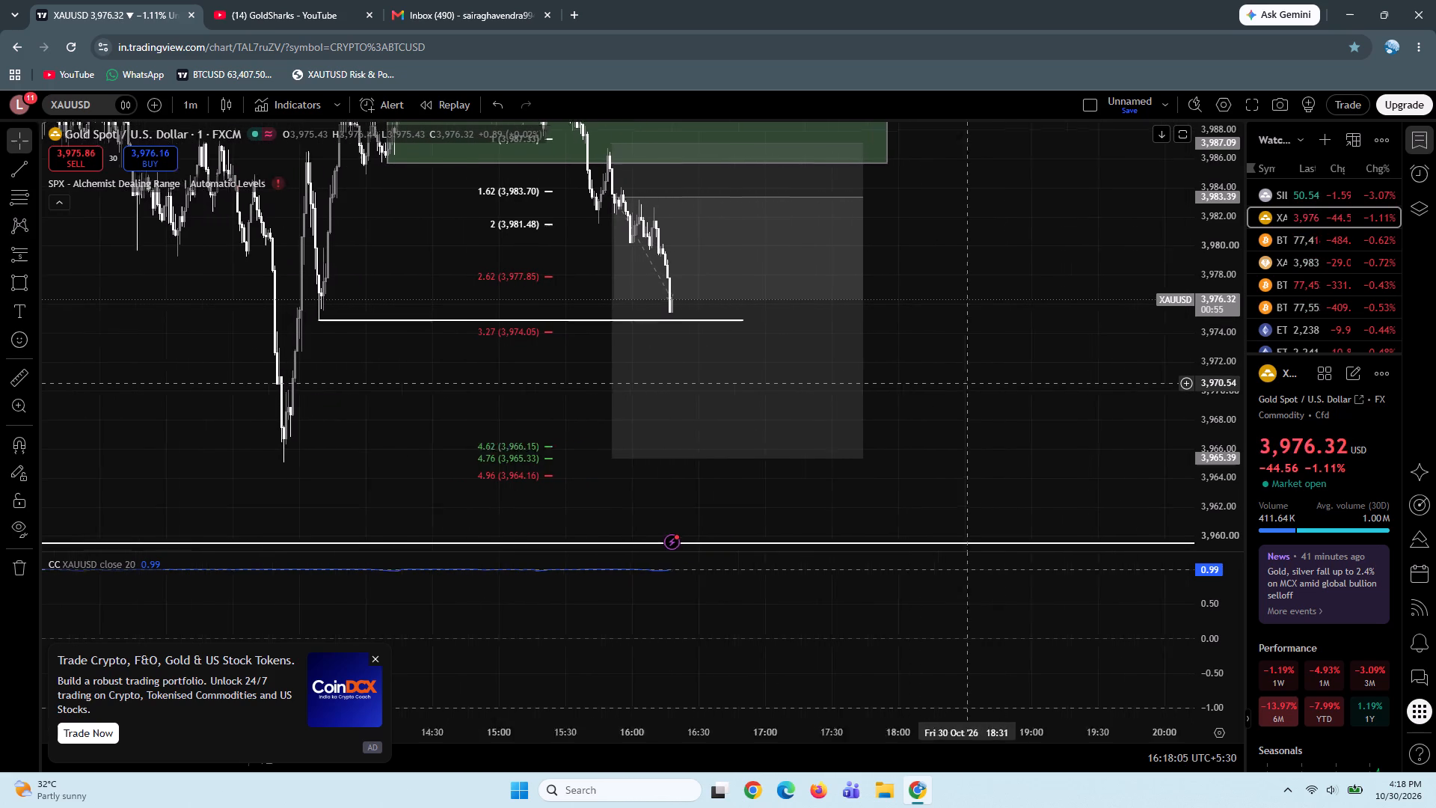
drag(997, 382, 1036, 379)
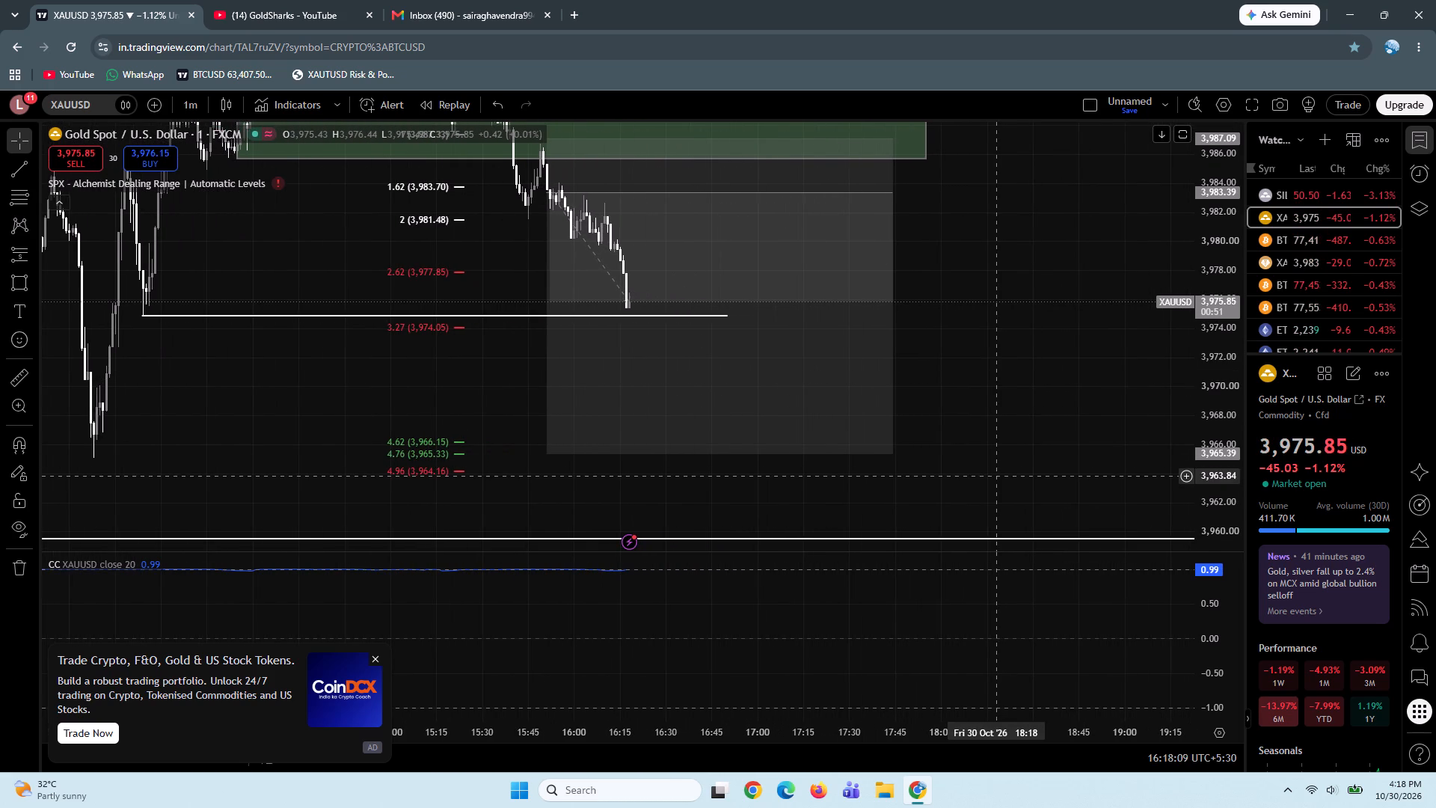
drag(1009, 453, 1064, 412)
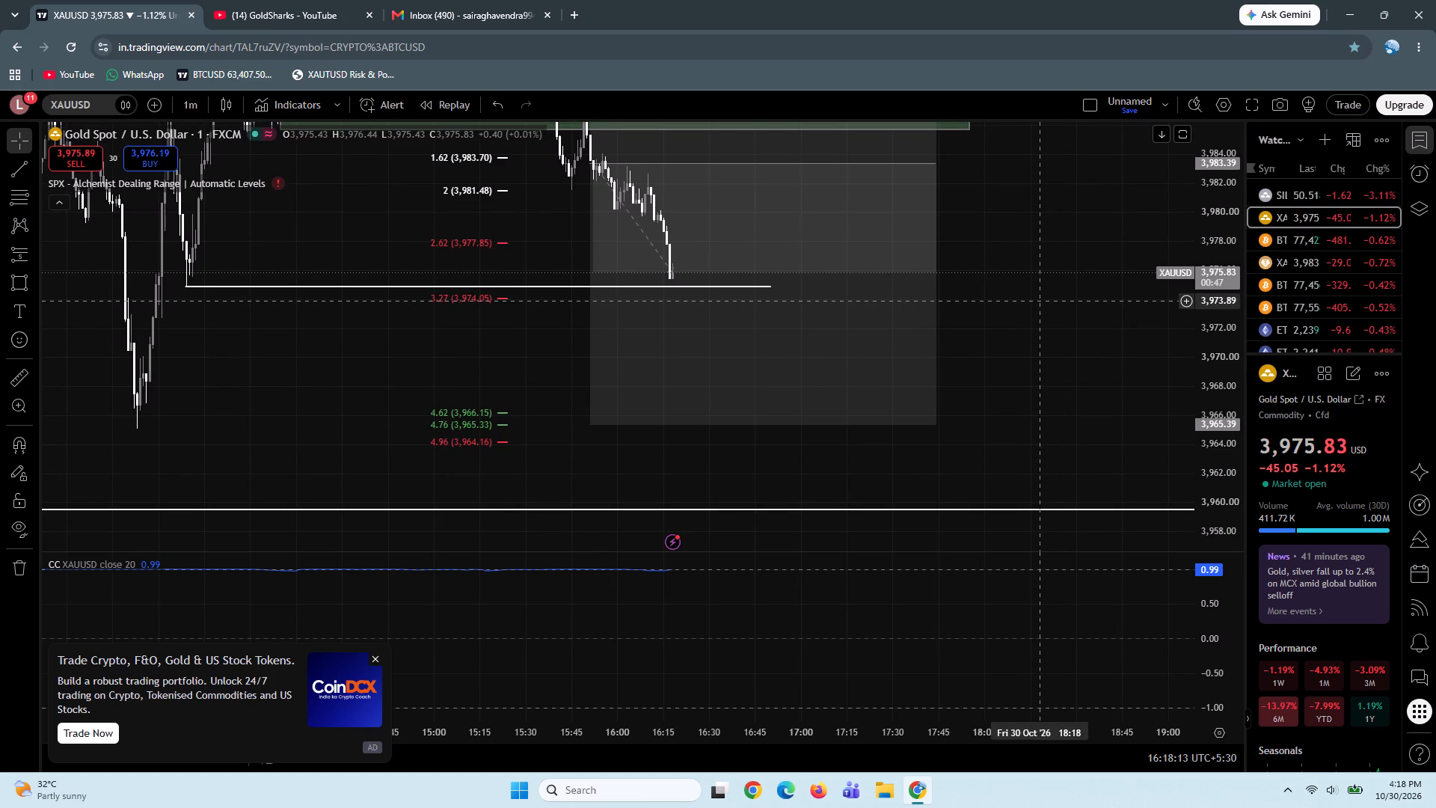
drag(1040, 301, 1049, 300)
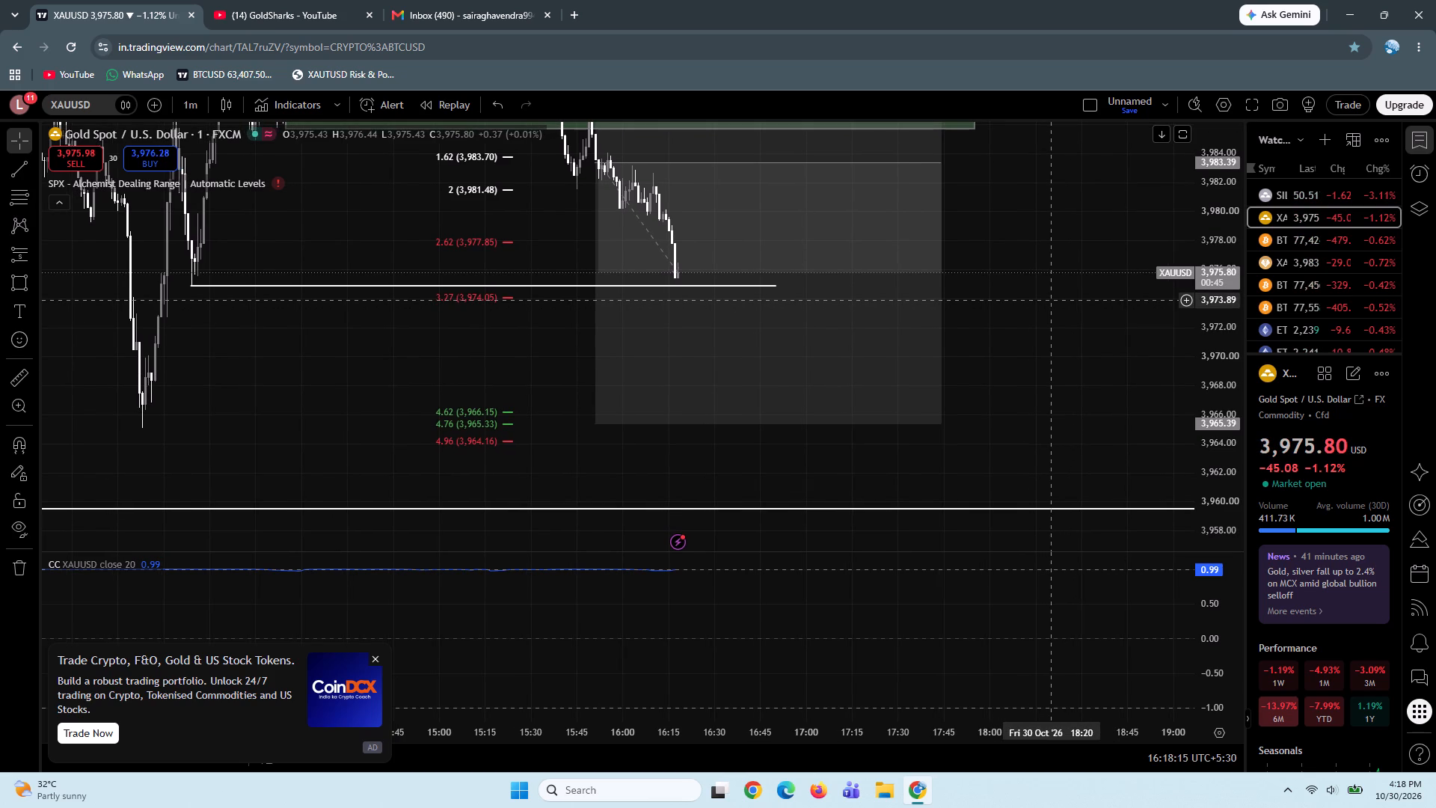
drag(1004, 382, 1037, 373)
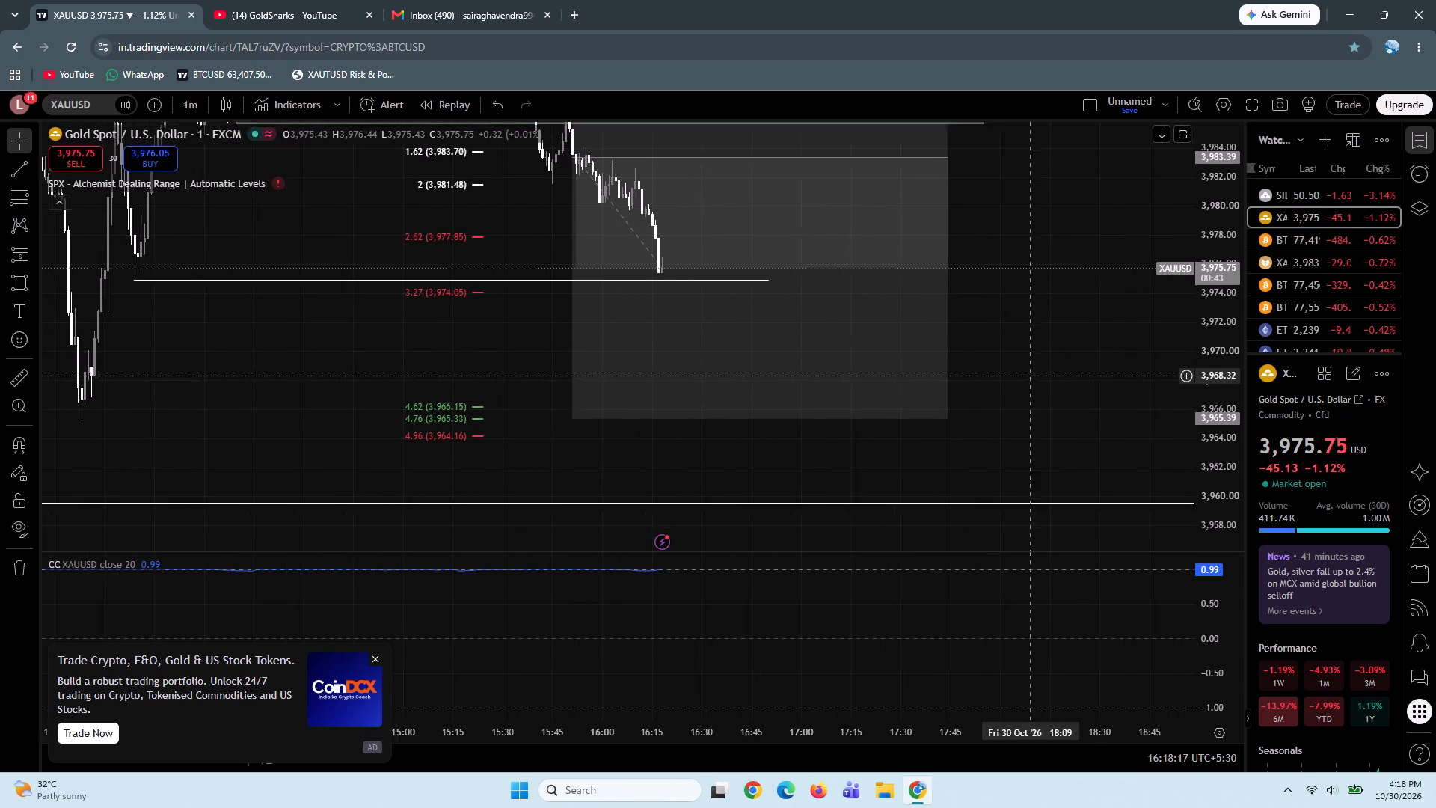
drag(1037, 373, 1061, 370)
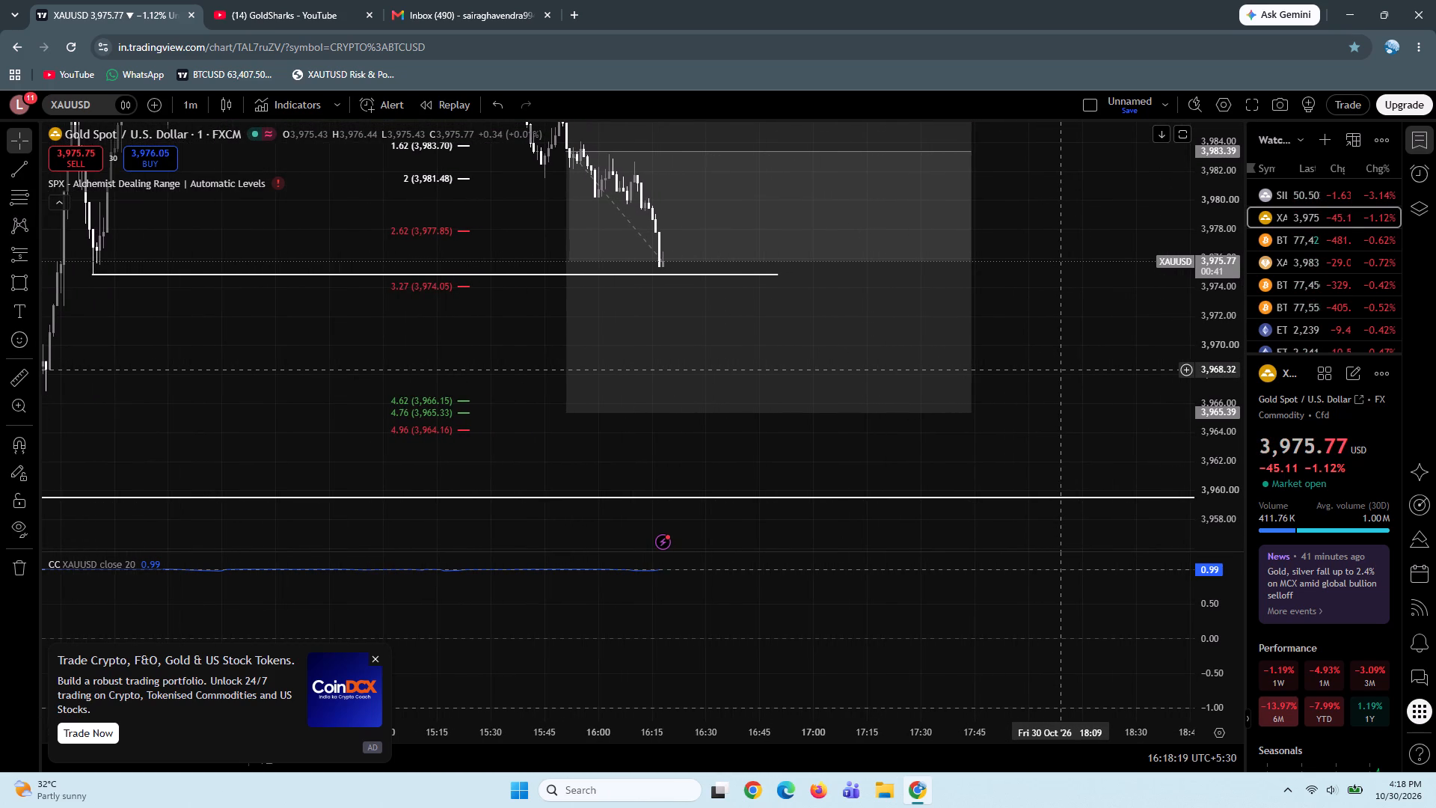
drag(1022, 339, 1126, 330)
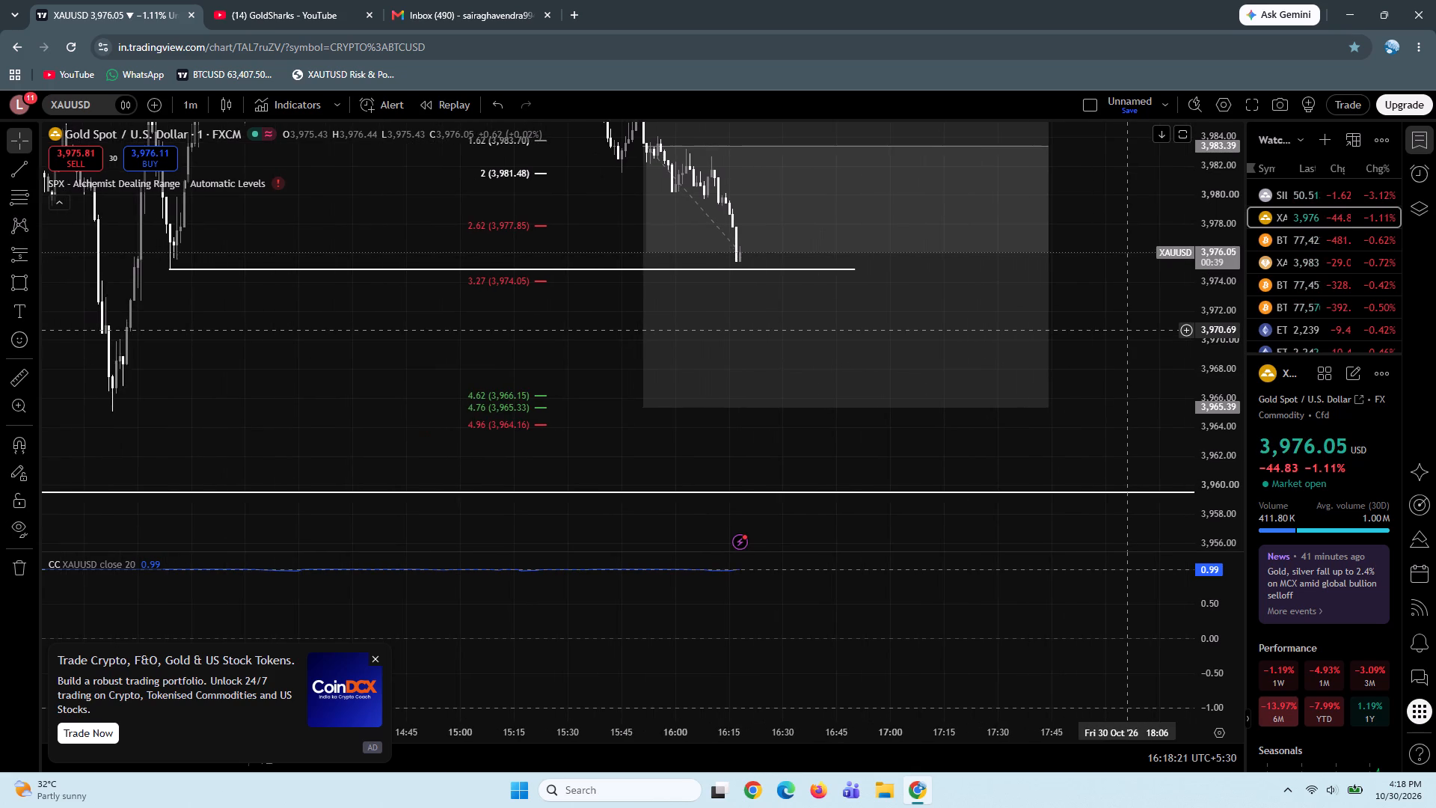
click(1126, 330)
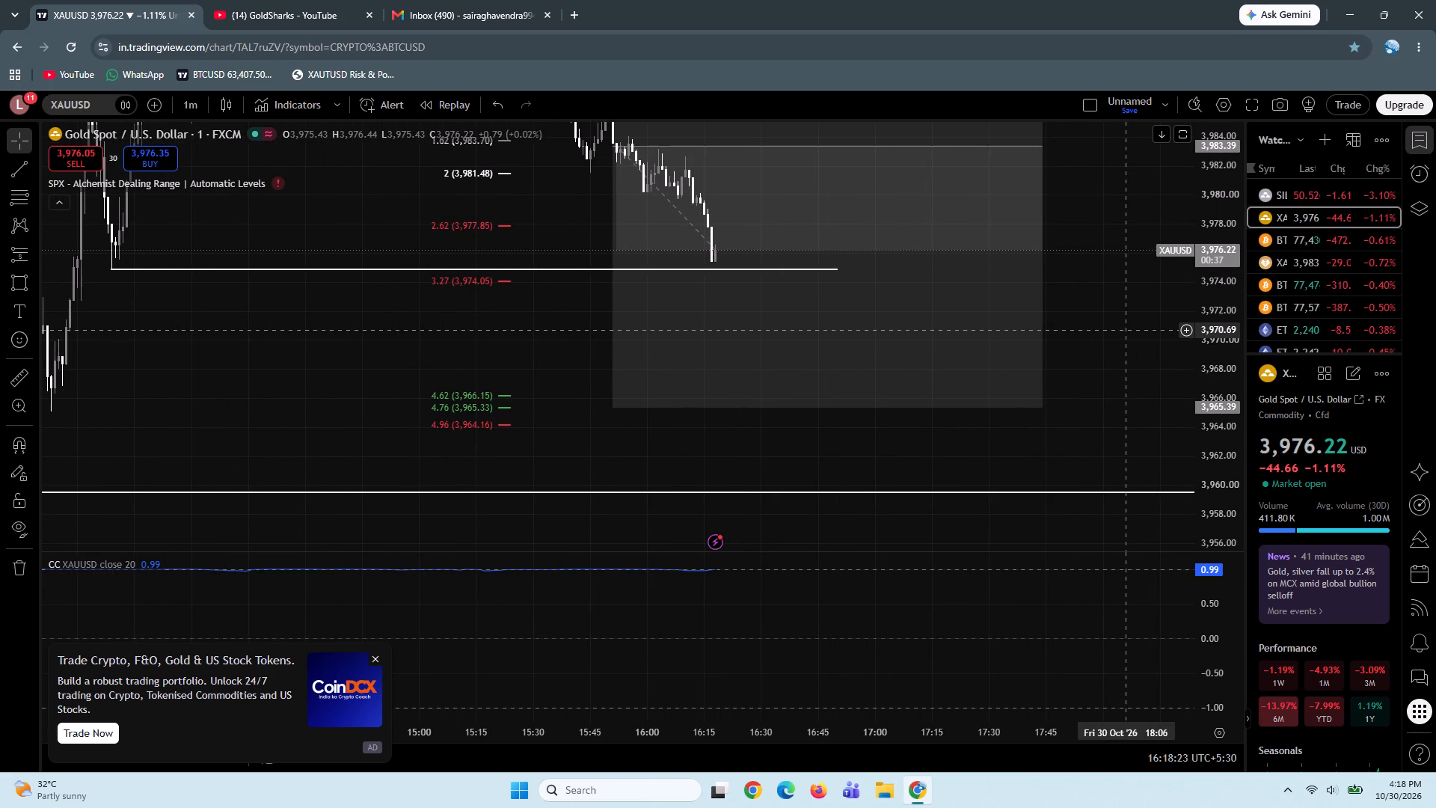
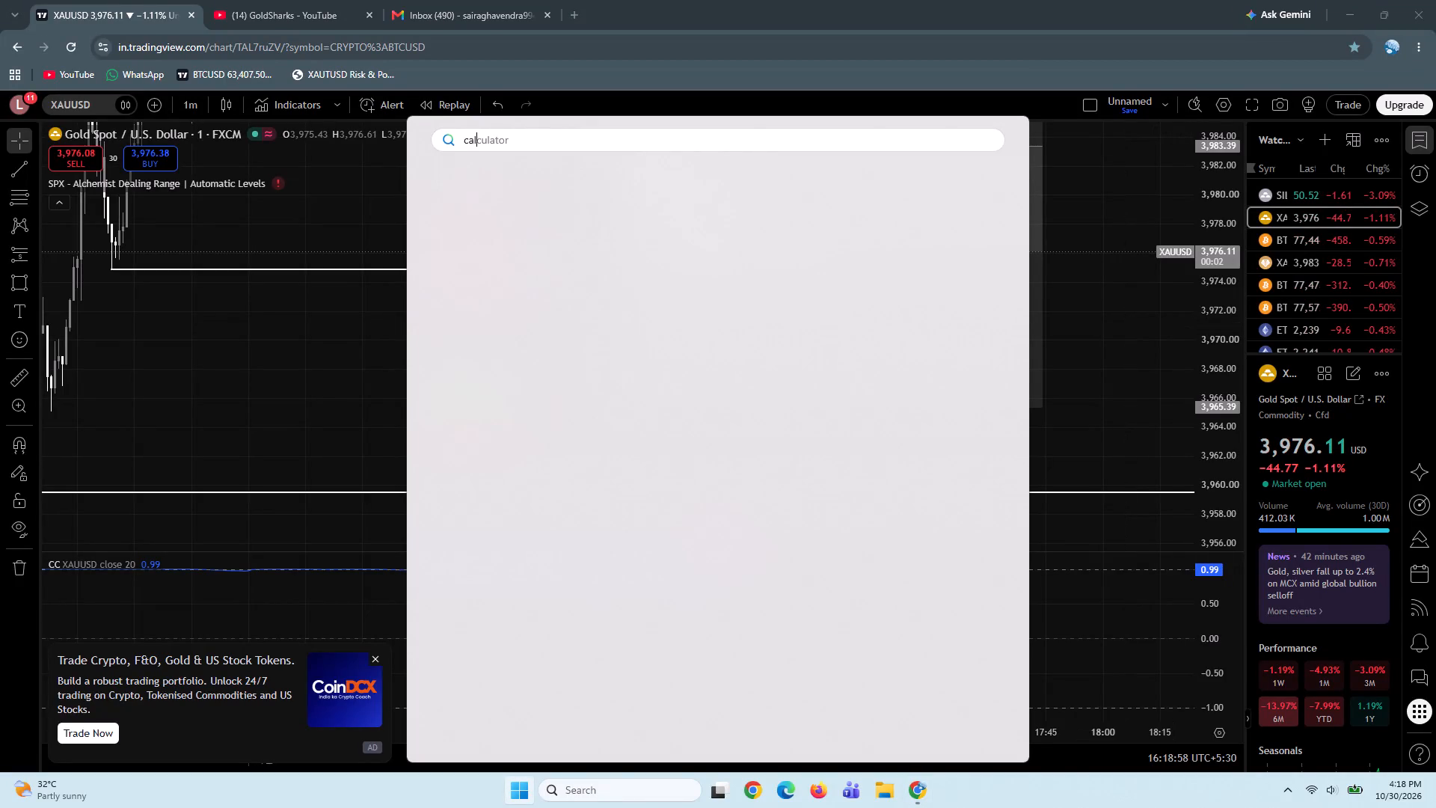
Open Calculator and compute 3976 minus 3983 to get the gold price difference.
key(Return)
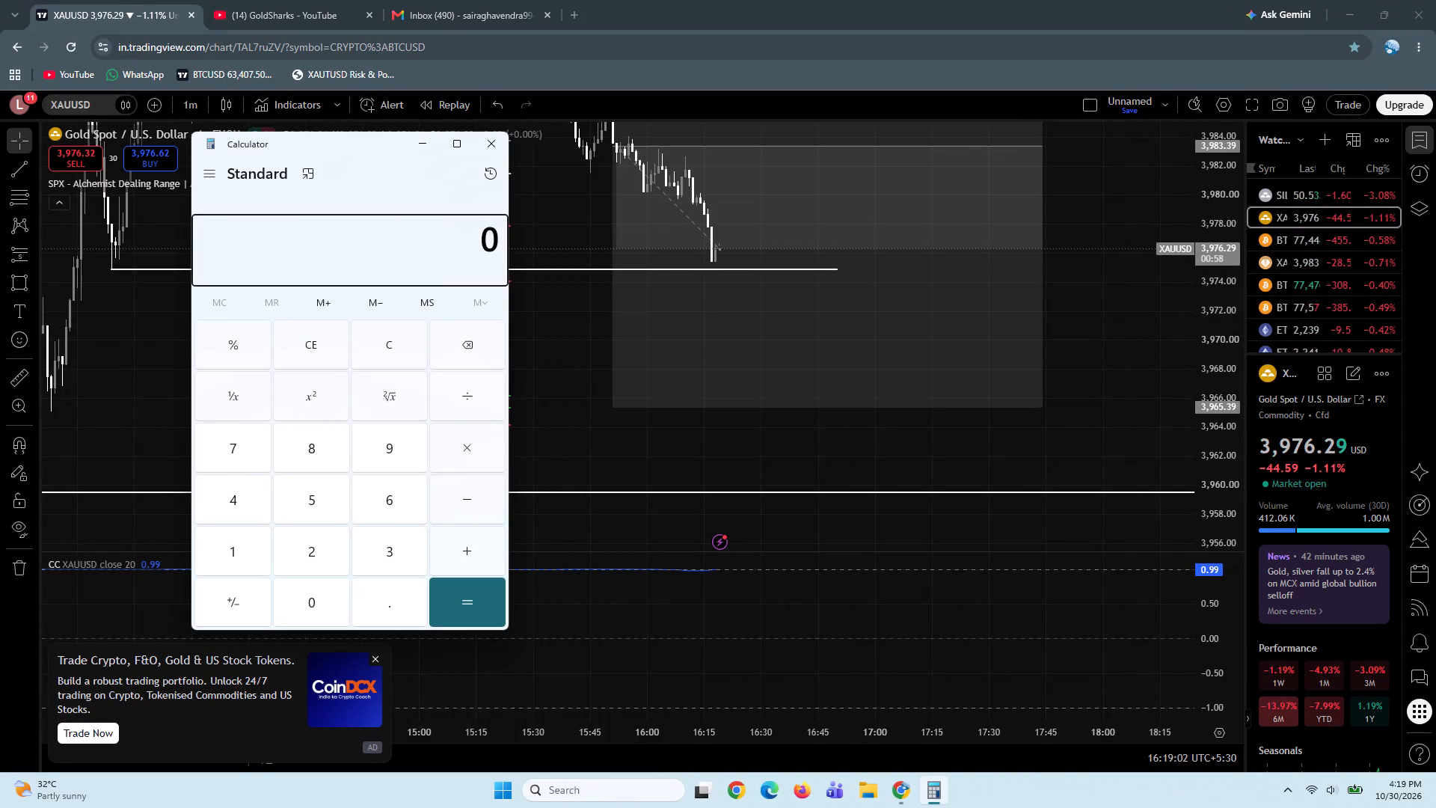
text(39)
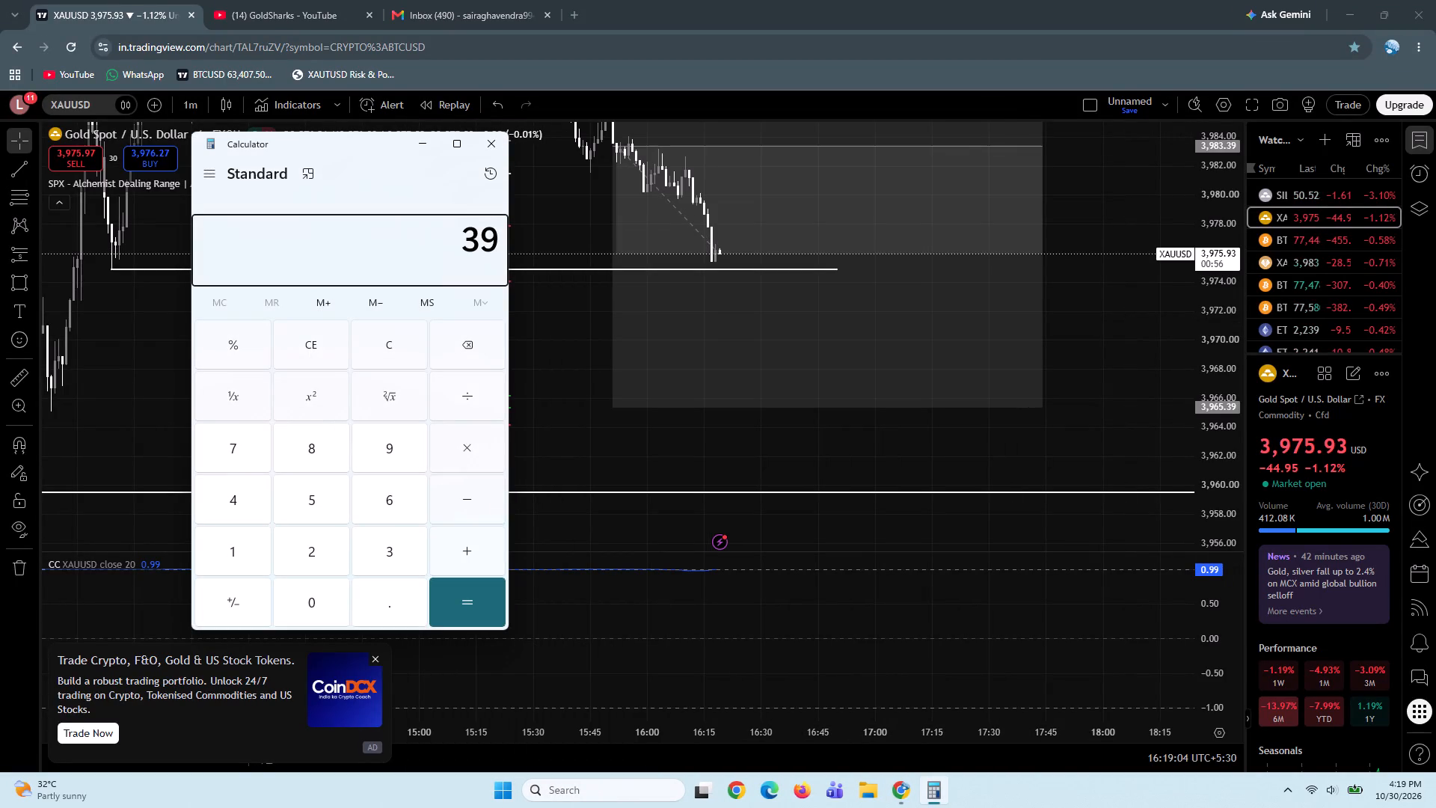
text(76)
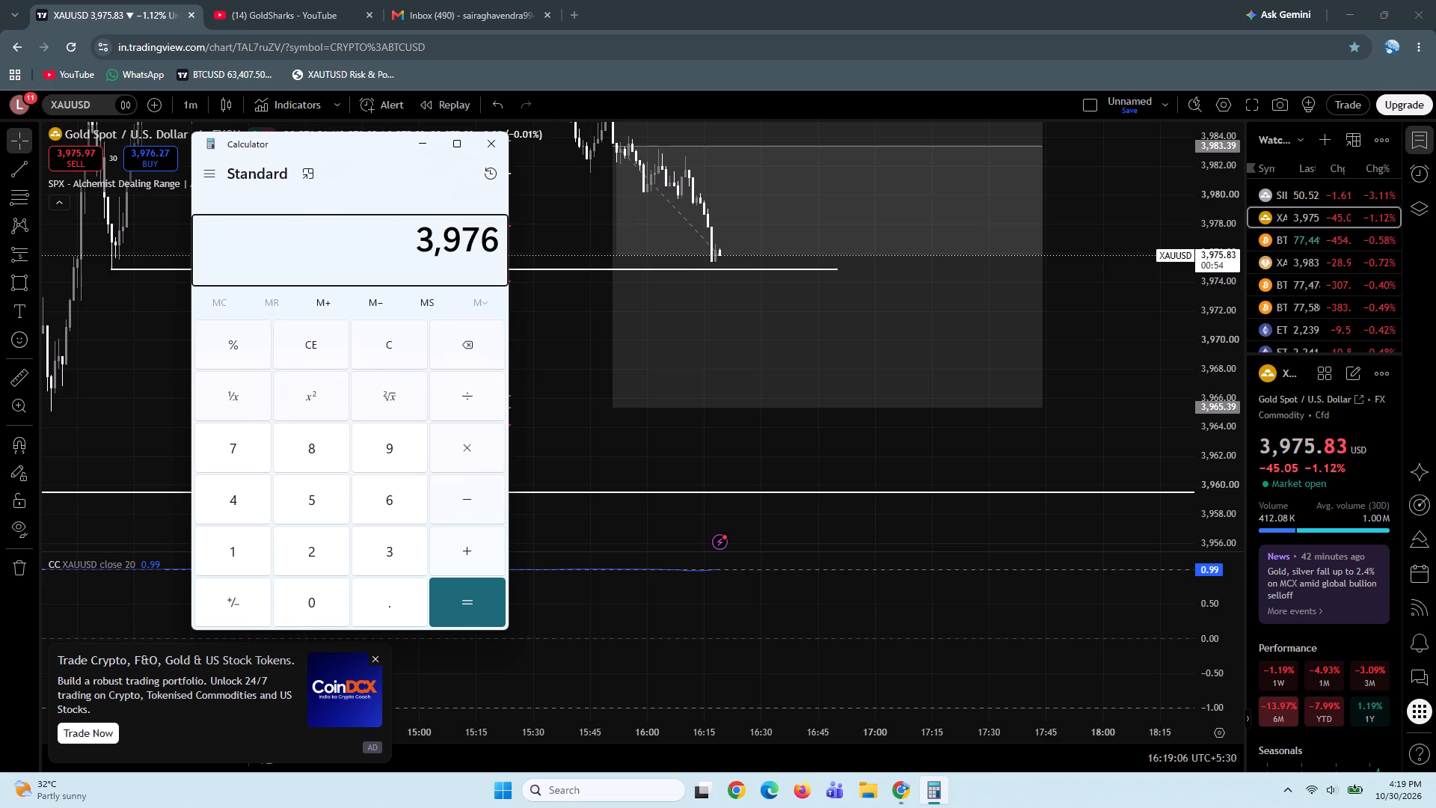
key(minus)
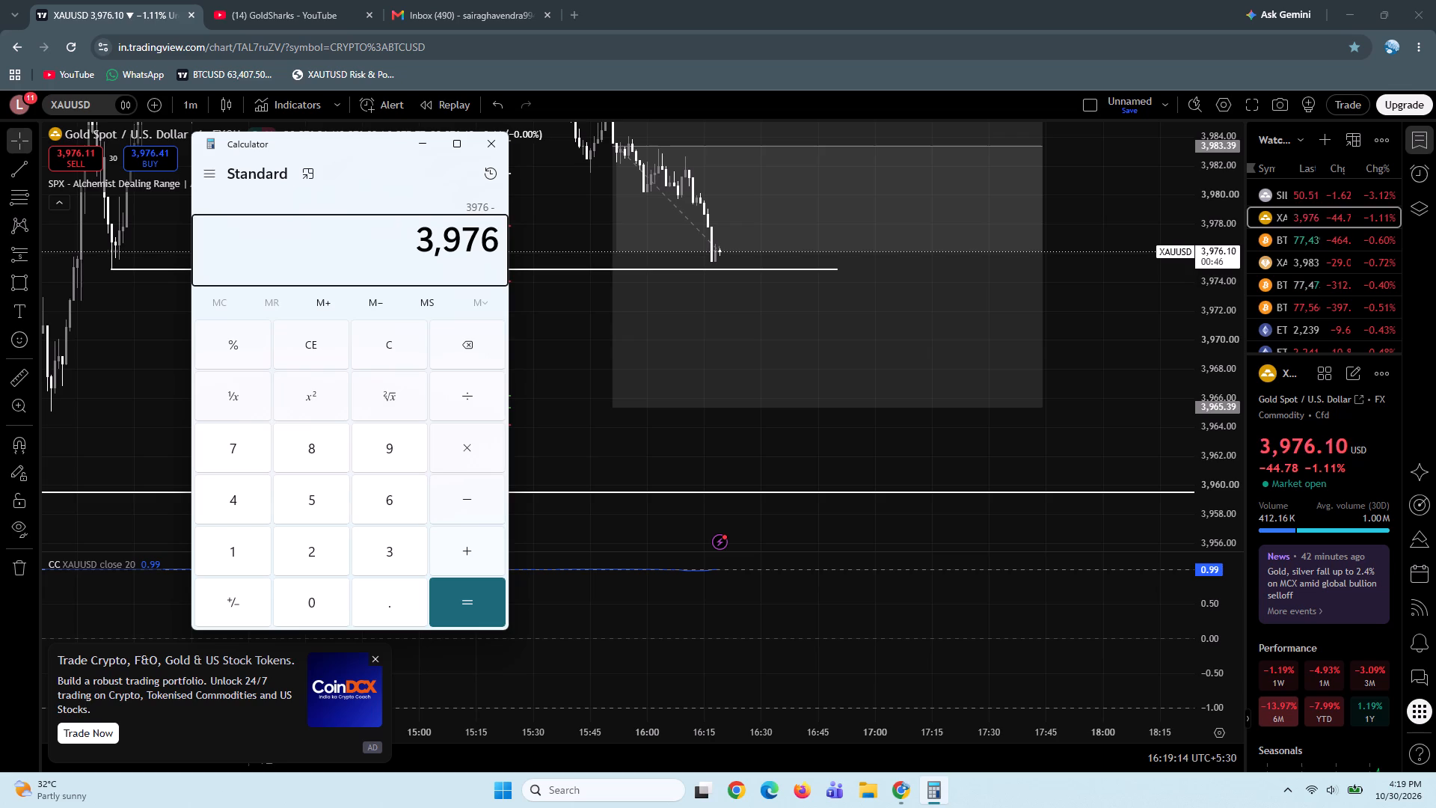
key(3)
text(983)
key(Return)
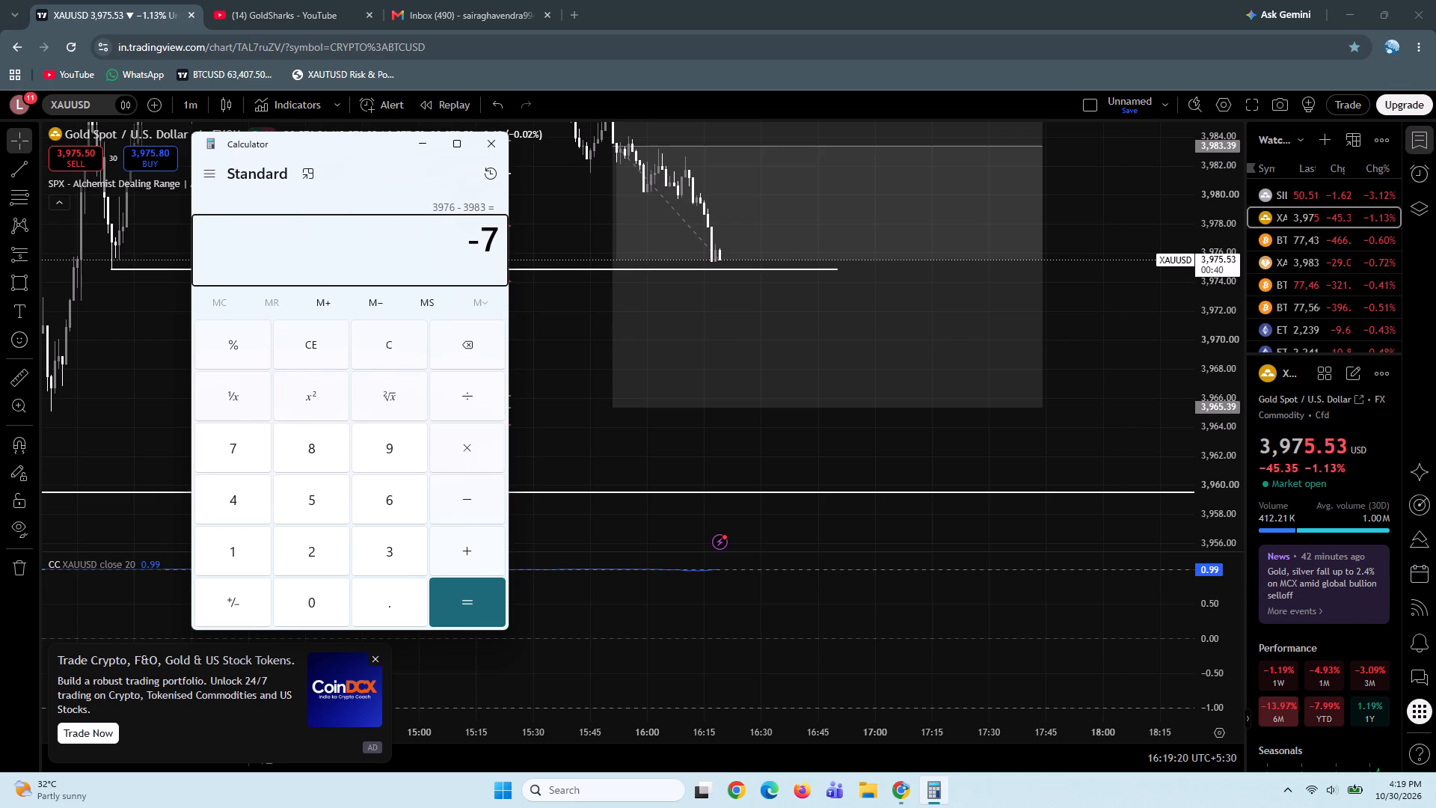
Clear the result, calculate 3989 minus 3976, and close the calculator.
click(378, 346)
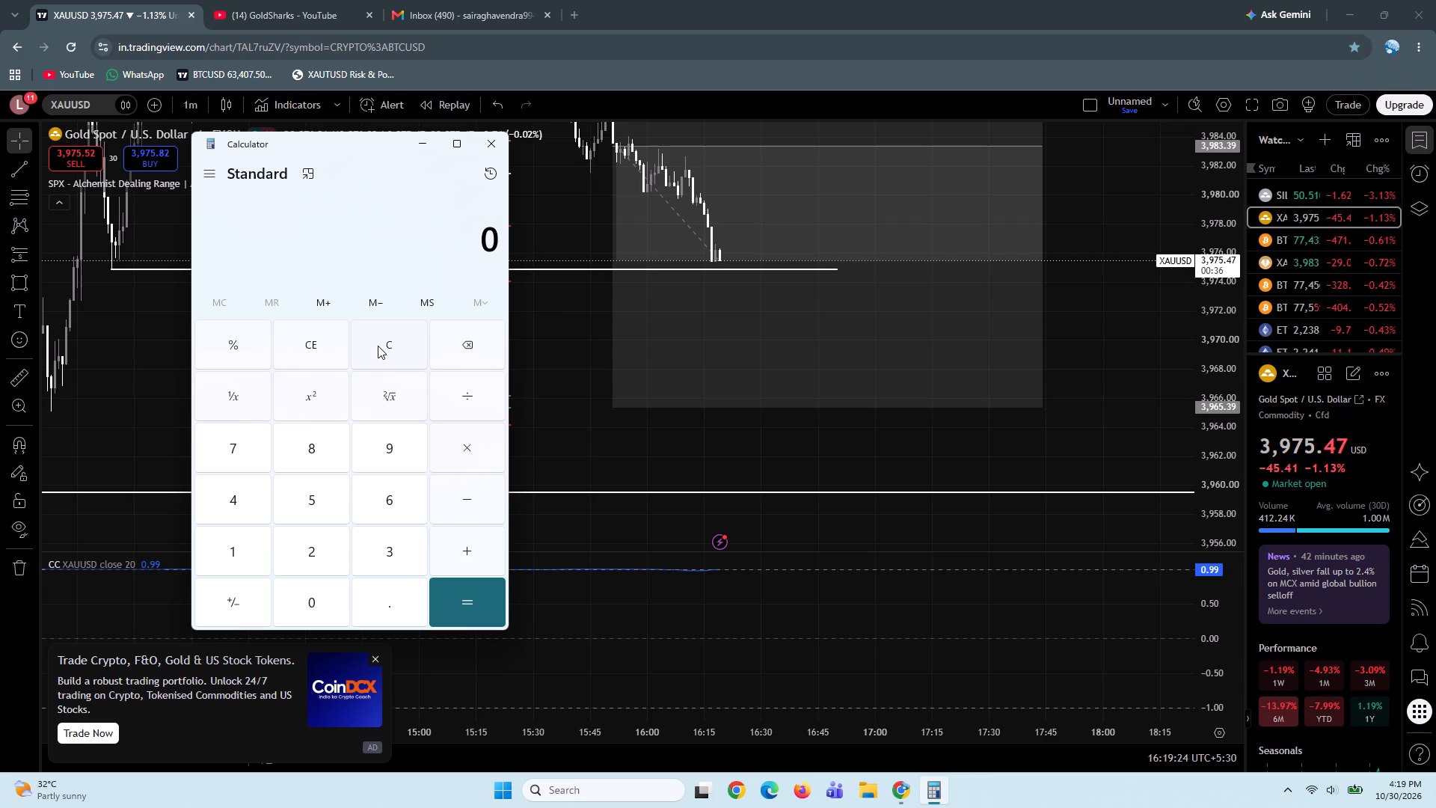
key(3)
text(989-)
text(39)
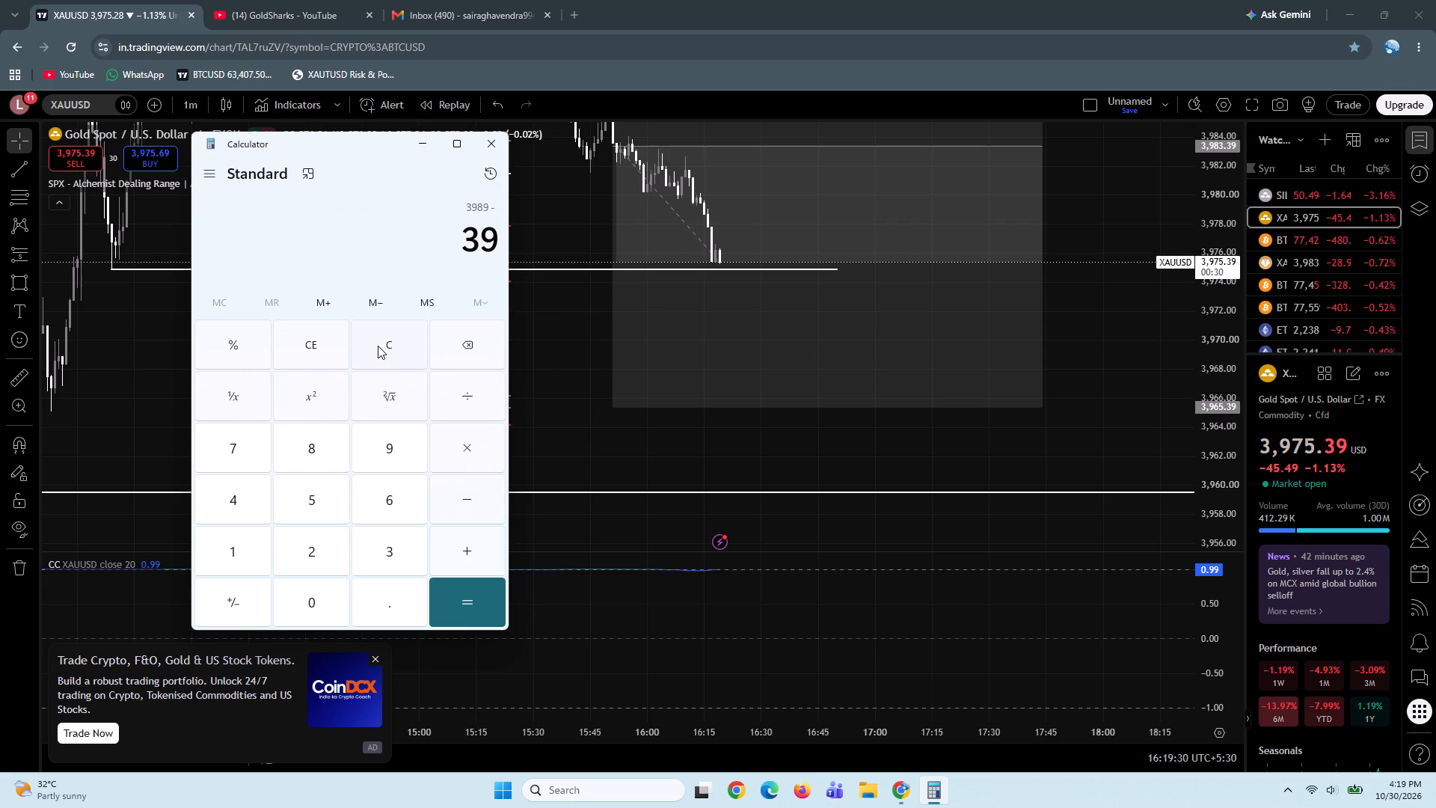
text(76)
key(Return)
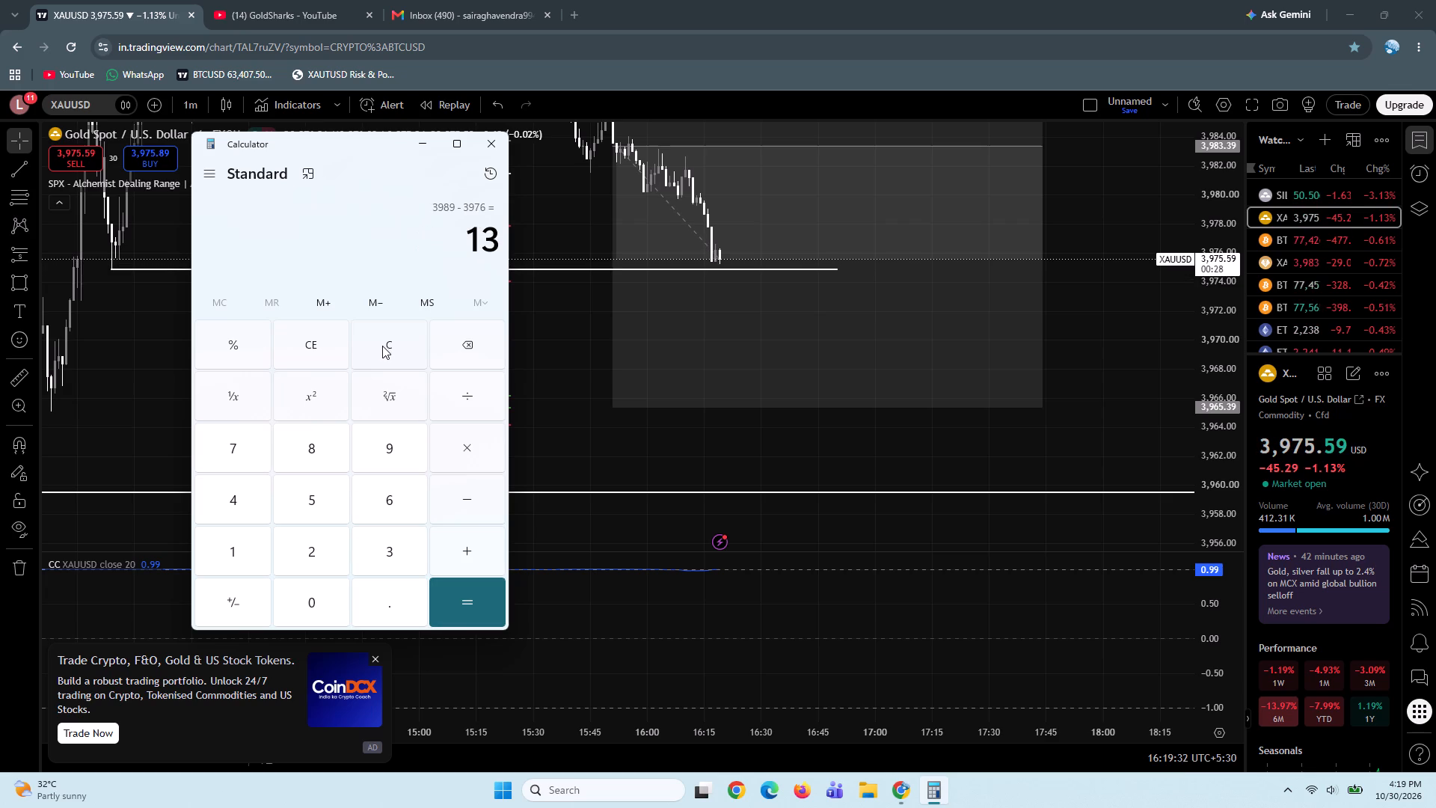
click(492, 147)
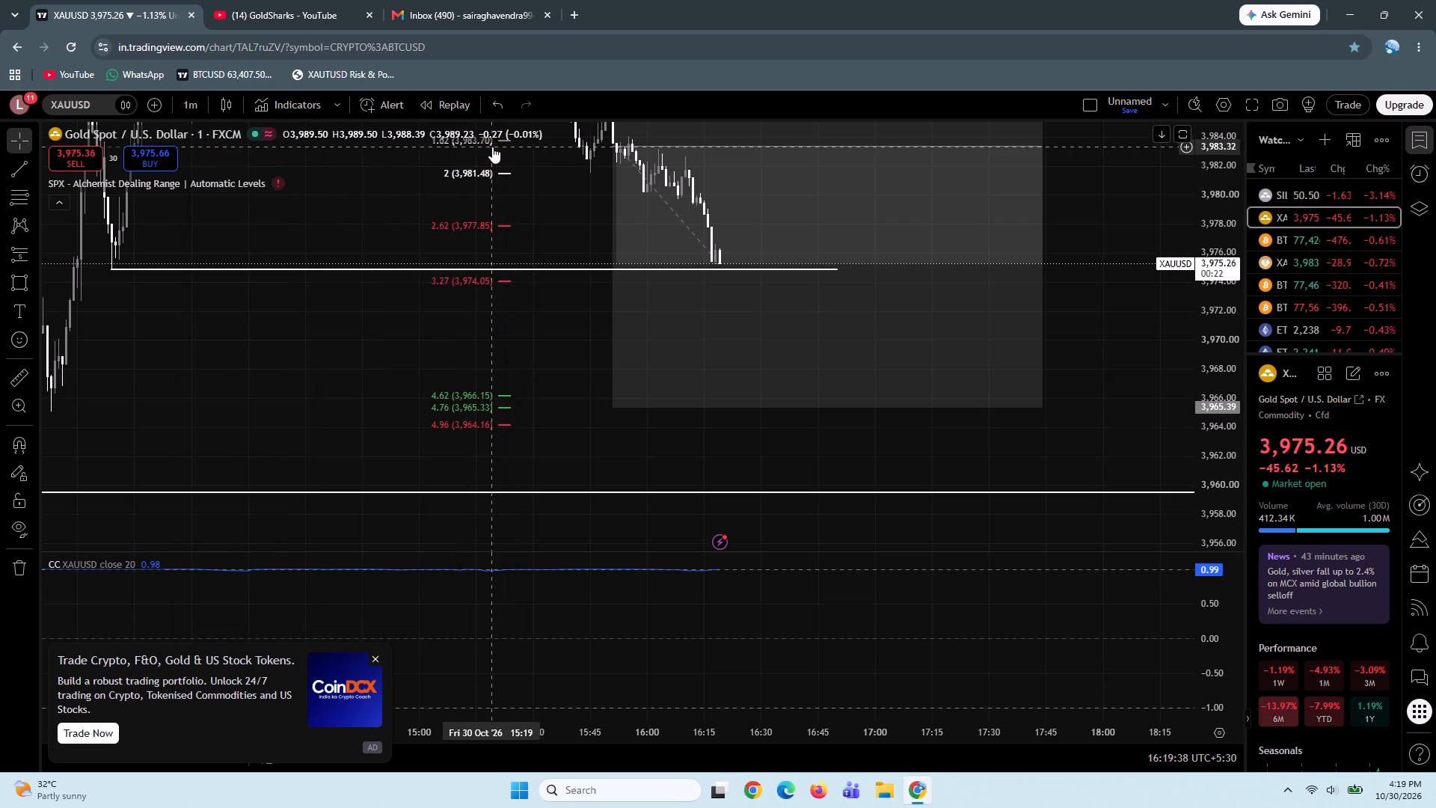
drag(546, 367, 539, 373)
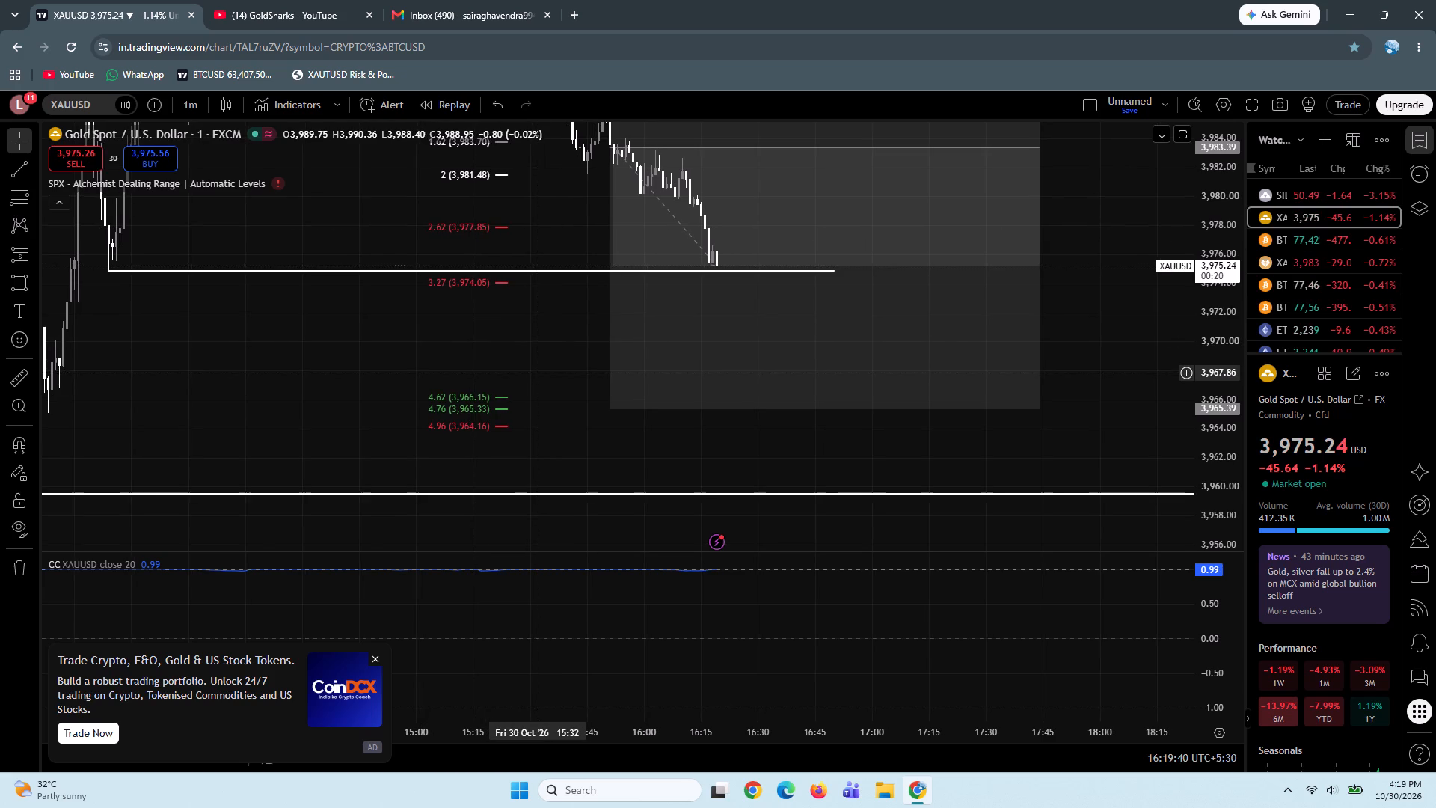
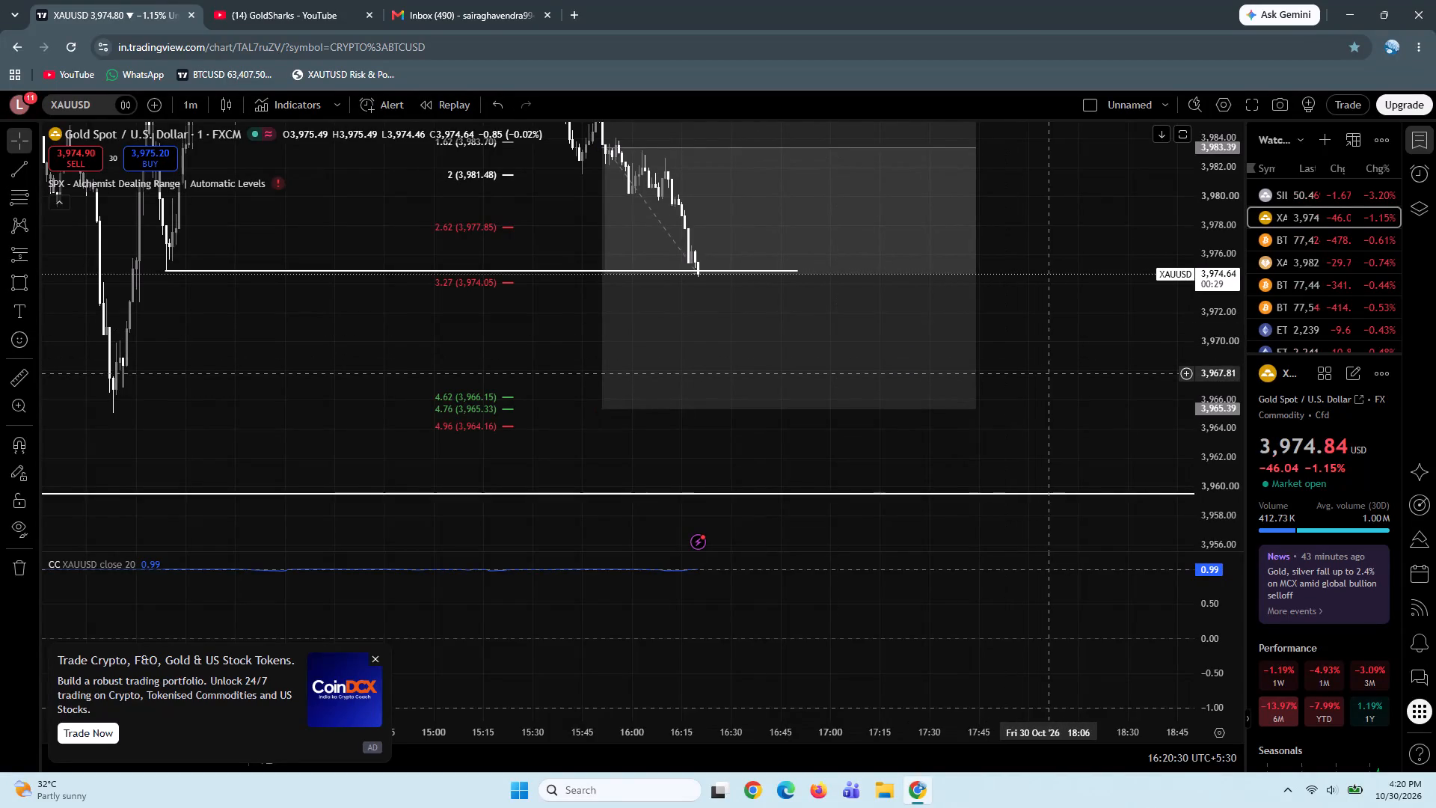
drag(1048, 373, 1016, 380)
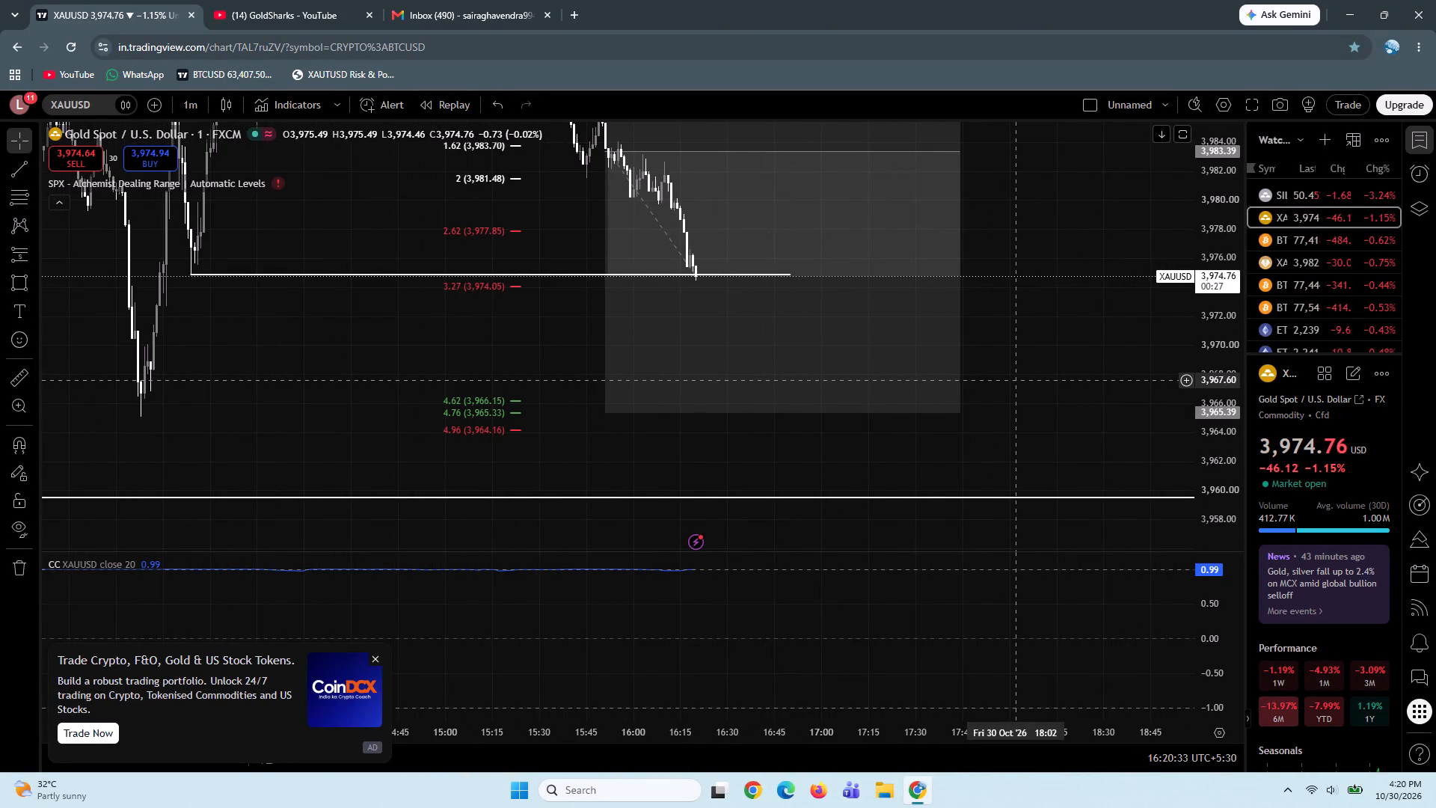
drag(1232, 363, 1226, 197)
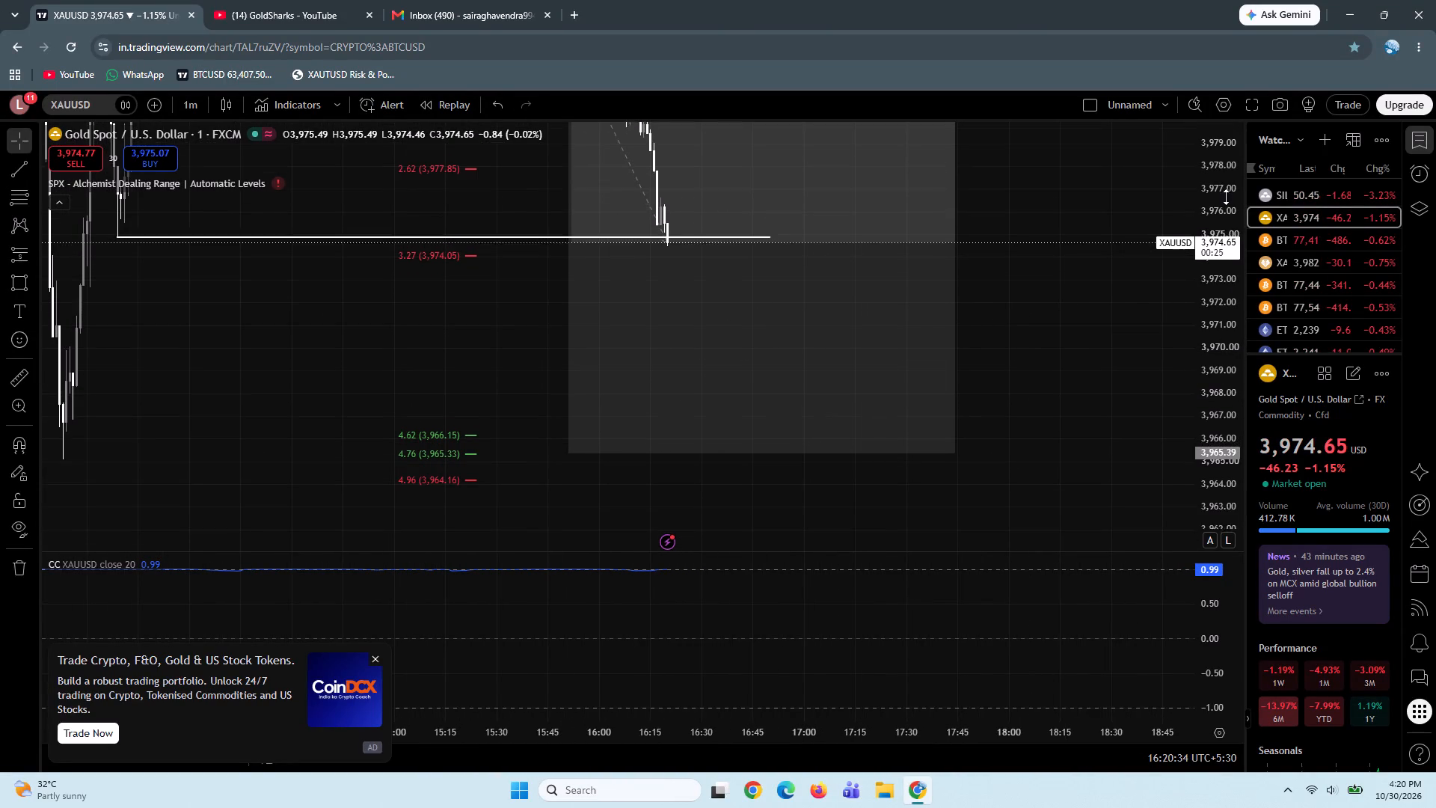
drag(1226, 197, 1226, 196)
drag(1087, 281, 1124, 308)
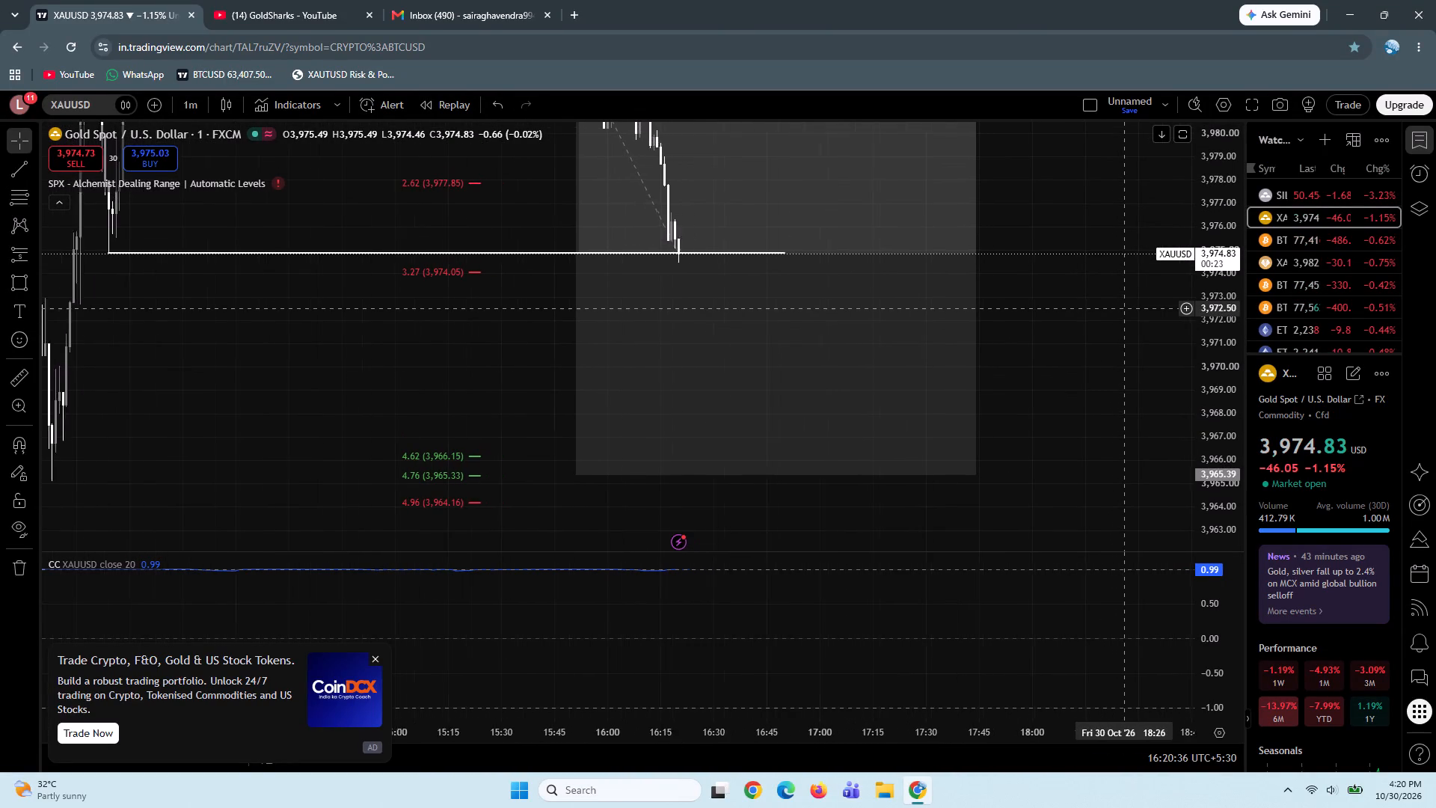
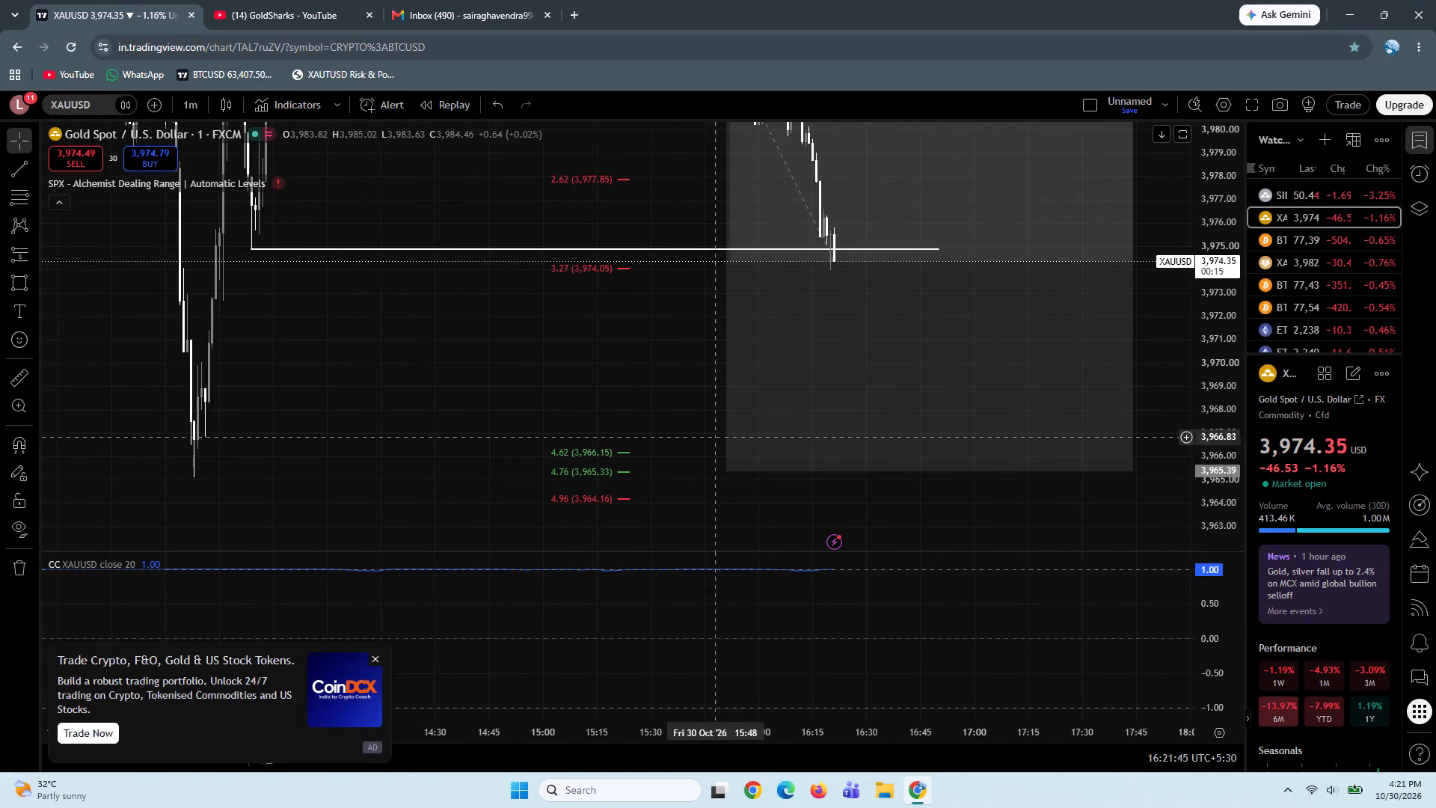
Raise the target of the short position on the XAUUSD chart to about 3,967.15.
drag(729, 468, 755, 408)
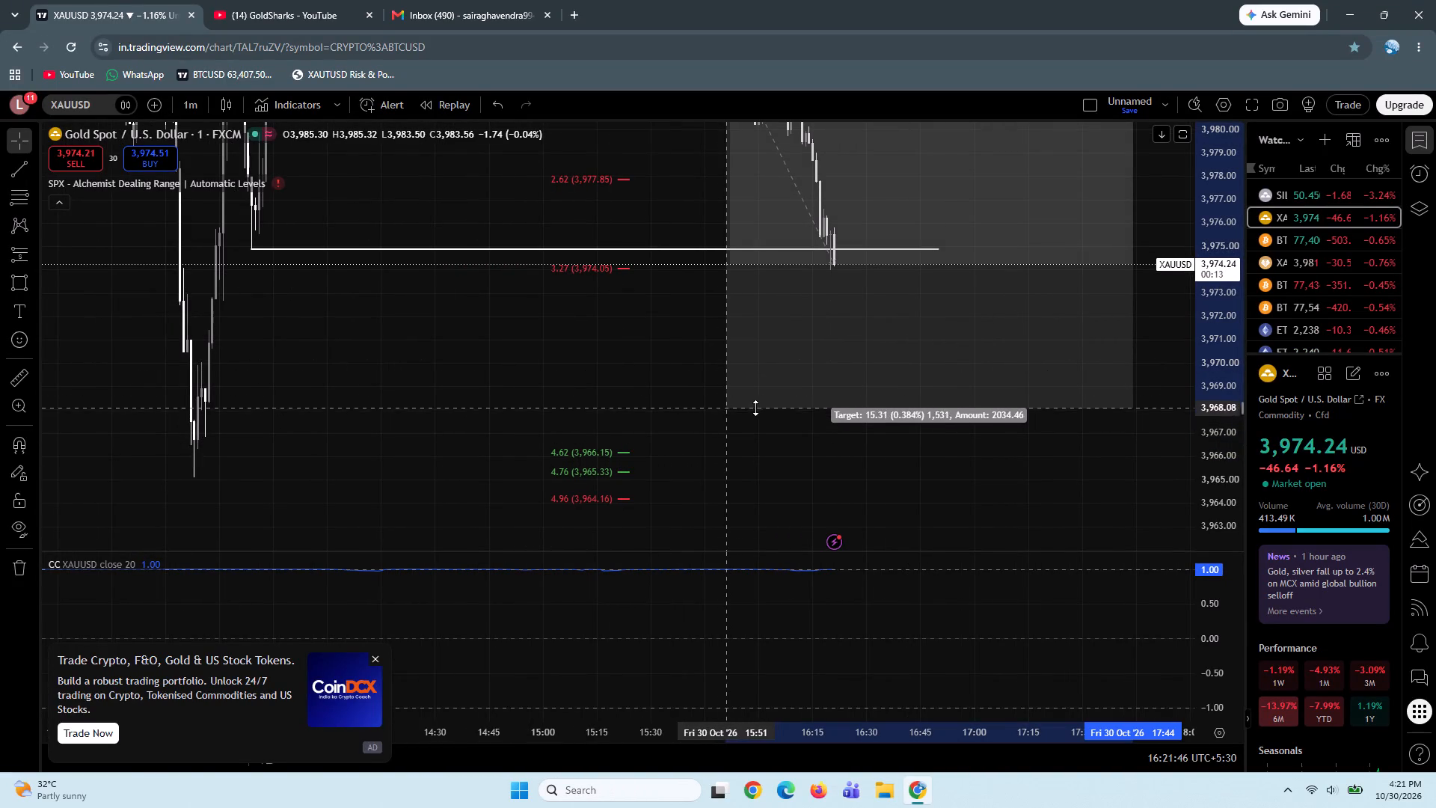
drag(755, 408, 764, 429)
drag(654, 363, 553, 425)
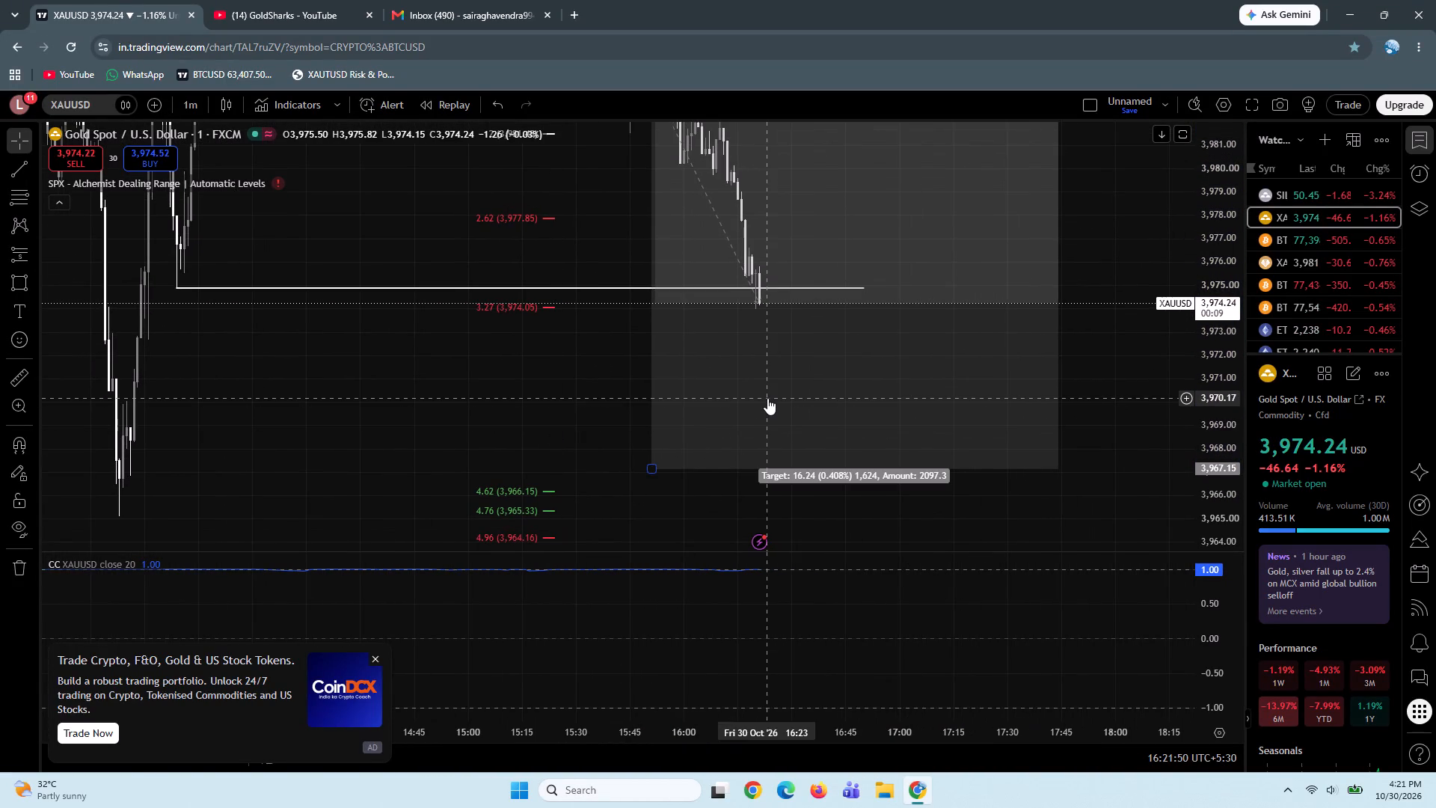
drag(1206, 209, 1206, 312)
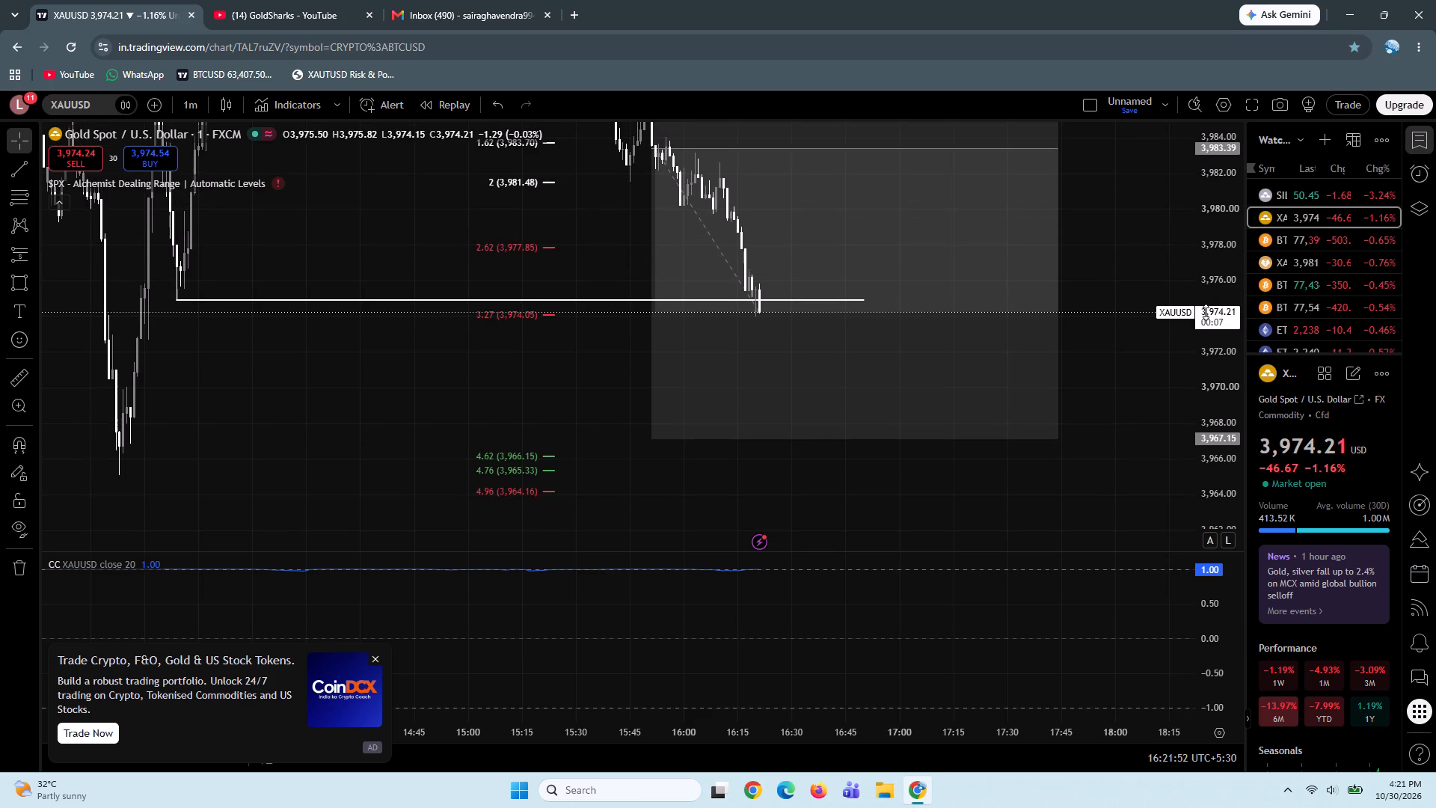
drag(1091, 214, 1060, 289)
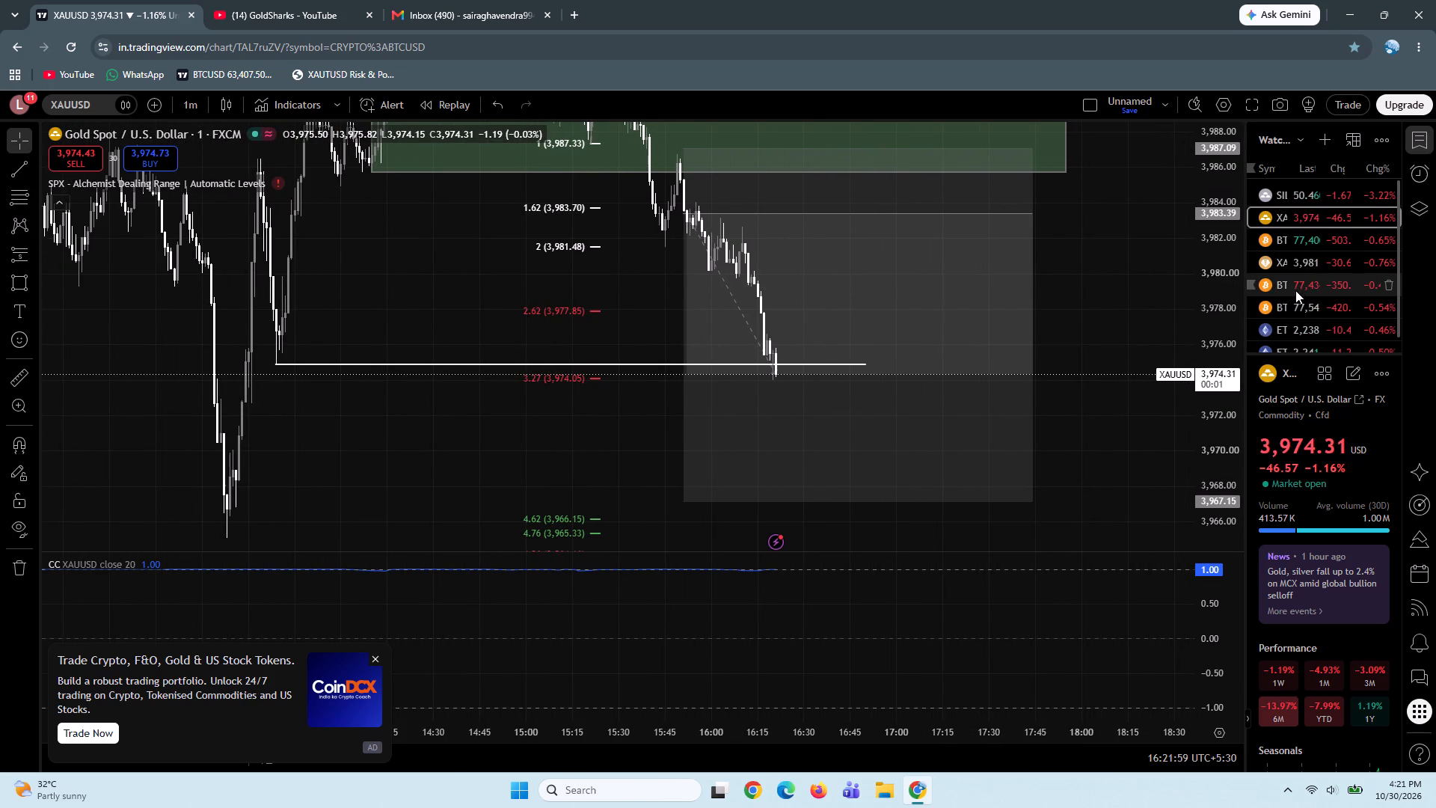
Switch to the XAUTUSD.P chart and place a short position with entry about 3,989.21, stop 3,992.49 and target 3,977.96.
scroll(1295, 290, down, 1)
click(1302, 248)
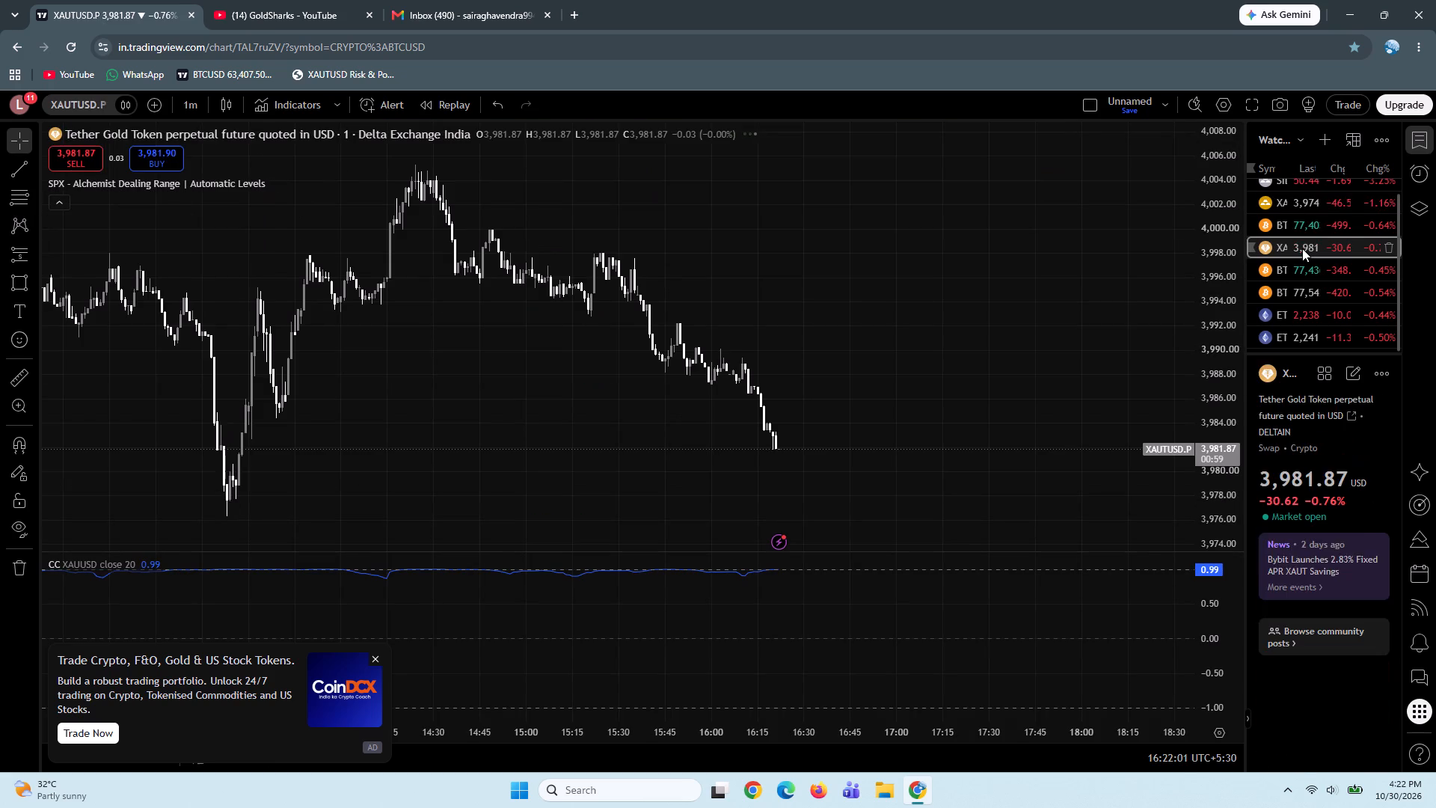
scroll(1305, 288, down, 3)
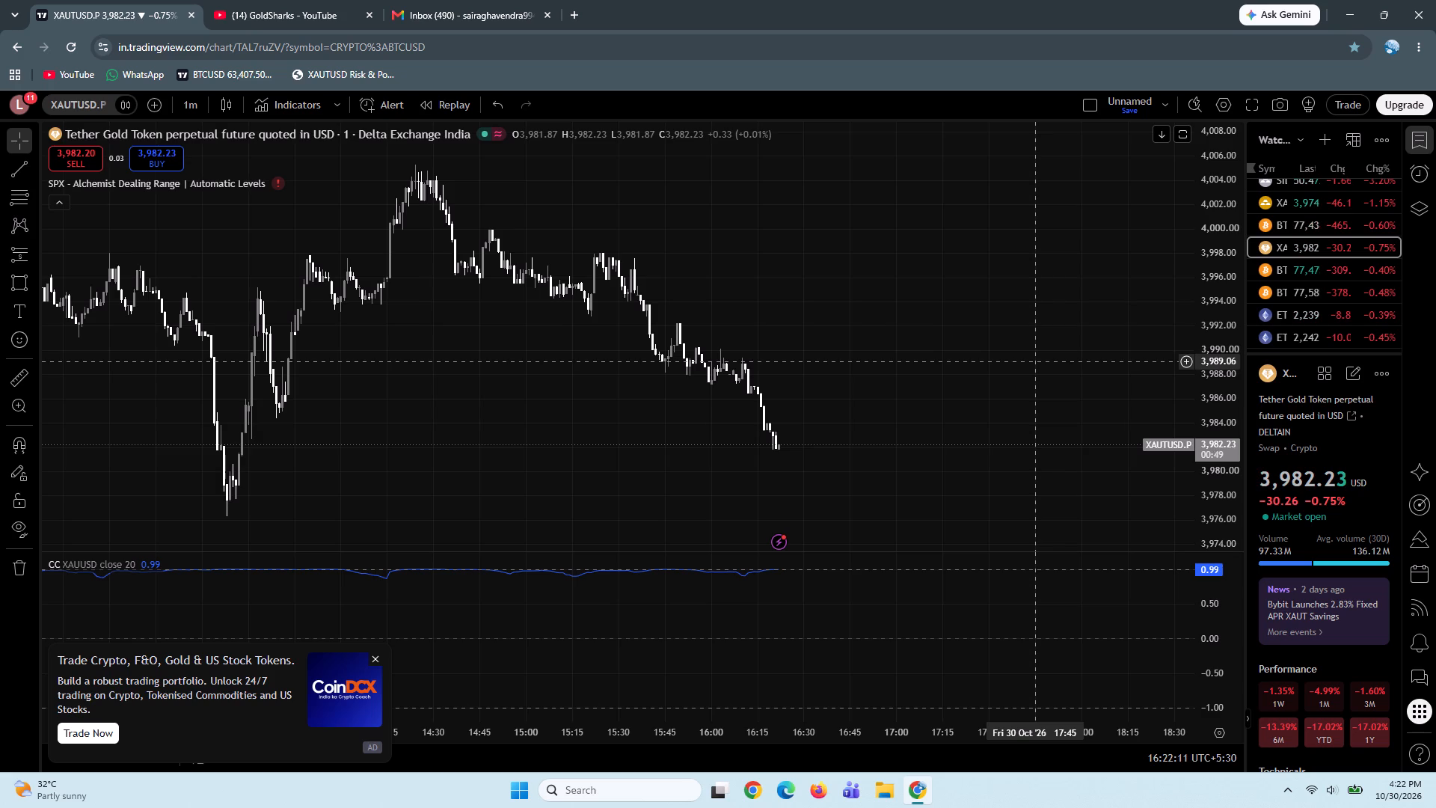
drag(1212, 454, 1212, 379)
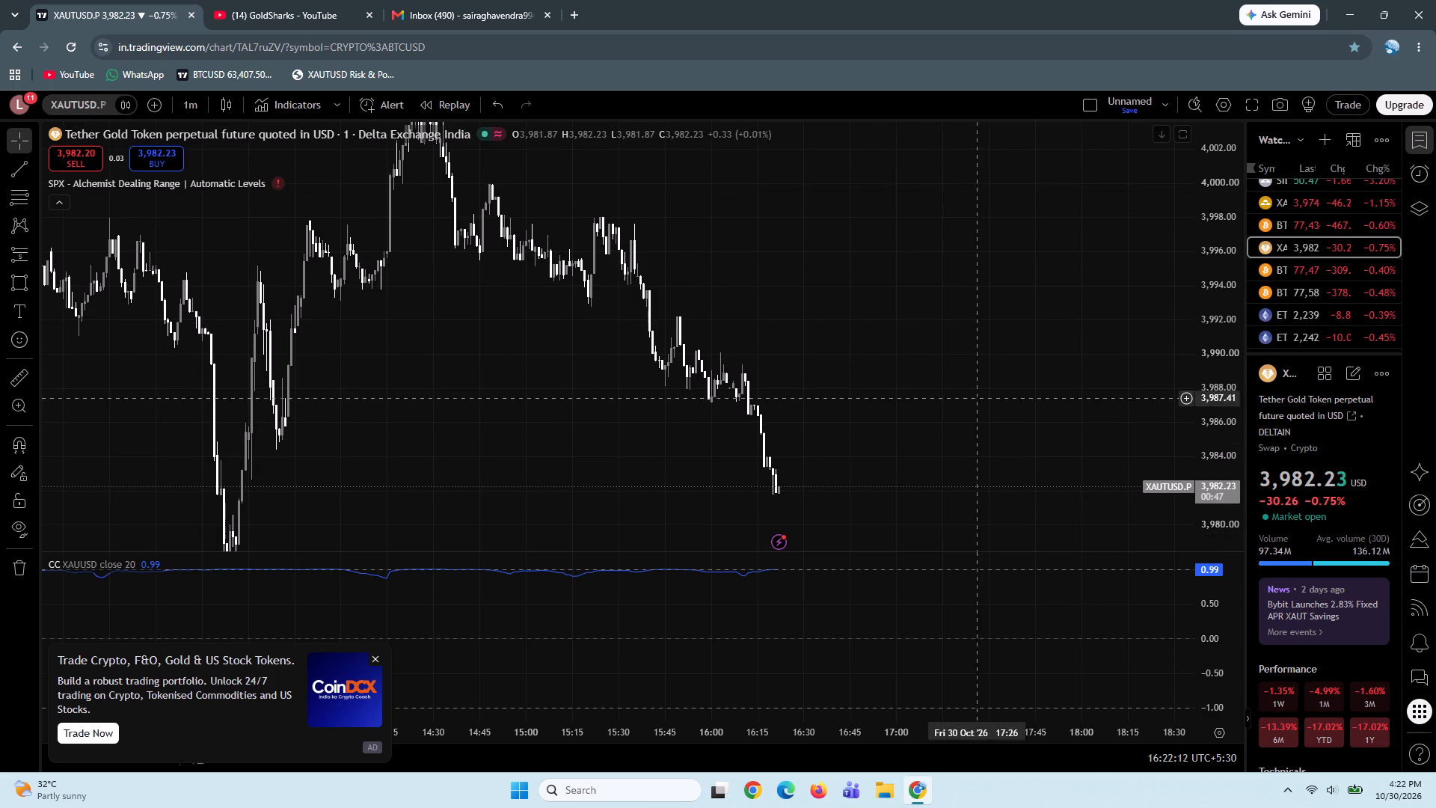
drag(913, 440, 933, 285)
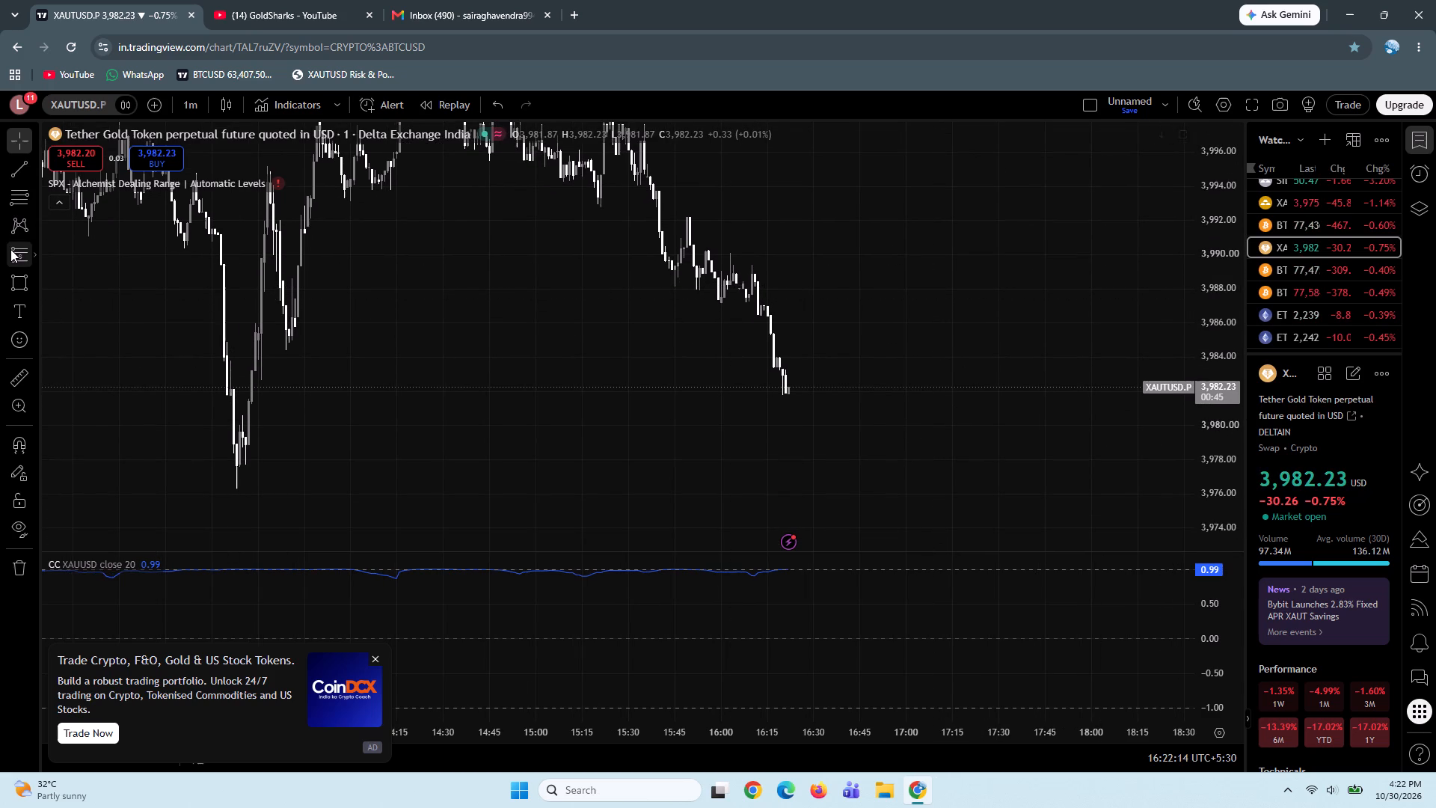
click(12, 251)
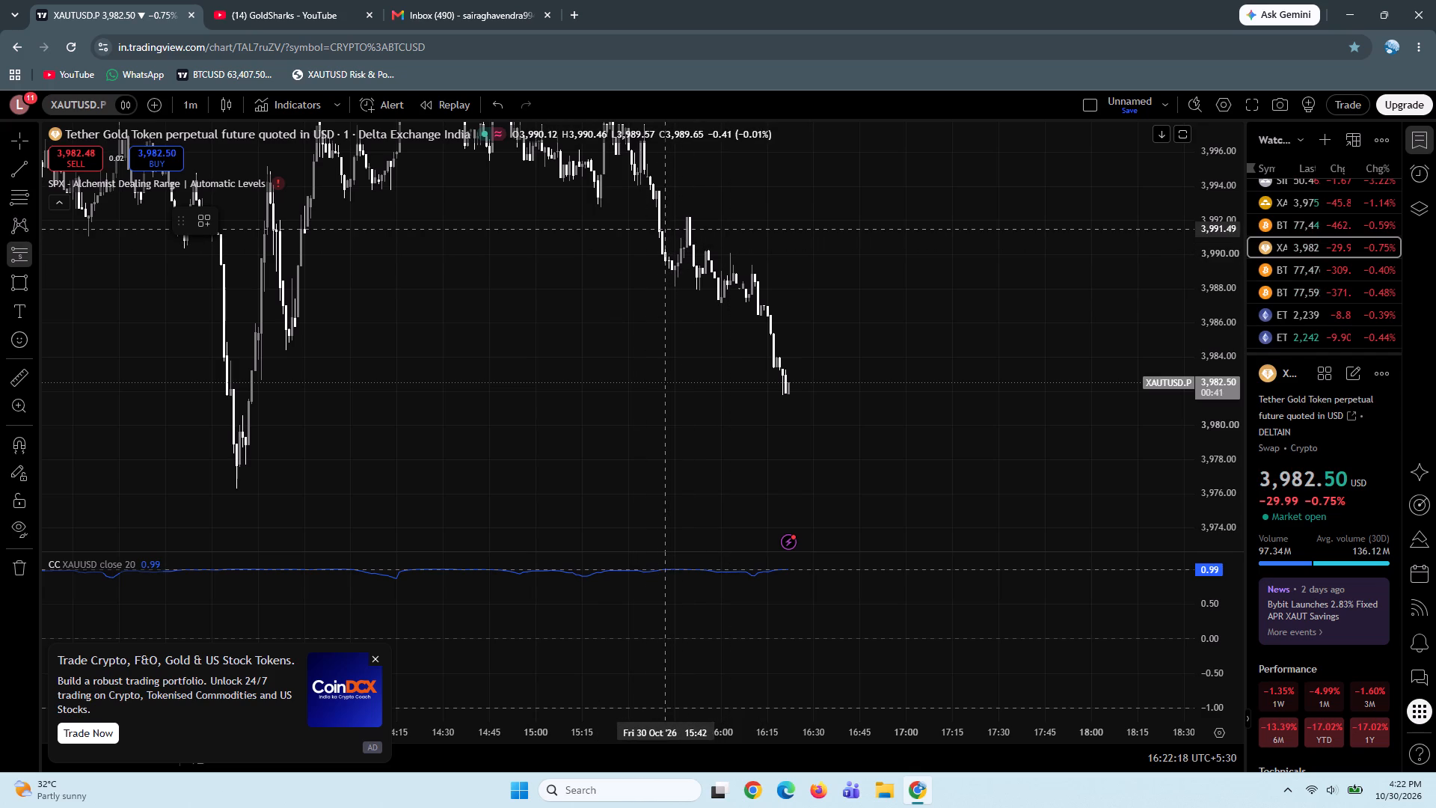
click(697, 268)
drag(699, 168, 699, 168)
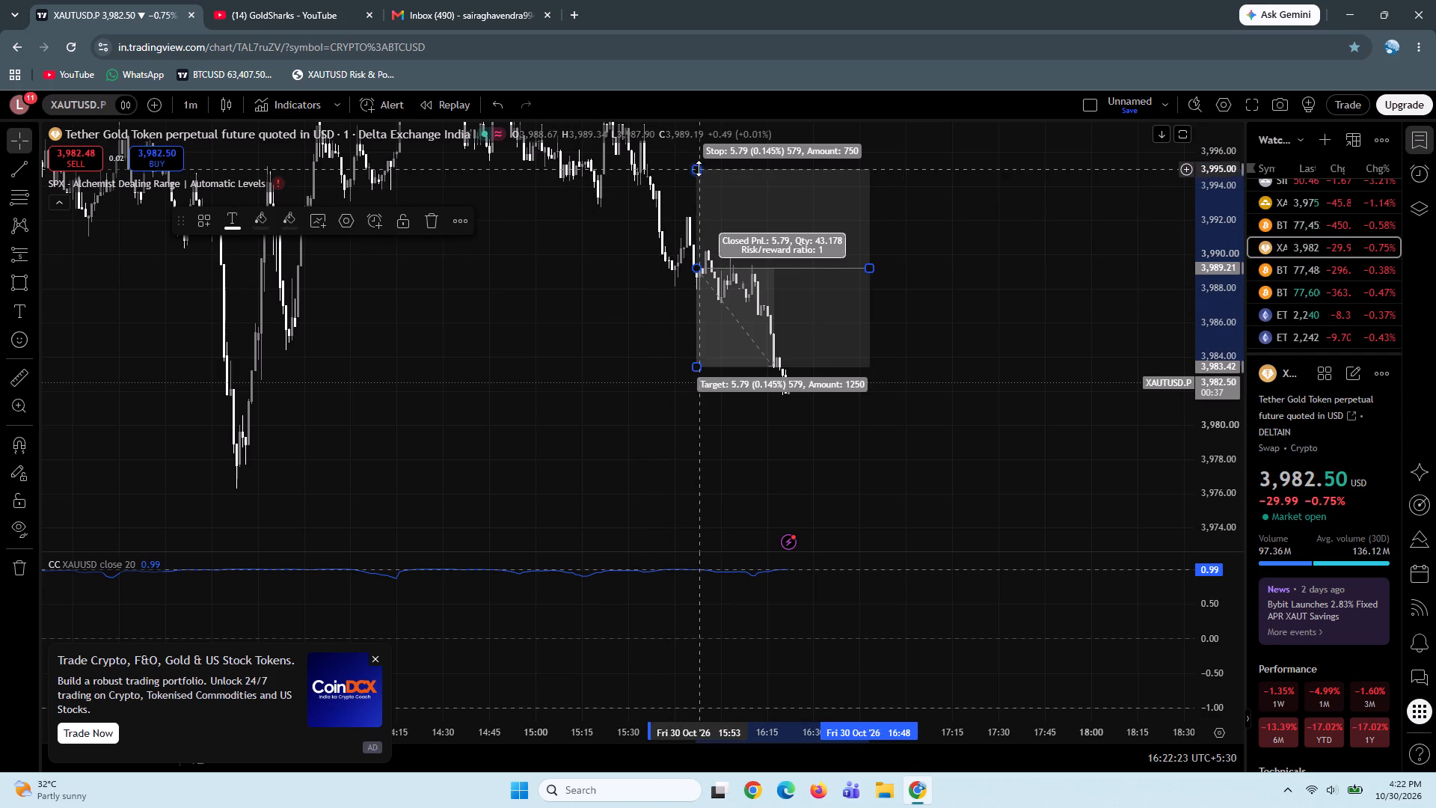
drag(699, 168, 667, 212)
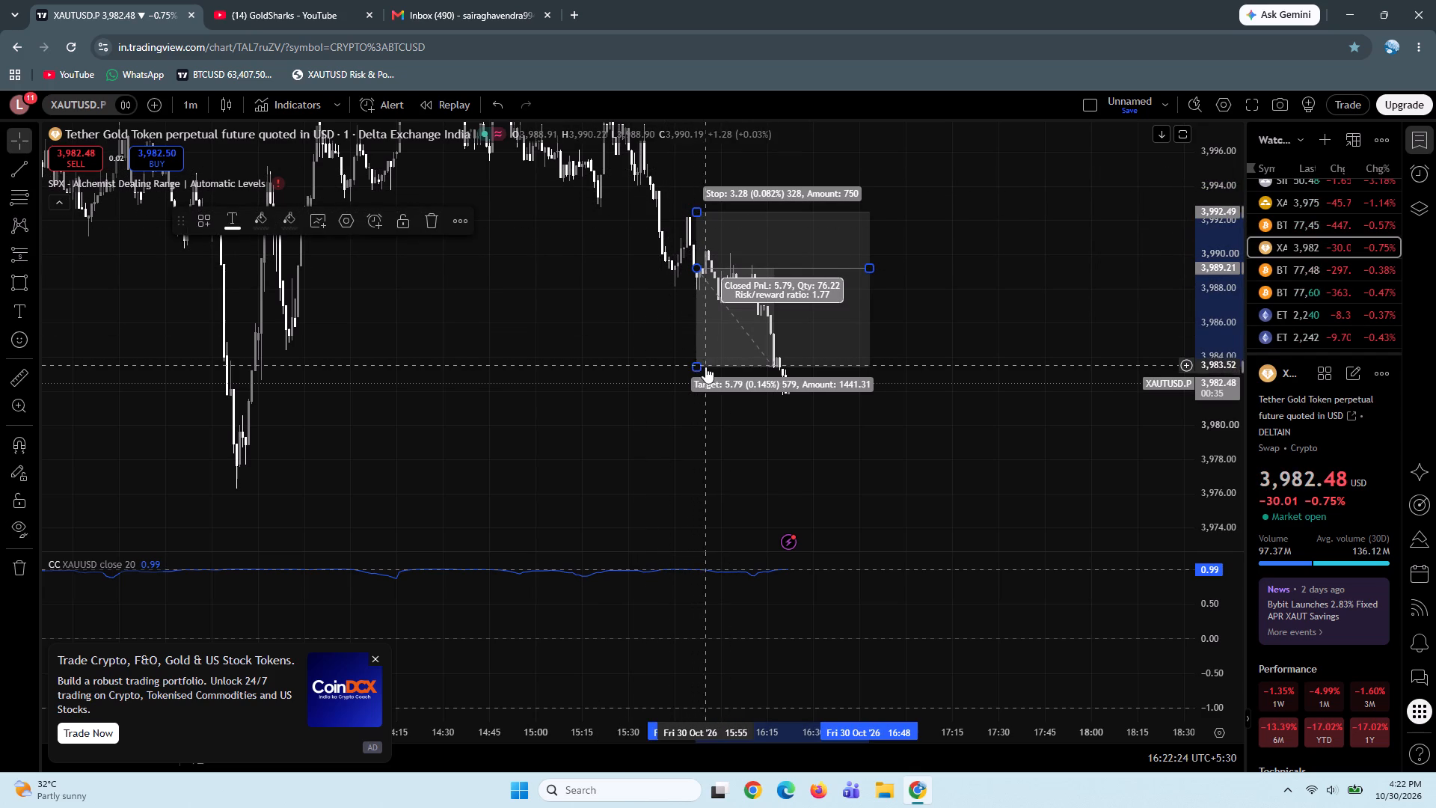
drag(696, 364, 687, 456)
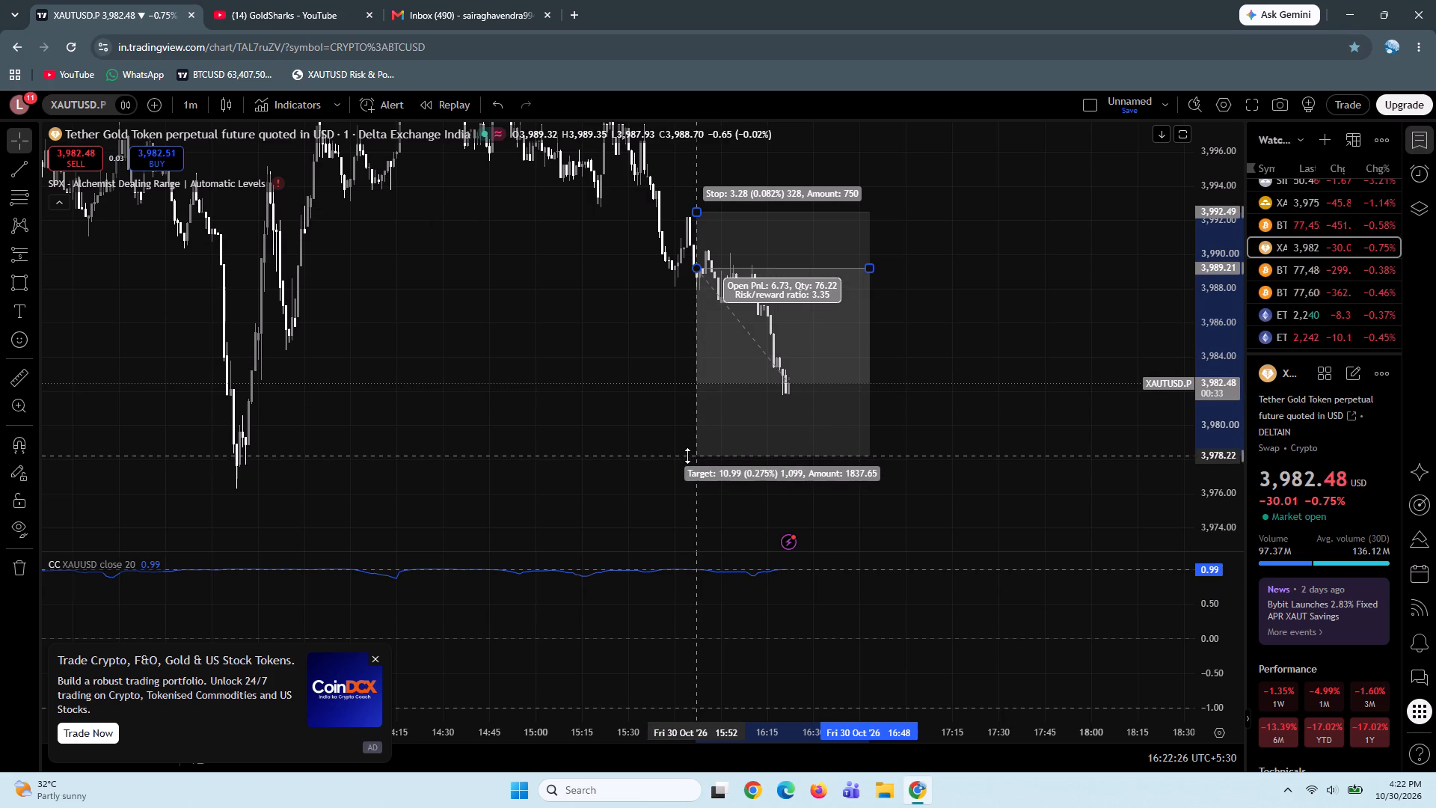
drag(687, 456, 684, 460)
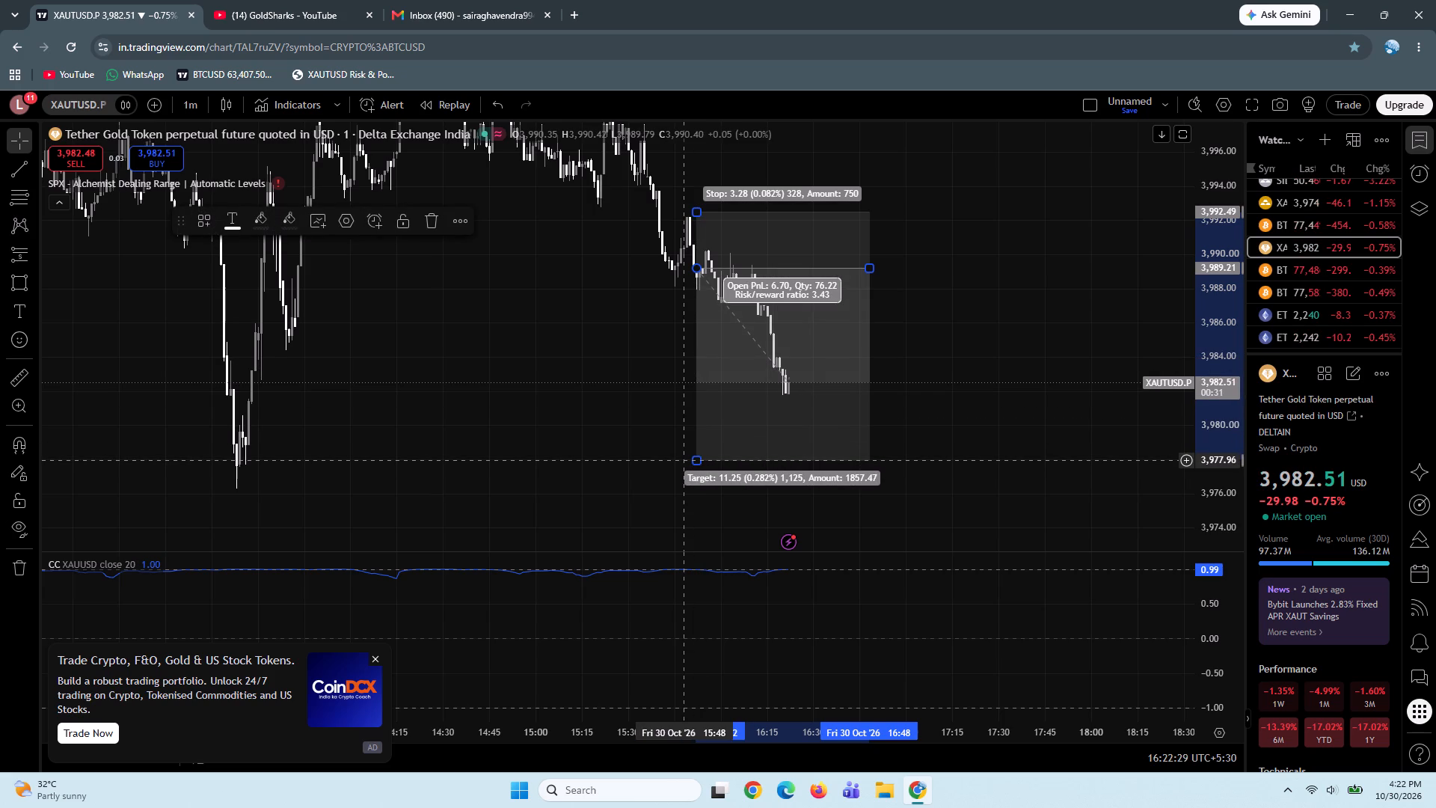
Return to the XAUUSD chart and examine price against the short position, the white support line and the Fibonacci levels.
scroll(1322, 206, up, 1)
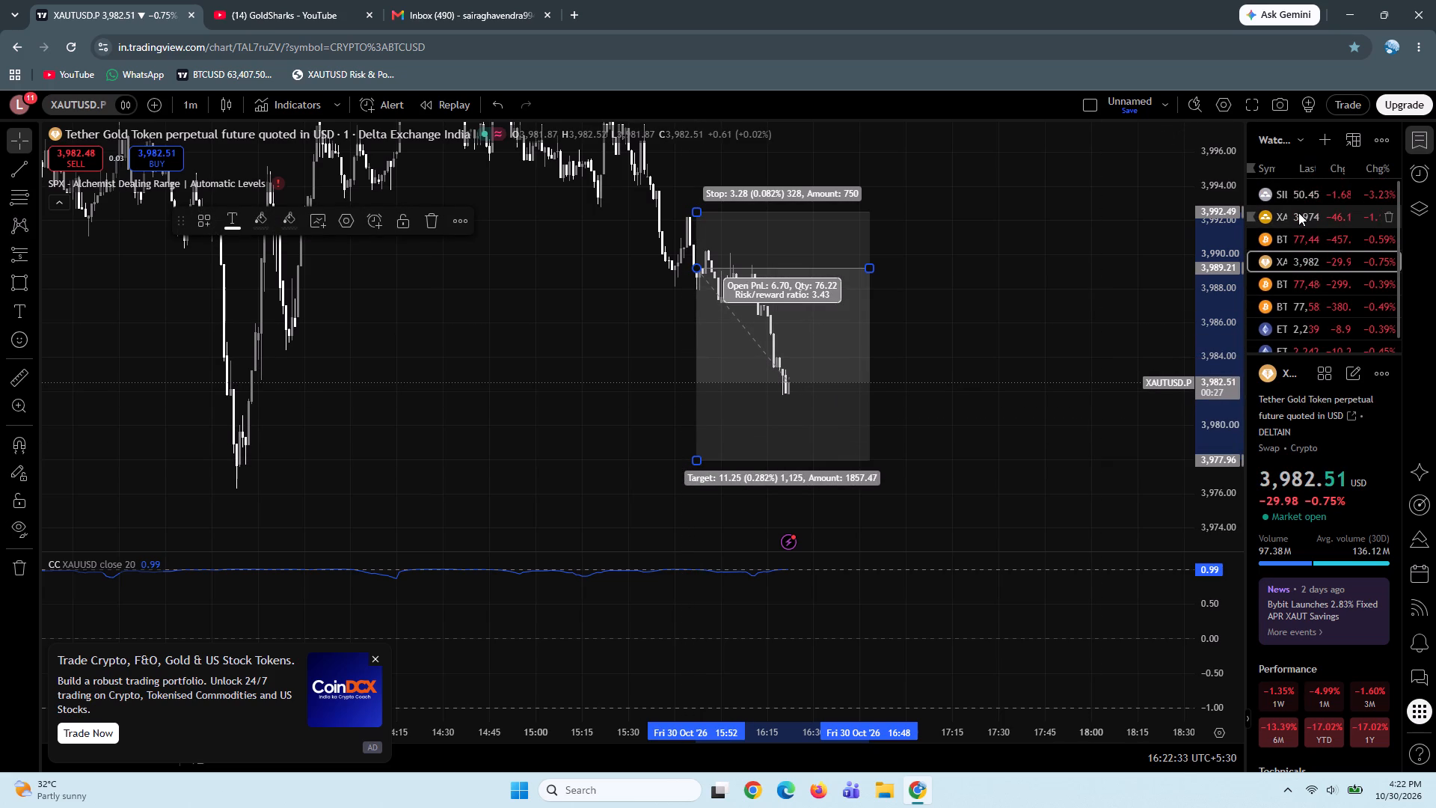
click(1298, 212)
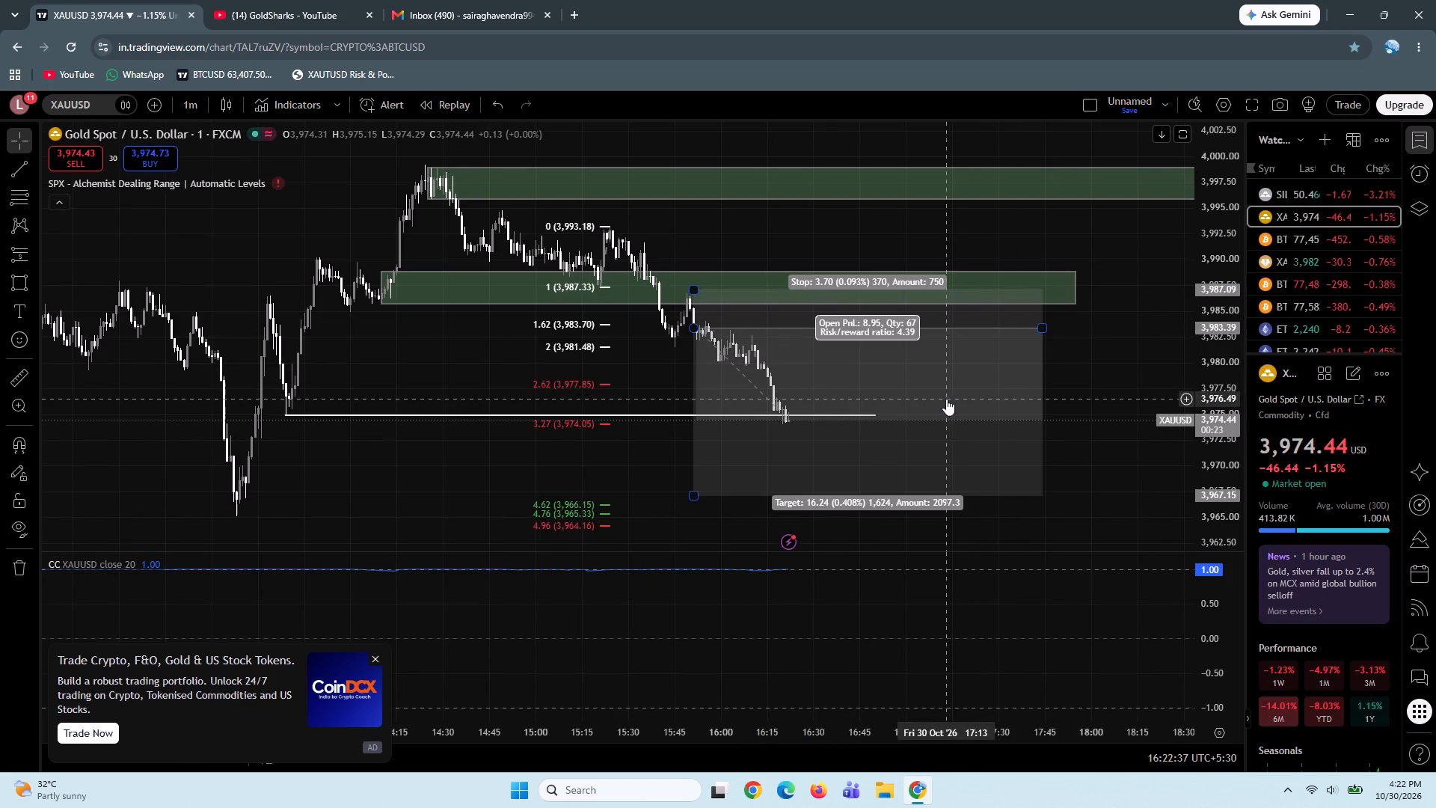
drag(1084, 390, 1048, 377)
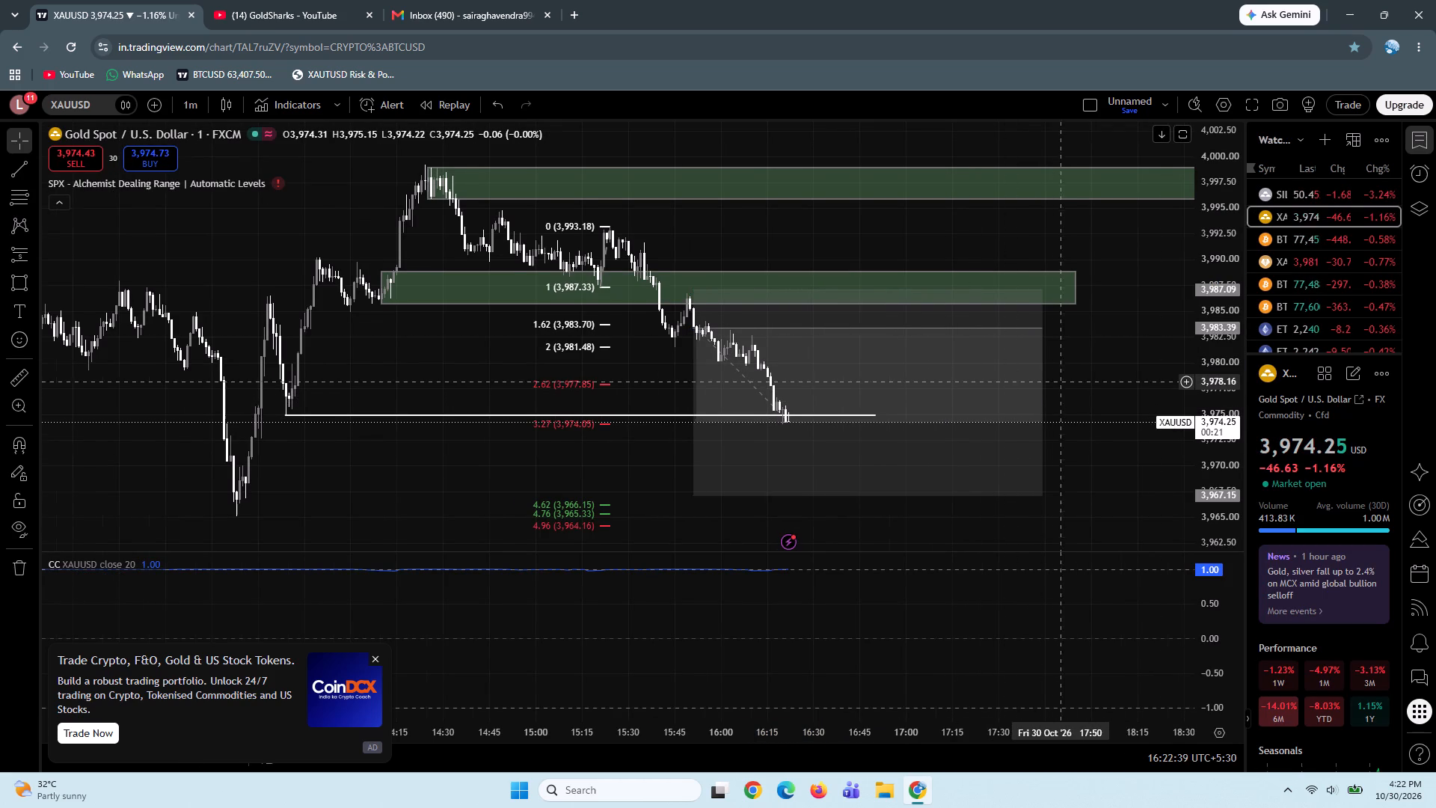
drag(1048, 377, 1003, 349)
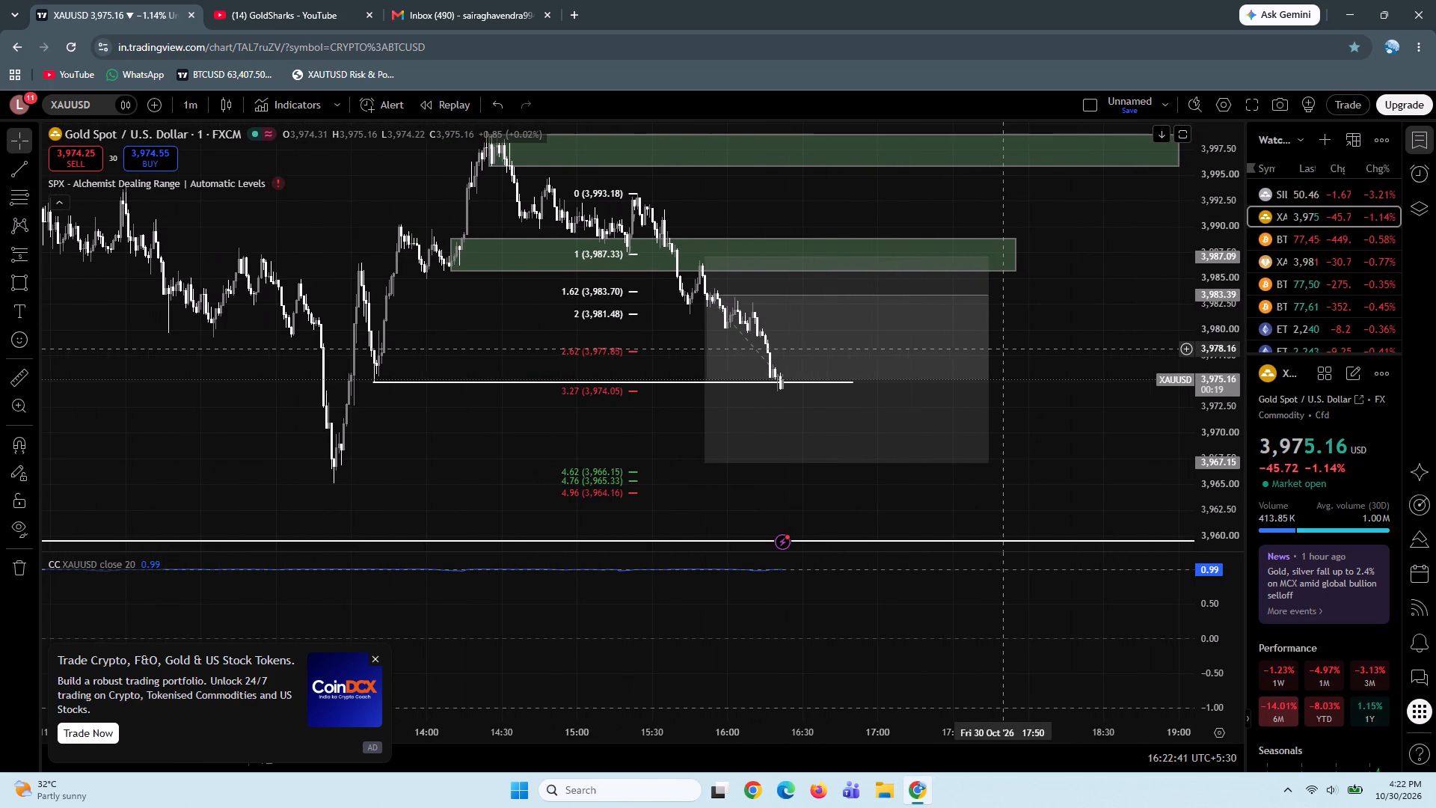
drag(1221, 442, 1225, 302)
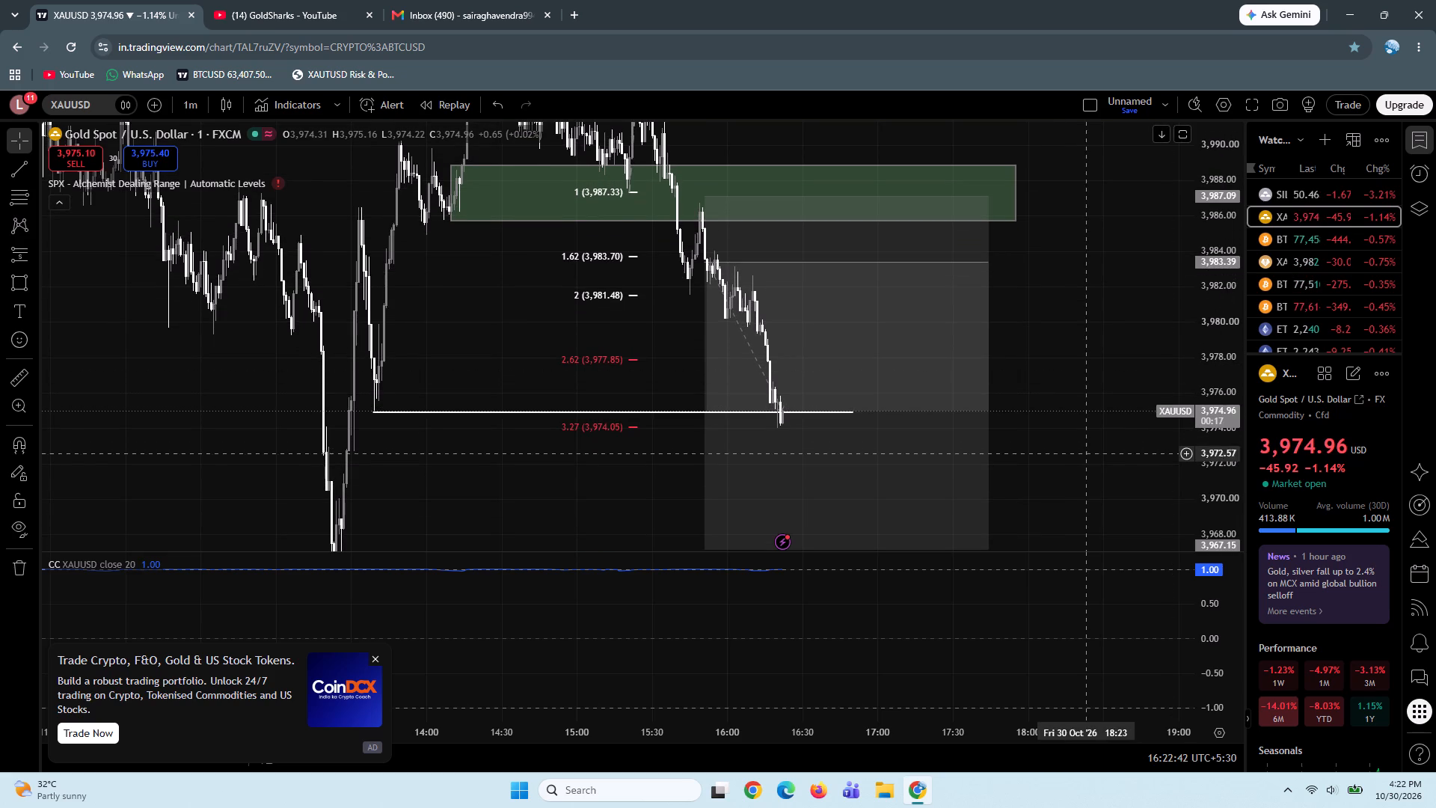
drag(1087, 483, 1067, 403)
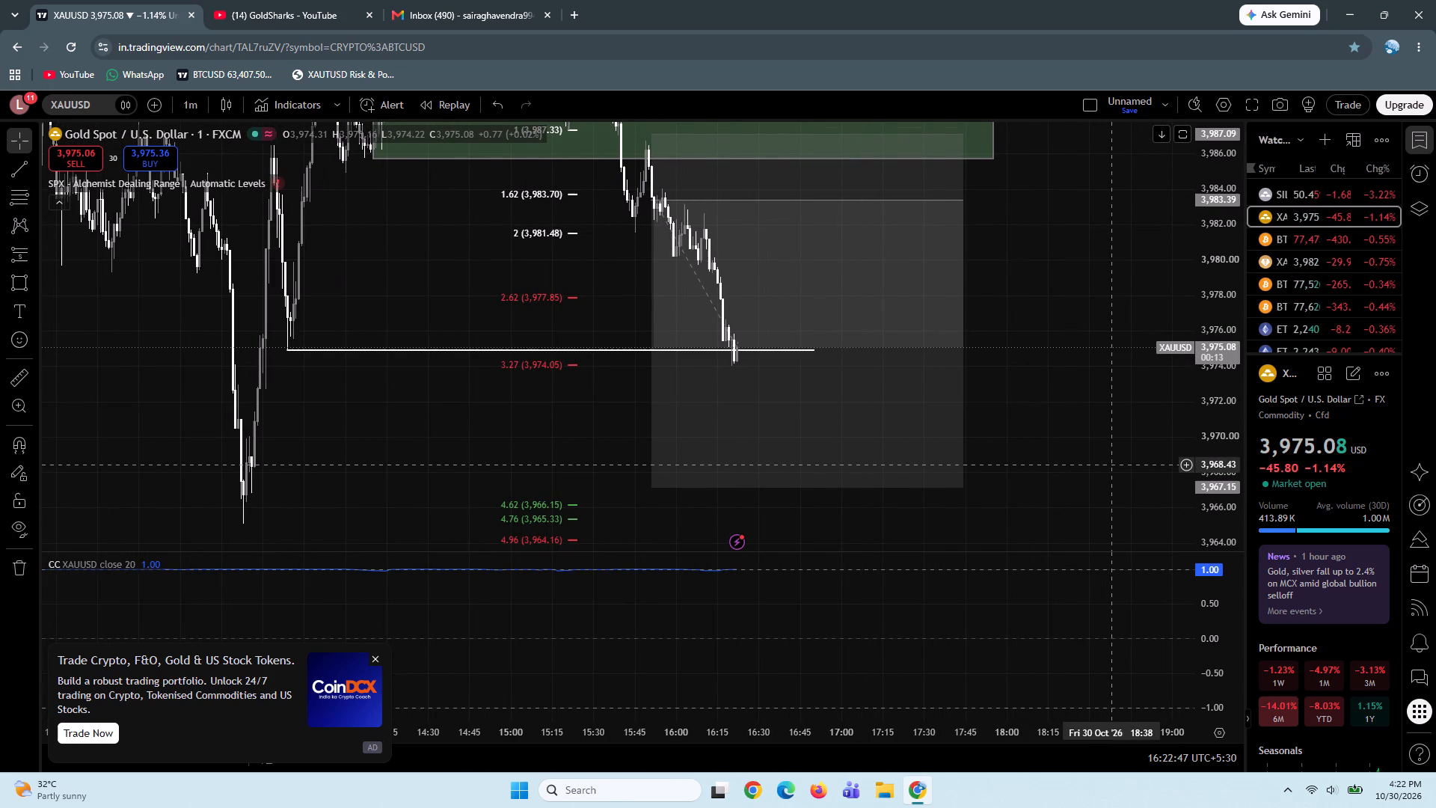
drag(1087, 442, 1084, 402)
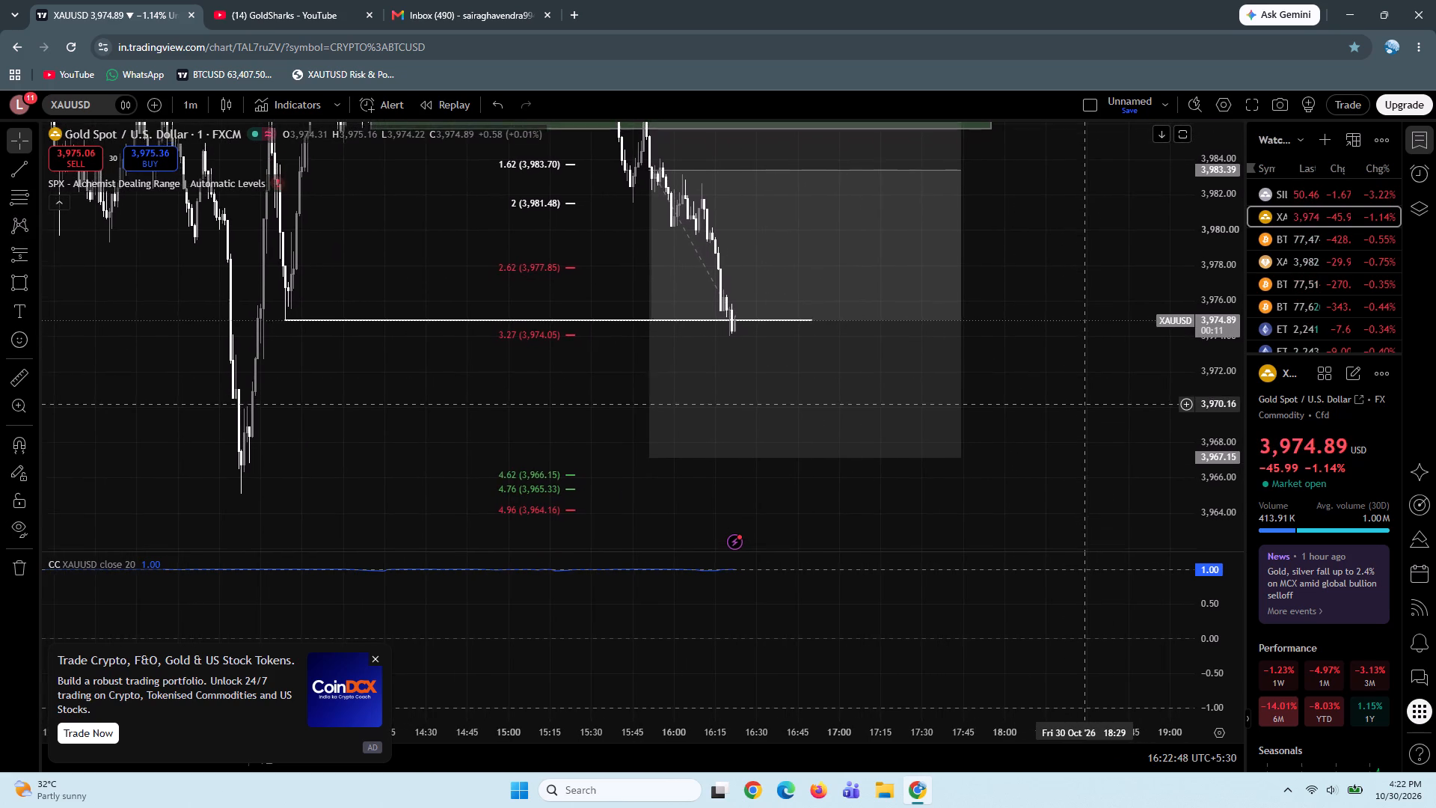
drag(1084, 402, 1076, 383)
drag(1058, 401, 1040, 375)
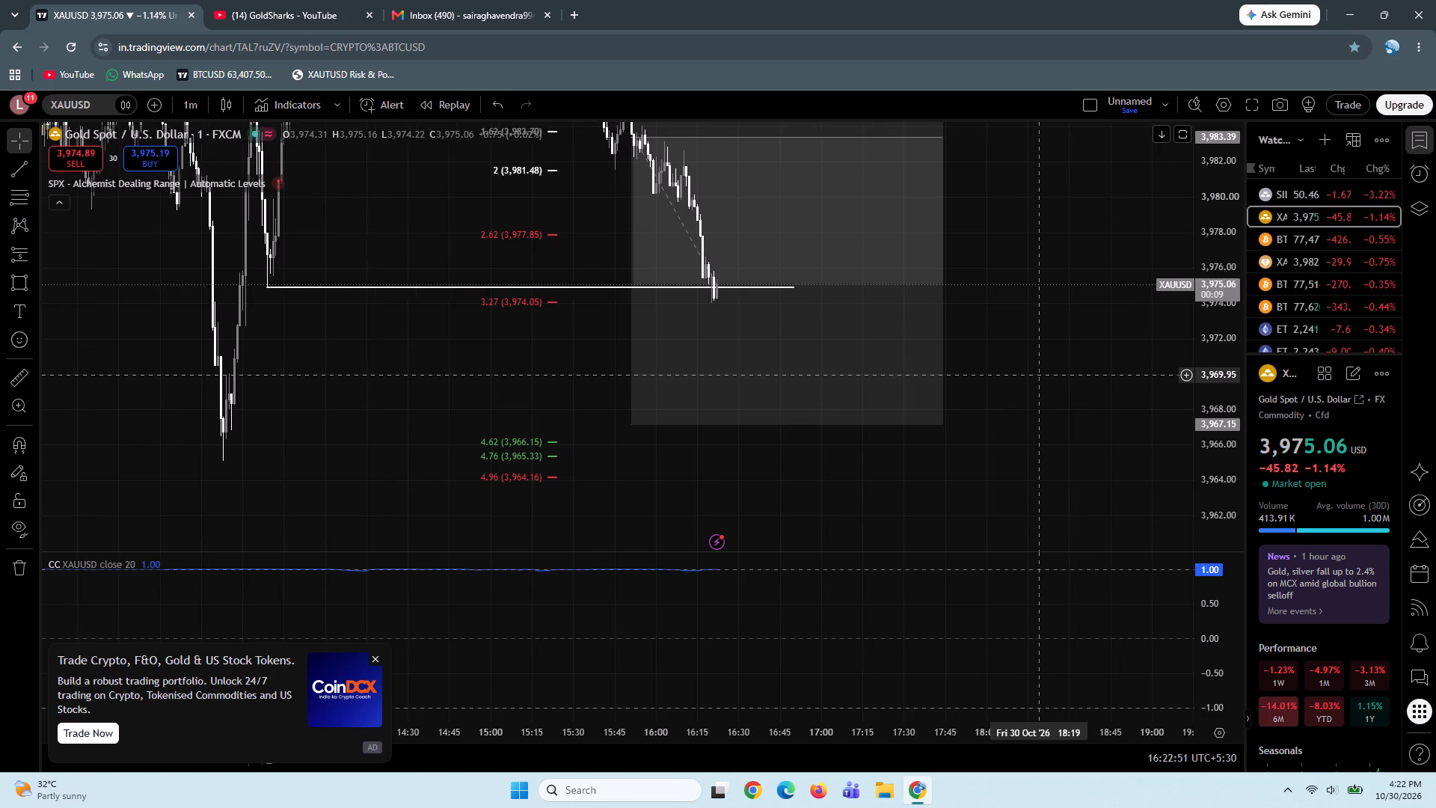